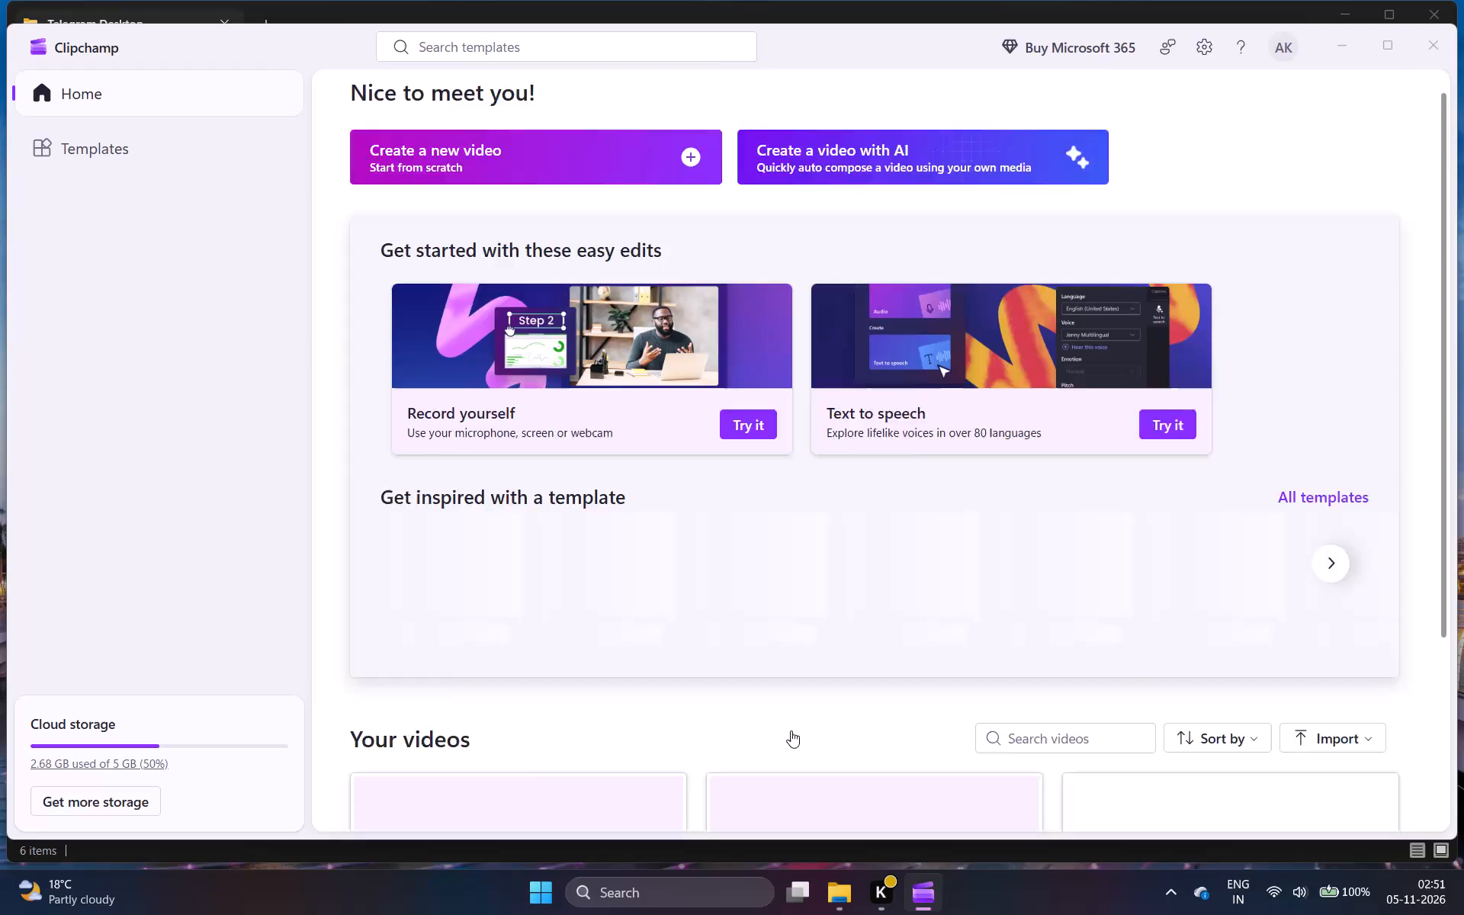
Open the existing project Video Project 2.
scroll(791, 730, "down", 1)
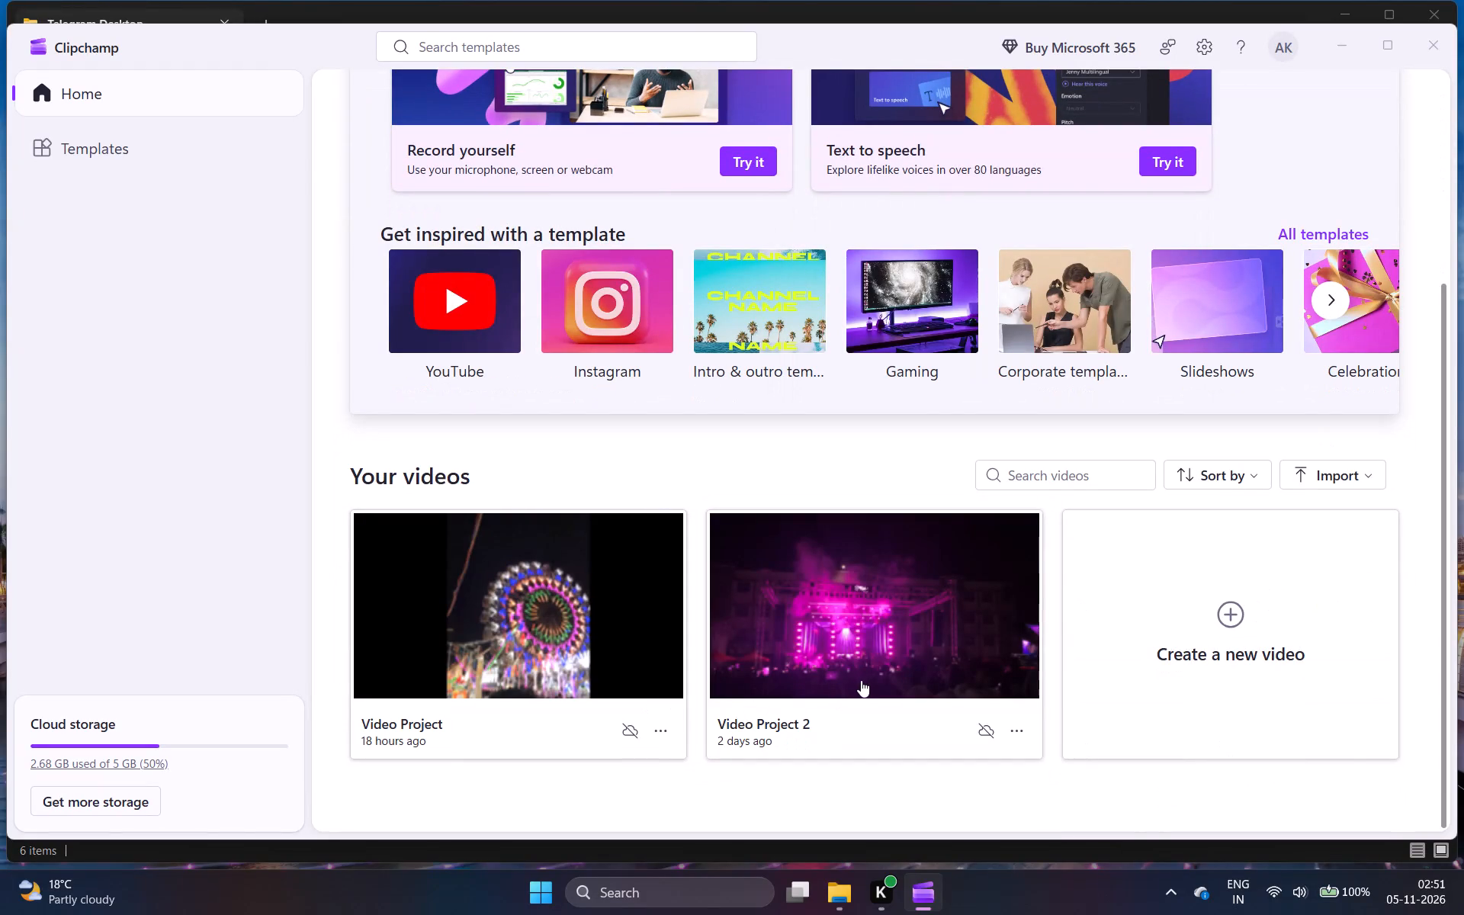
left_click(861, 680)
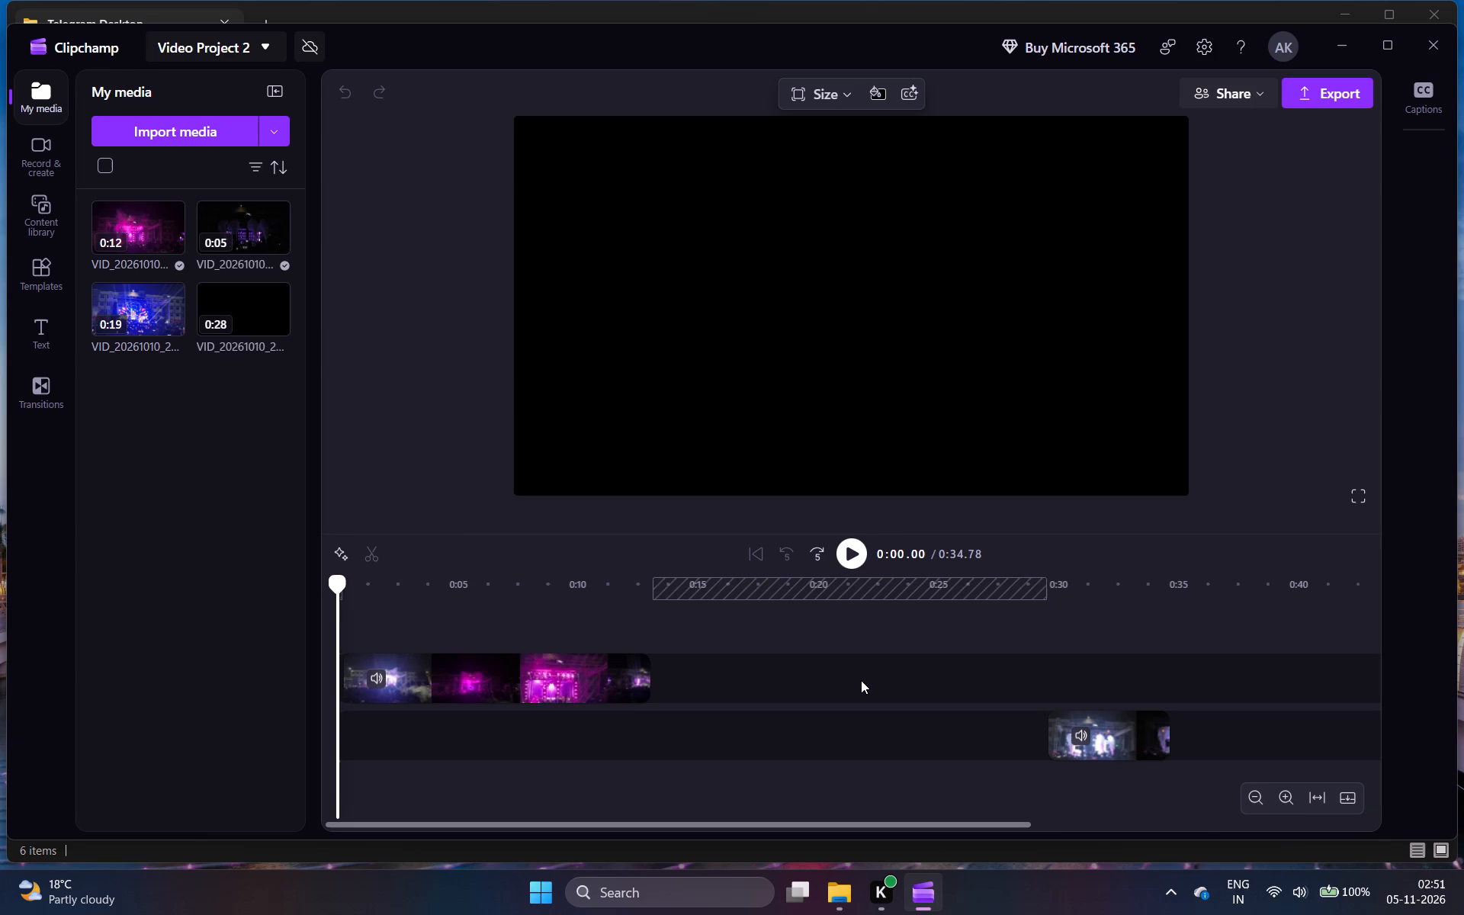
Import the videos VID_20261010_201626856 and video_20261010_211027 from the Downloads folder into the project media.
left_click(190, 141)
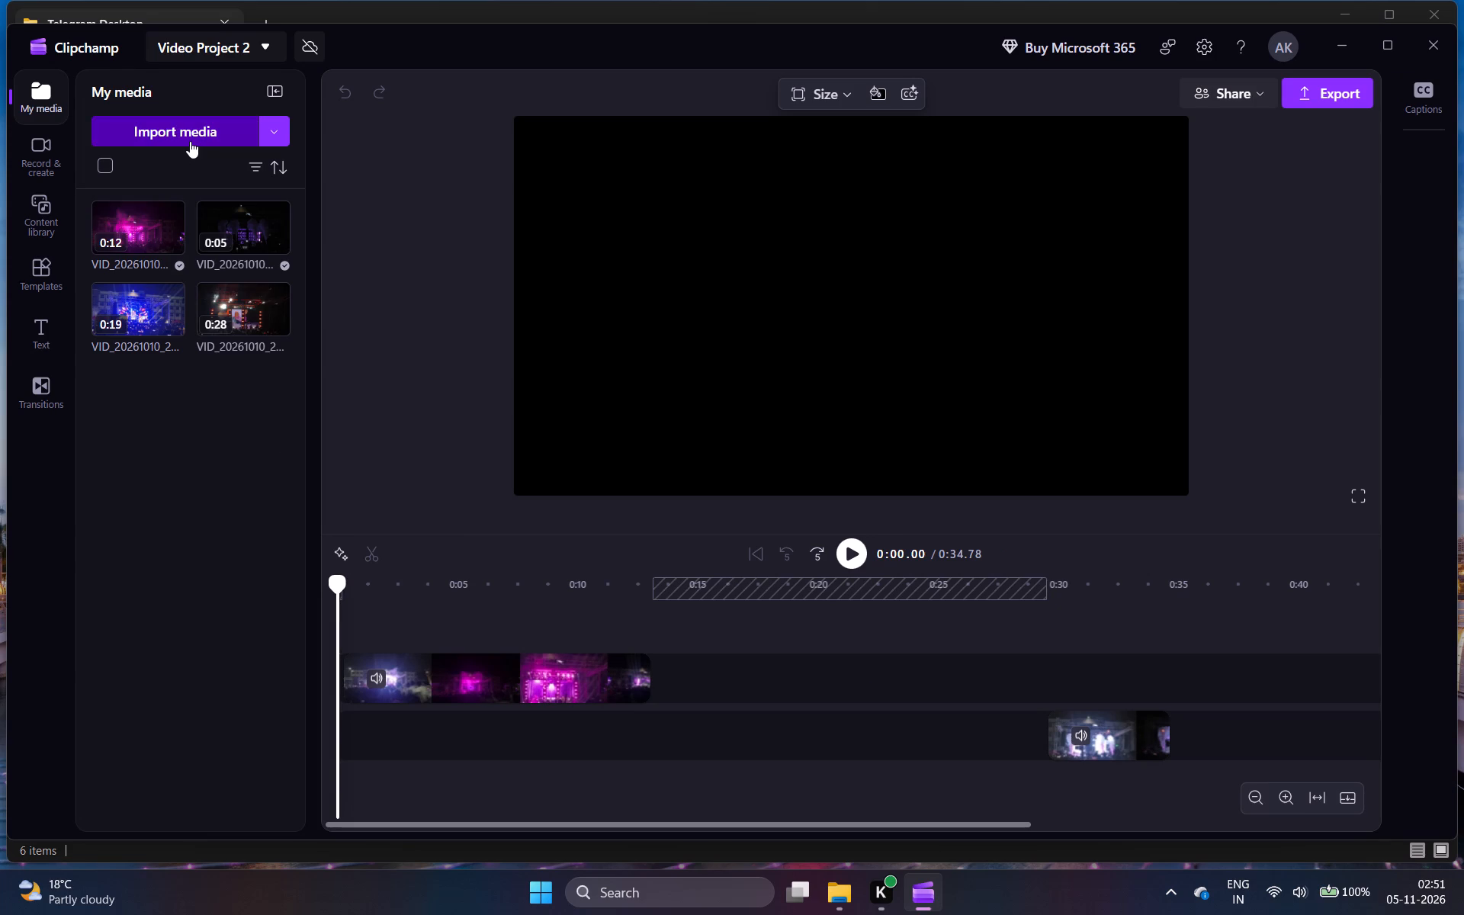
left_click(525, 347)
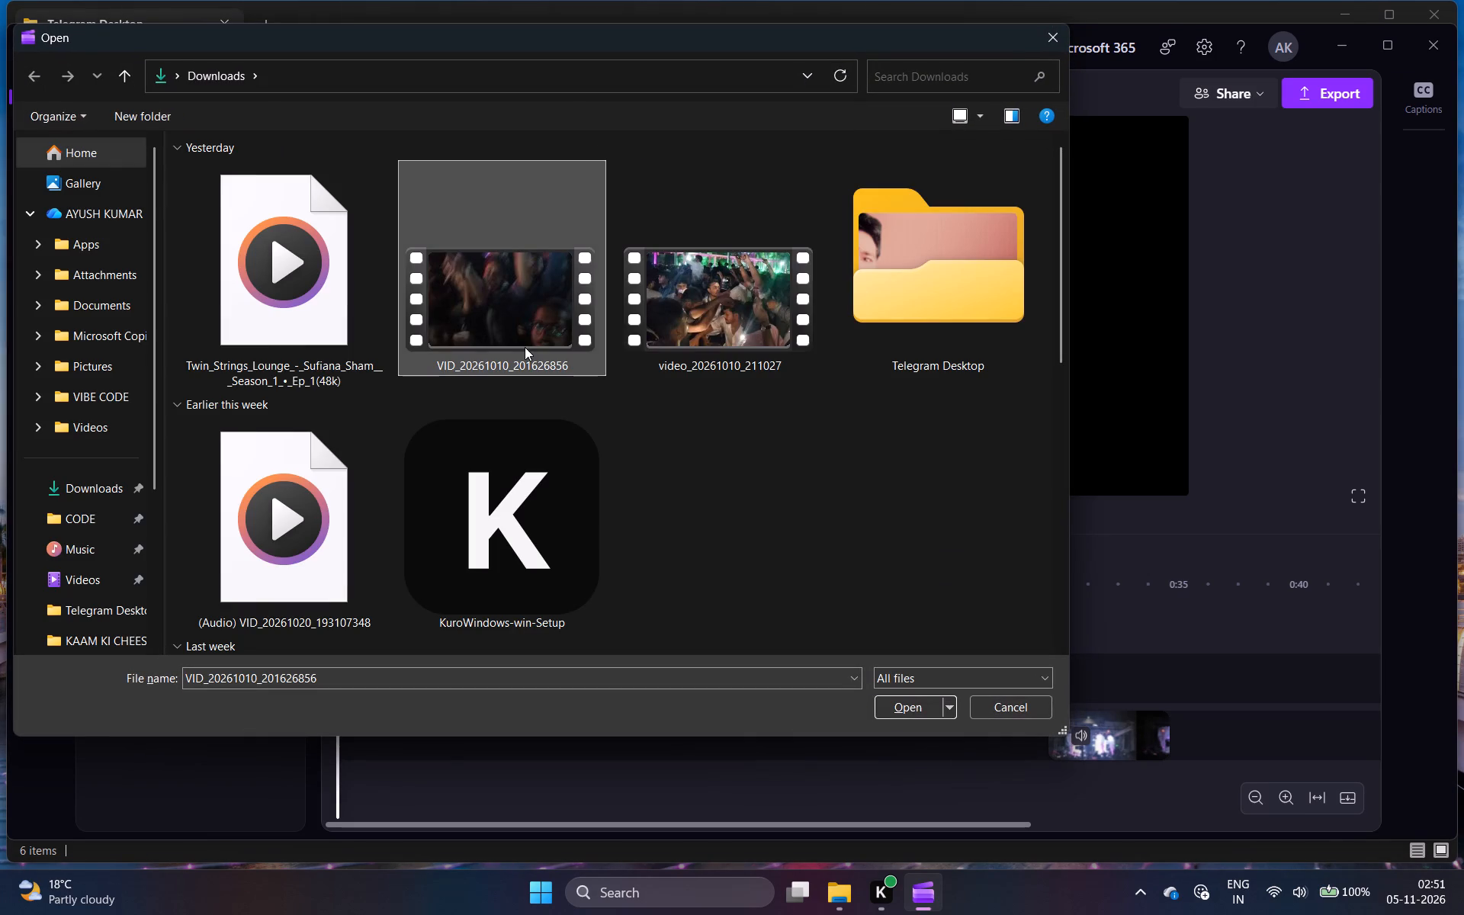
left_click(702, 346, "ctrl")
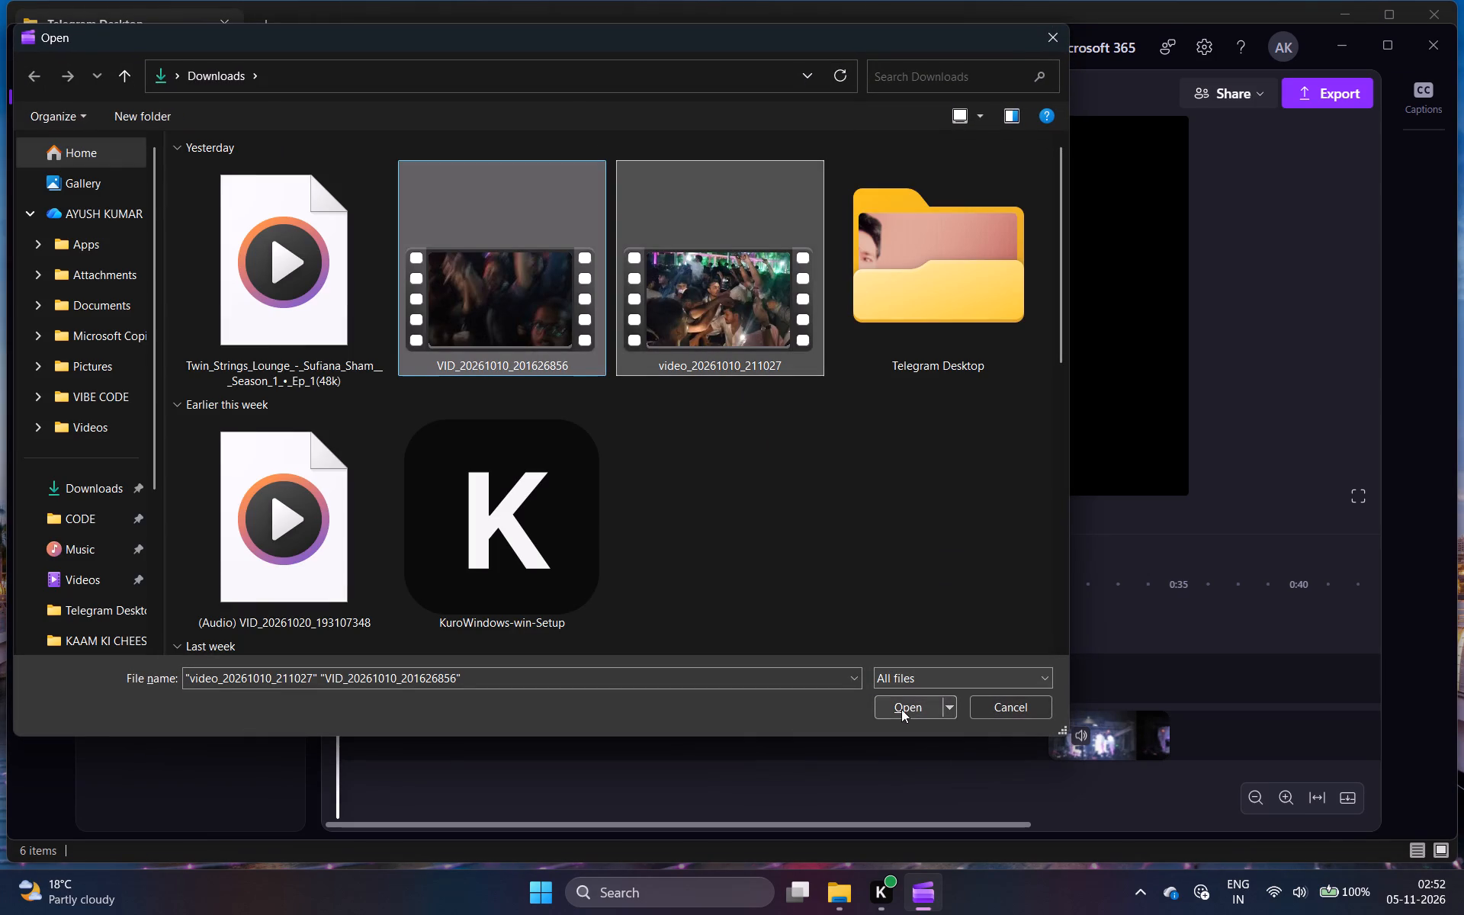
left_click(901, 709)
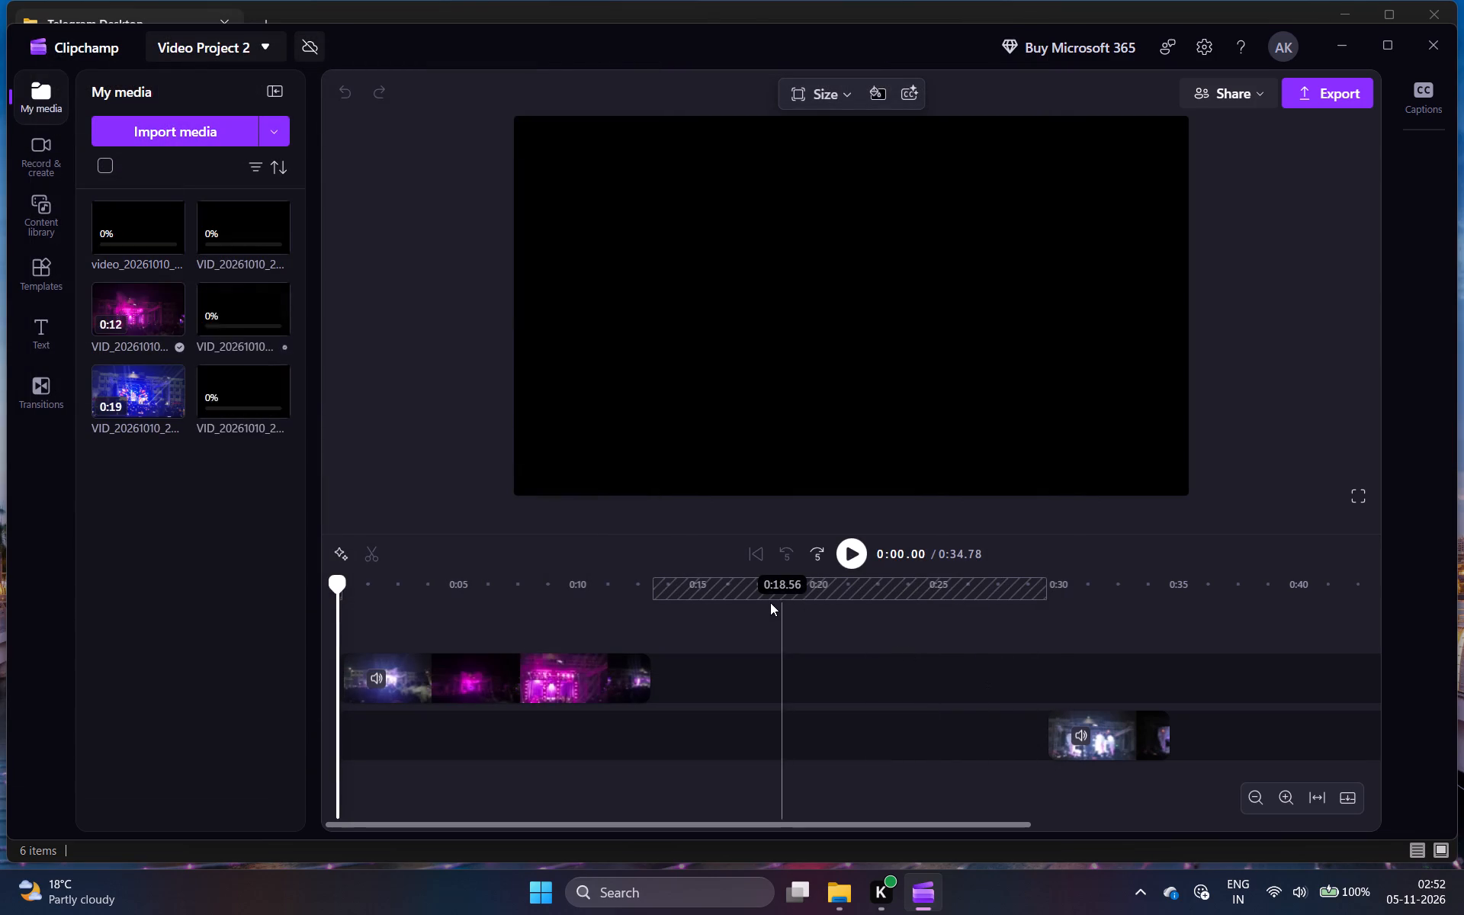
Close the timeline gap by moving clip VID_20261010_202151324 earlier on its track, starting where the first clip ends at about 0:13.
left_click(424, 677)
left_click(847, 558)
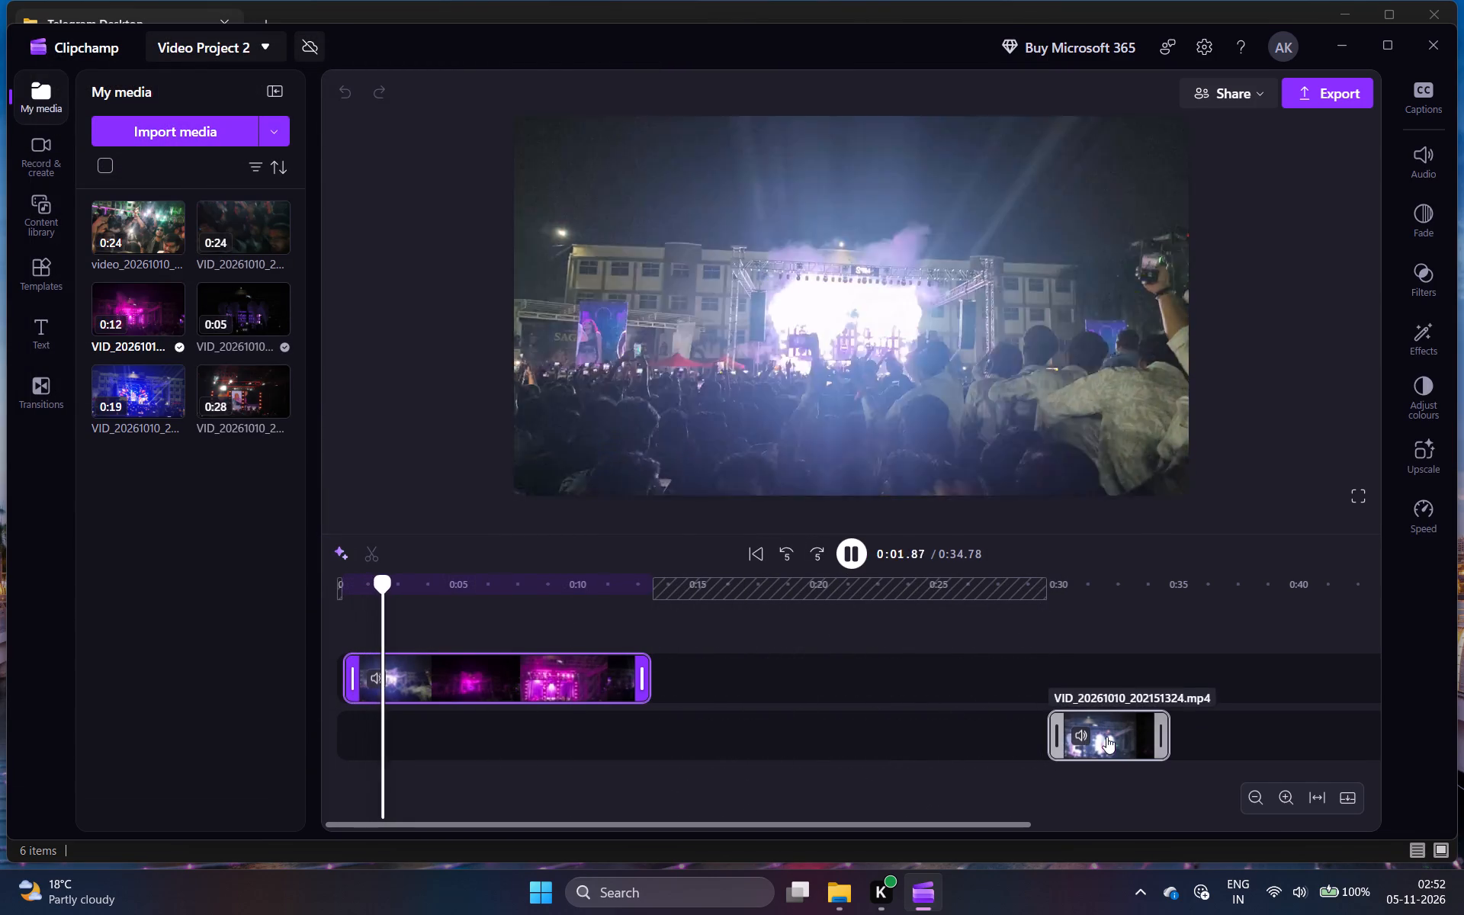
left_click_drag(1106, 737, 710, 730)
Play the timeline from the beginning and review the first clip and its cut into the second clip.
left_click(851, 552)
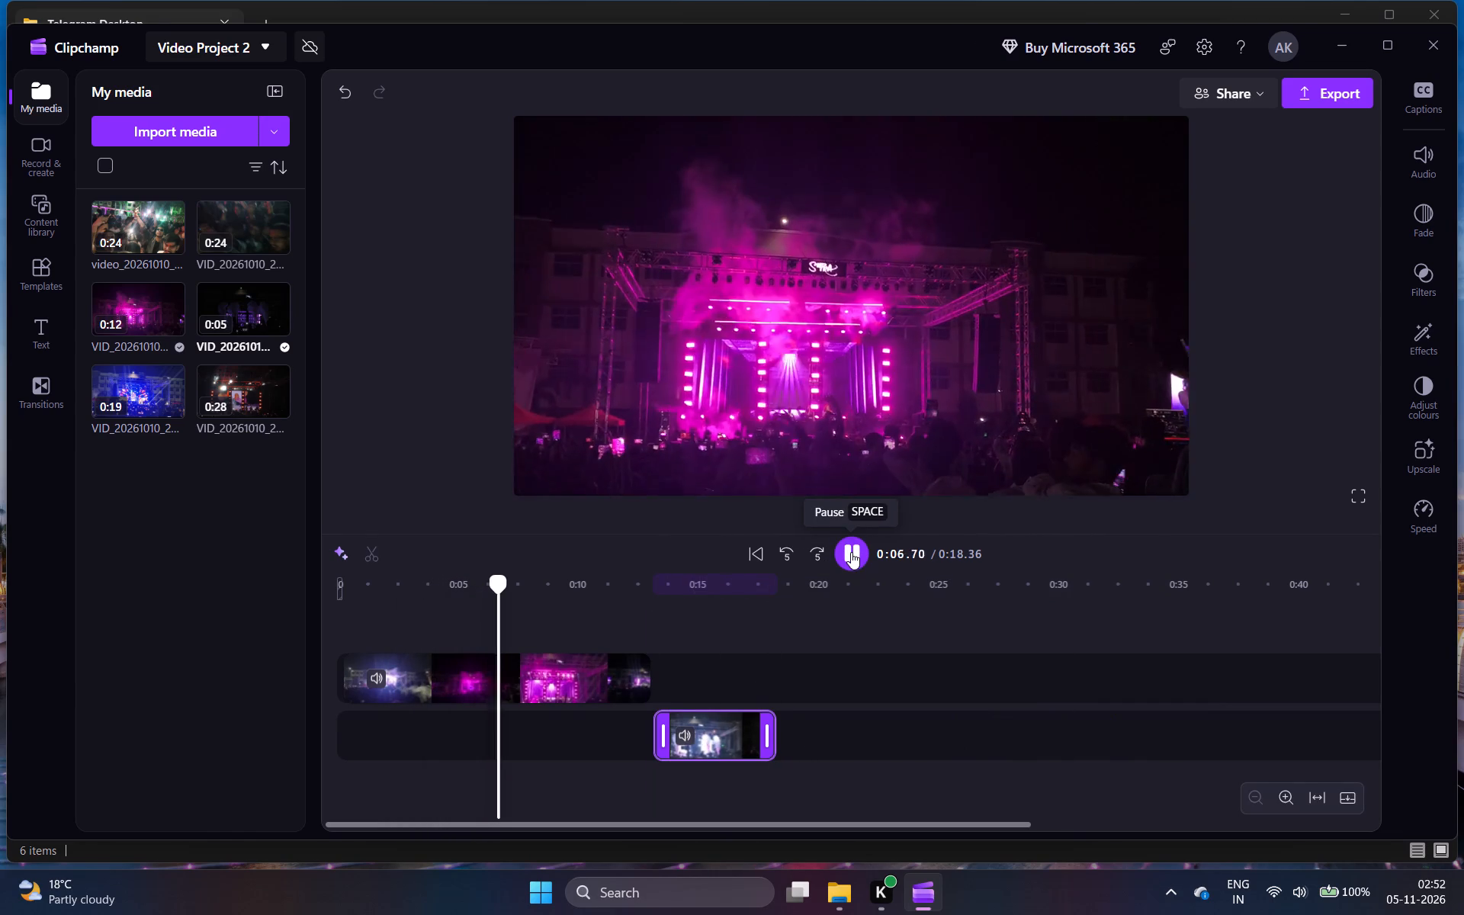
left_click(851, 552)
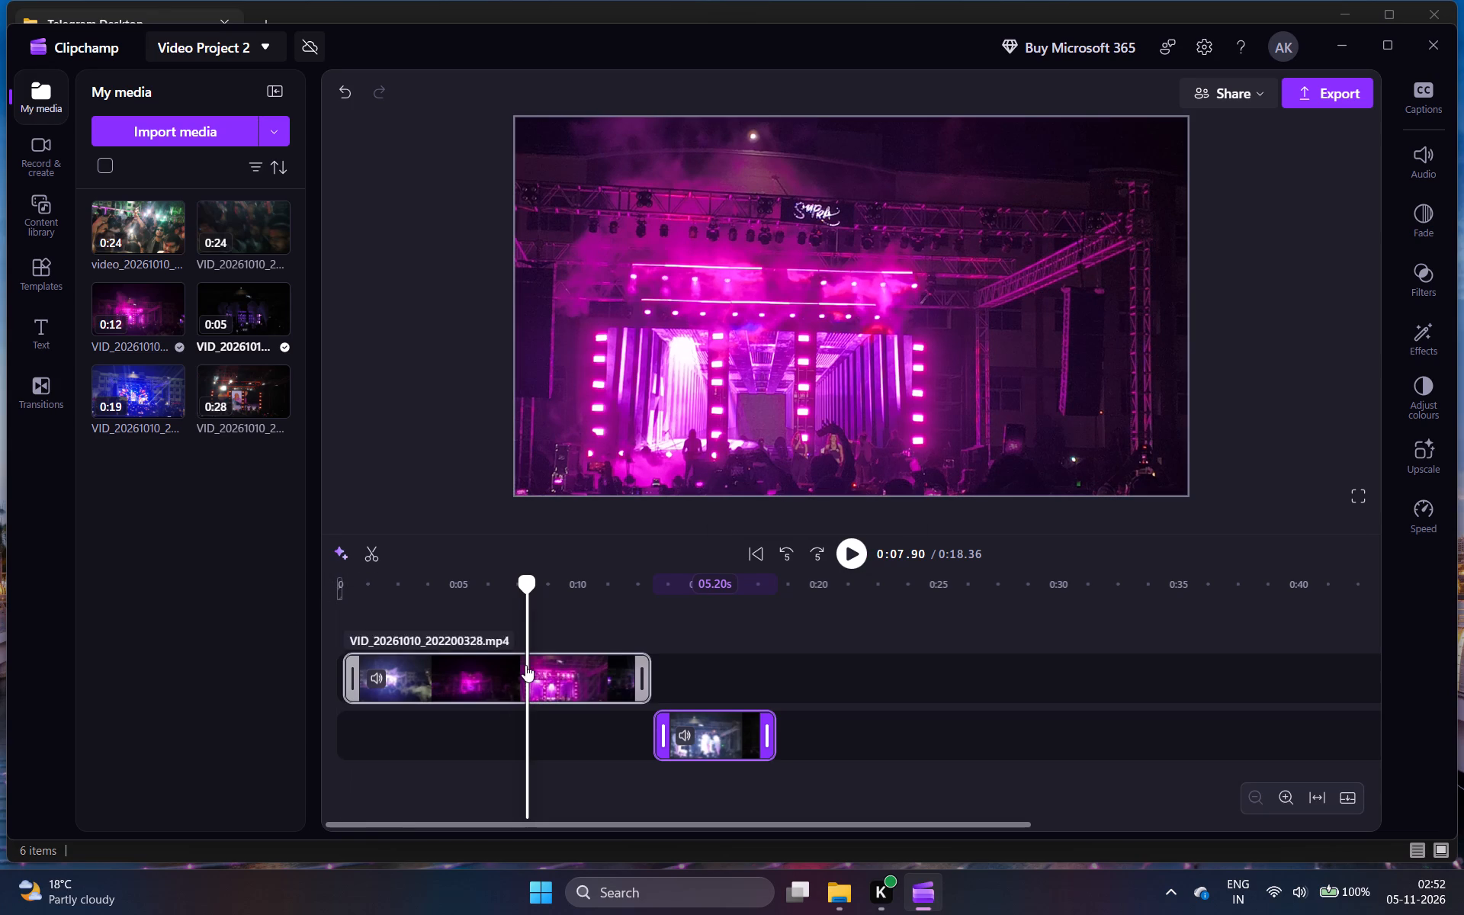
left_click_drag(530, 584, 304, 557)
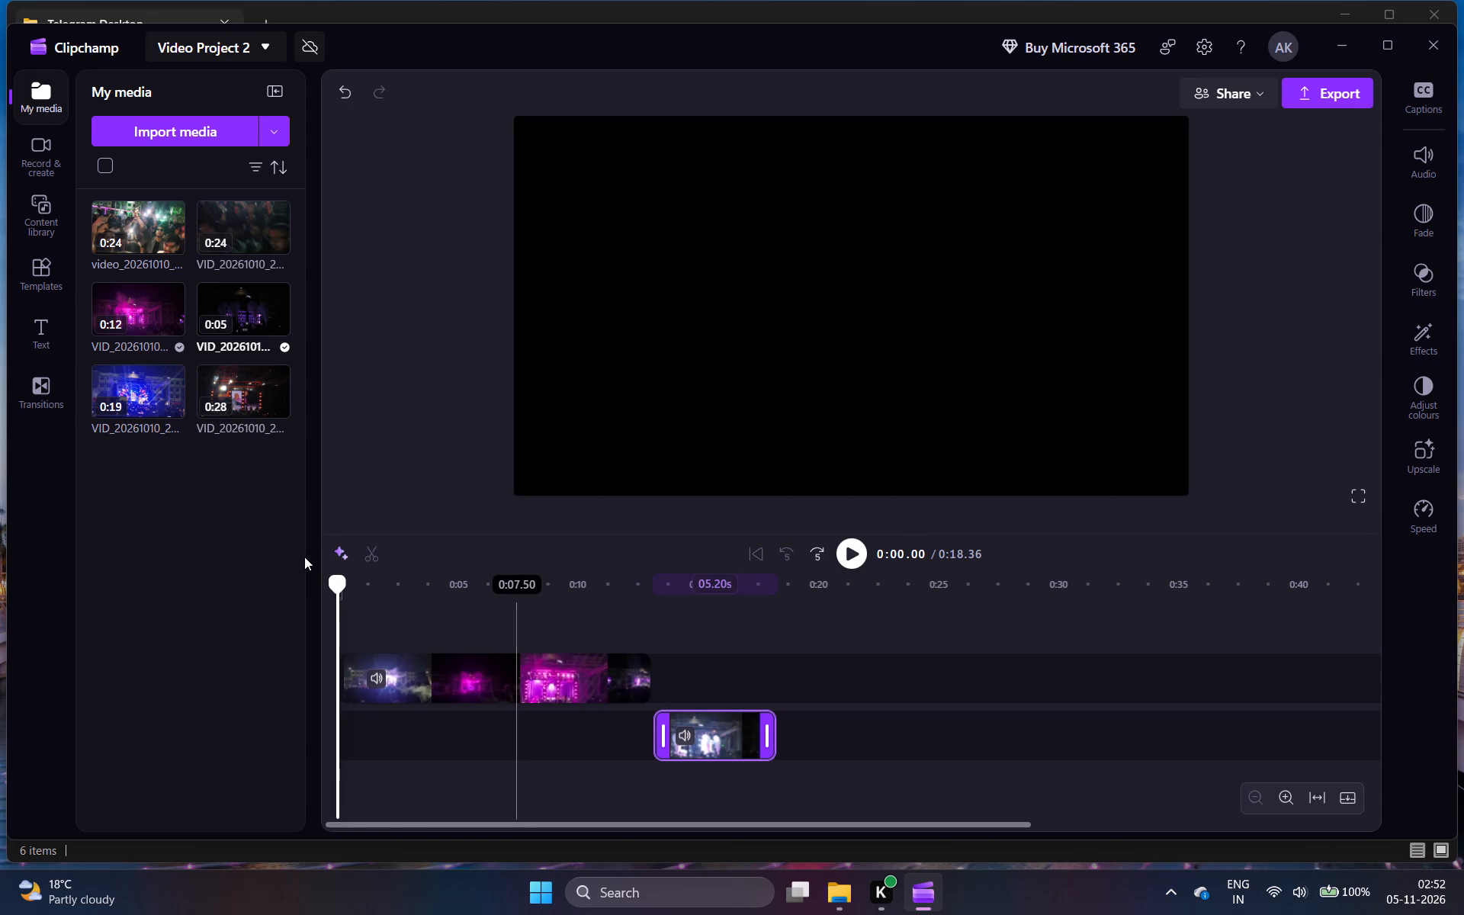
key("space")
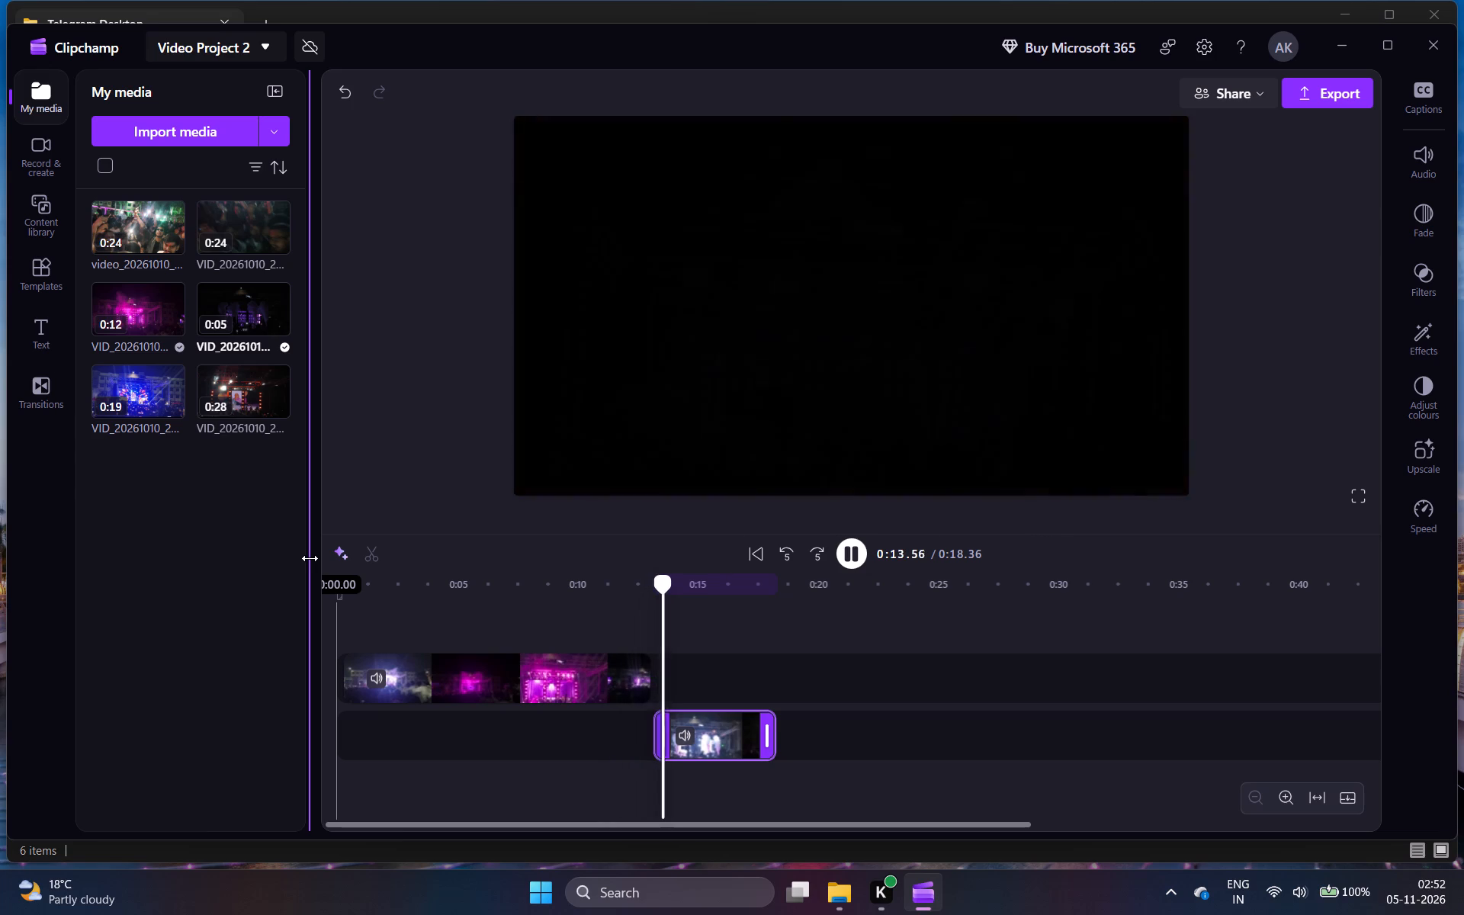
key("space")
key("space")
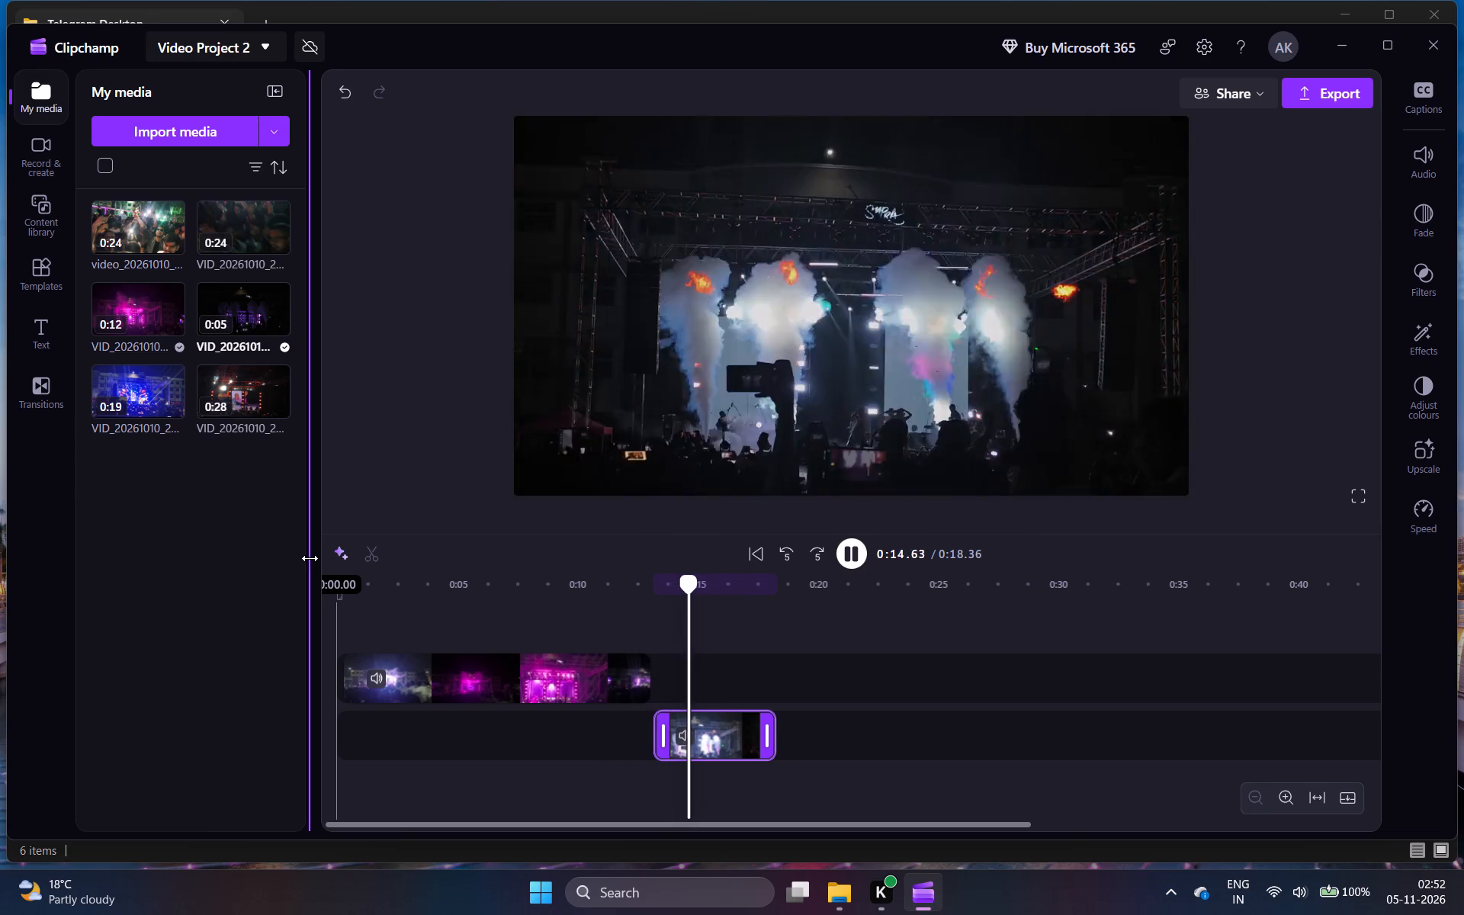
key("space")
key("space")
key("space")
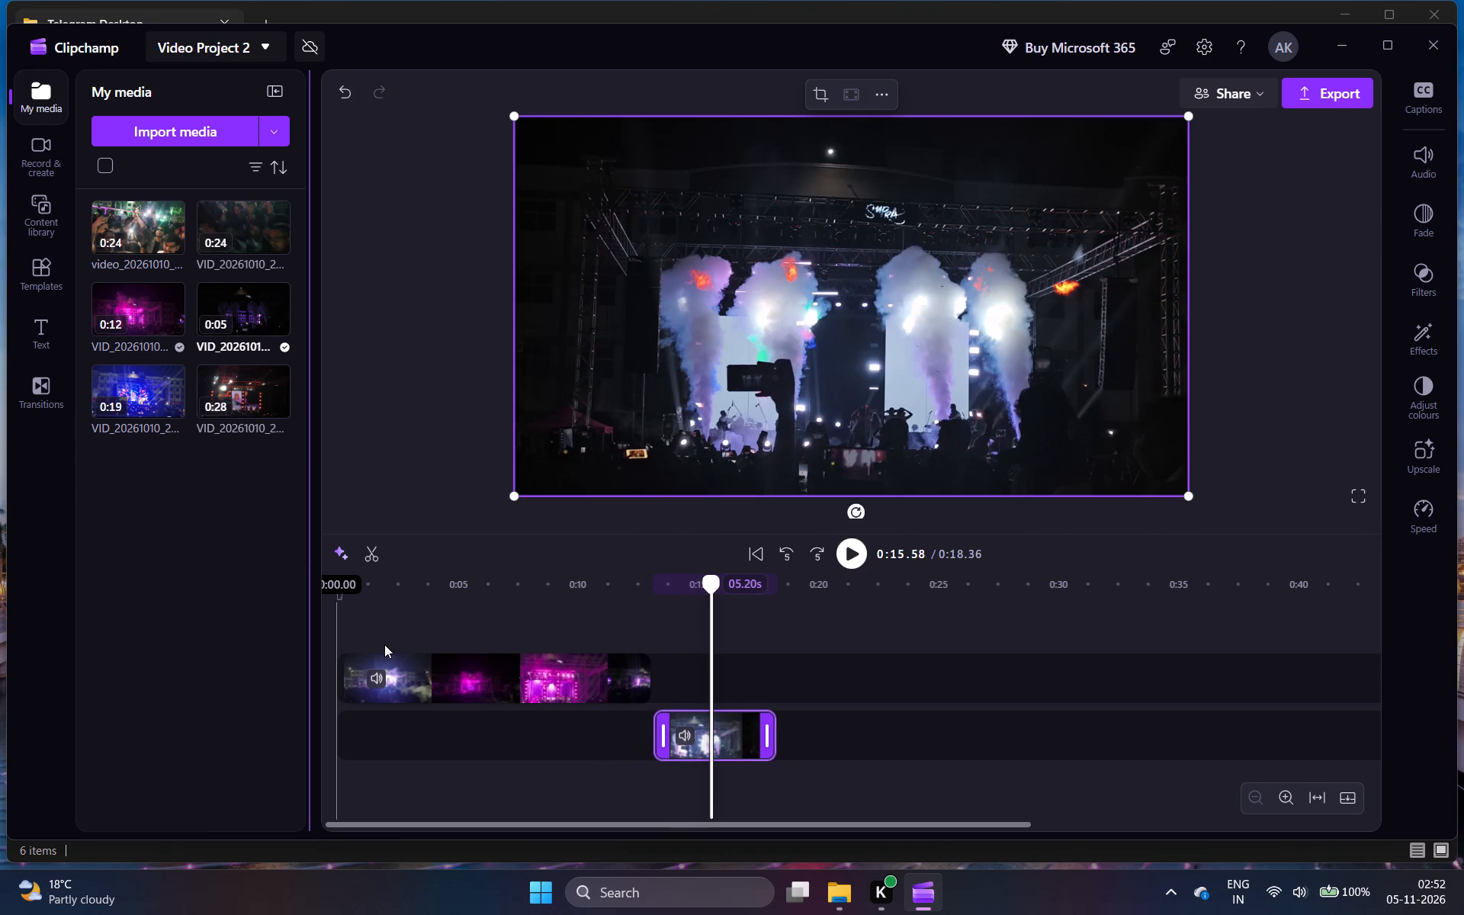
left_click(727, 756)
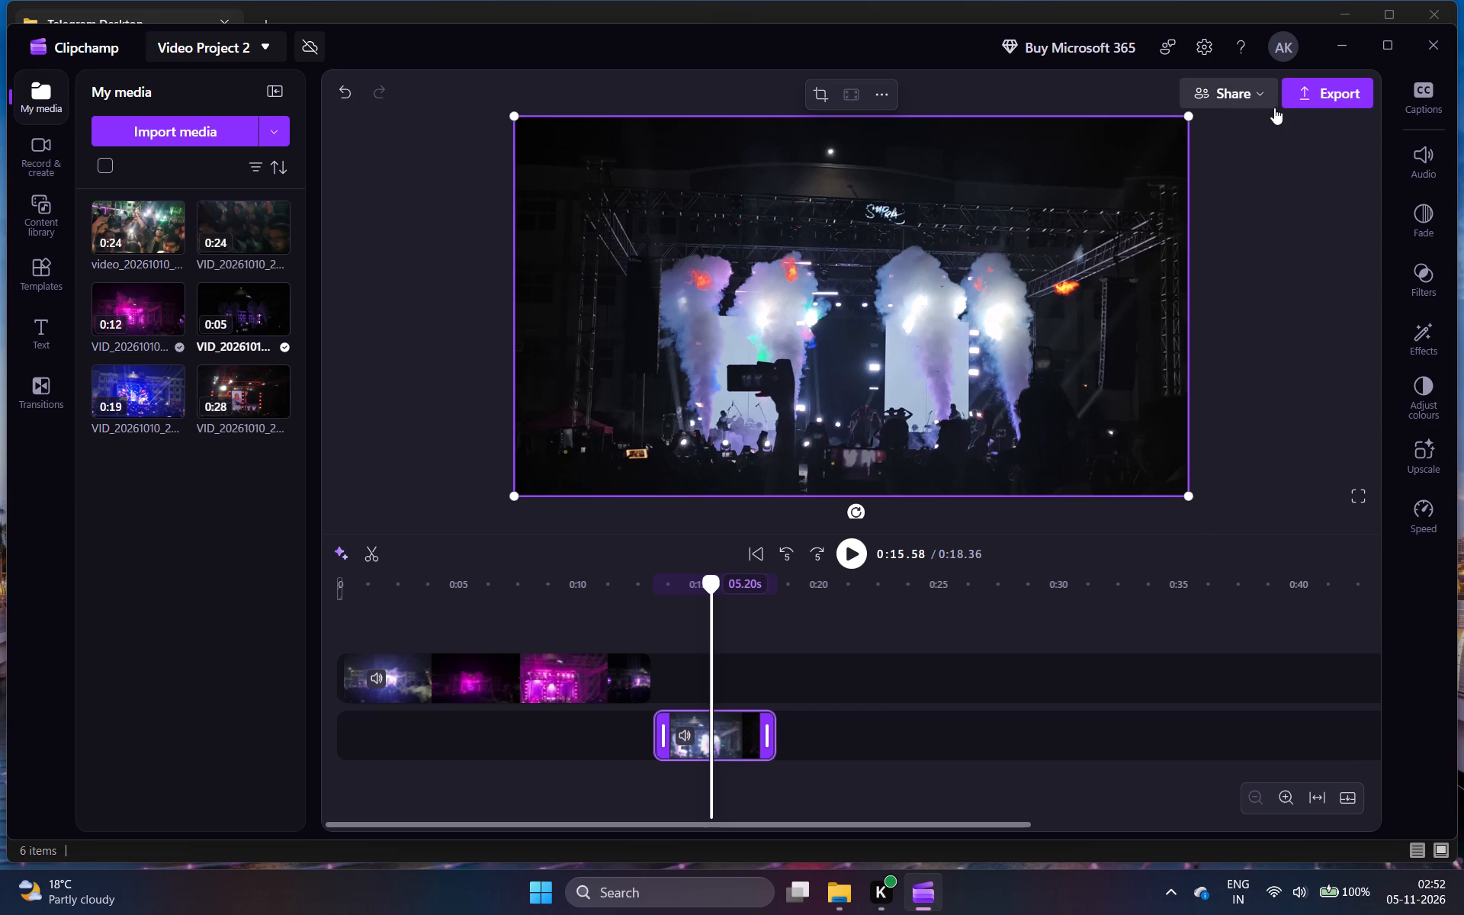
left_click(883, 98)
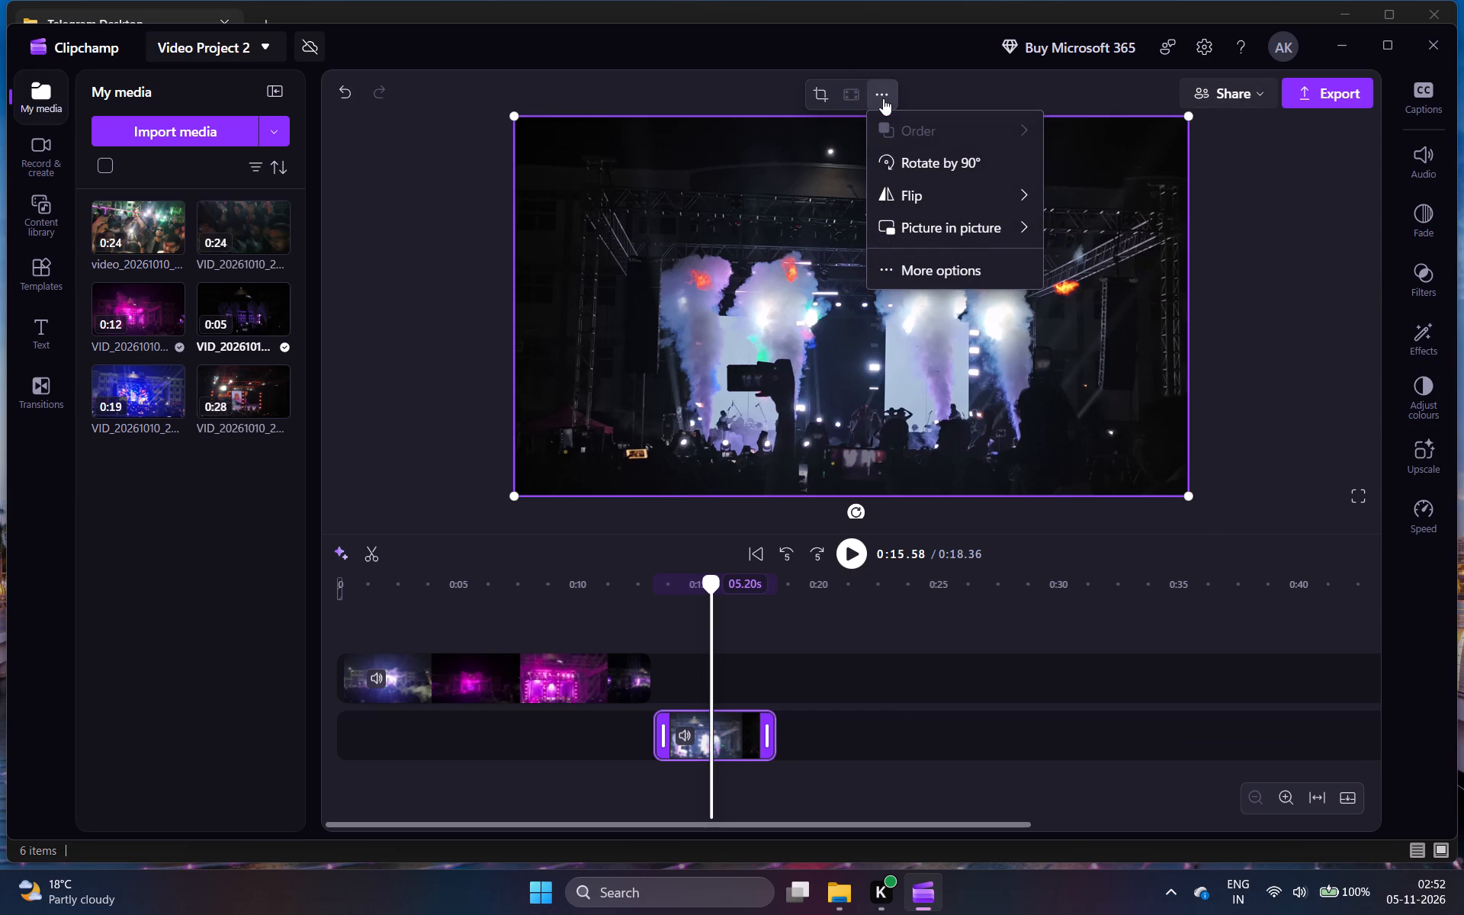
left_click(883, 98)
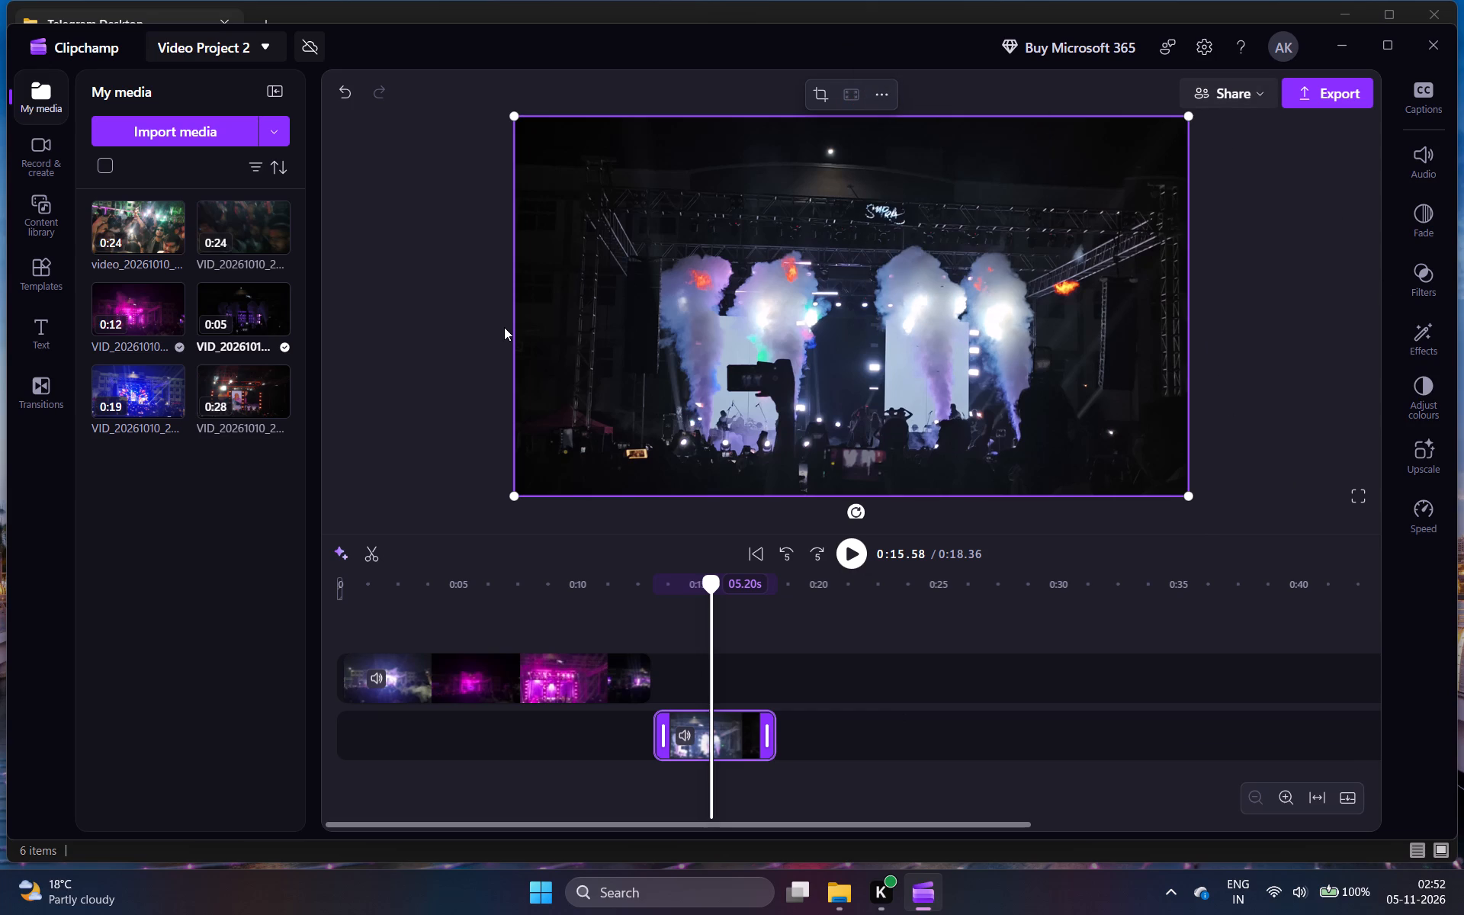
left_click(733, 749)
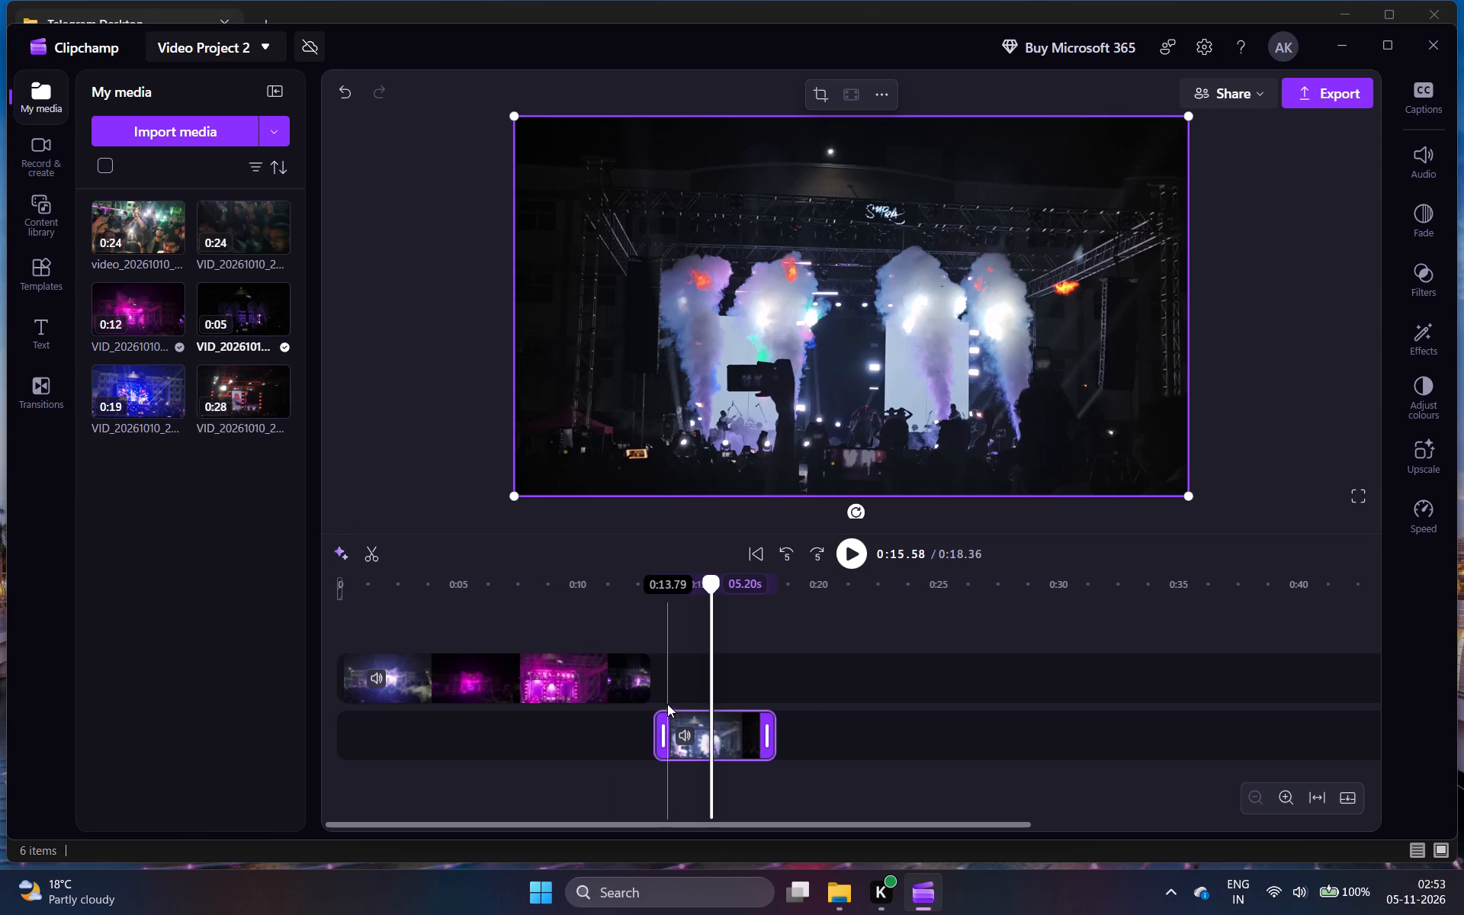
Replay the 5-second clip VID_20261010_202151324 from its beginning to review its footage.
left_click_drag(706, 584, 682, 580)
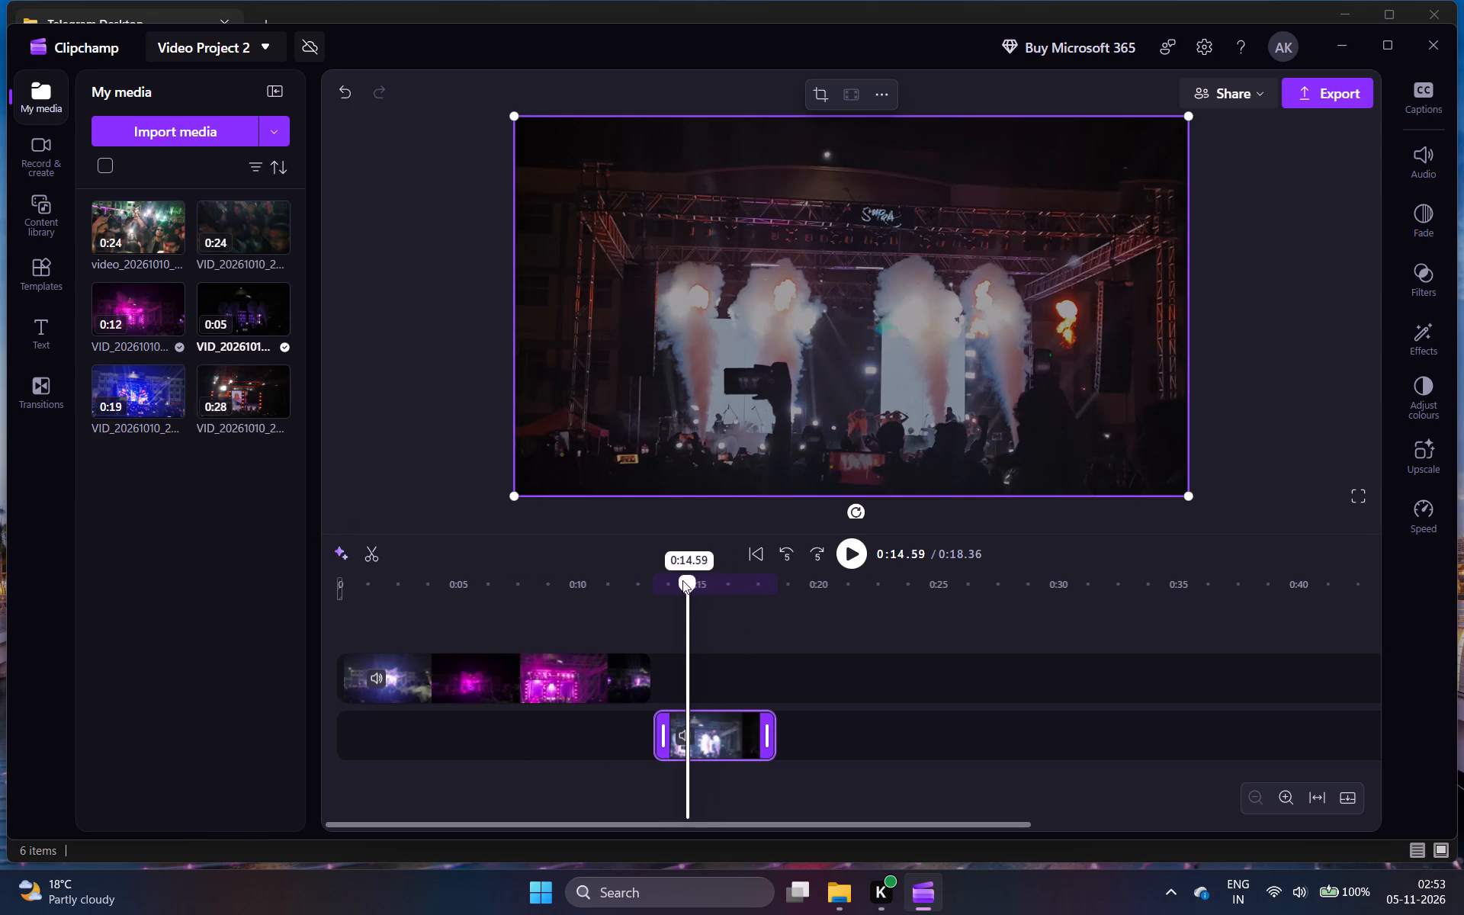
left_click_drag(682, 580, 660, 574)
key("space")
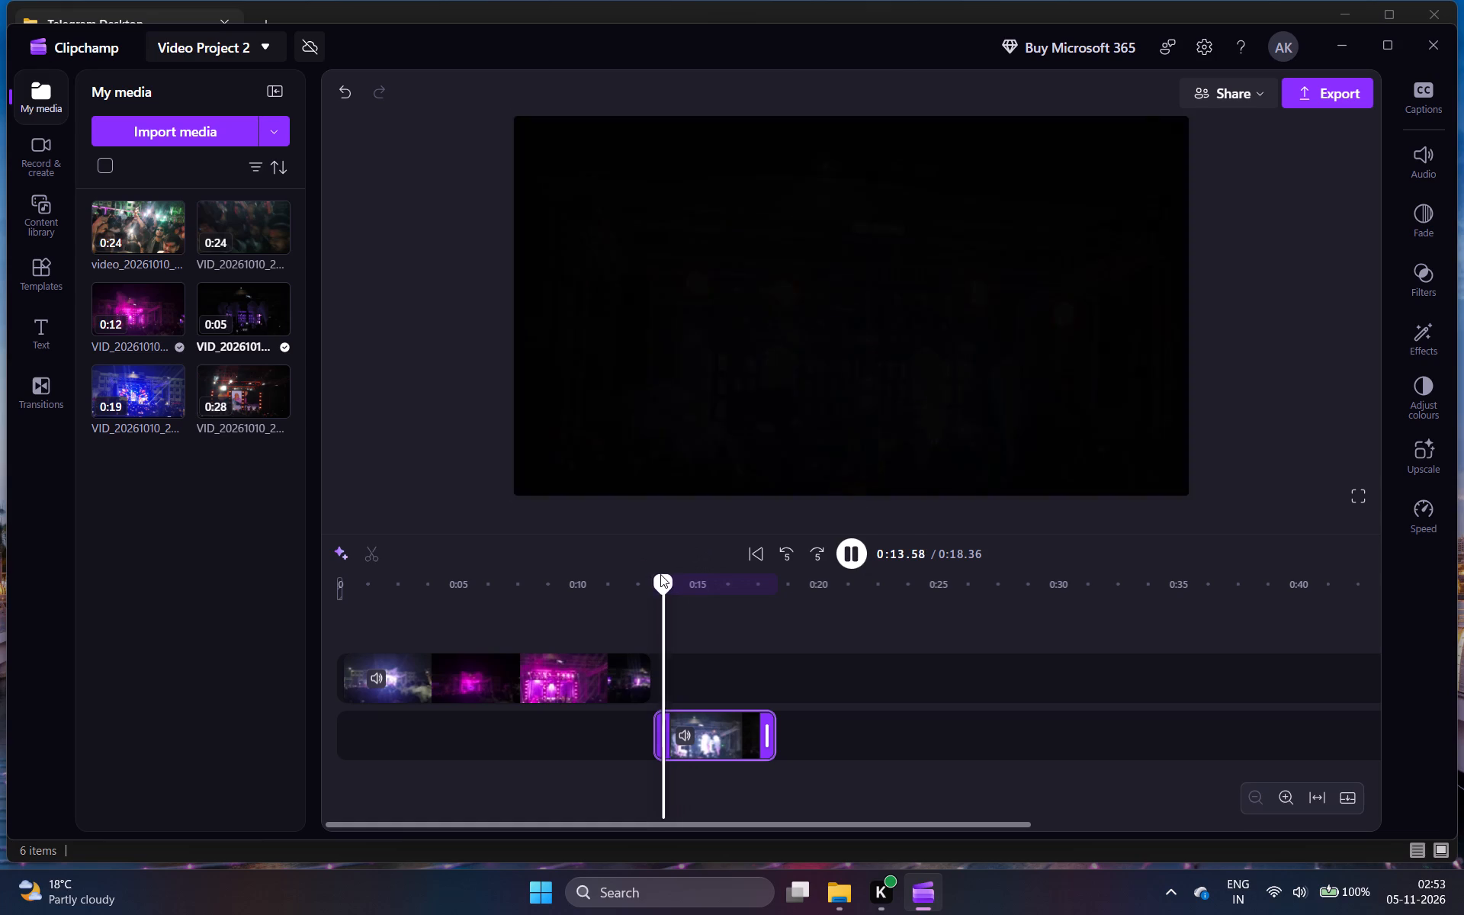
key("space")
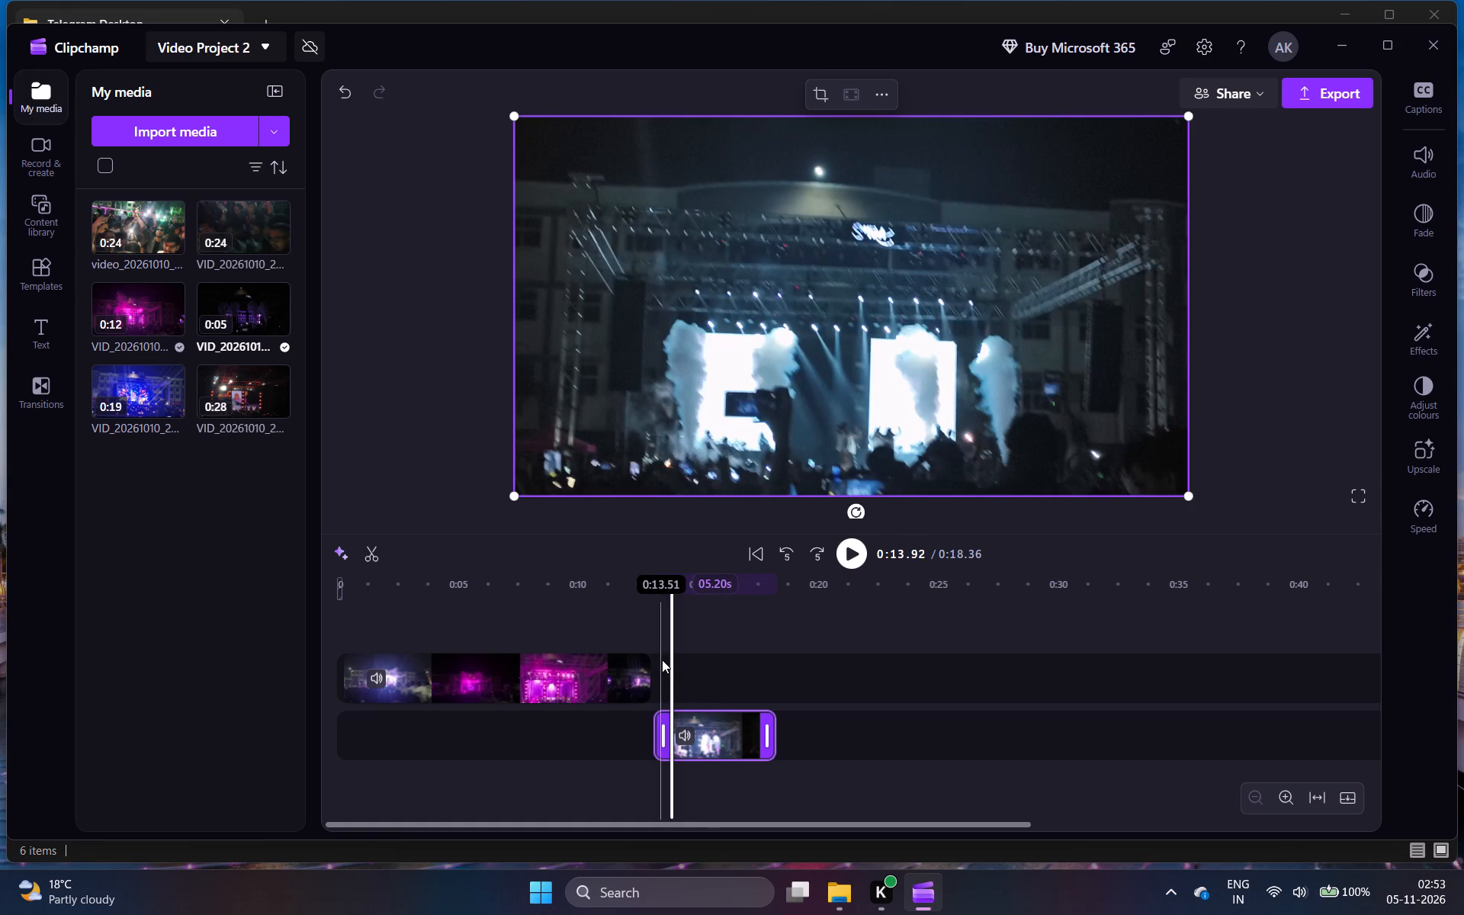
key("space")
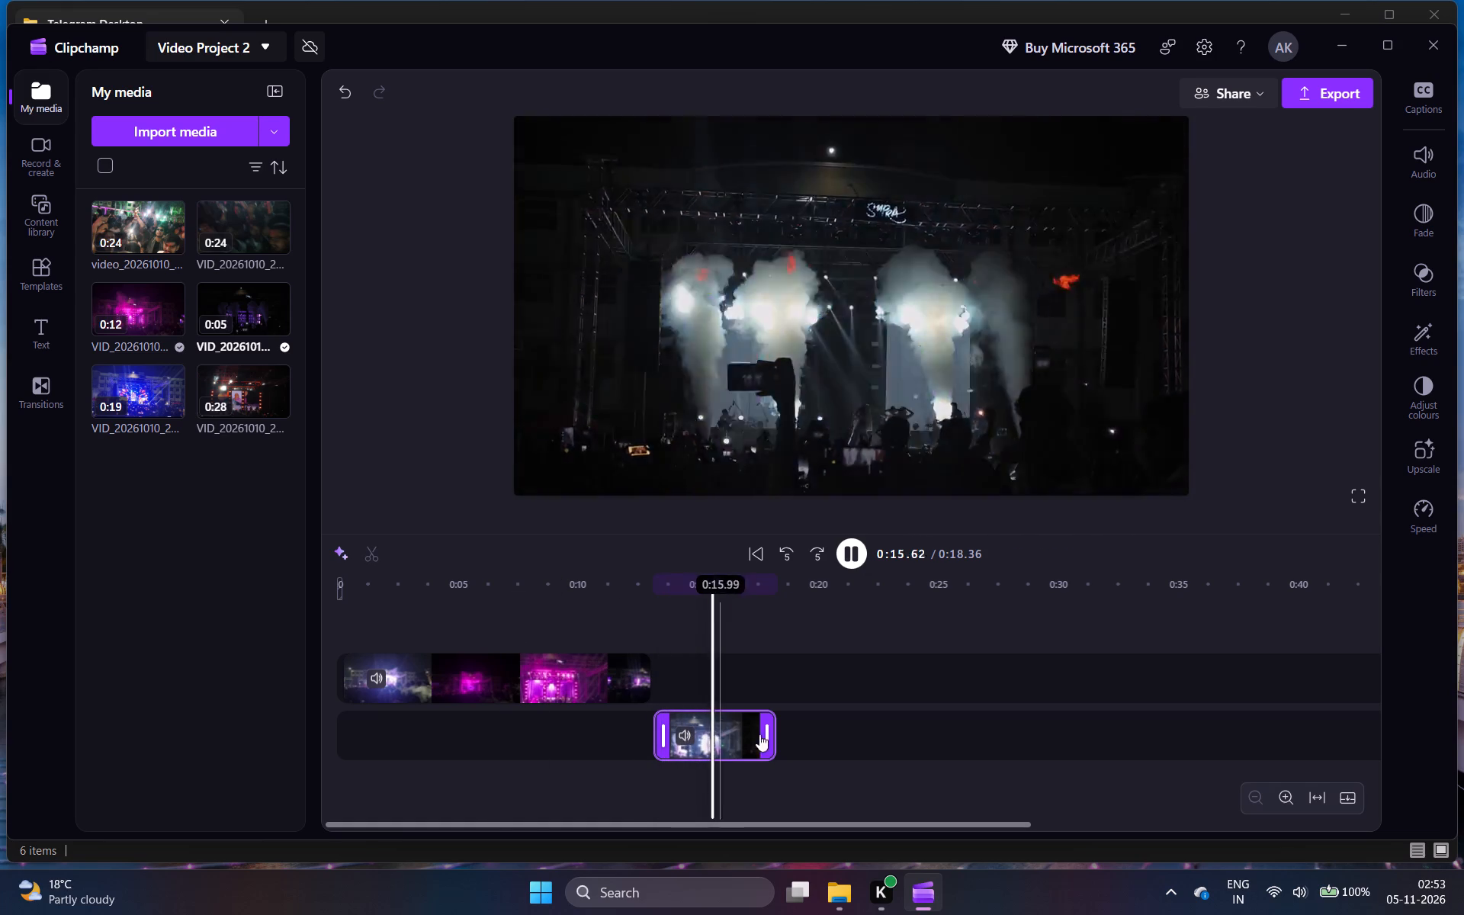
key("space")
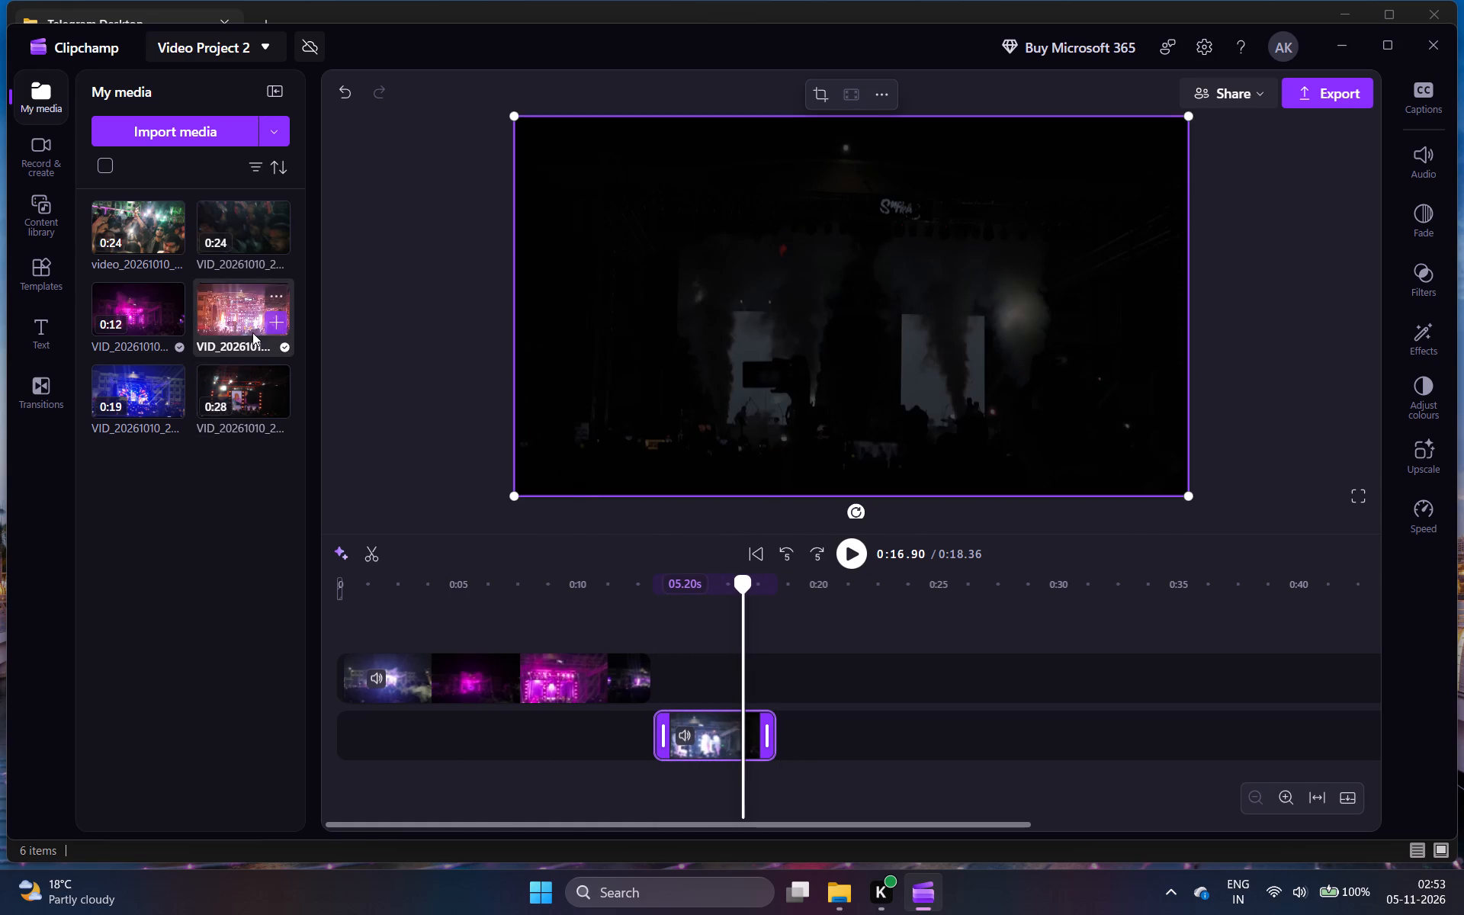
Add two more copies of the 5-second clip on new tracks below, starting at about 0:18 and 0:22.
left_click(252, 332)
left_click_drag(240, 312, 628, 558)
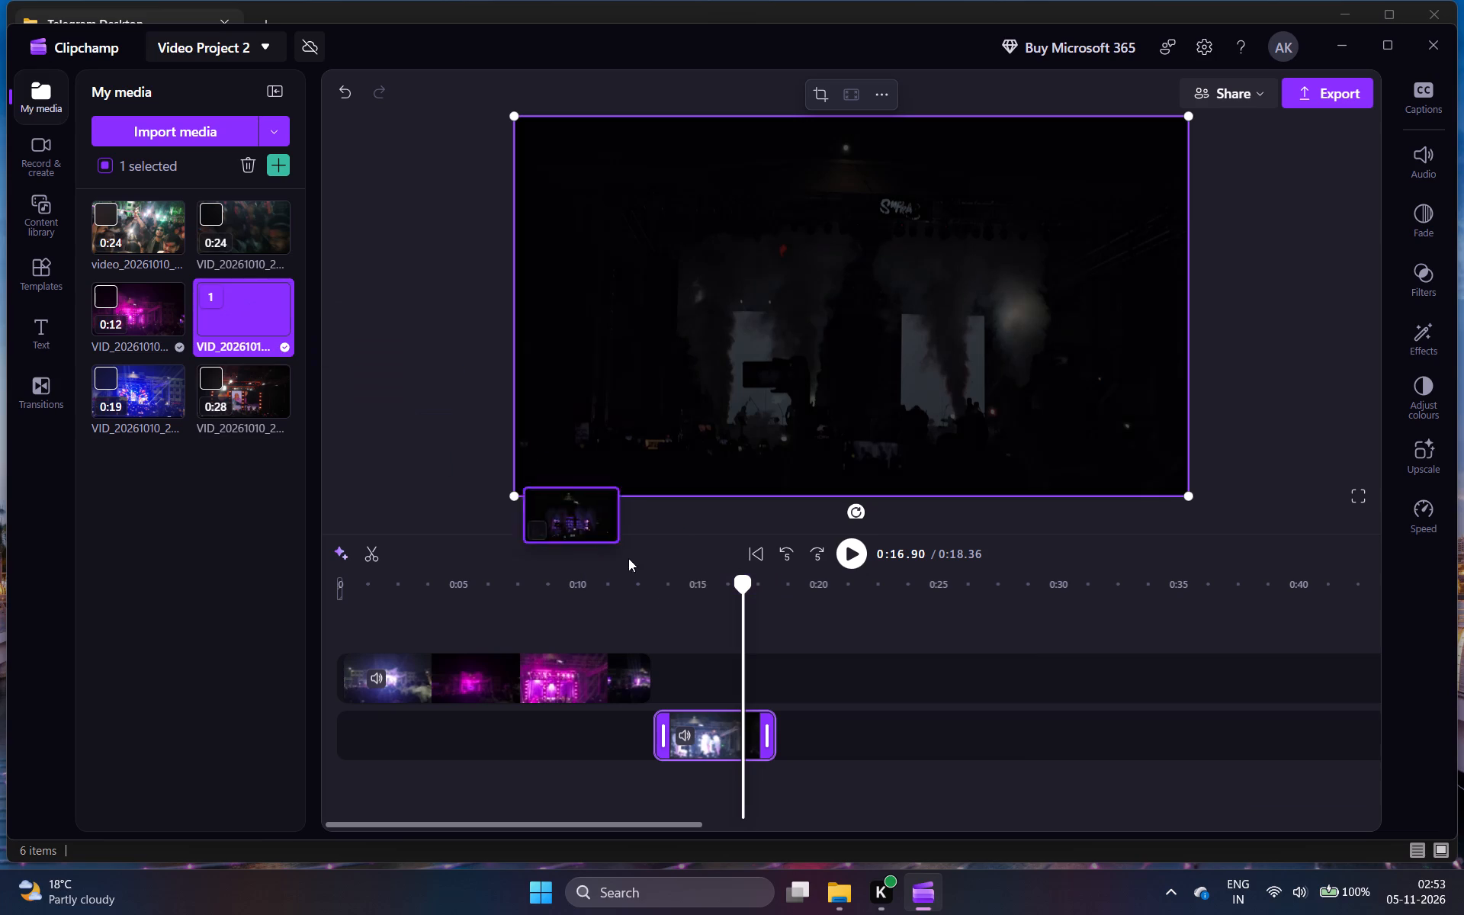
left_click_drag(628, 558, 804, 791)
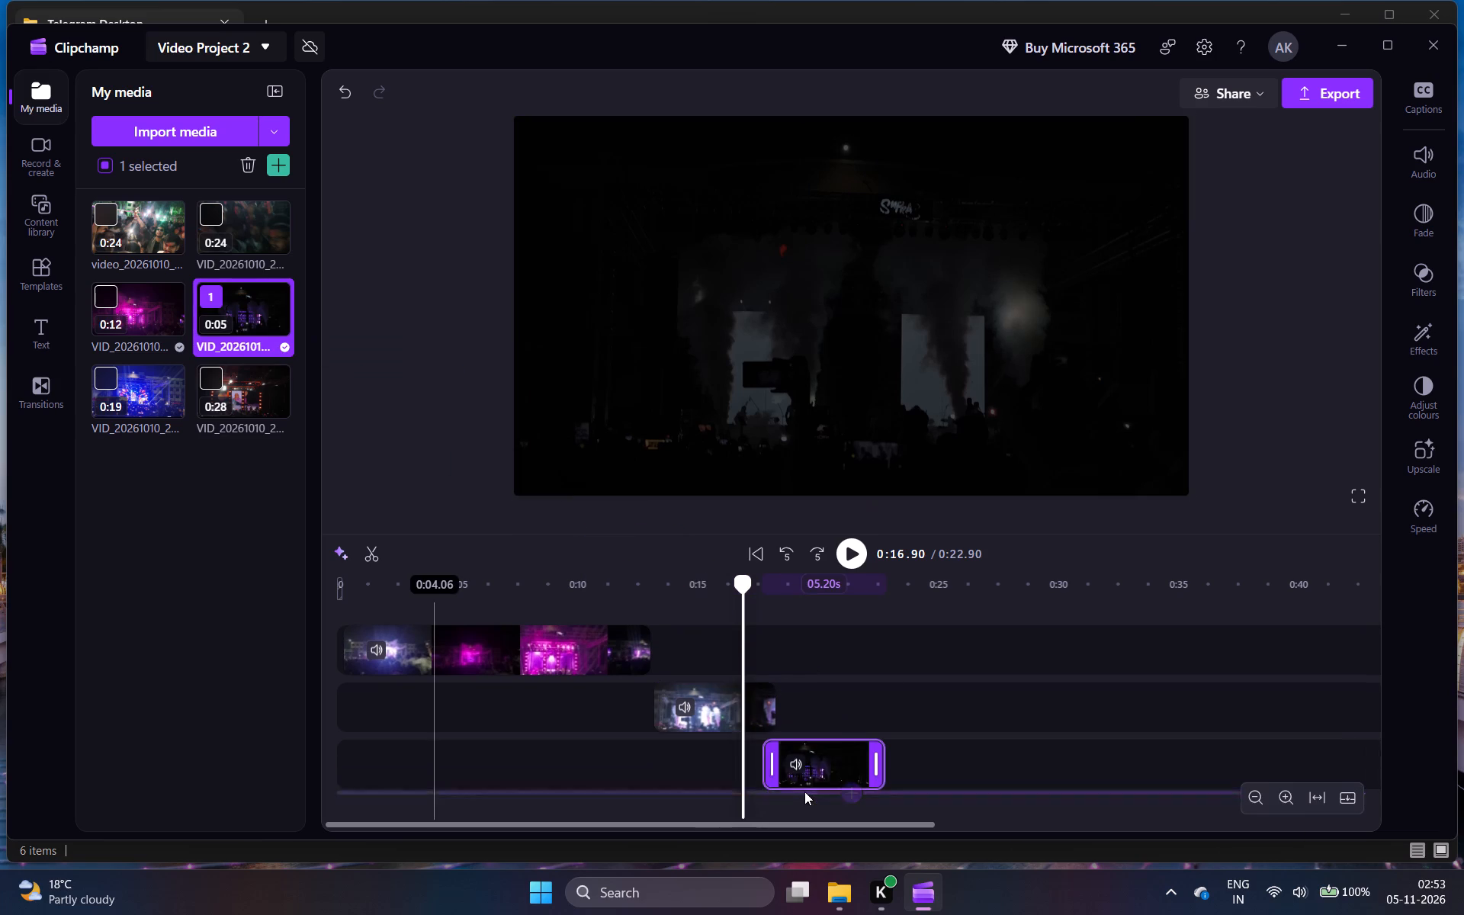
left_click_drag(231, 297, 798, 685)
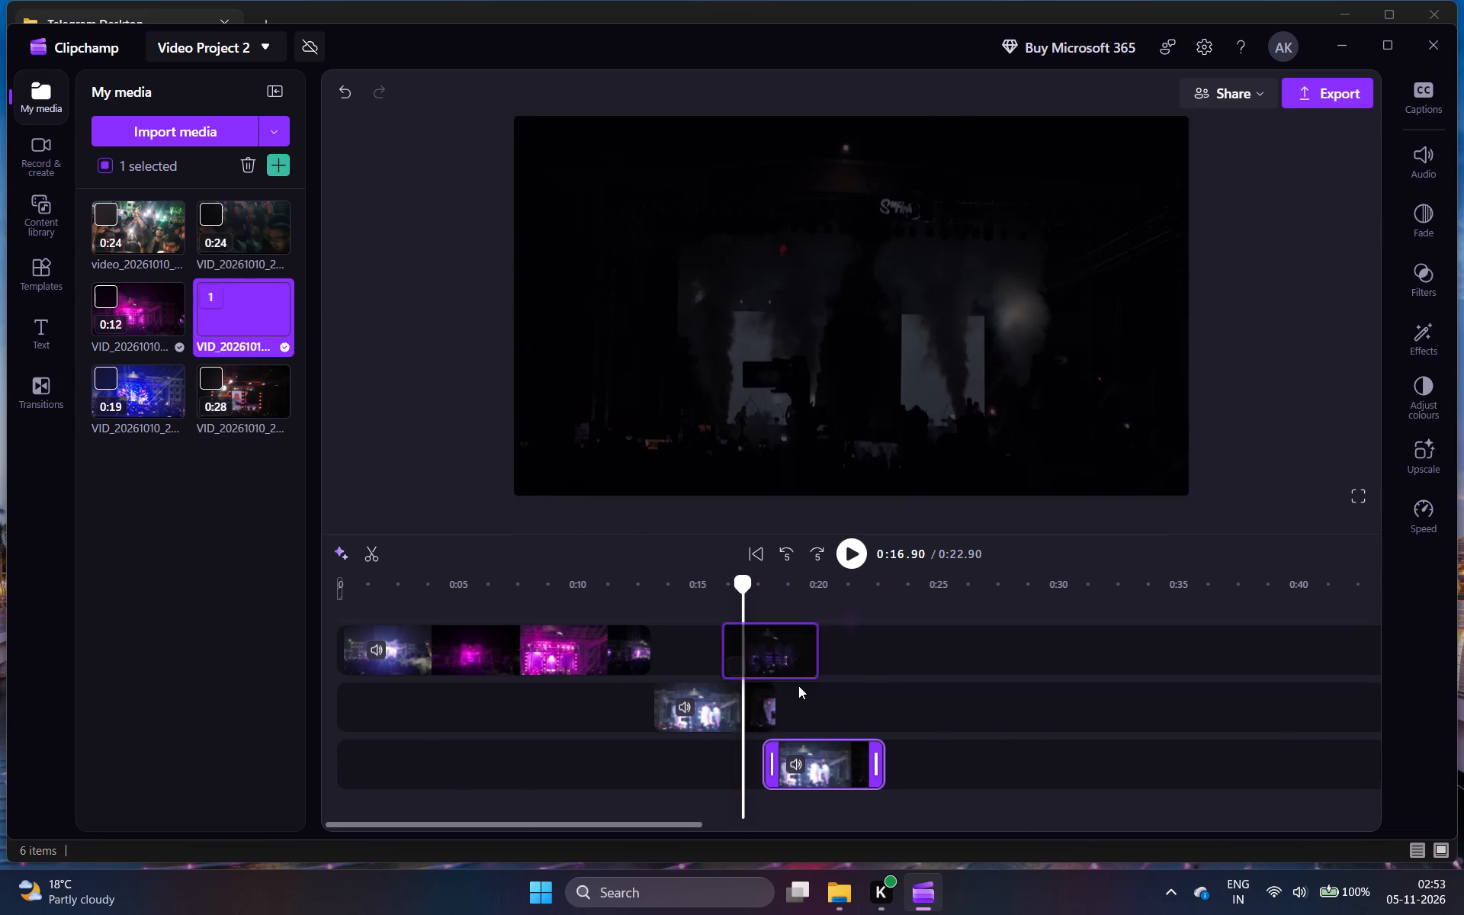
left_click_drag(798, 685, 898, 790)
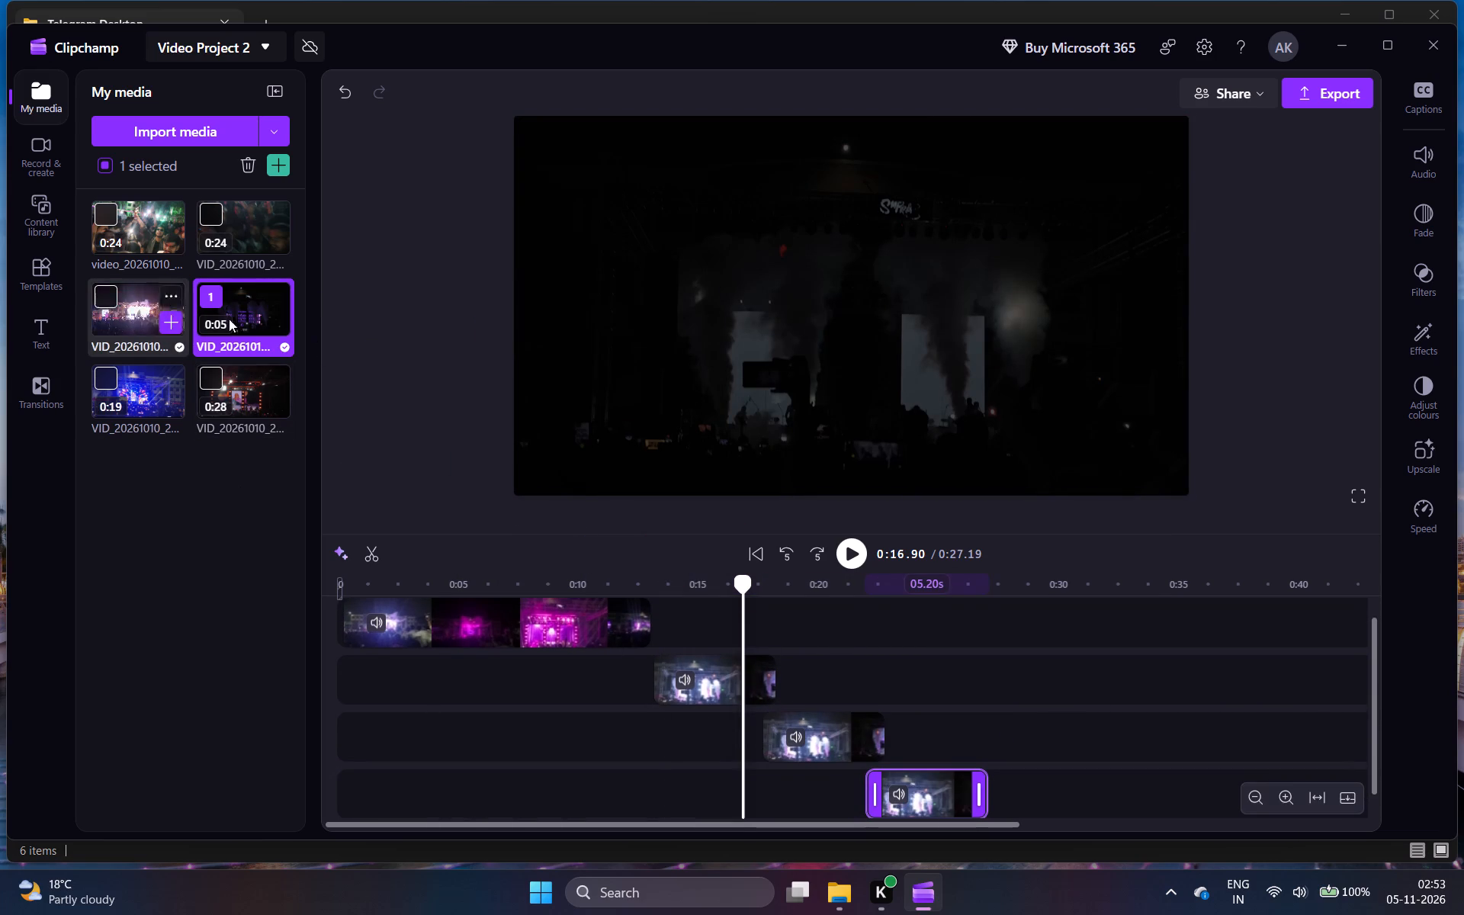
Add video_20261010_211027 on a new track directly below the first clip, starting at about 0:12.
left_click_drag(148, 217, 324, 330)
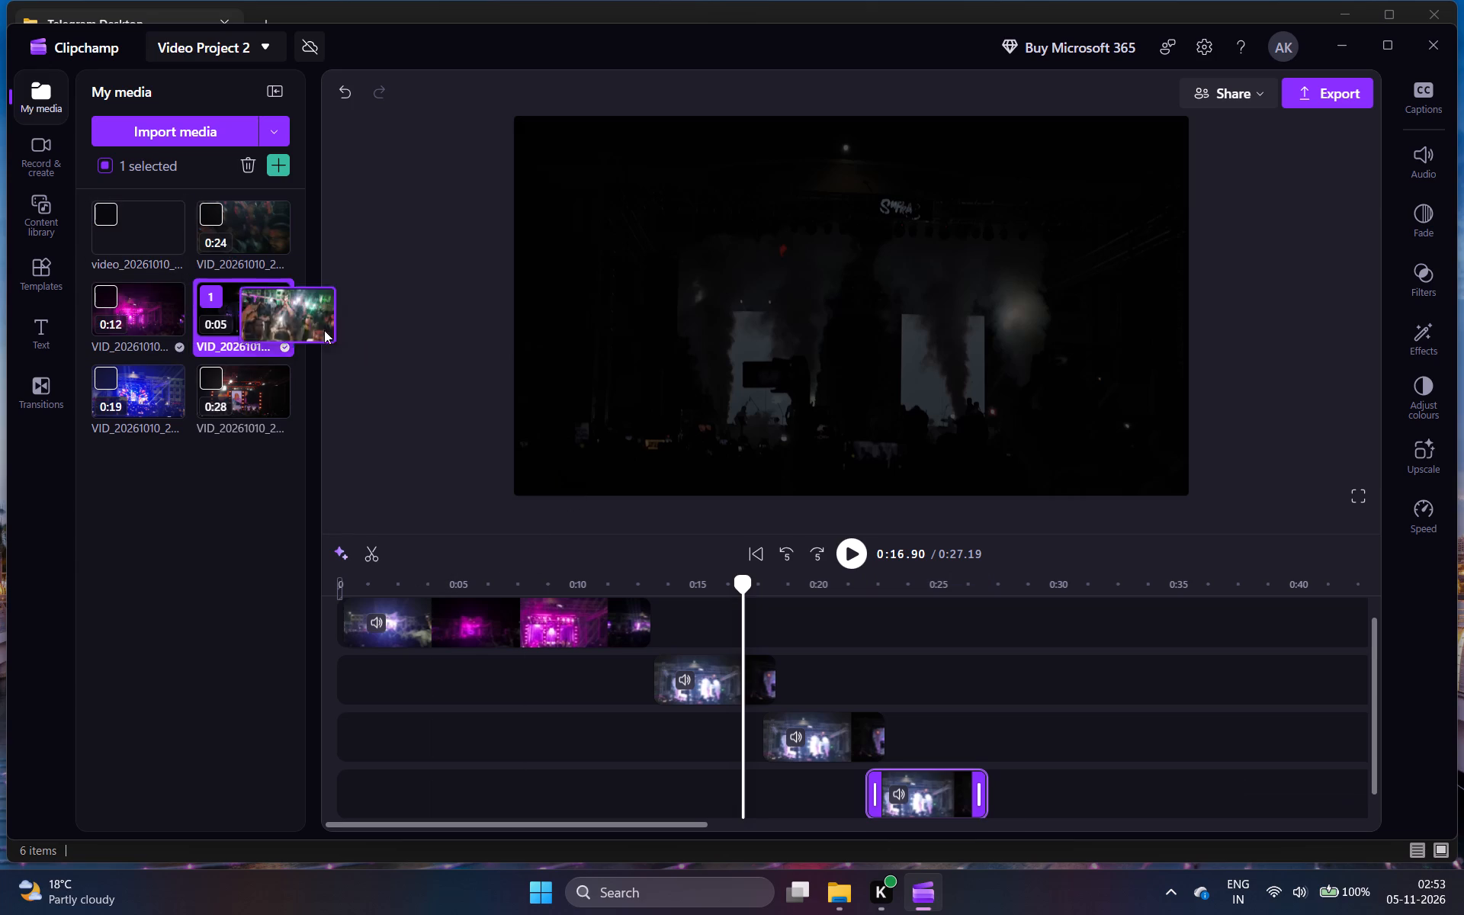
left_click_drag(324, 330, 671, 672)
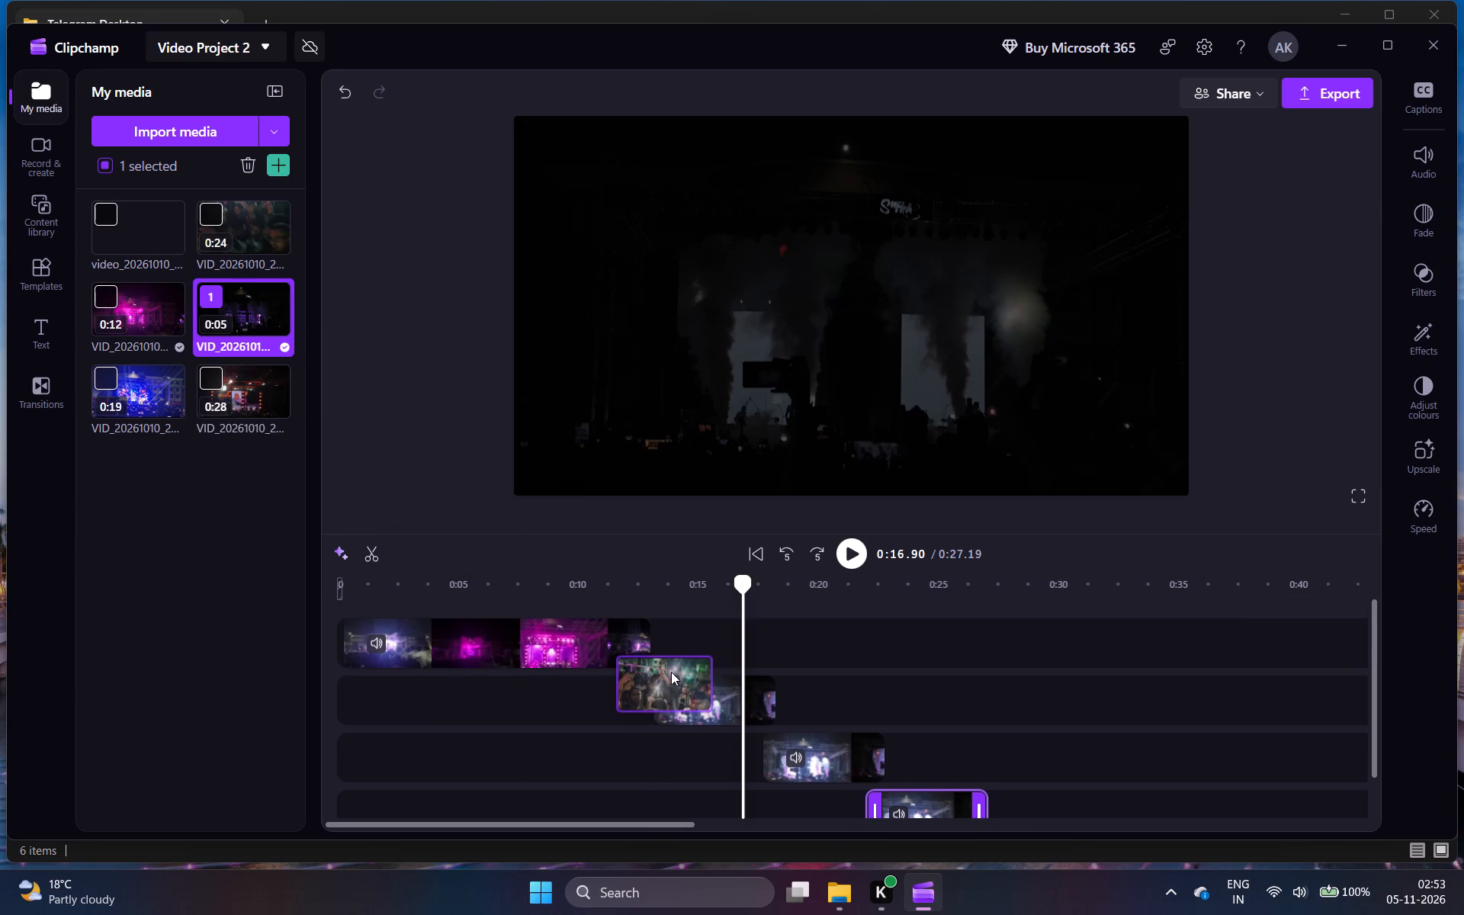
left_click_drag(671, 672, 682, 667)
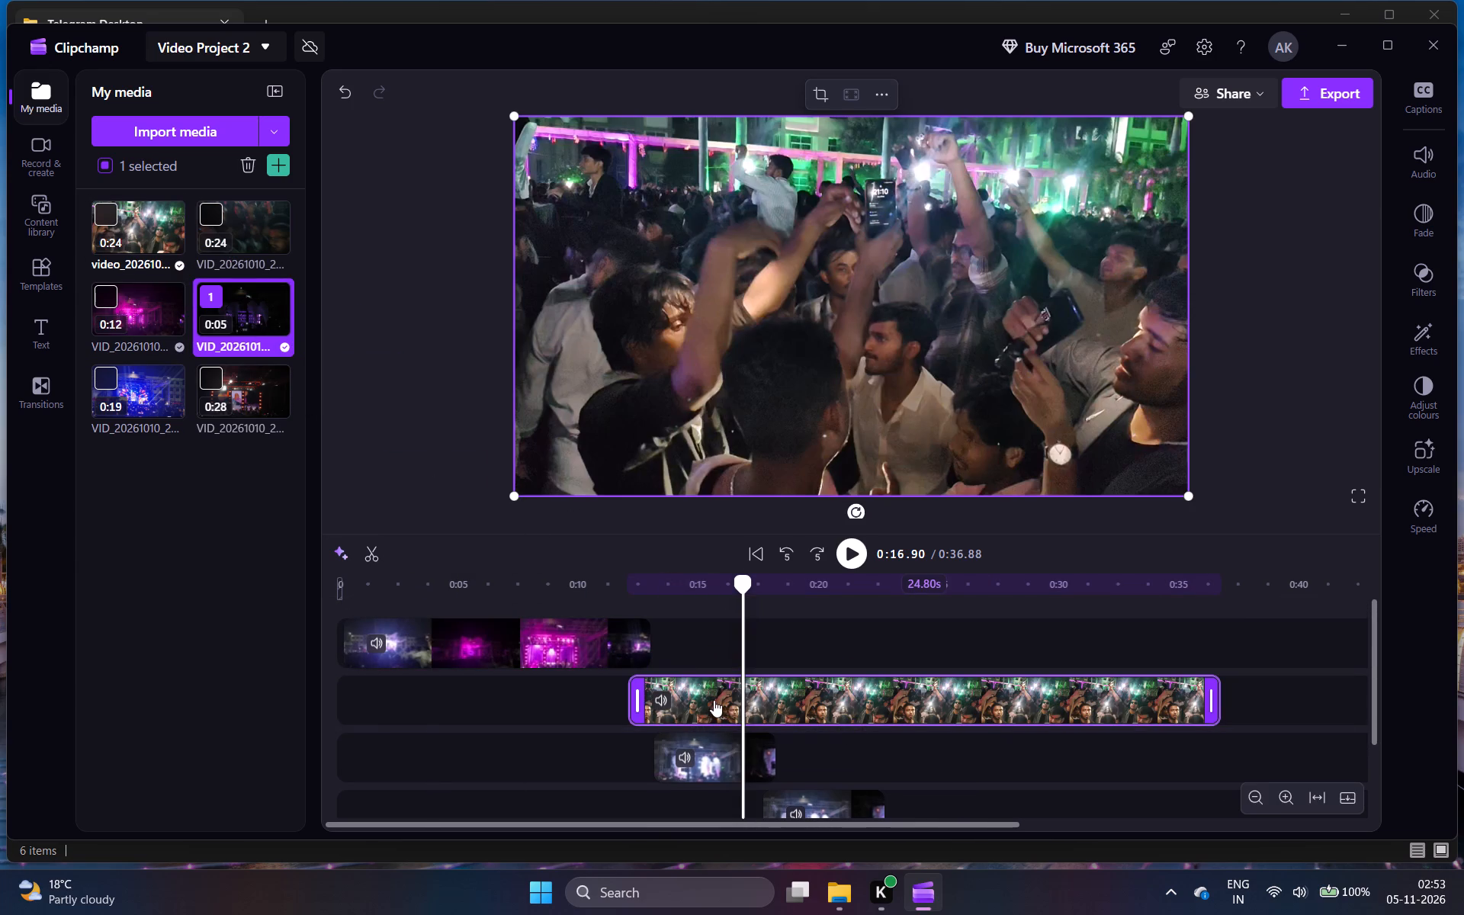
Shift the video_20261010_211027 clip later on its track, aligning its start with the first clip's end at about 0:13.
left_click_drag(741, 584, 638, 573)
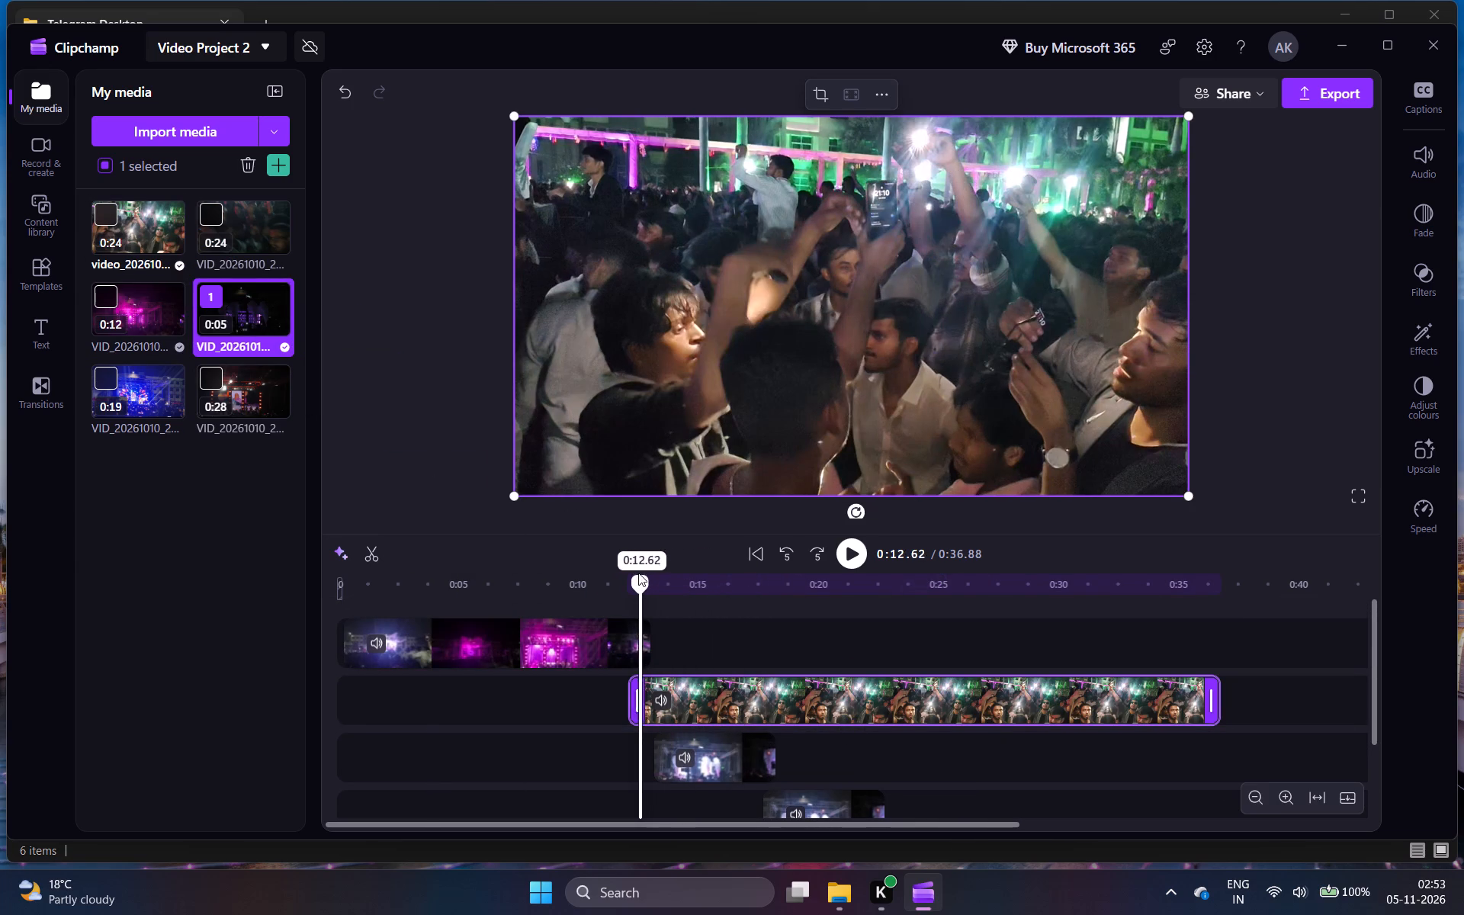
left_click_drag(638, 573, 635, 572)
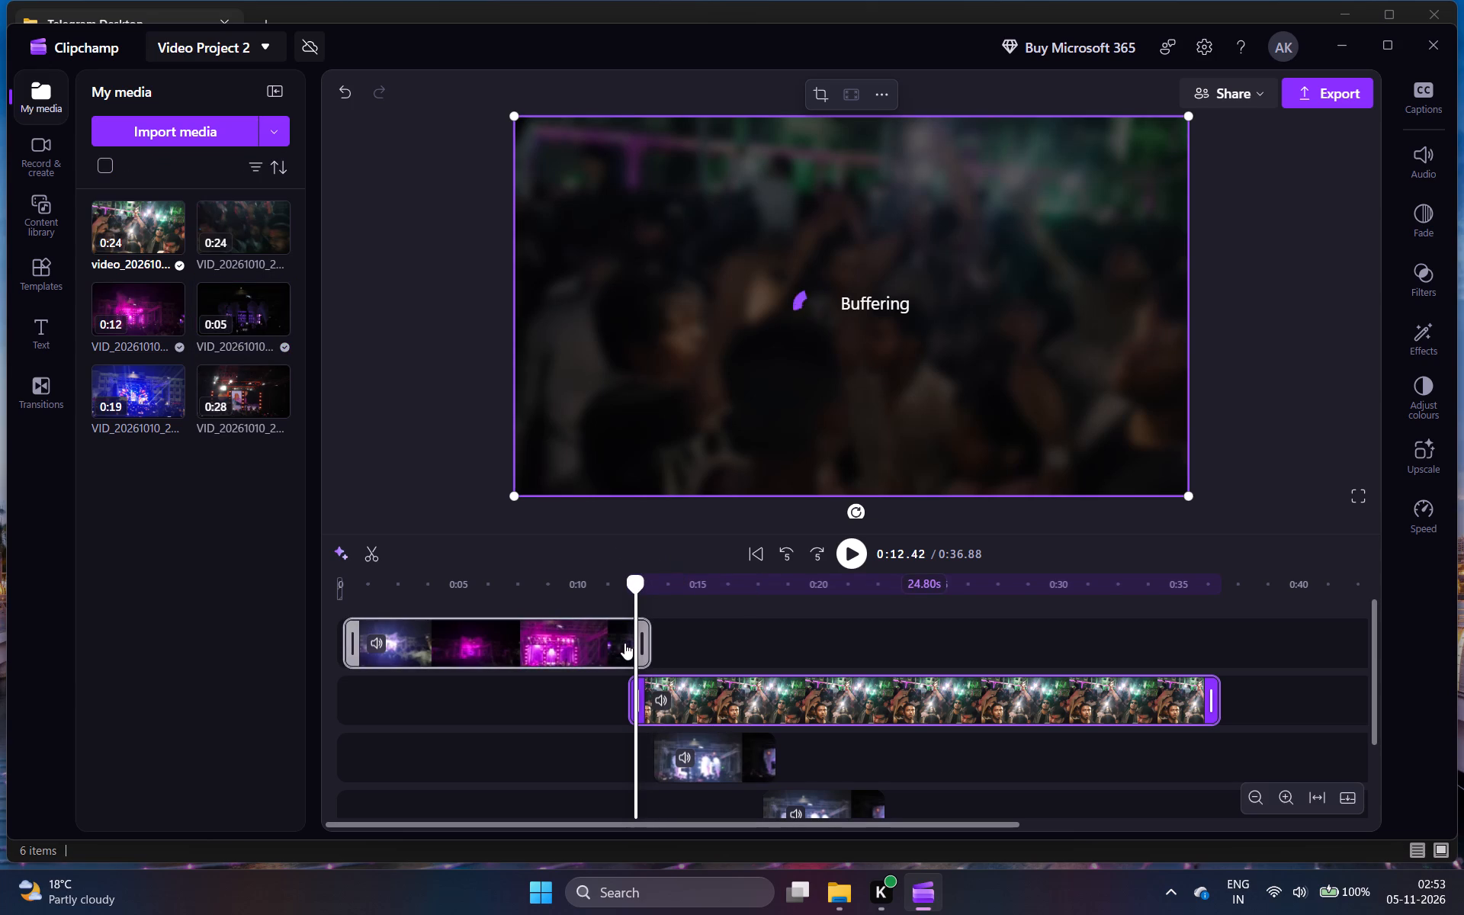
double_click(646, 640)
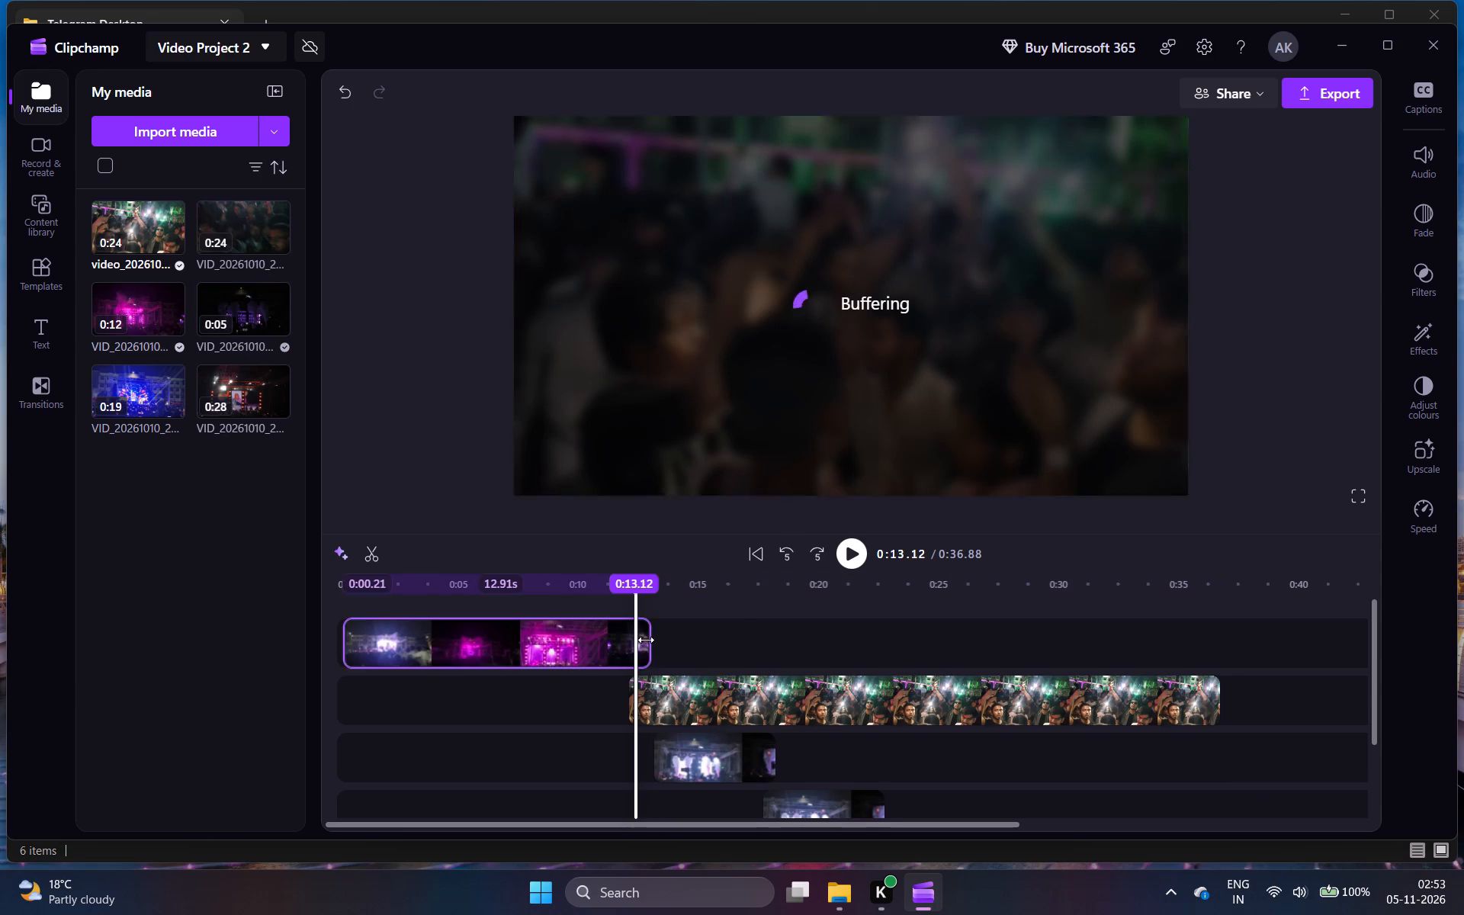
left_click(668, 701)
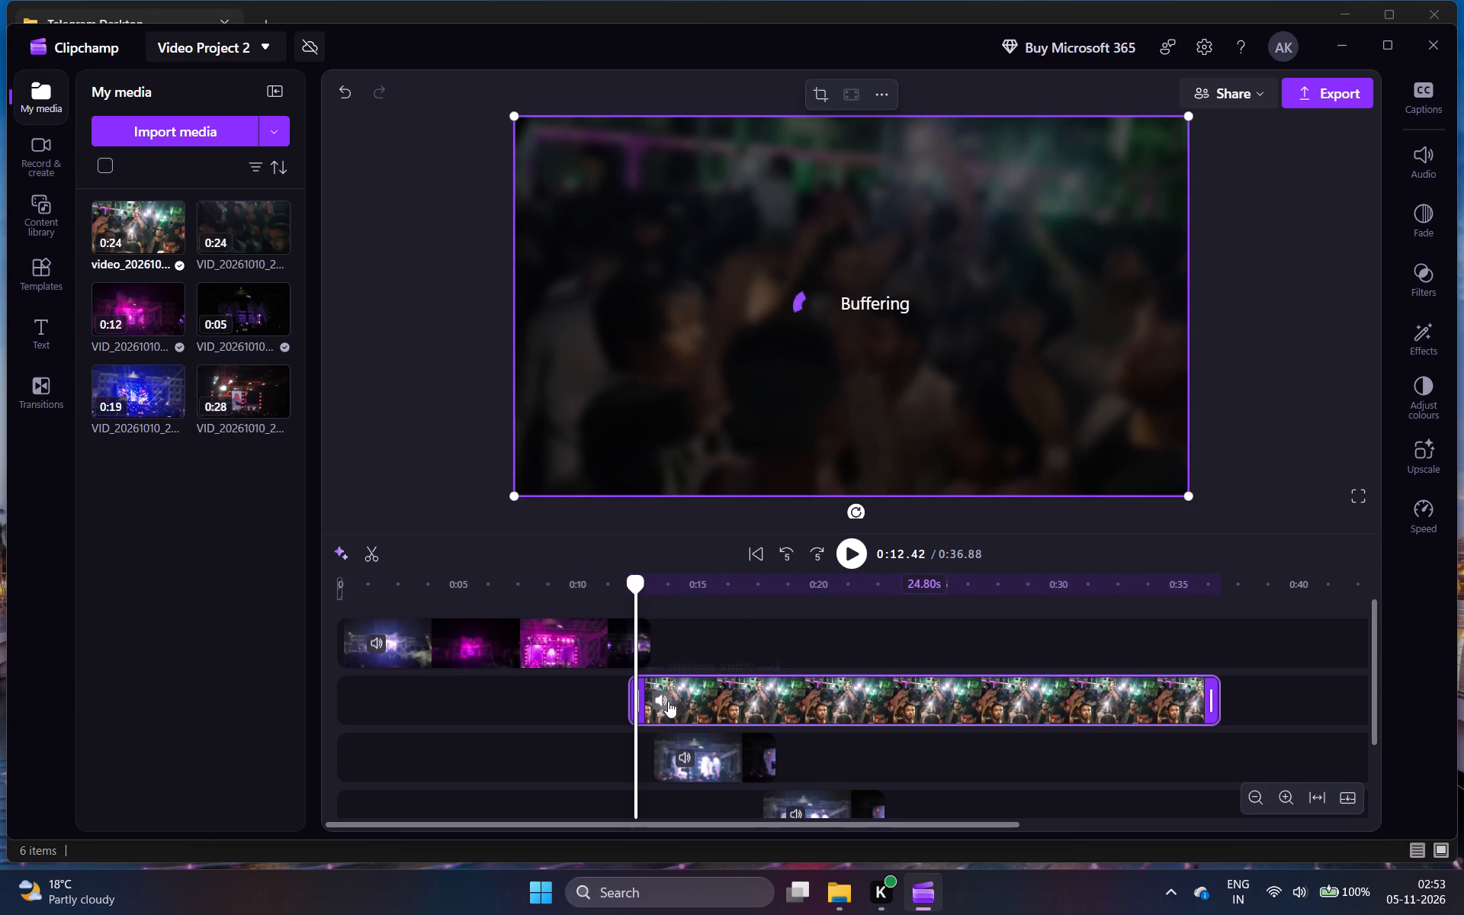
left_click(668, 701)
left_click_drag(704, 701, 713, 701)
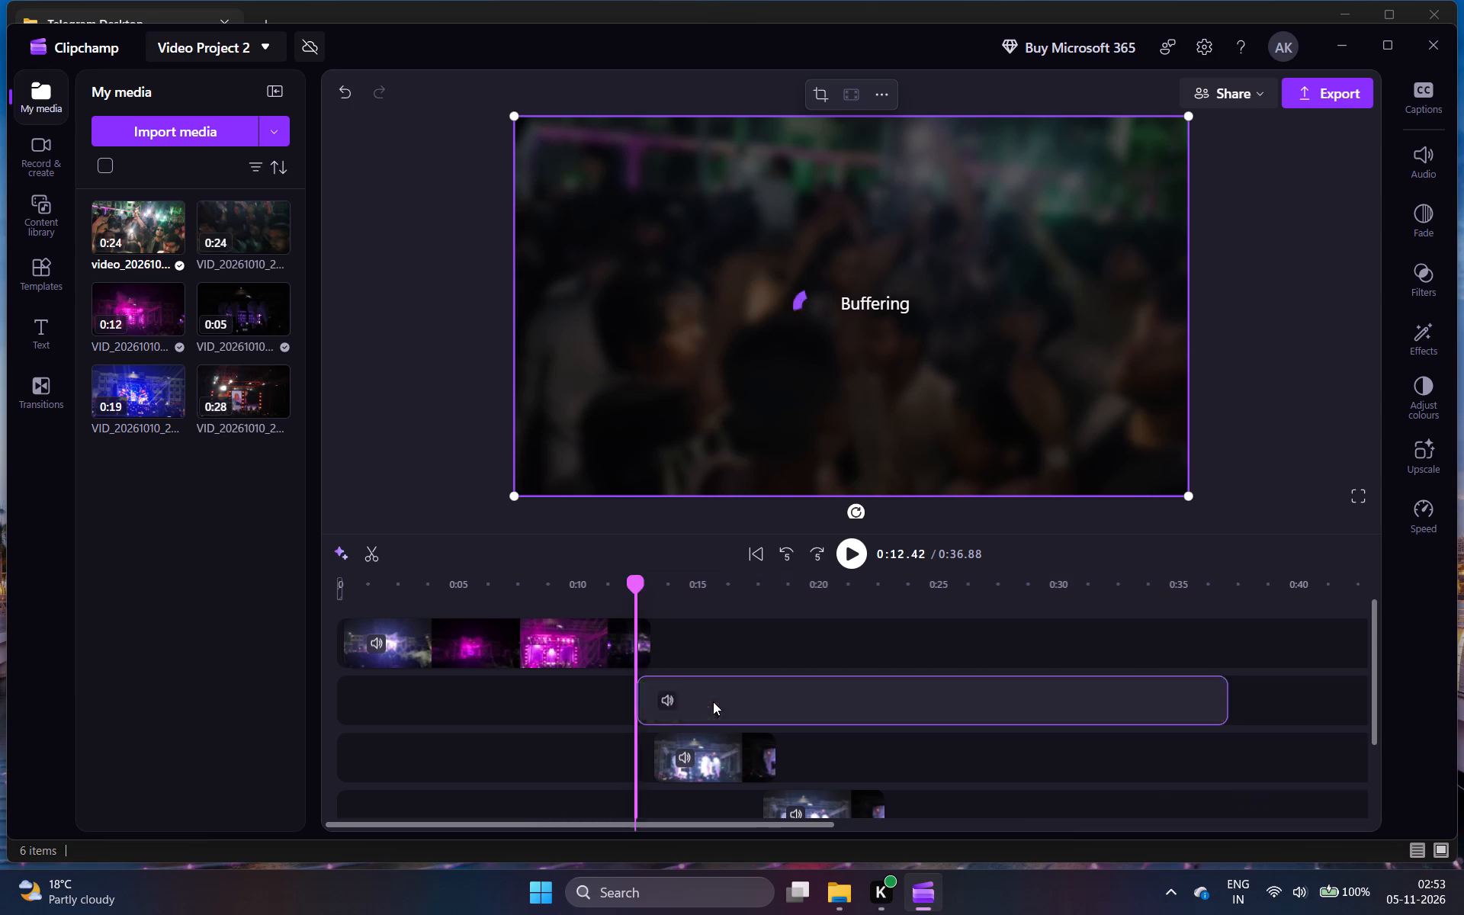
left_click_drag(713, 701, 724, 696)
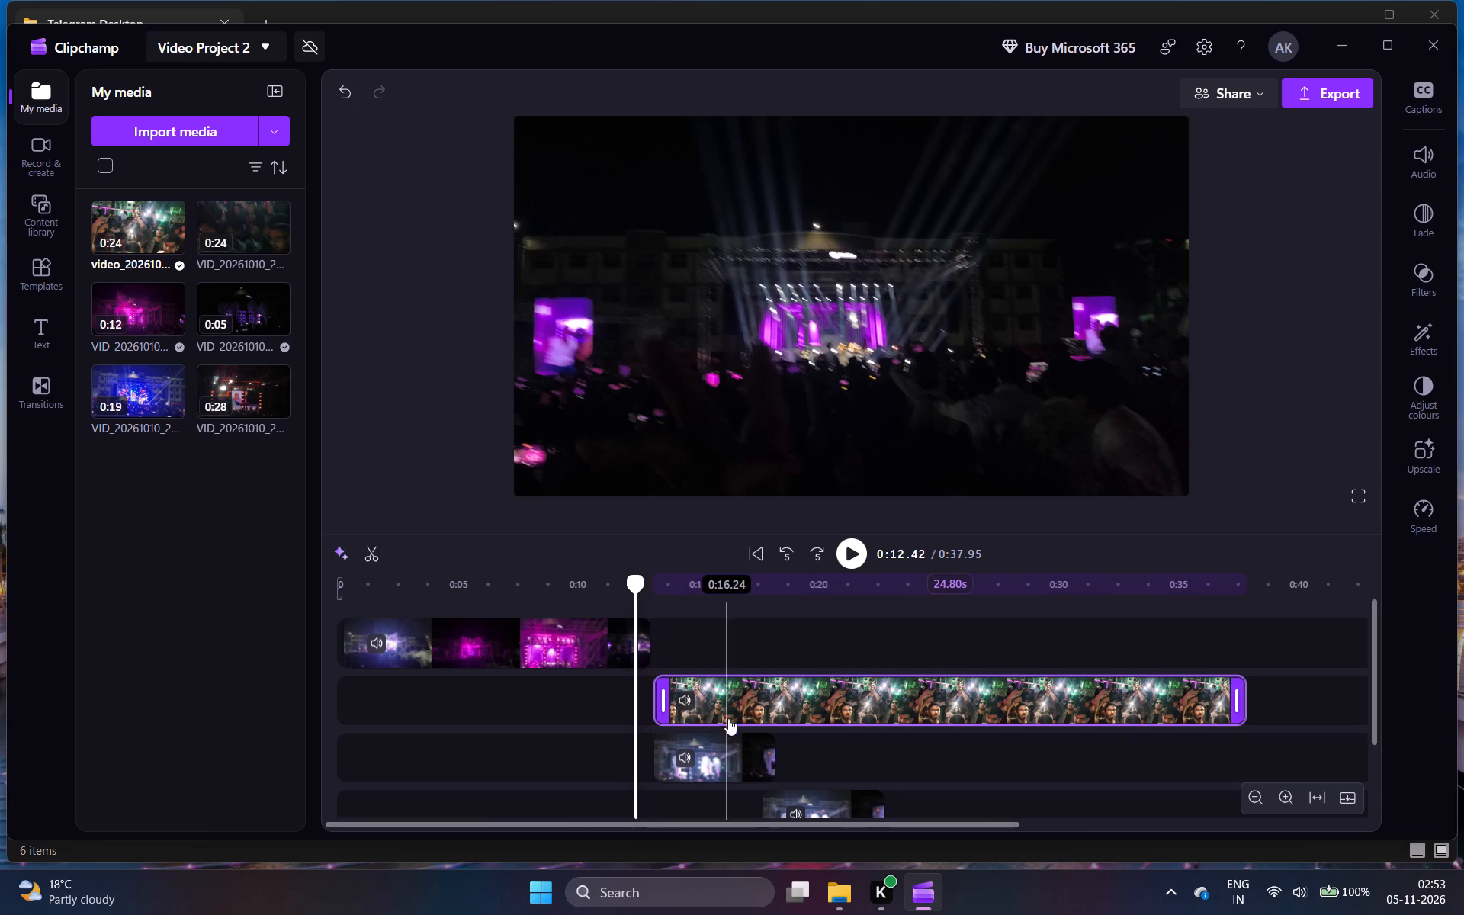
Move the 5-second clip on the third track so it starts at the end of video_20261010_211027, about 0:38.
left_click_drag(727, 744, 1068, 736)
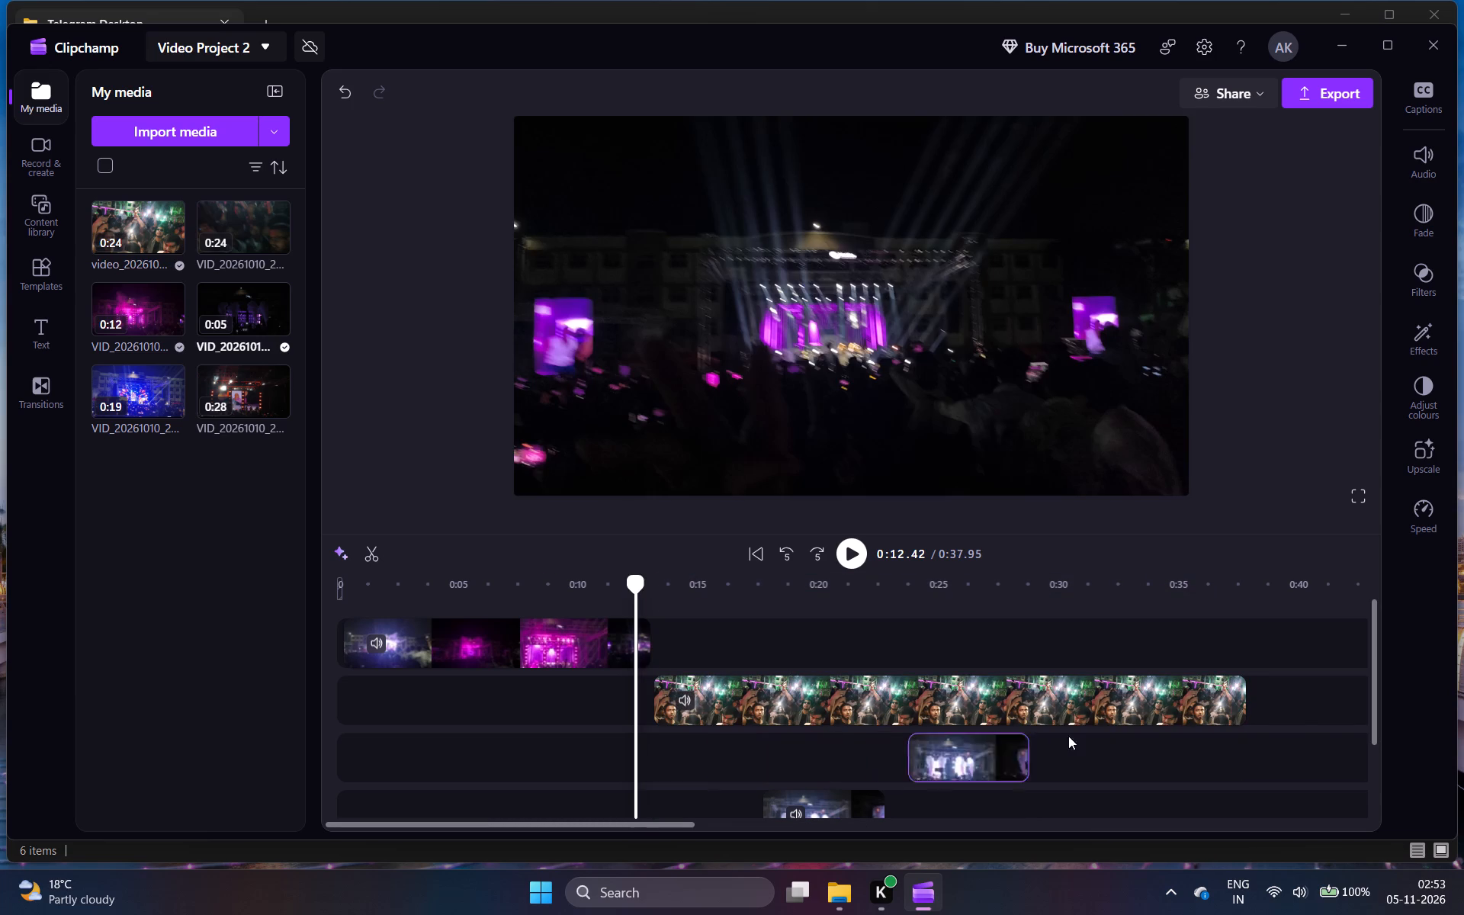
left_click_drag(1068, 736, 1311, 741)
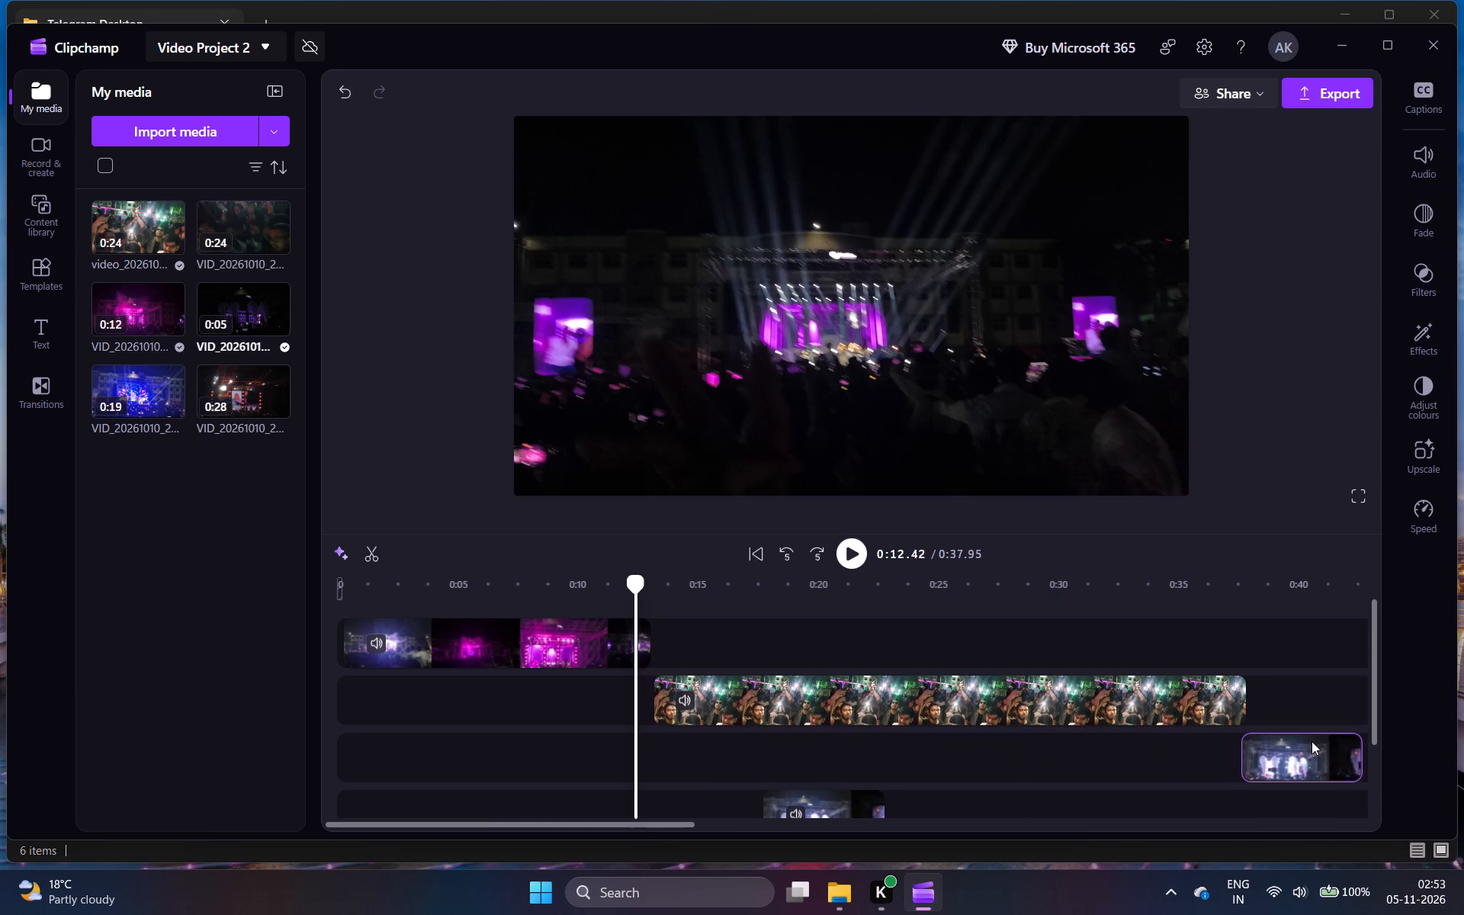
left_click_drag(1311, 741, 1318, 741)
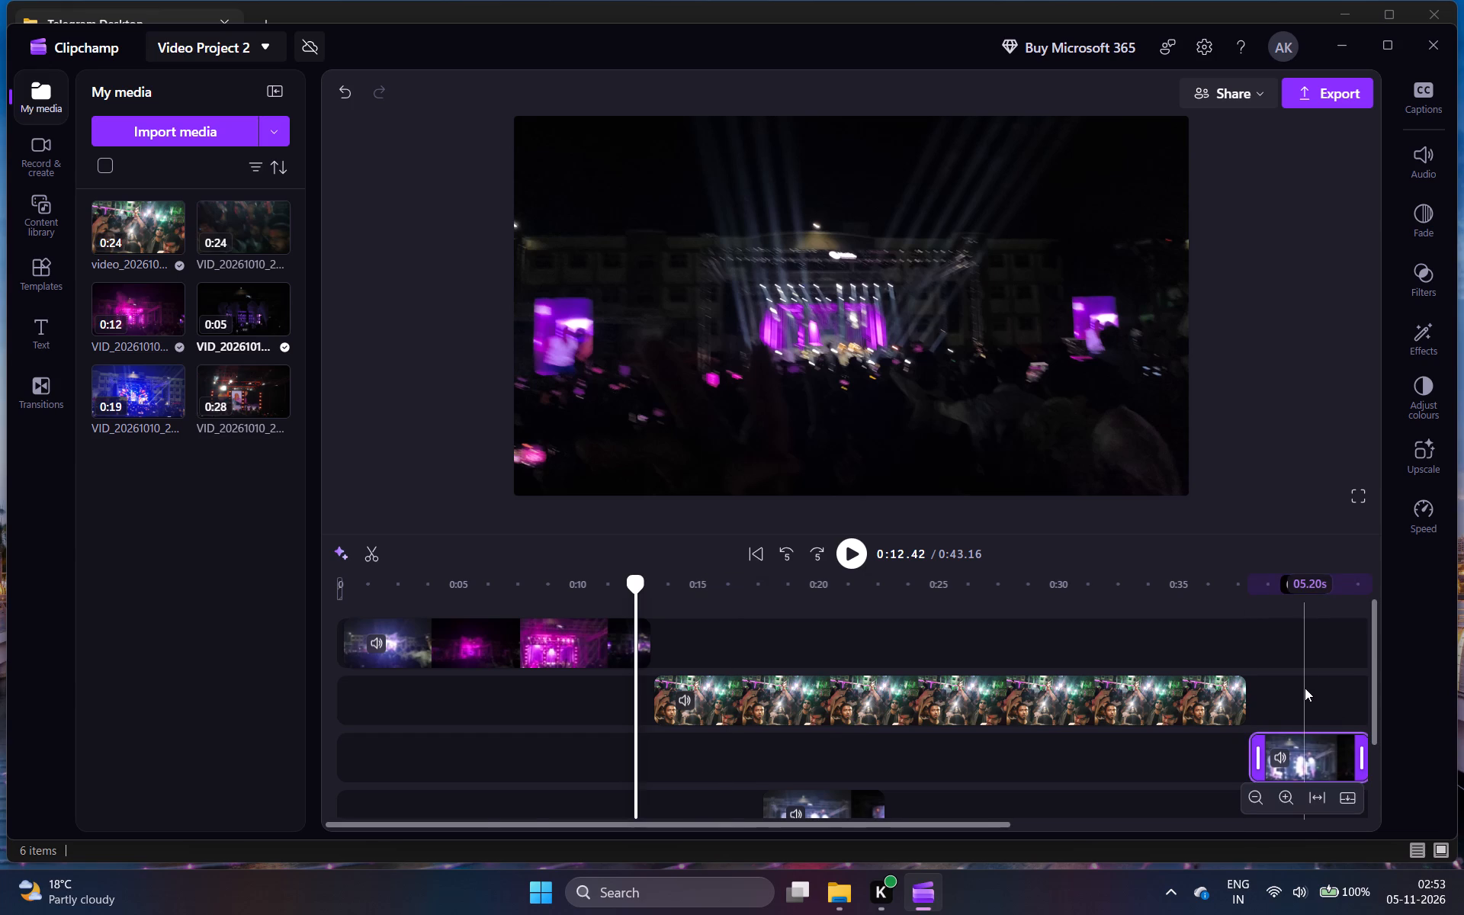
Play video_20261010_211027 from its start to find the cut point, and split it at about 0:19.
scroll(1305, 688, "down", 3, "ctrl")
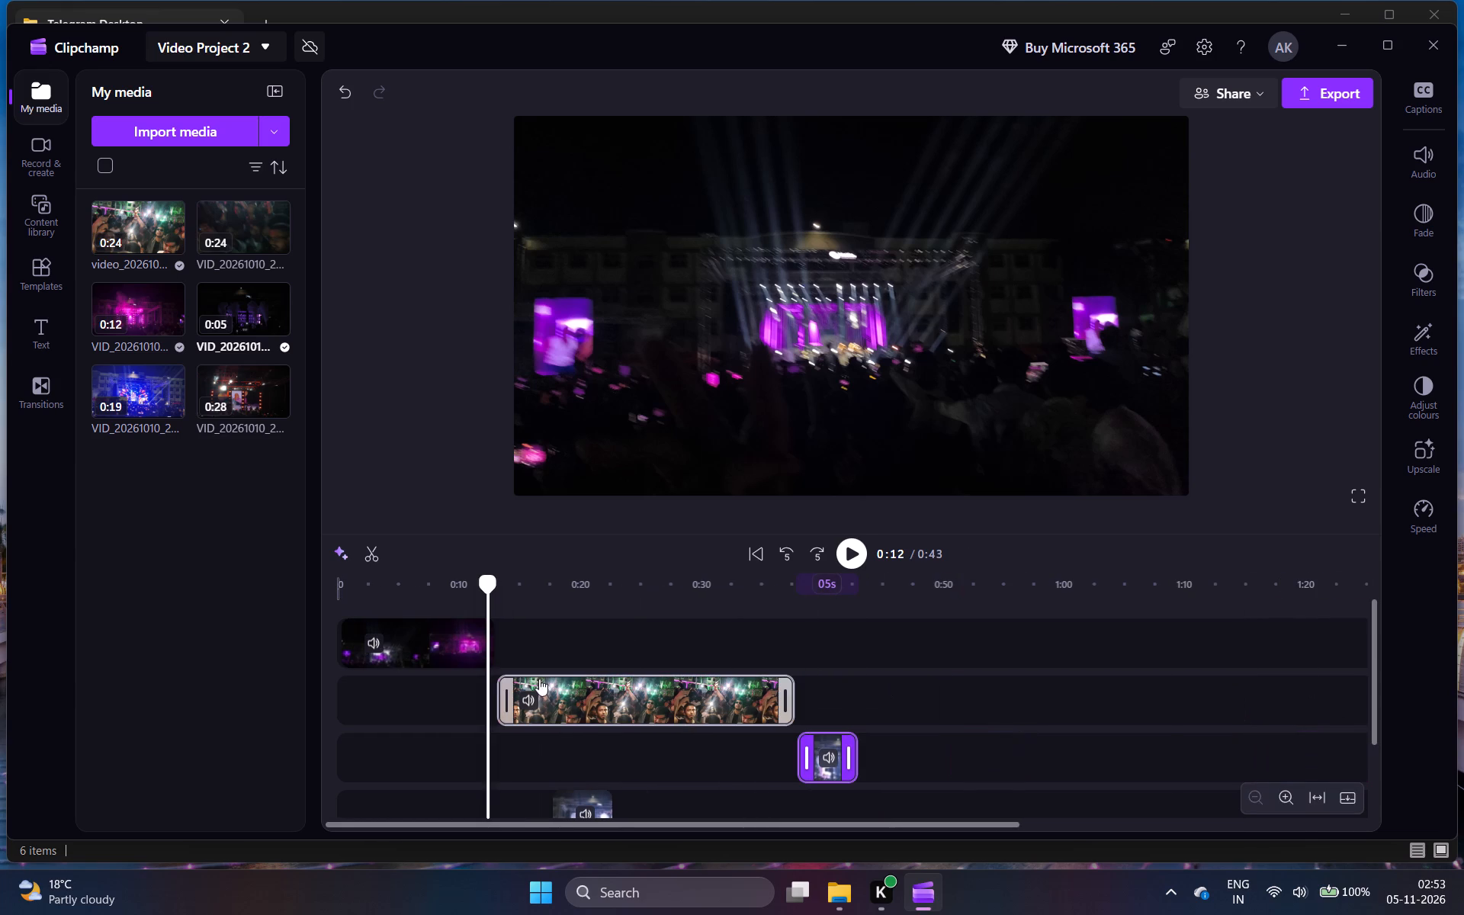
left_click(557, 695)
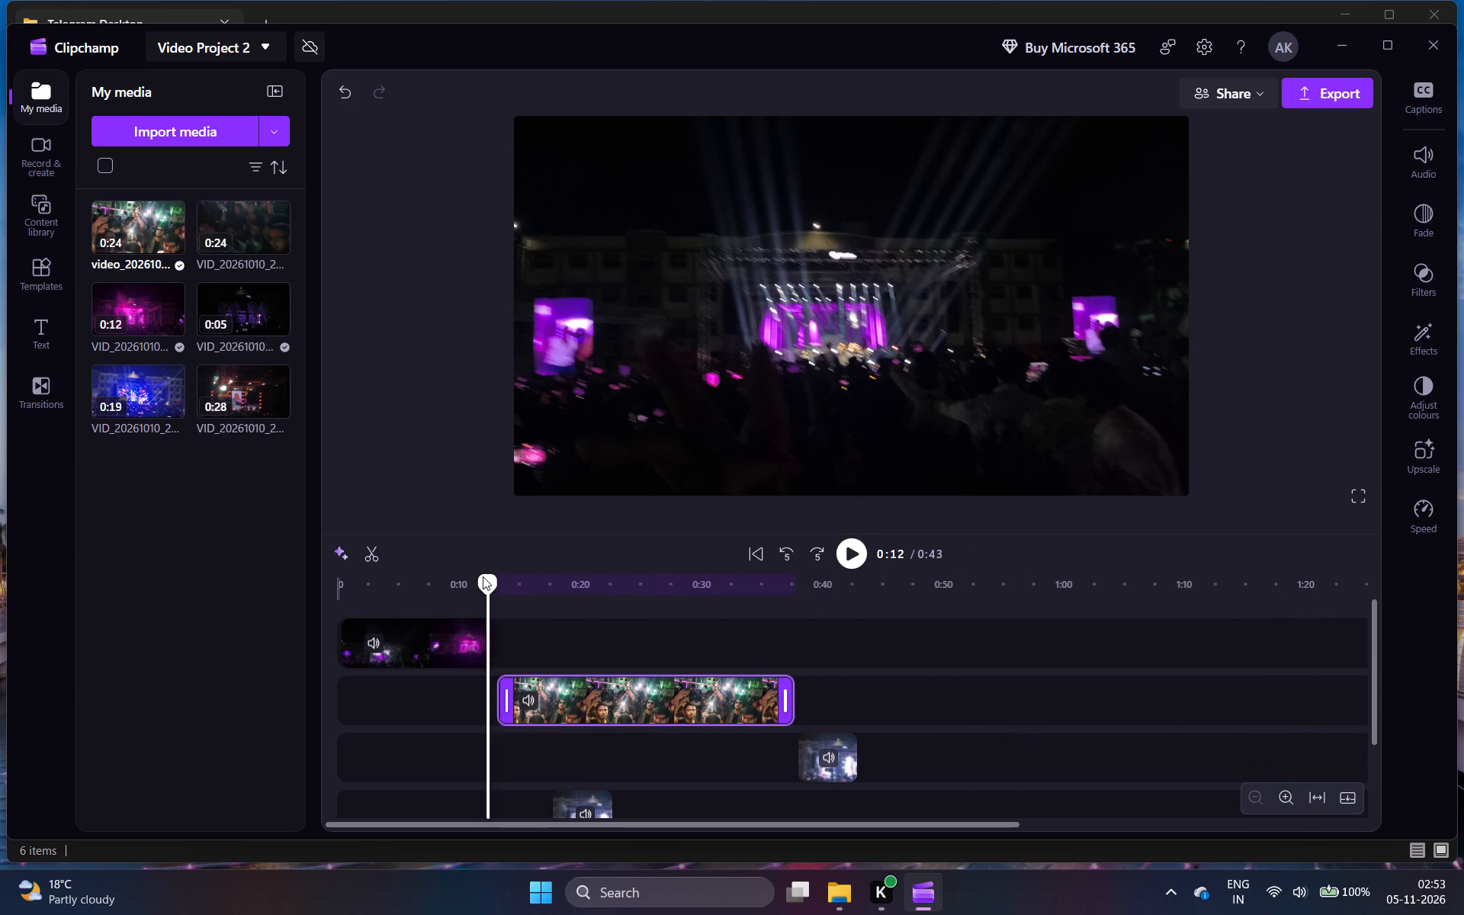
left_click_drag(483, 576, 498, 576)
key("space")
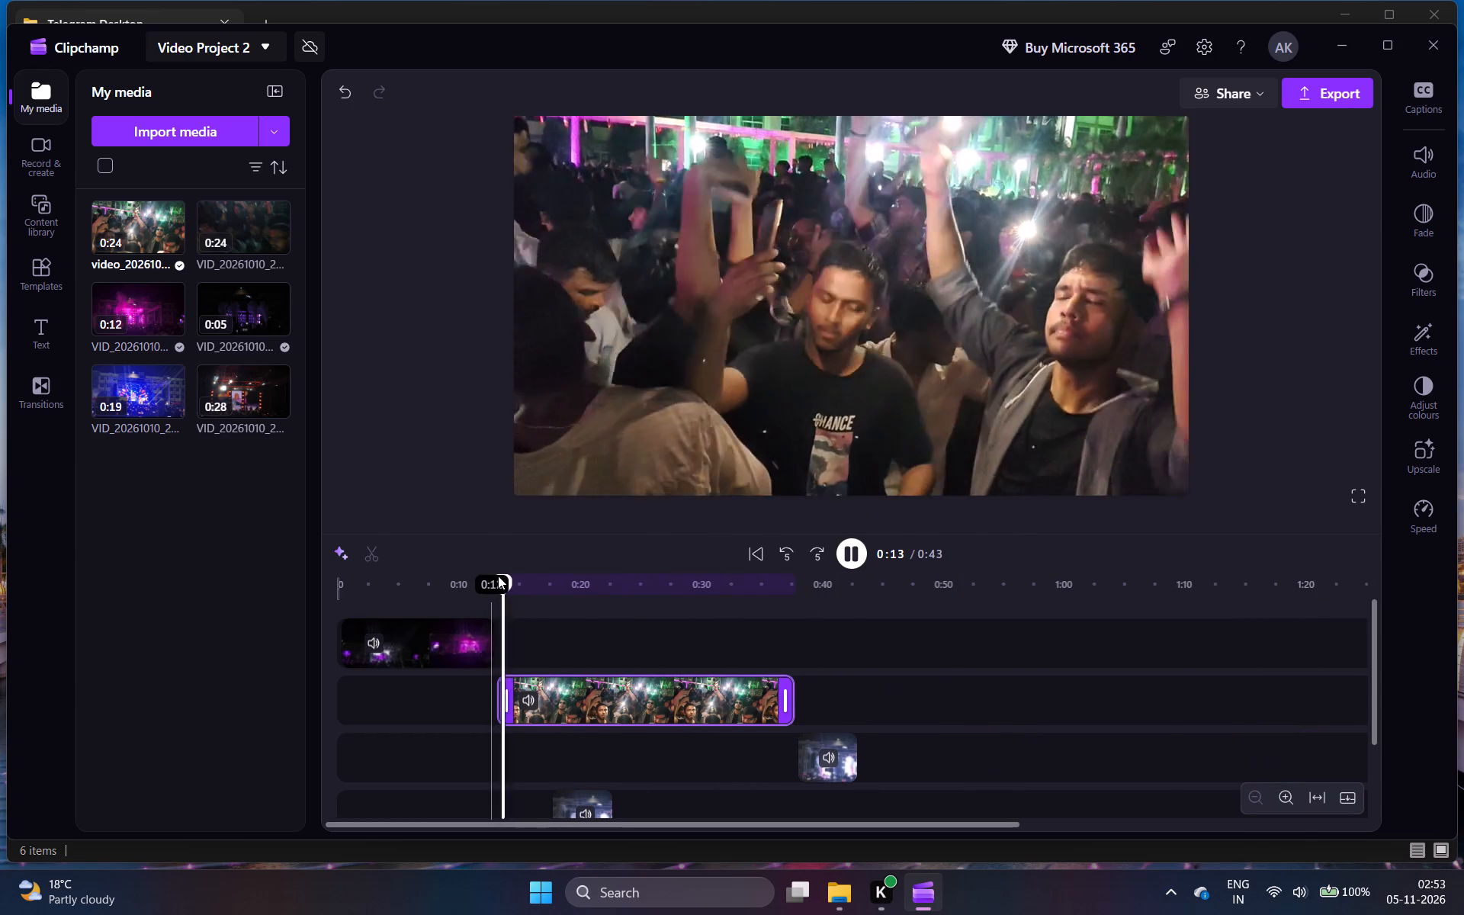
scroll(727, 567, "up", 2)
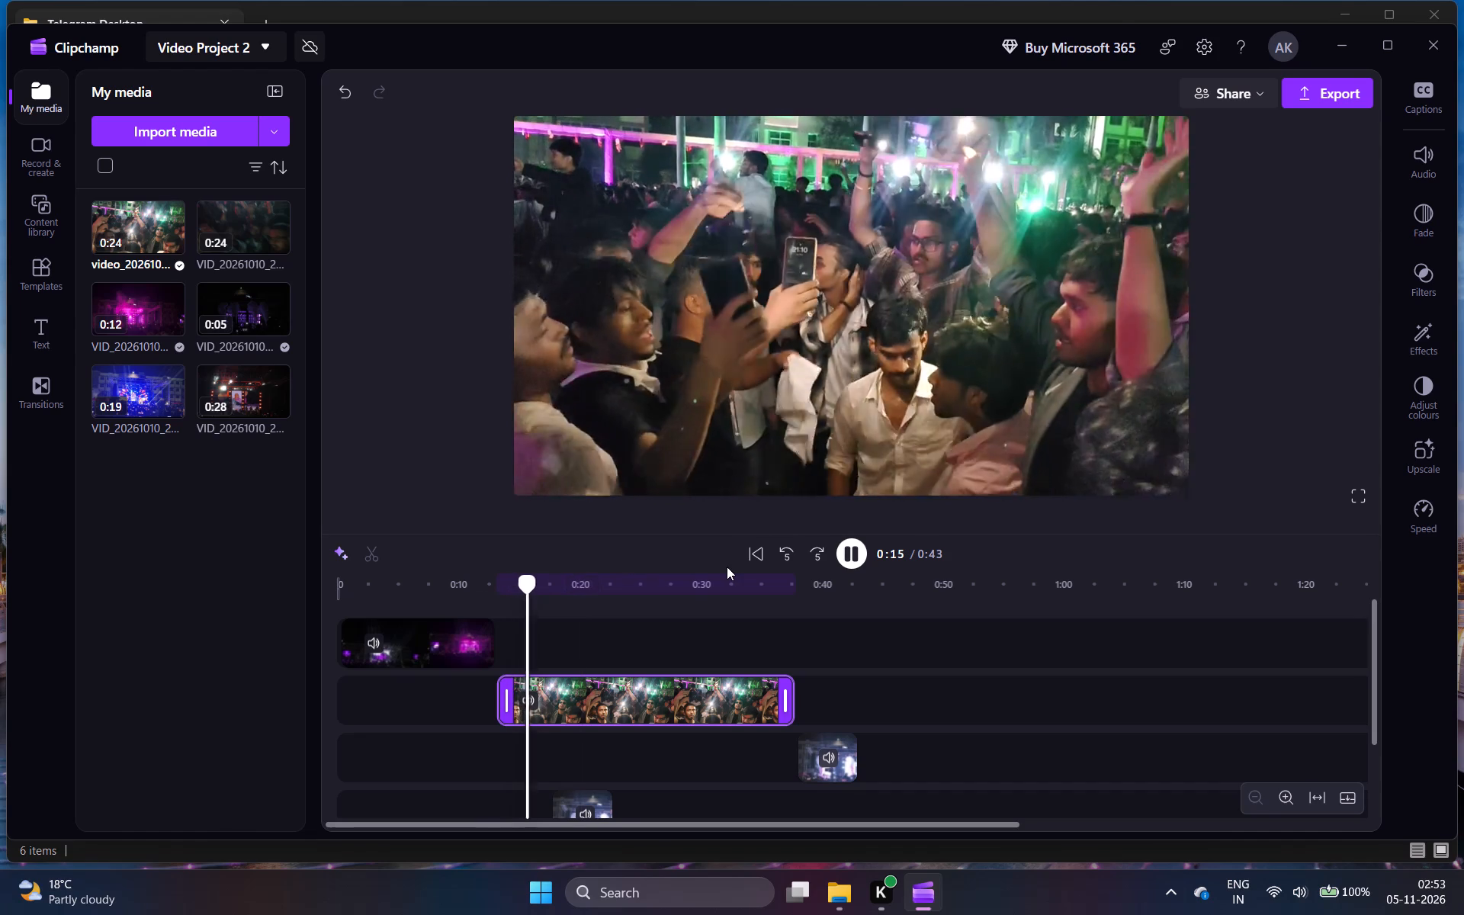
key("space")
key("space")
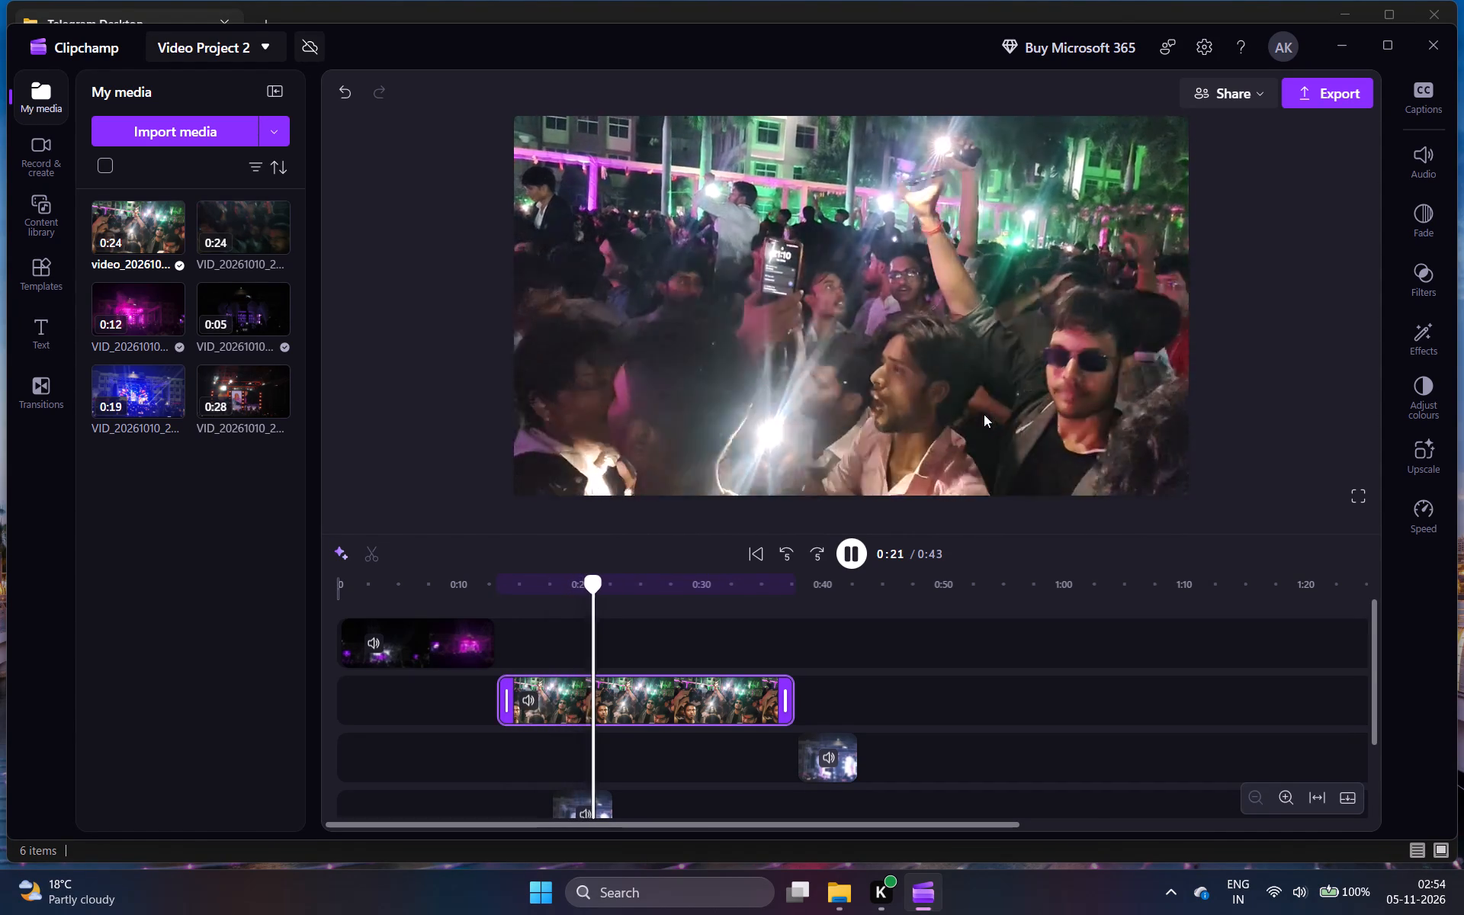
key("space")
key("space")
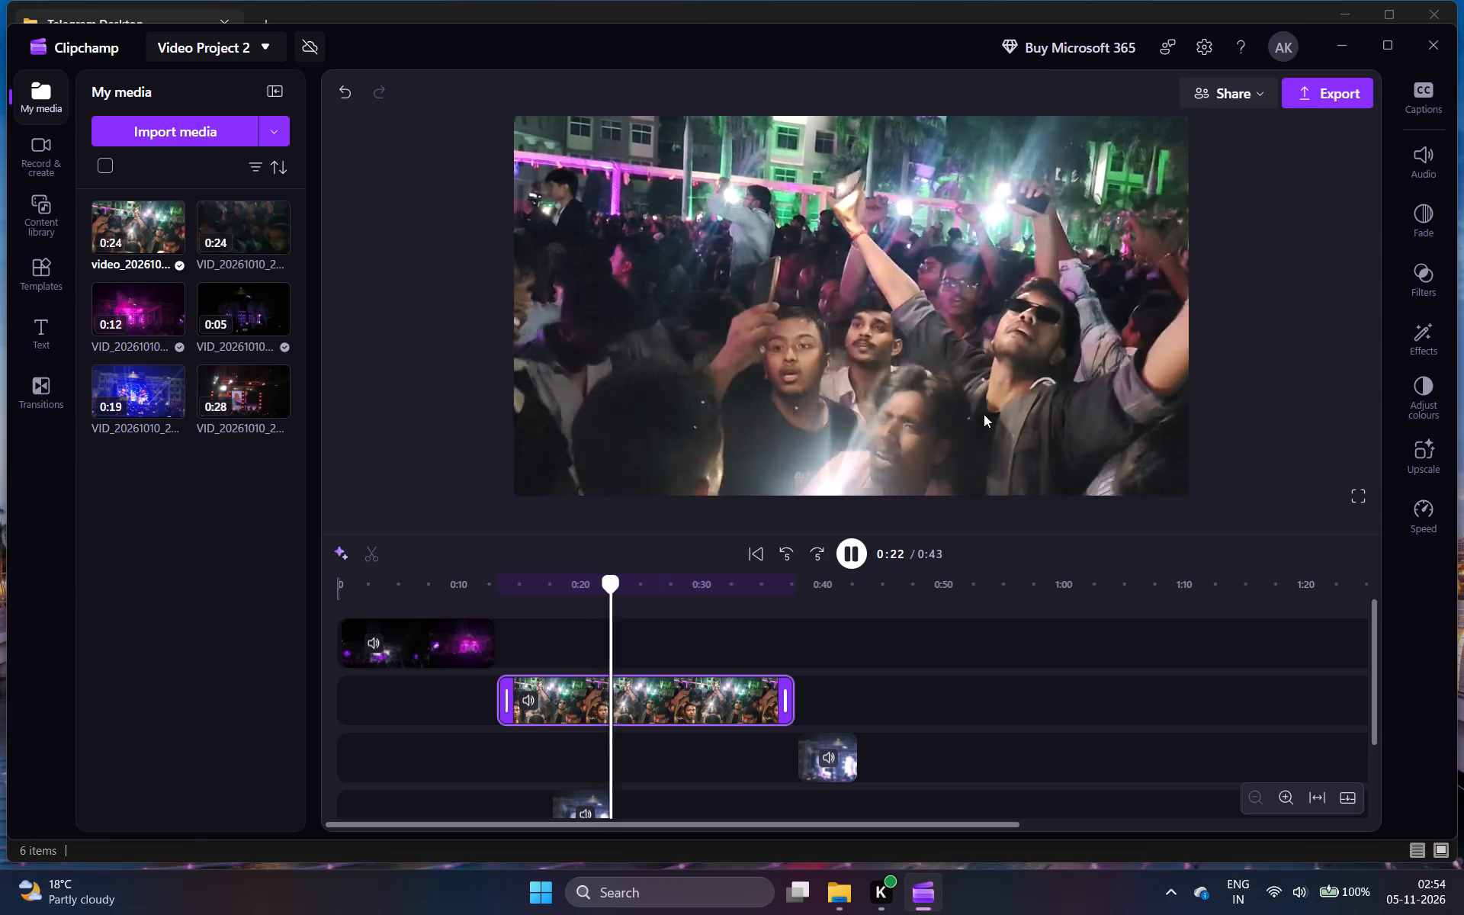
key("space")
key("Left")
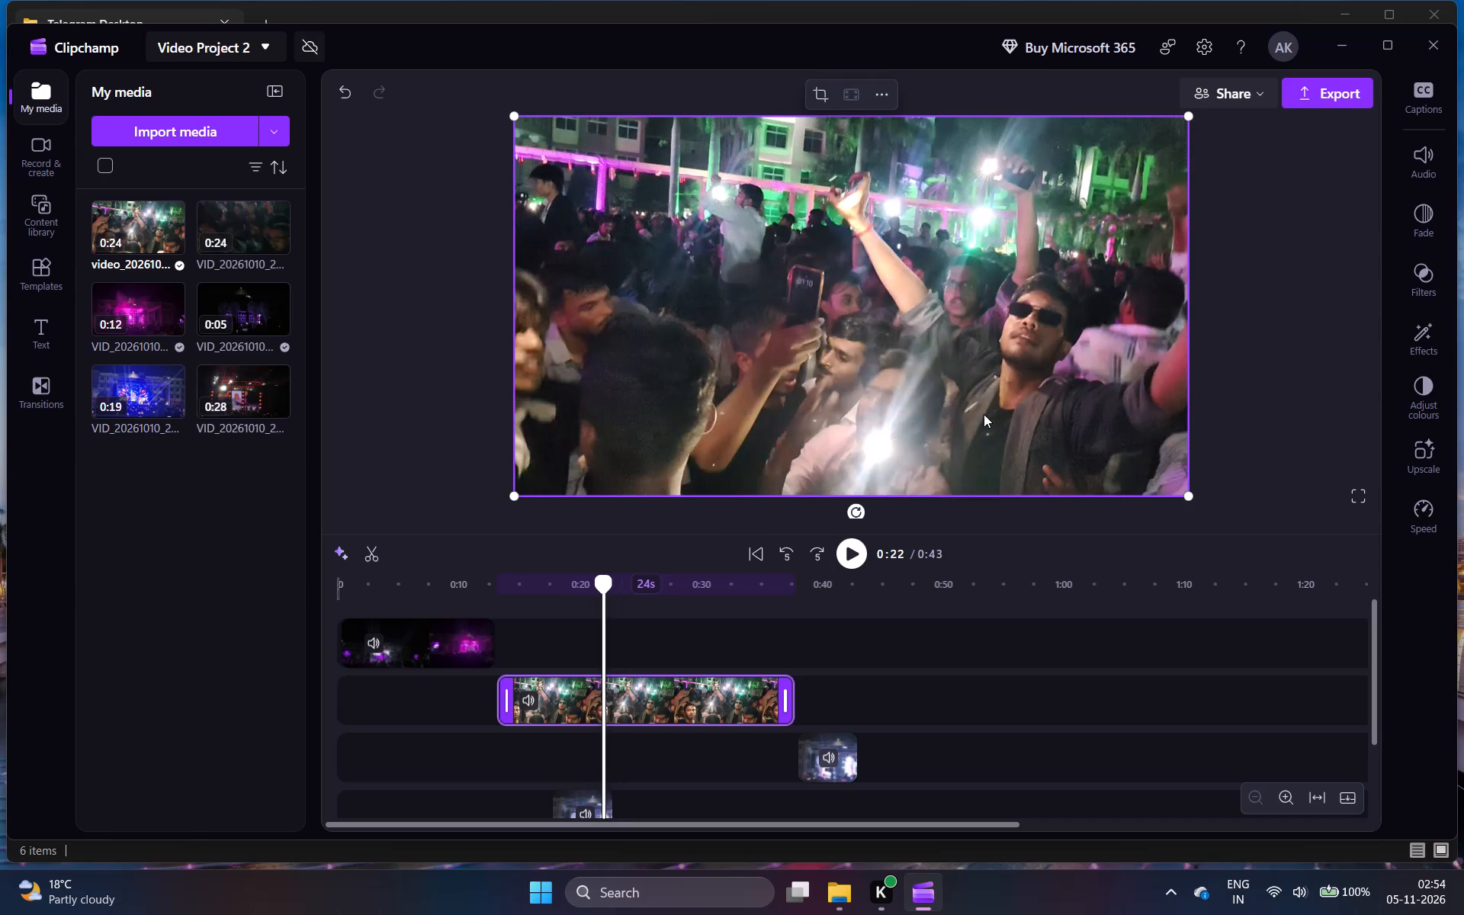
key("Left")
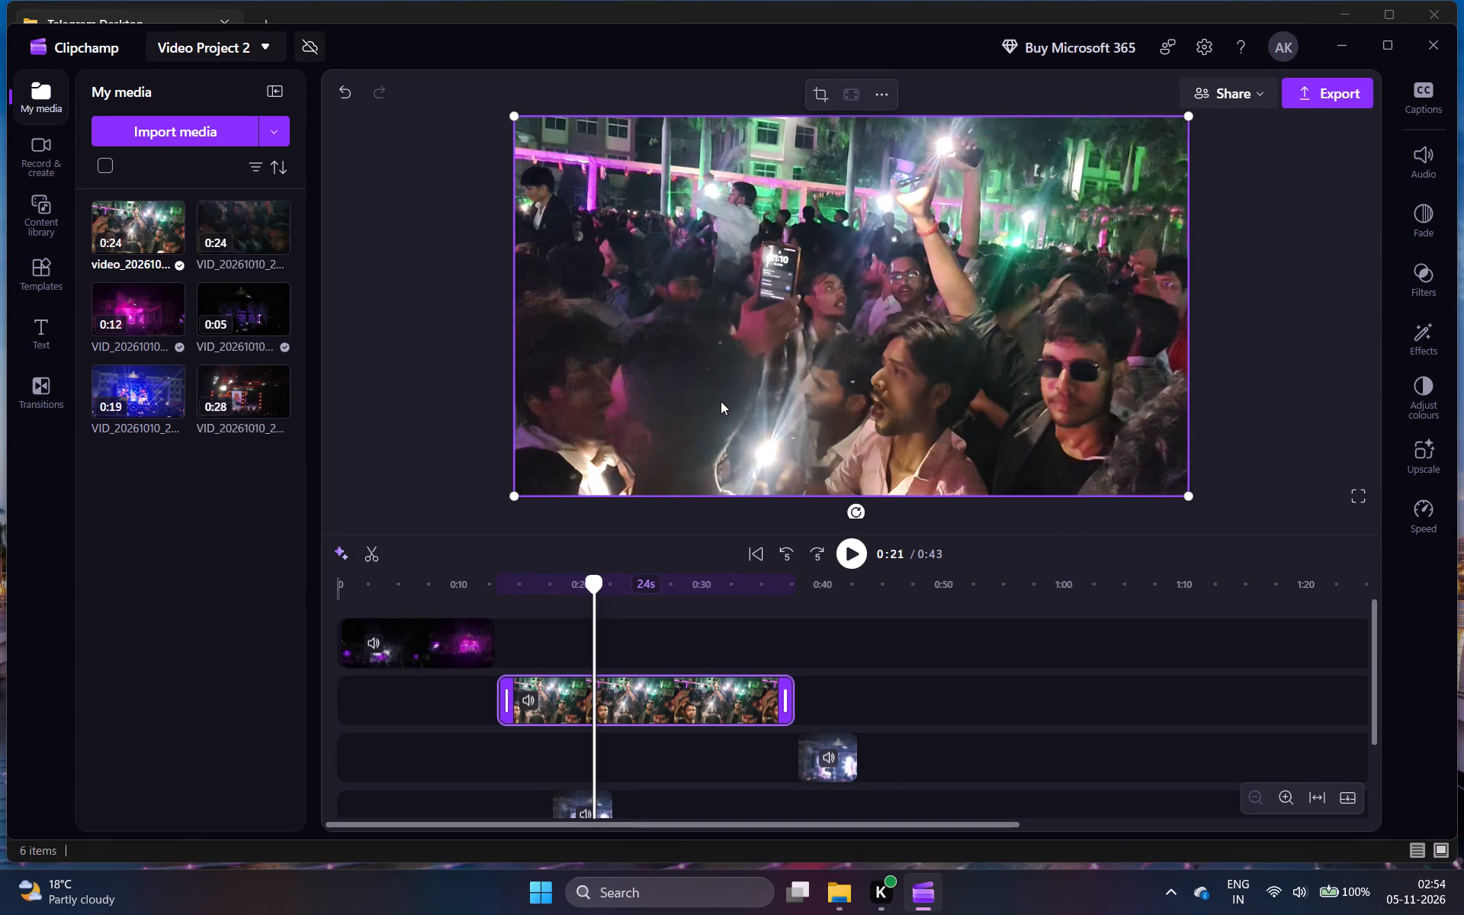
key("Left")
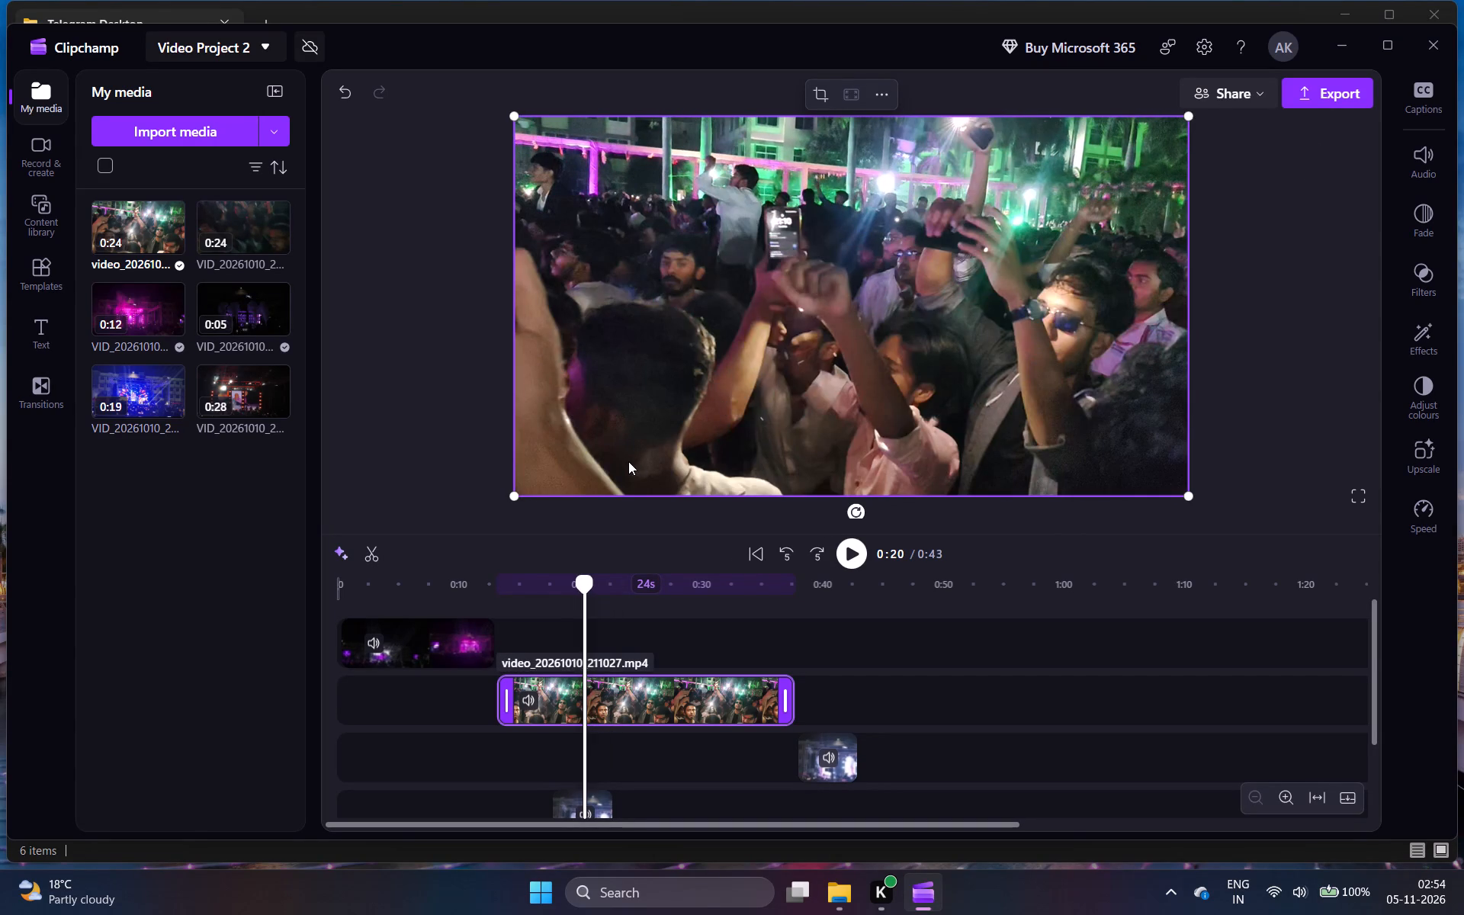
key("Left")
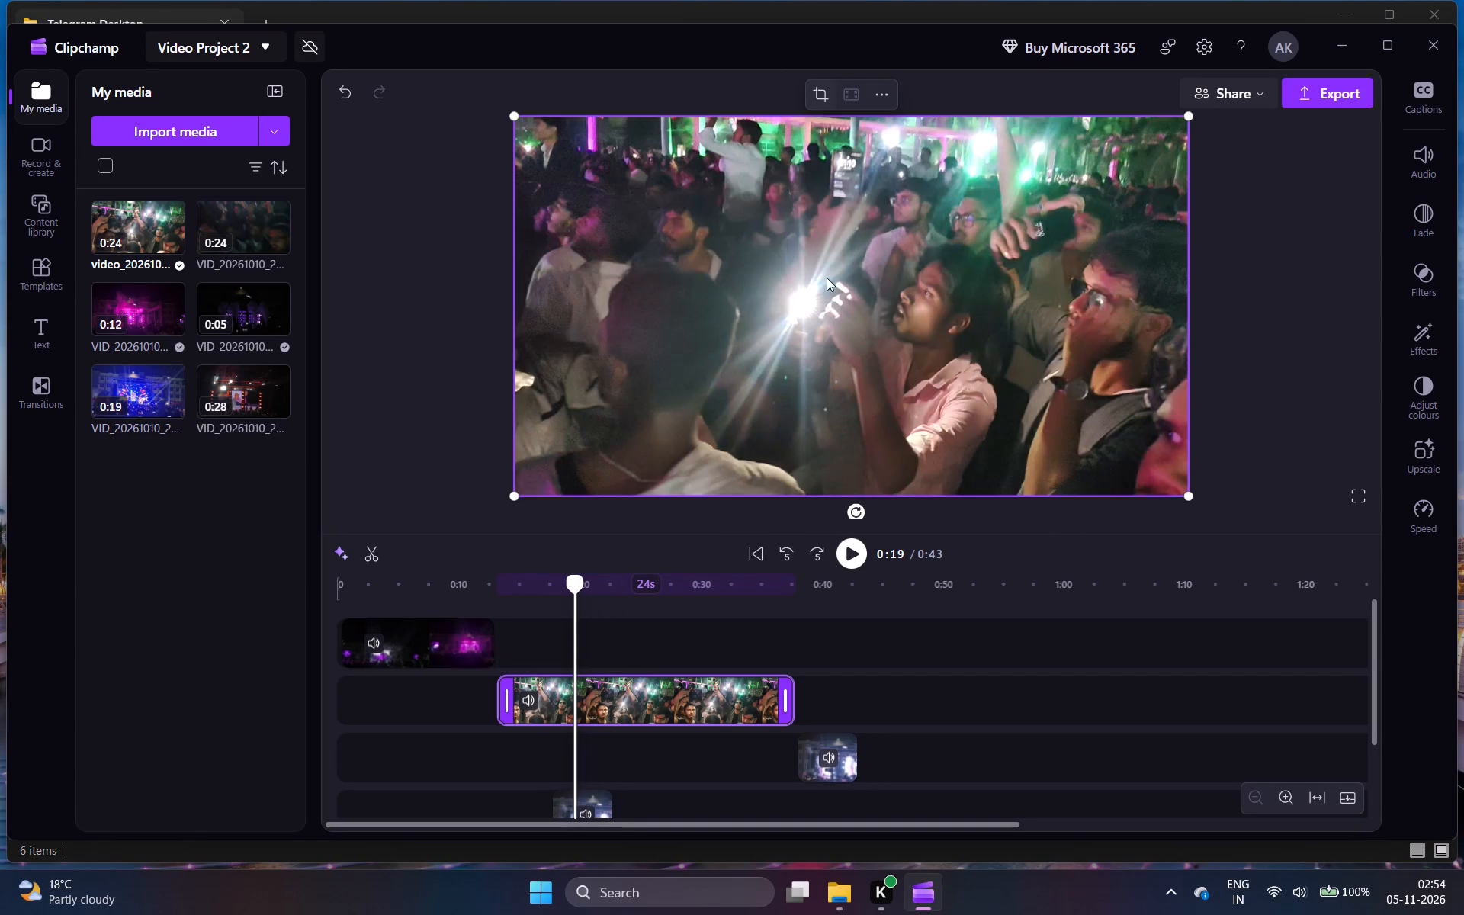
left_click(371, 552)
Play on from the first cut and split video_20261010_211027 again at about 0:22.
key("space")
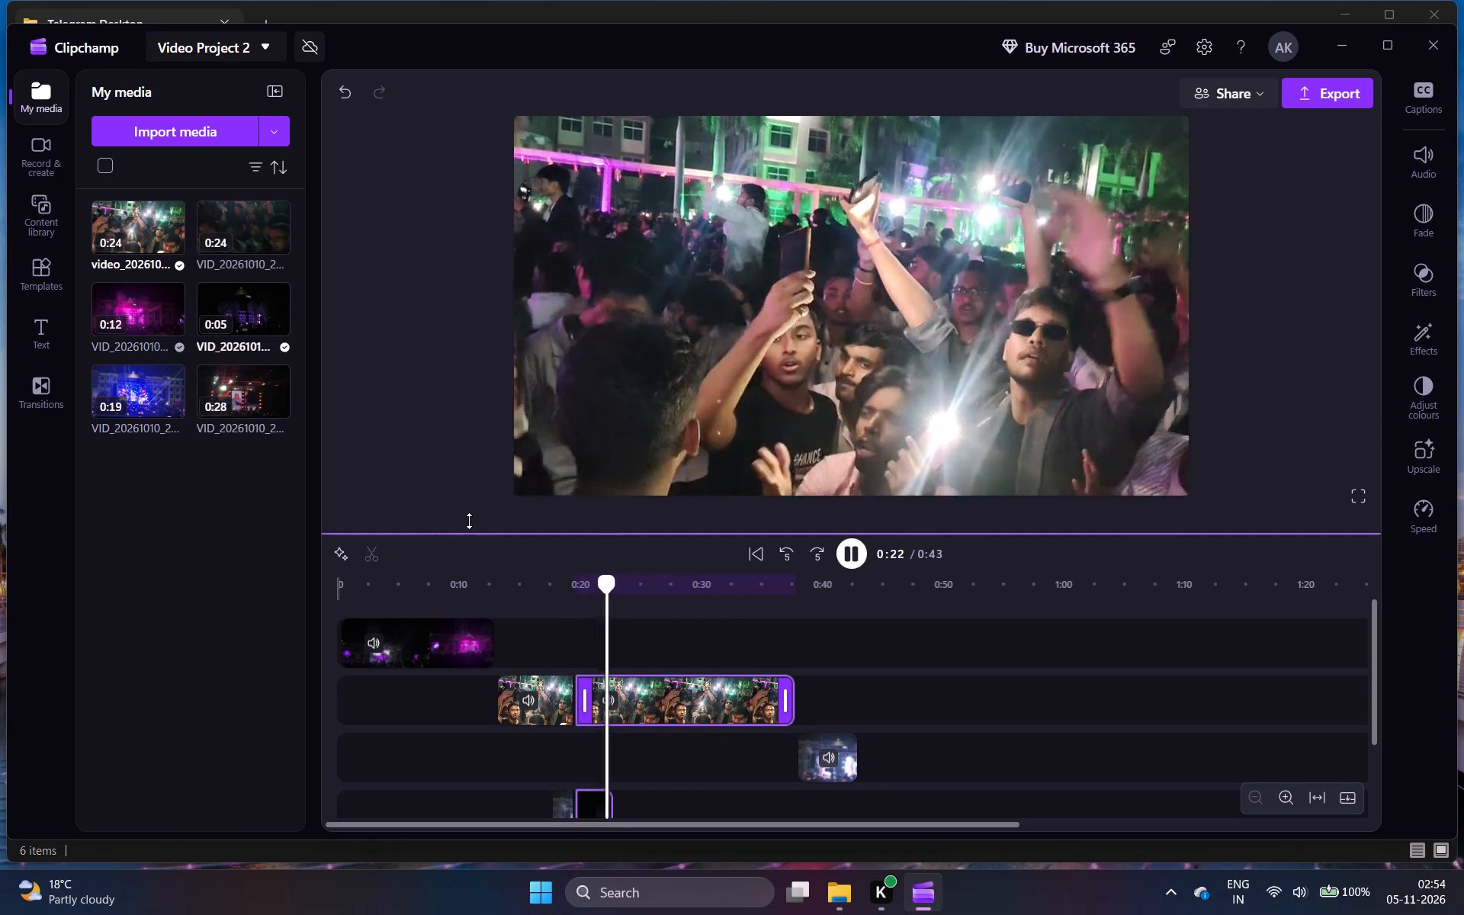
key("space")
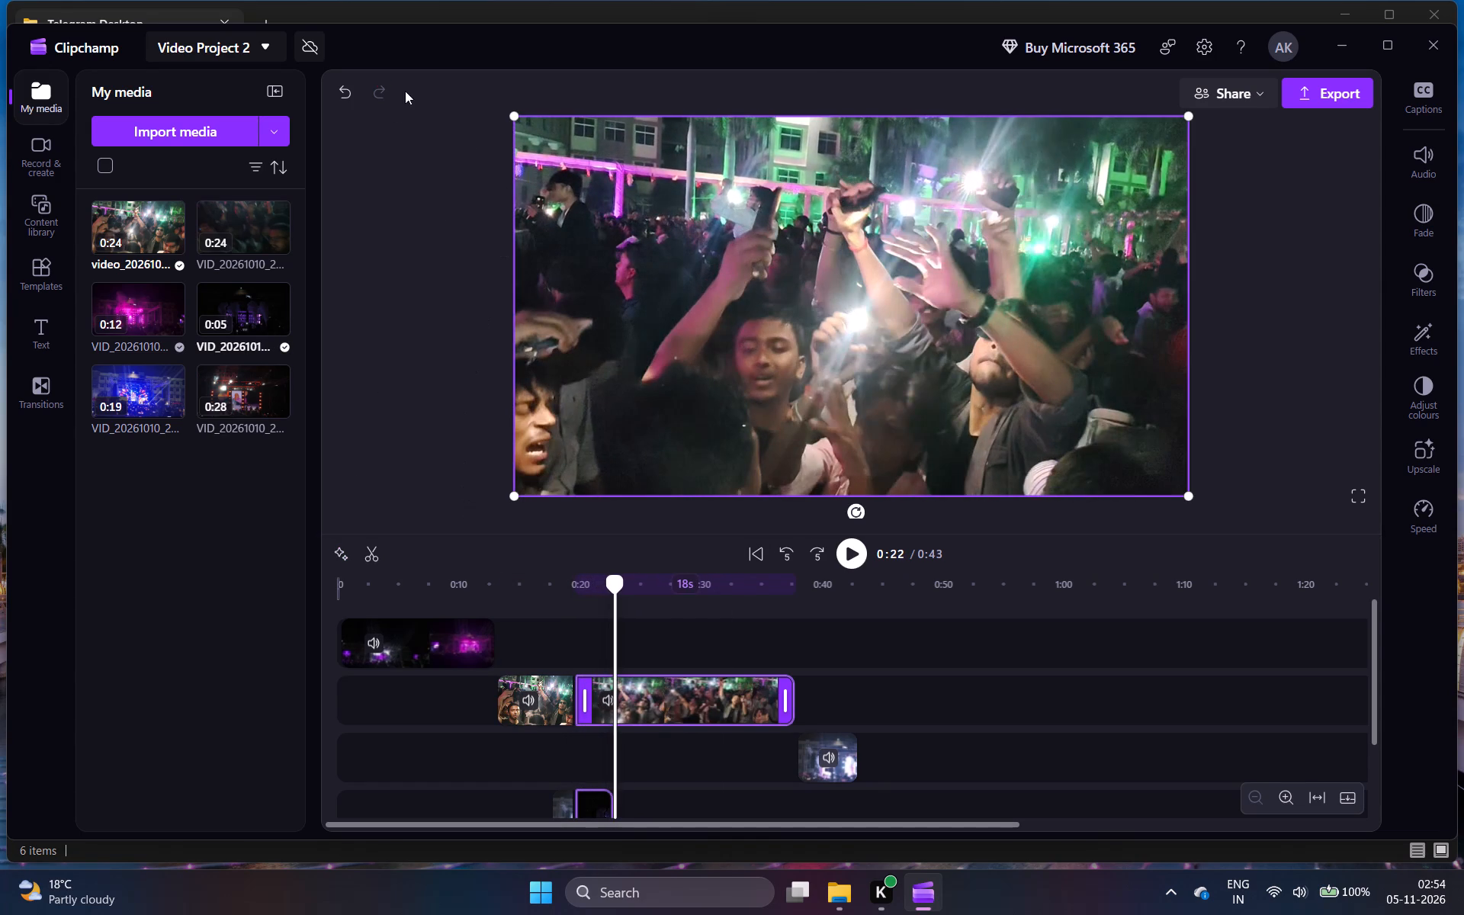
left_click(375, 548)
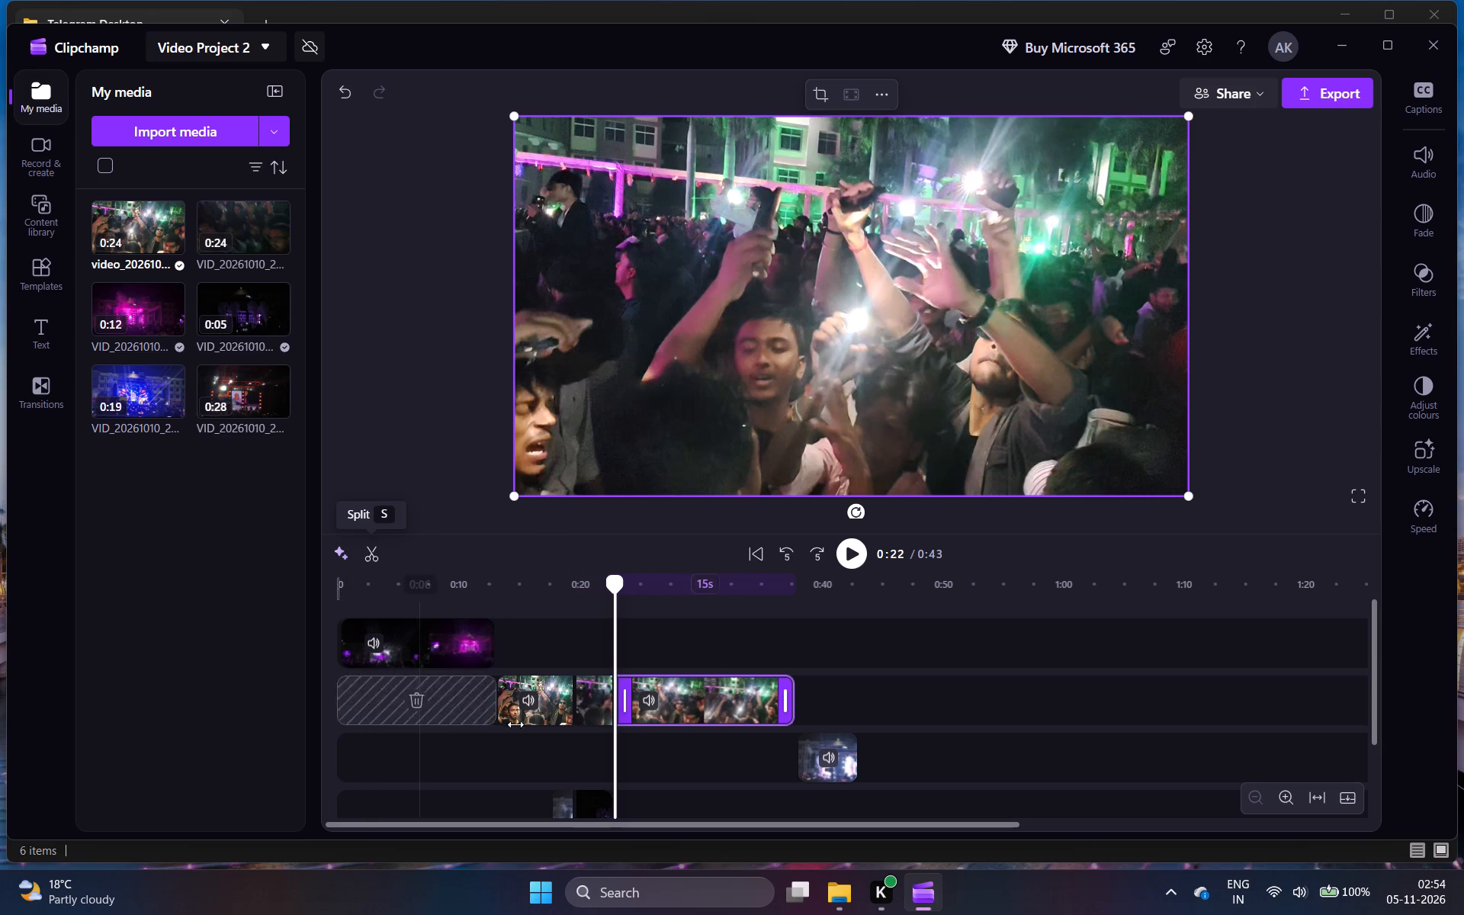
Delete the two pieces of video_20261010_211027 that lie before the 0:22 cut.
left_click(551, 718)
key("Delete")
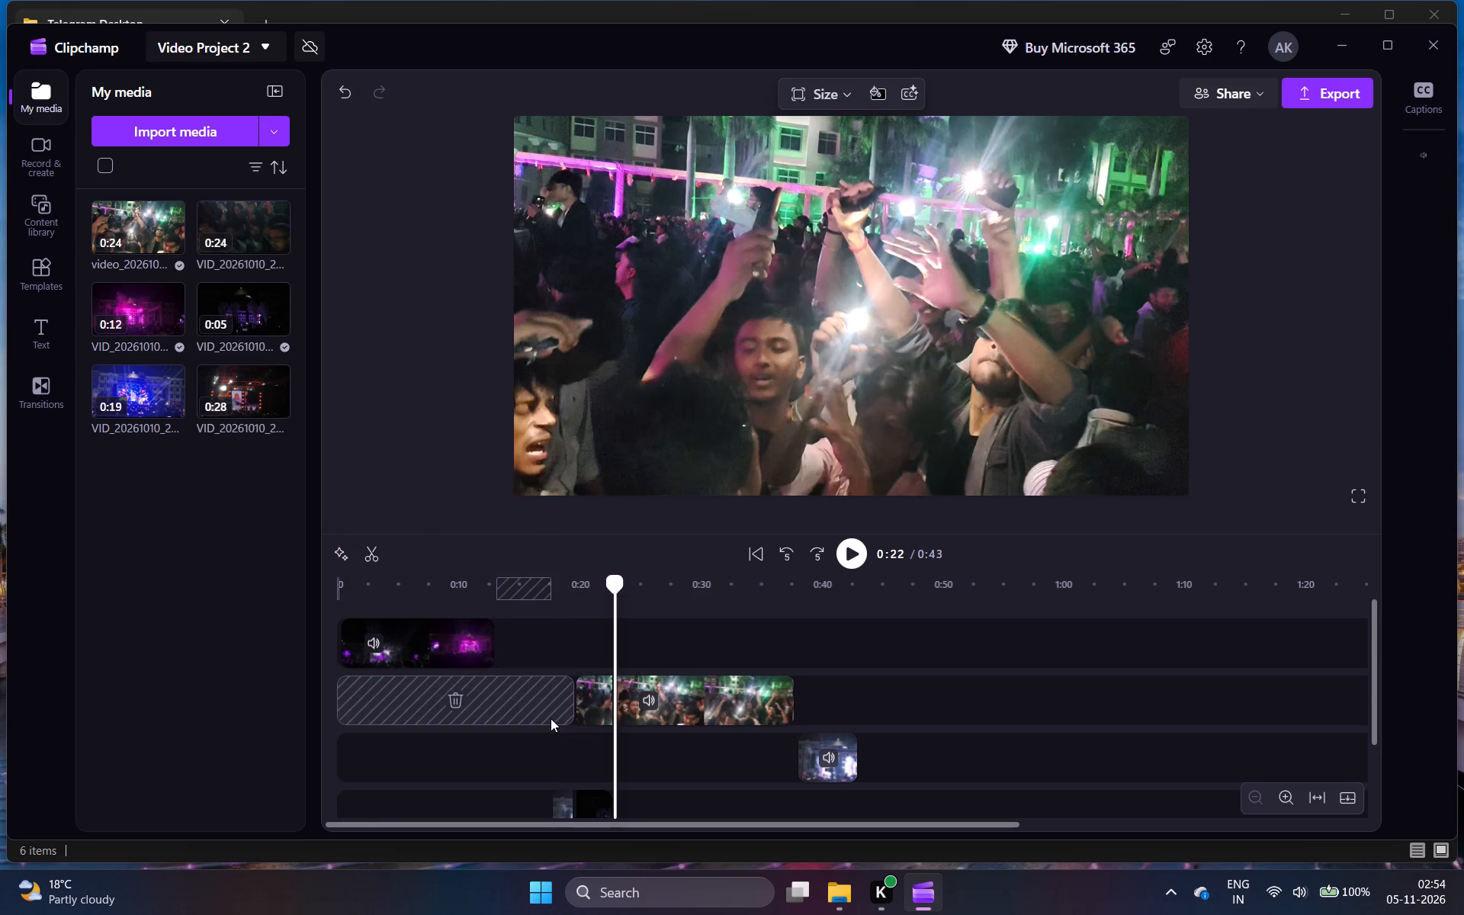
left_click(587, 707)
key("BackSpace")
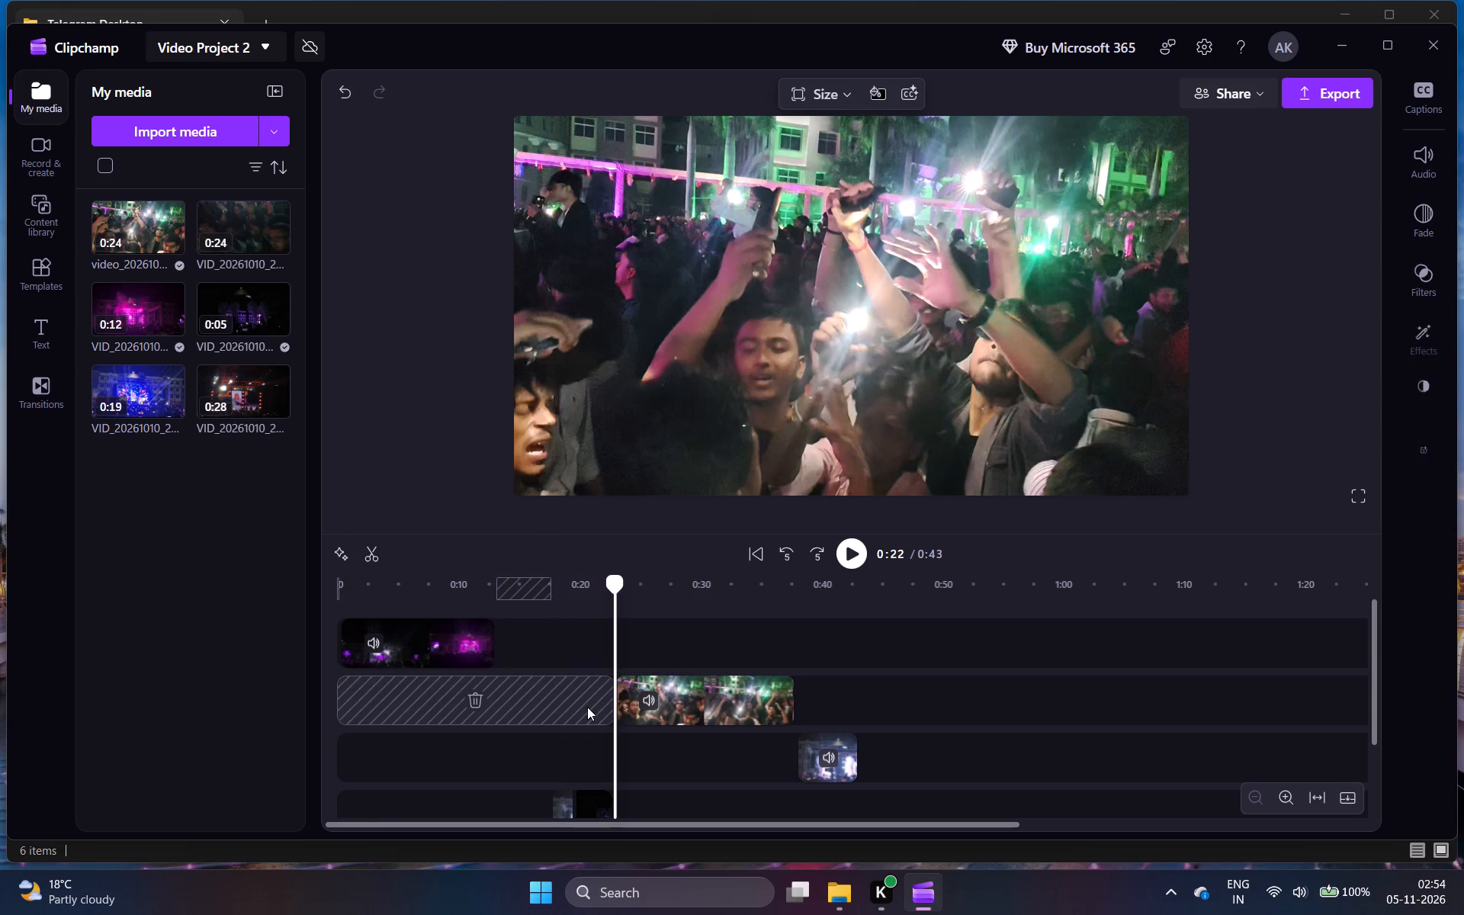
Play the opening of the remaining crowd segment and bring the playhead back to its start at about 0:22.
key("space")
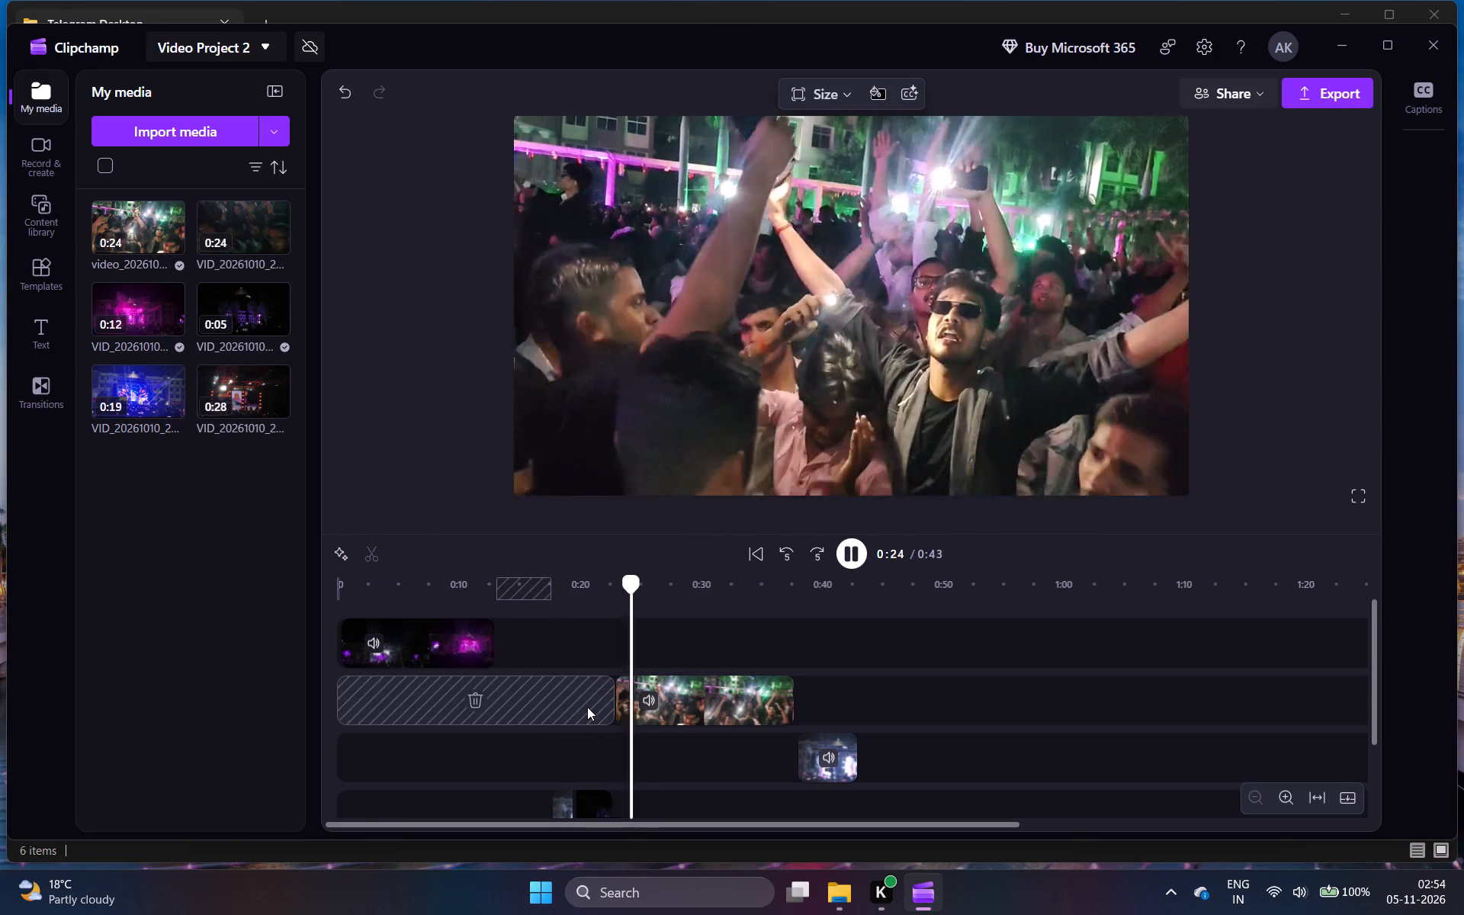
key("space")
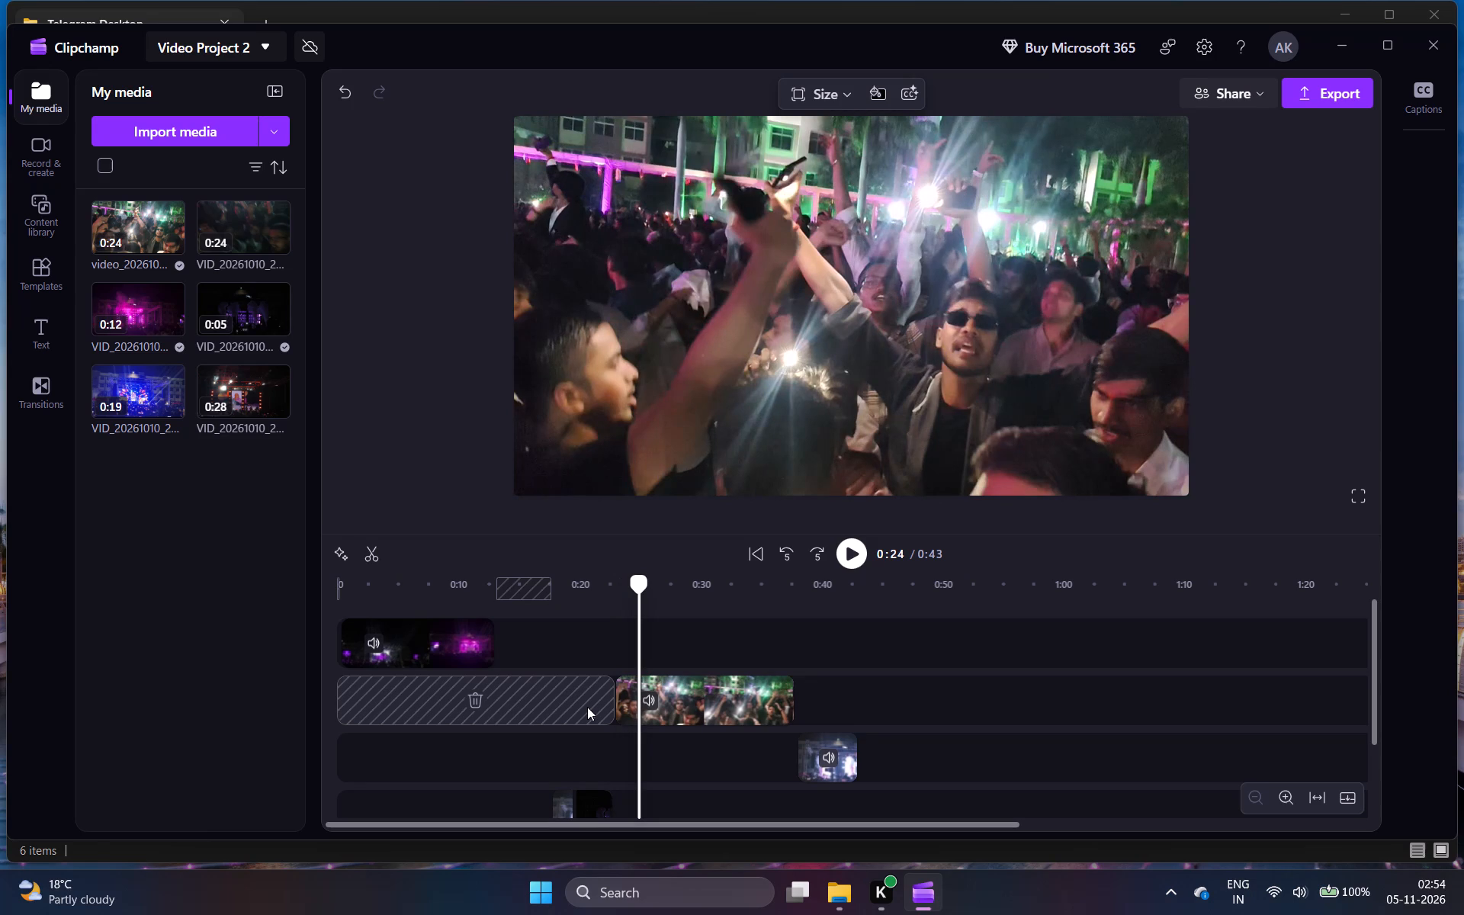
key("Left")
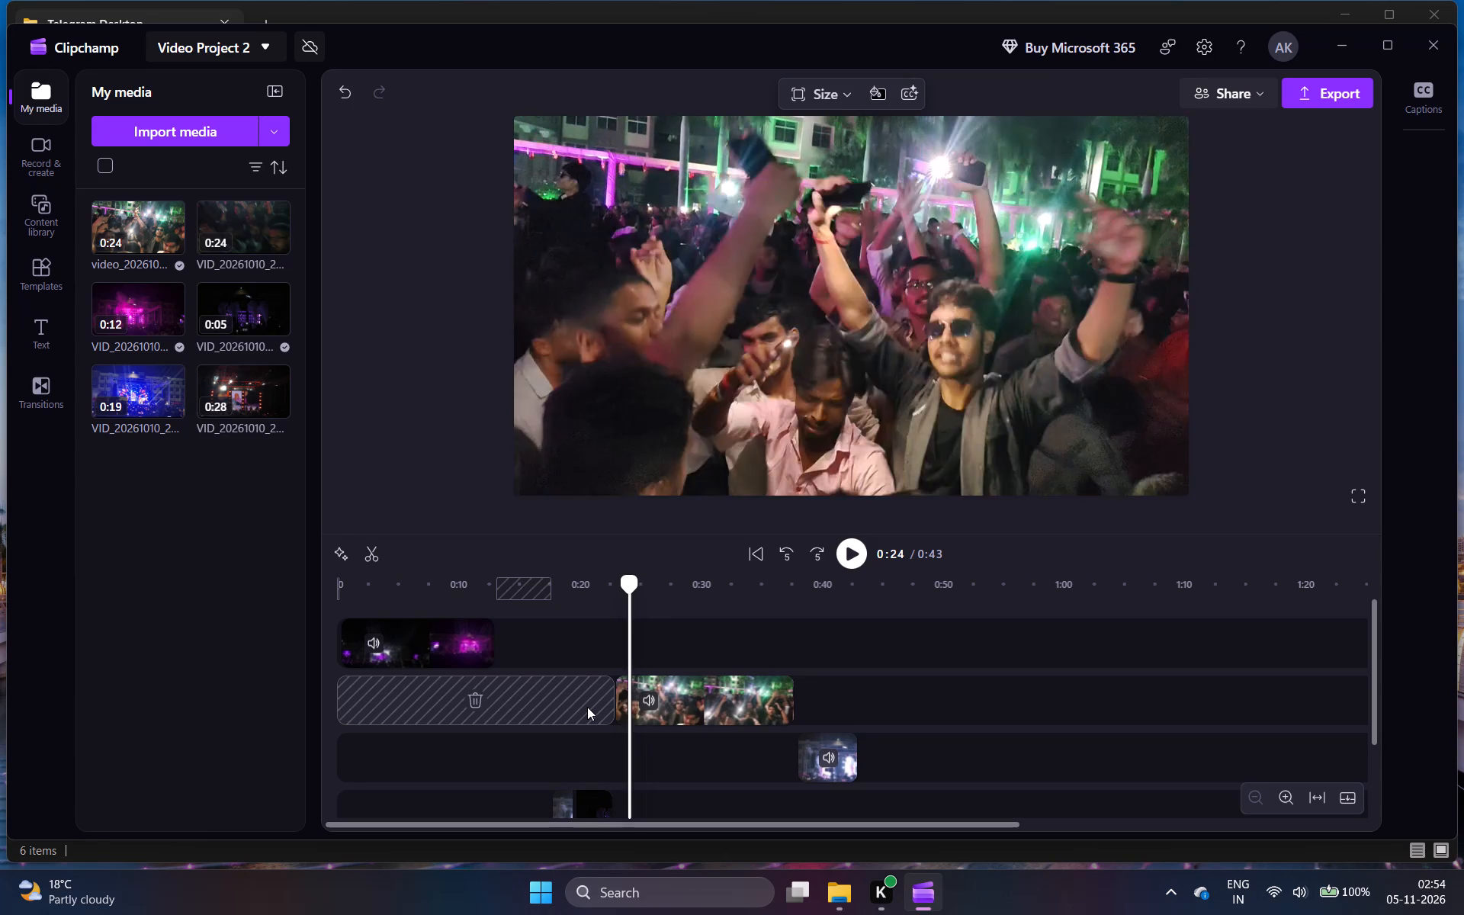
key("Left")
key("Left")
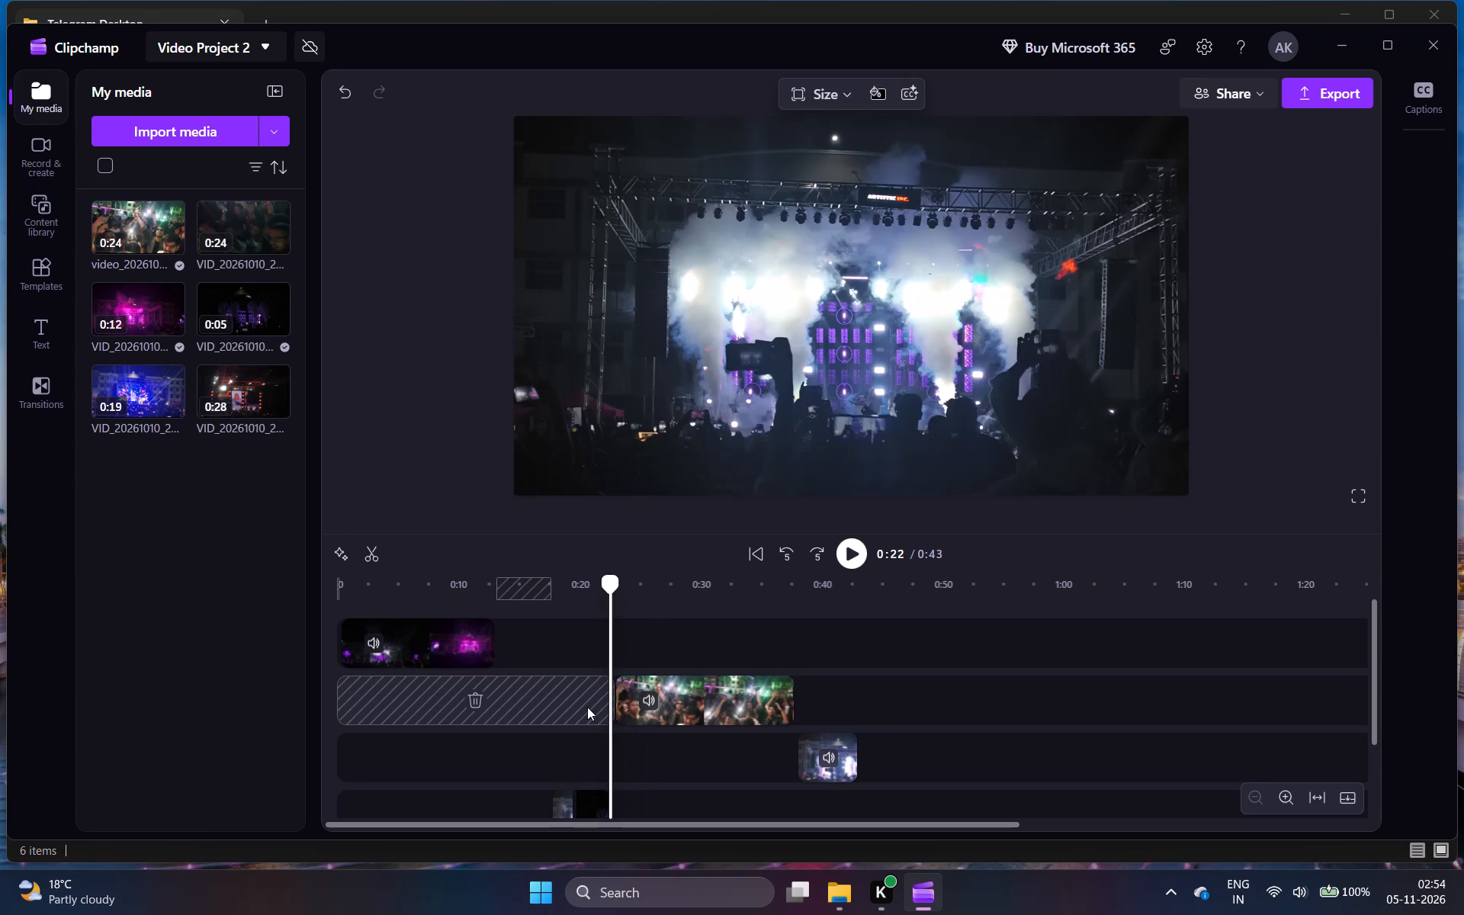
key("Right")
key("Left")
left_click(613, 579)
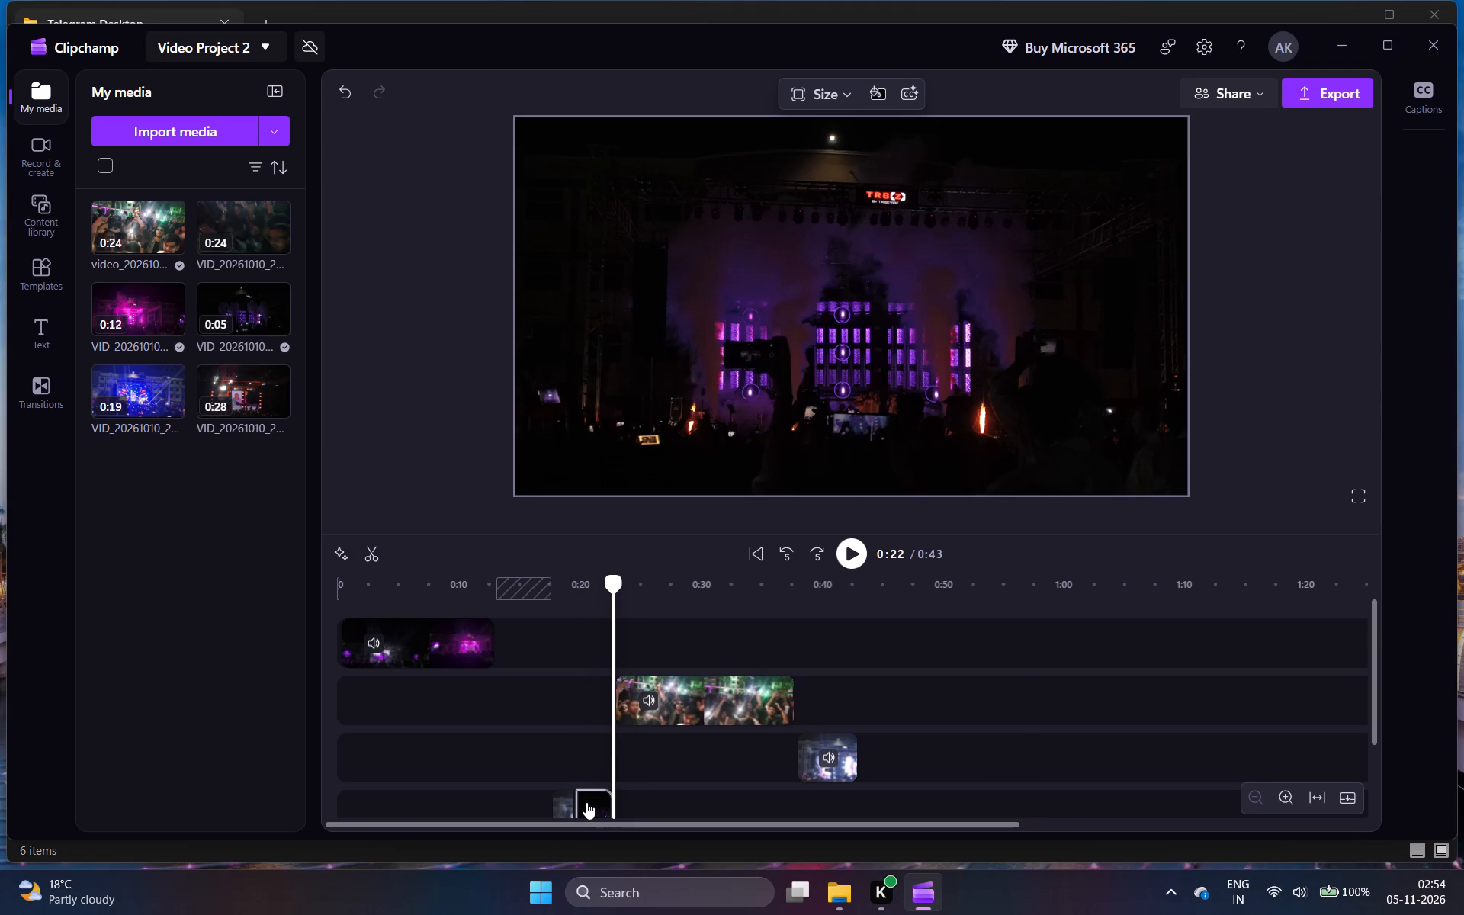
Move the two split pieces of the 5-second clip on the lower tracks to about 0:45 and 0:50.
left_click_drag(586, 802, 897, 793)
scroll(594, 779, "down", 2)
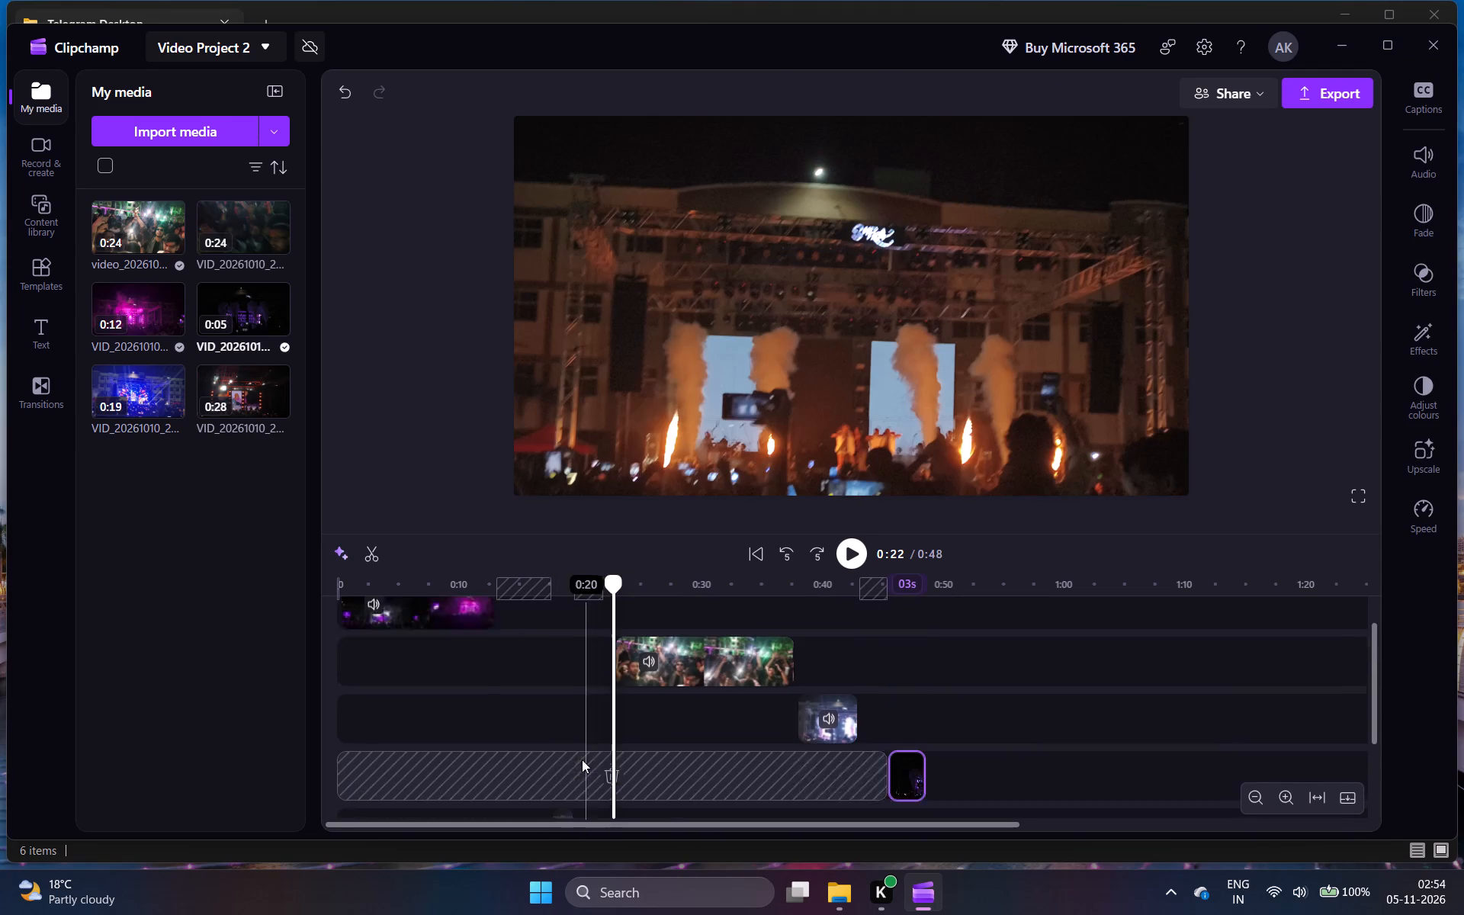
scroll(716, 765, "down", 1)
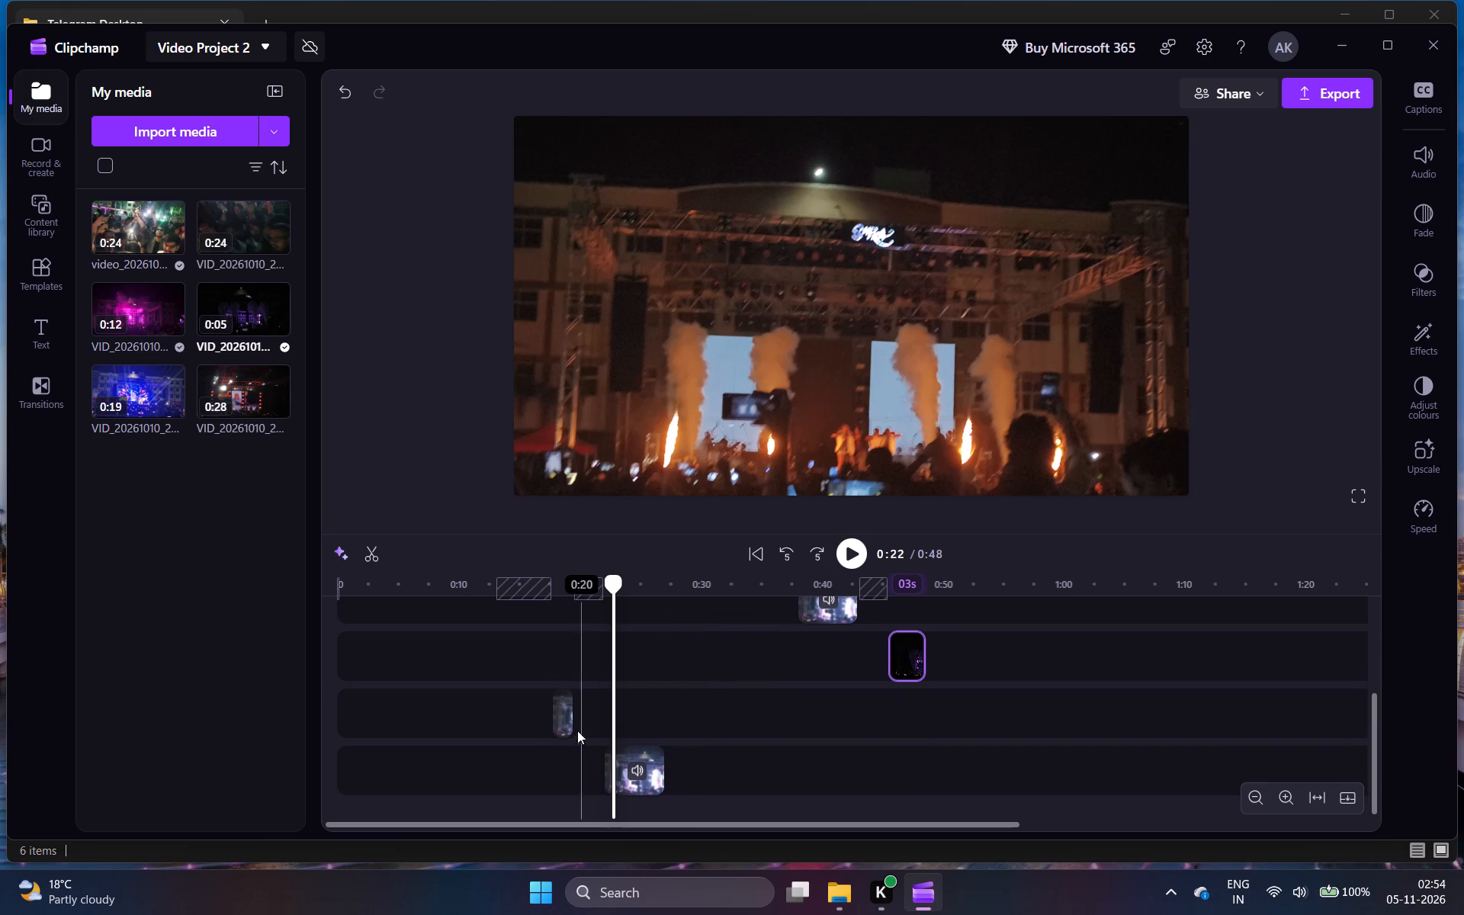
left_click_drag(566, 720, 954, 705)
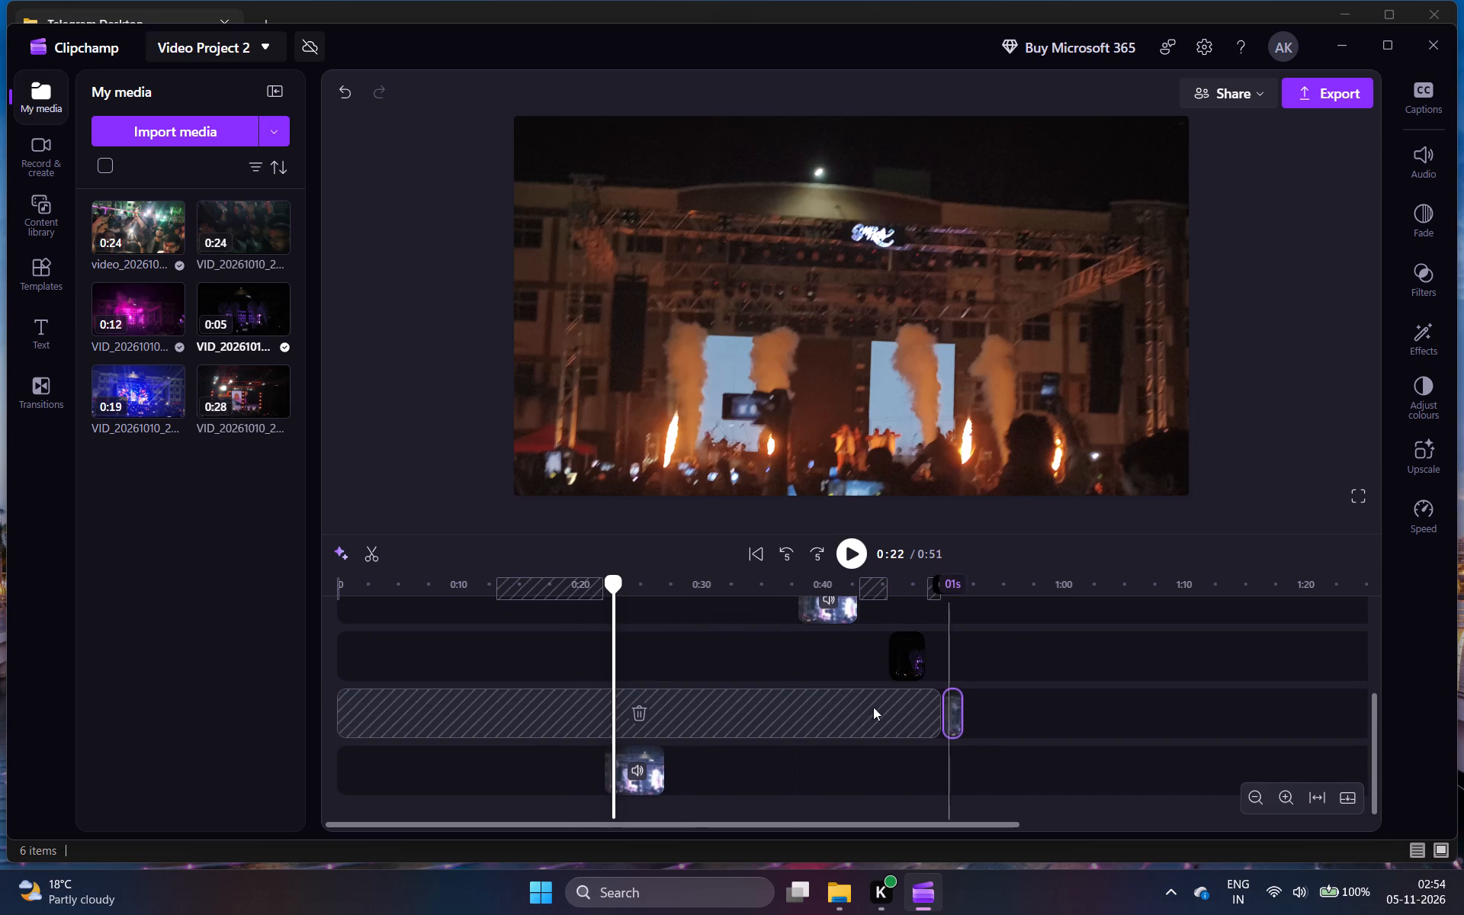
Delete the two split pieces of the 5-second clip placed at about 0:45 and 0:50.
scroll(840, 702, "up", 1)
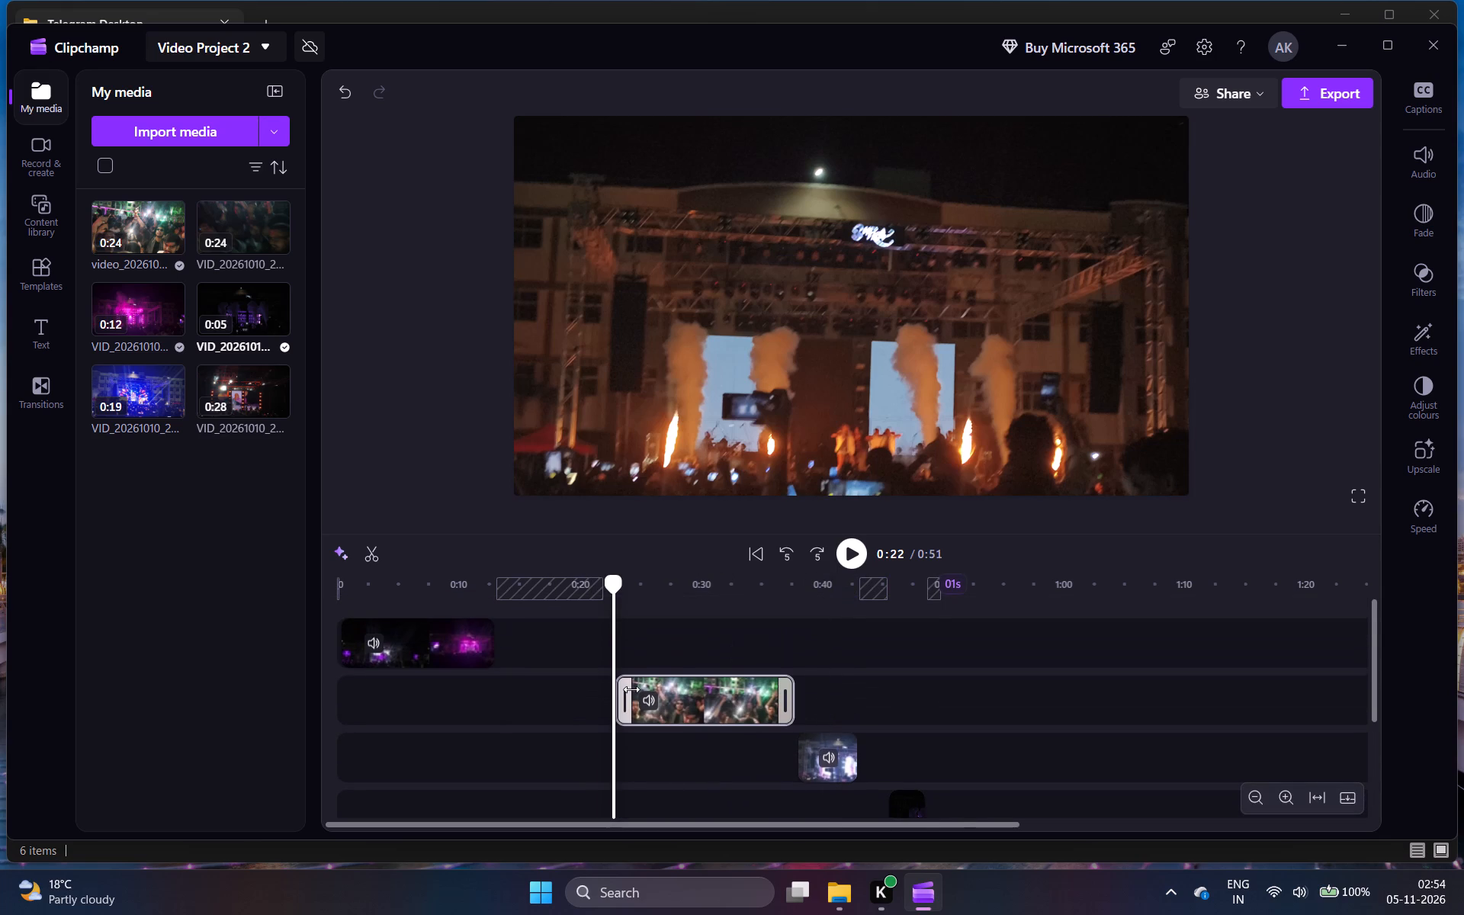
scroll(1048, 725, "down", 1)
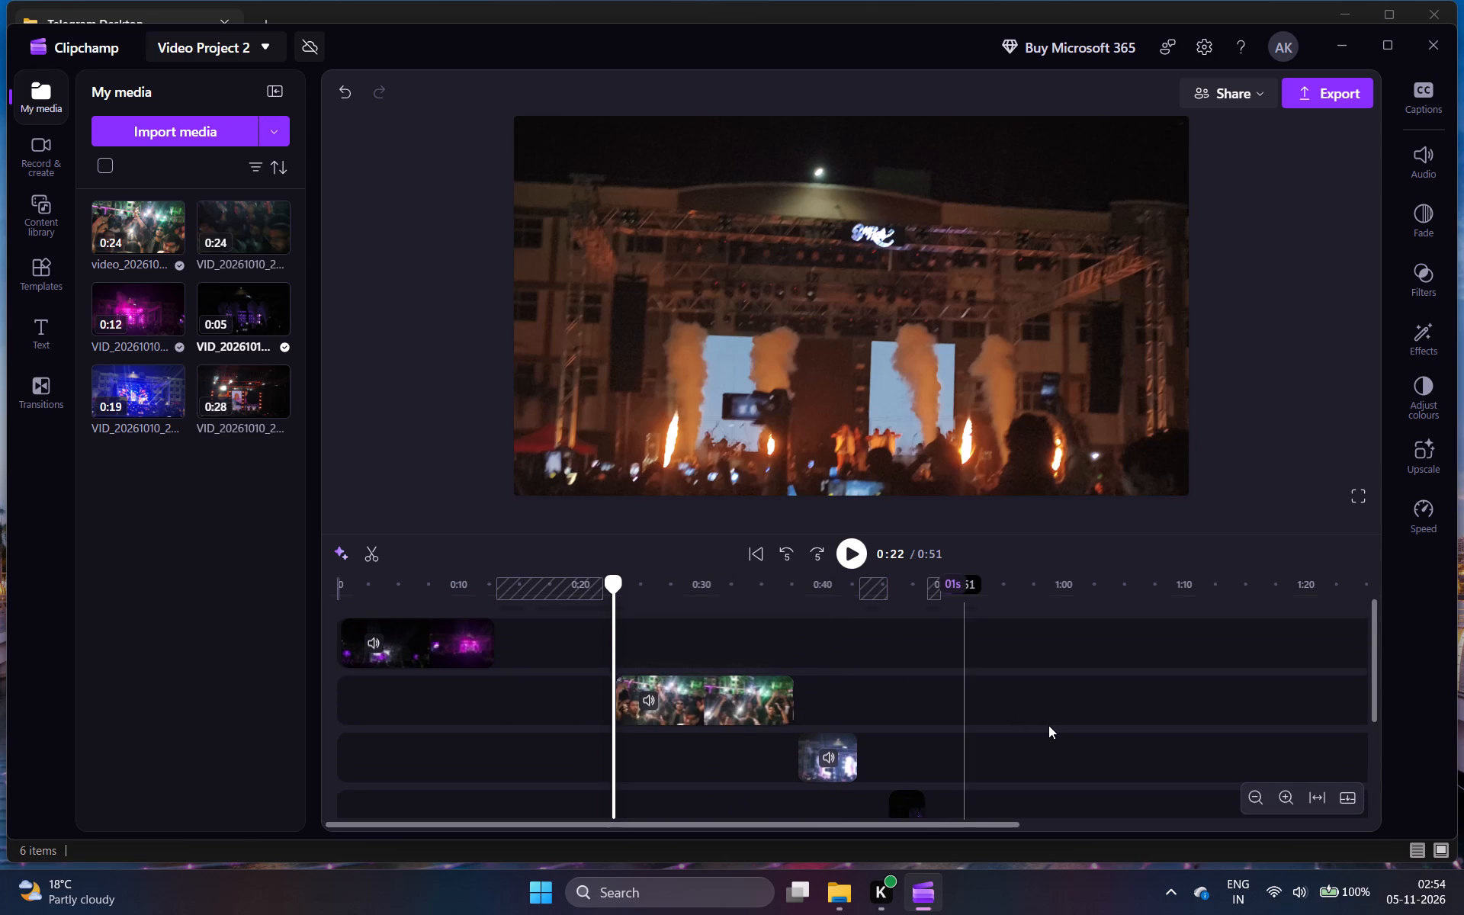
scroll(1048, 725, "down", 1)
left_click(916, 659)
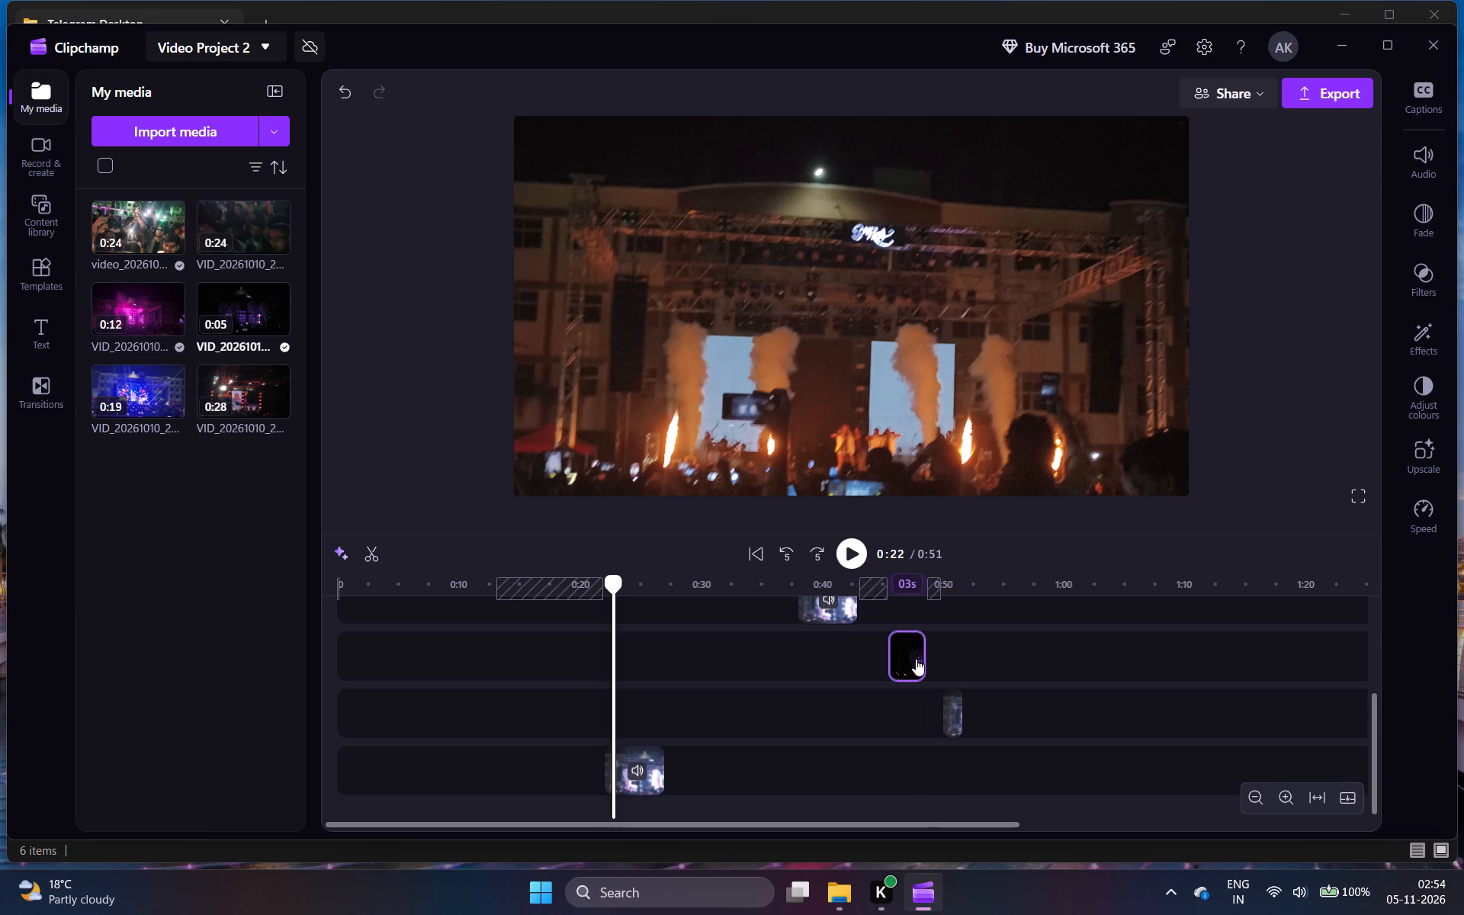
key("Delete")
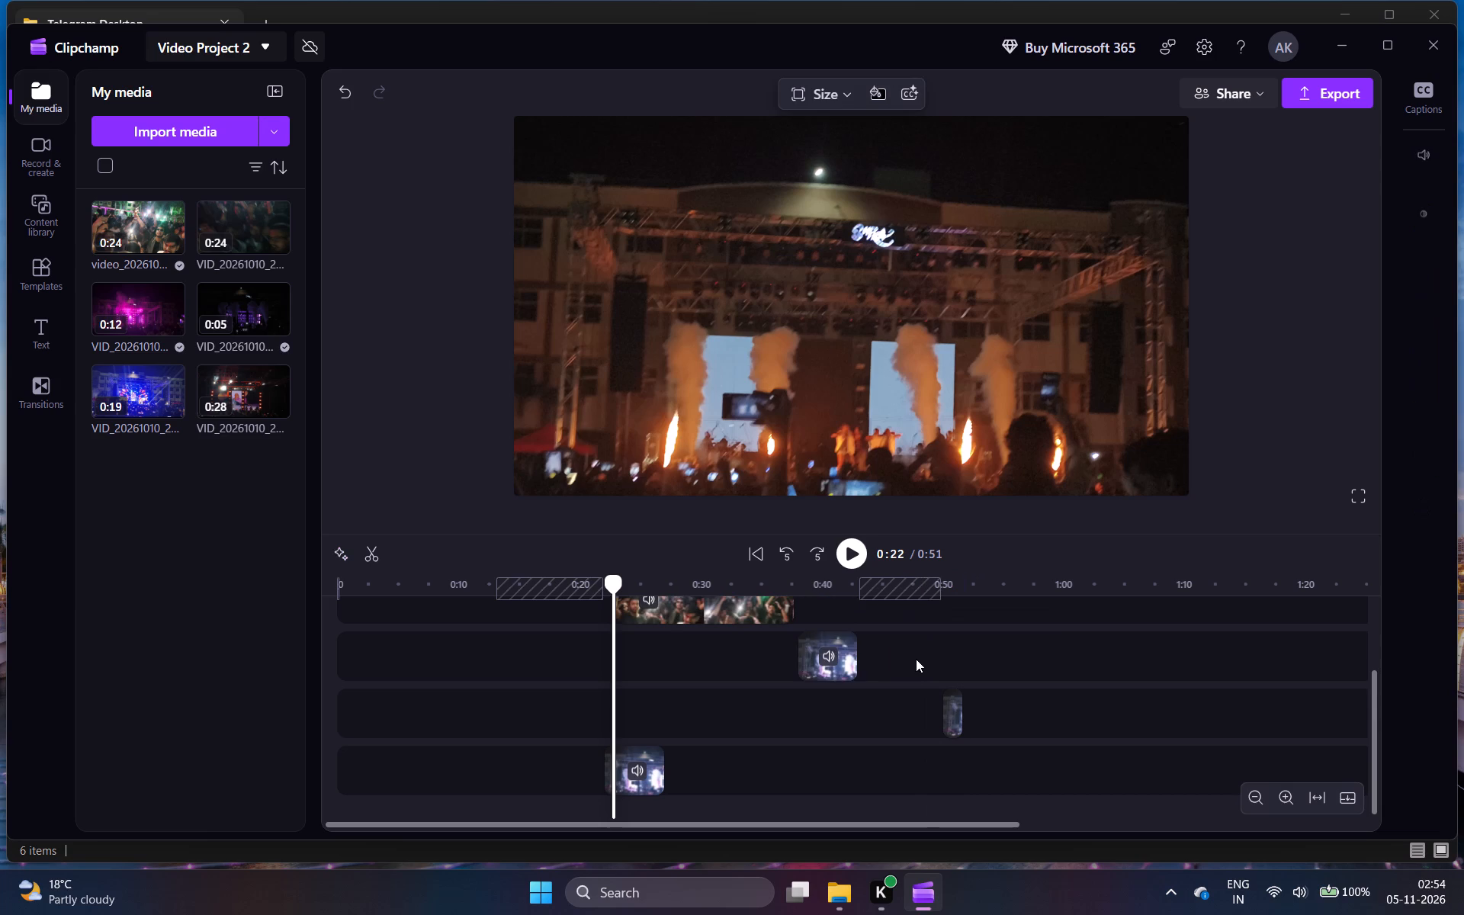
left_click(952, 723)
key("Delete")
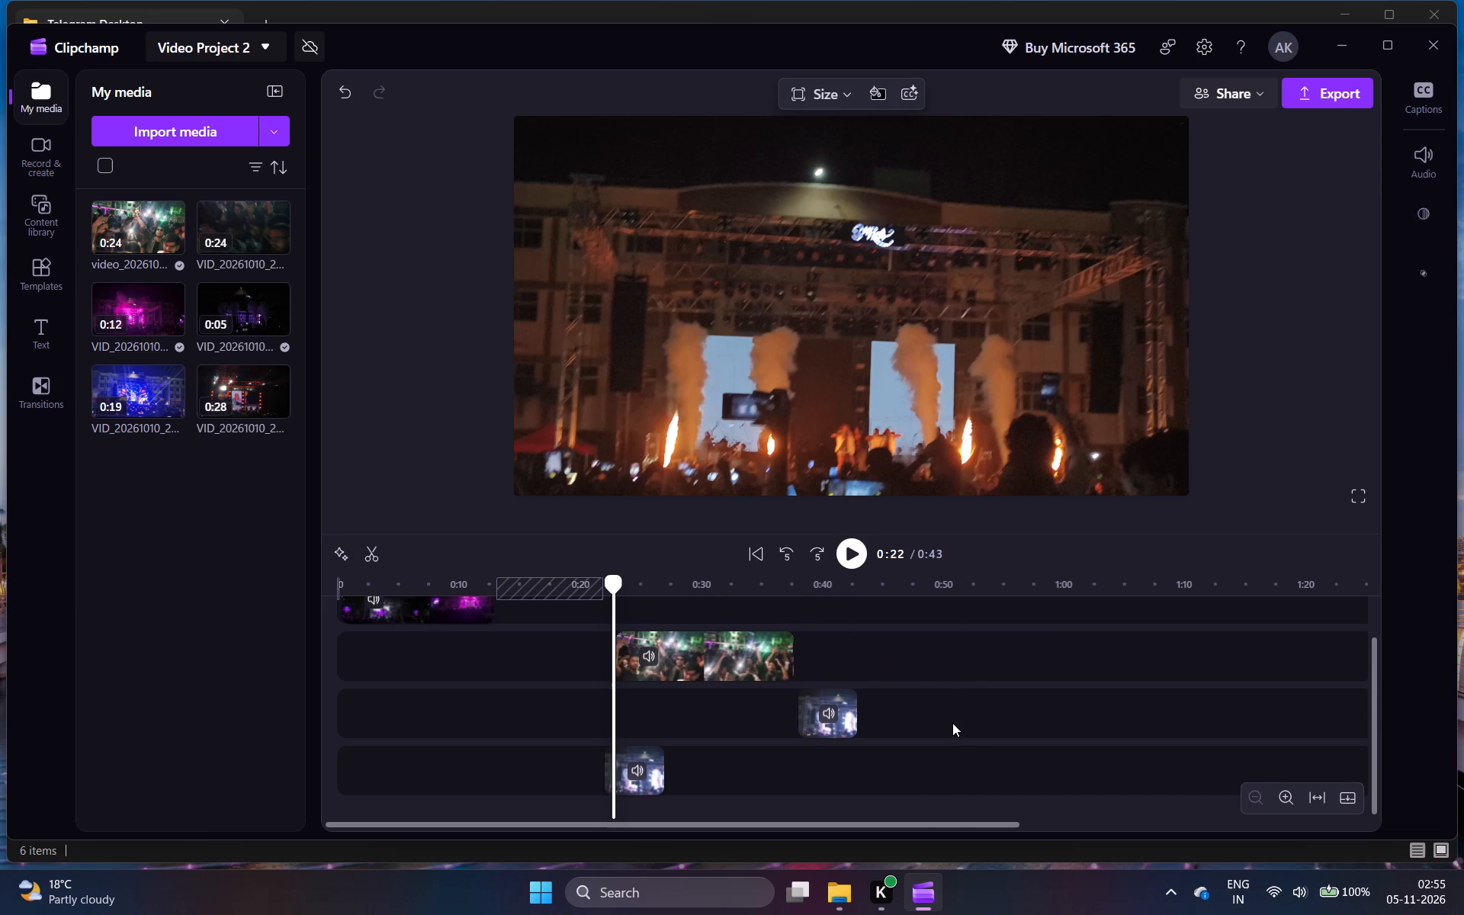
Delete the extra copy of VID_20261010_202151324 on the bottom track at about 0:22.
left_click(634, 768)
left_click(634, 768)
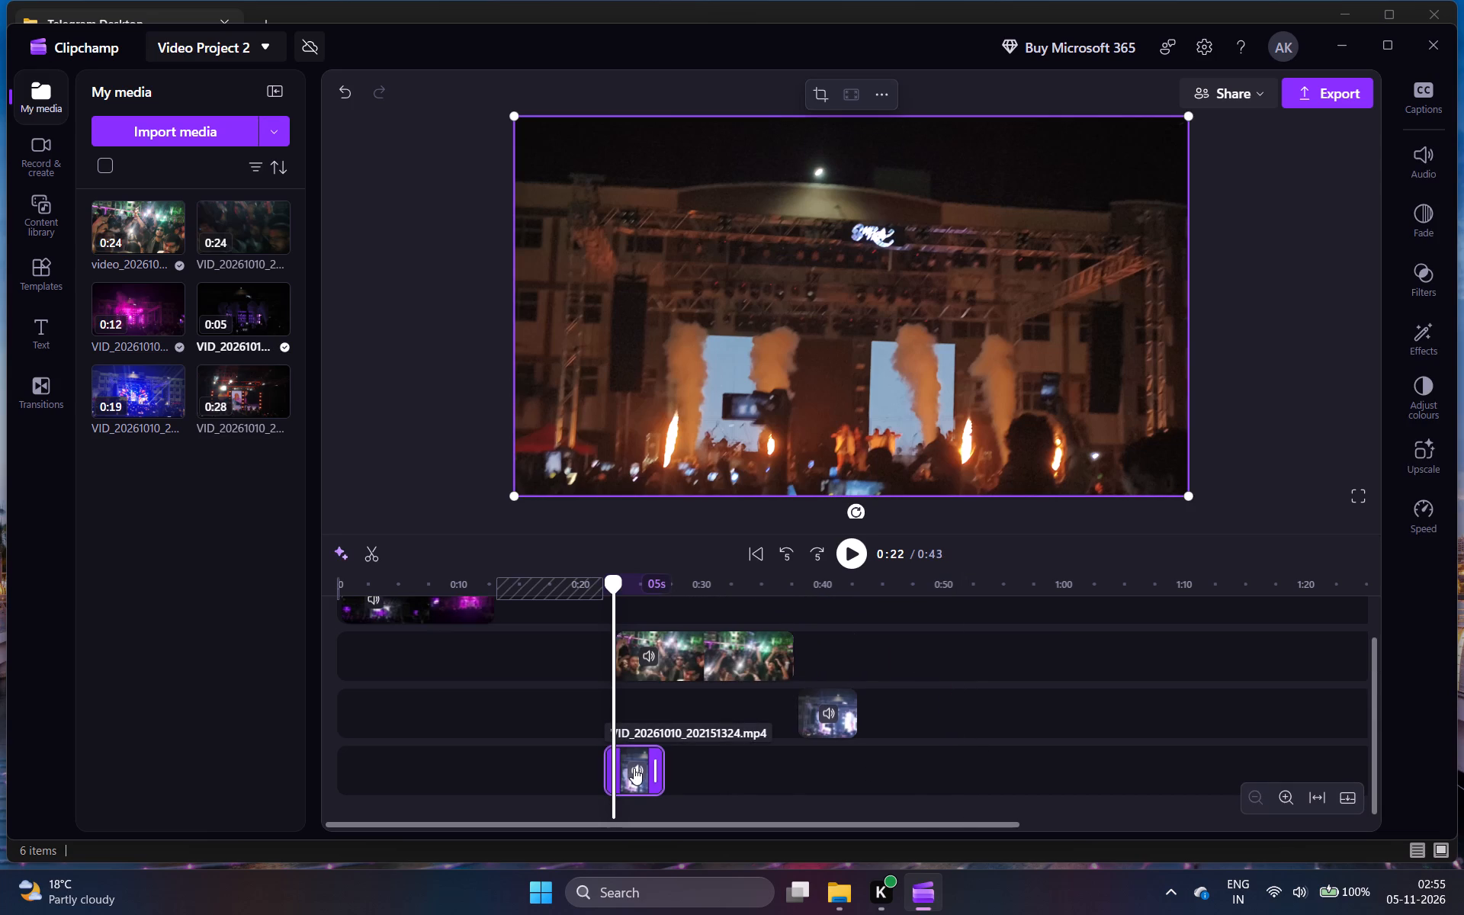
left_click(631, 784)
key("Delete")
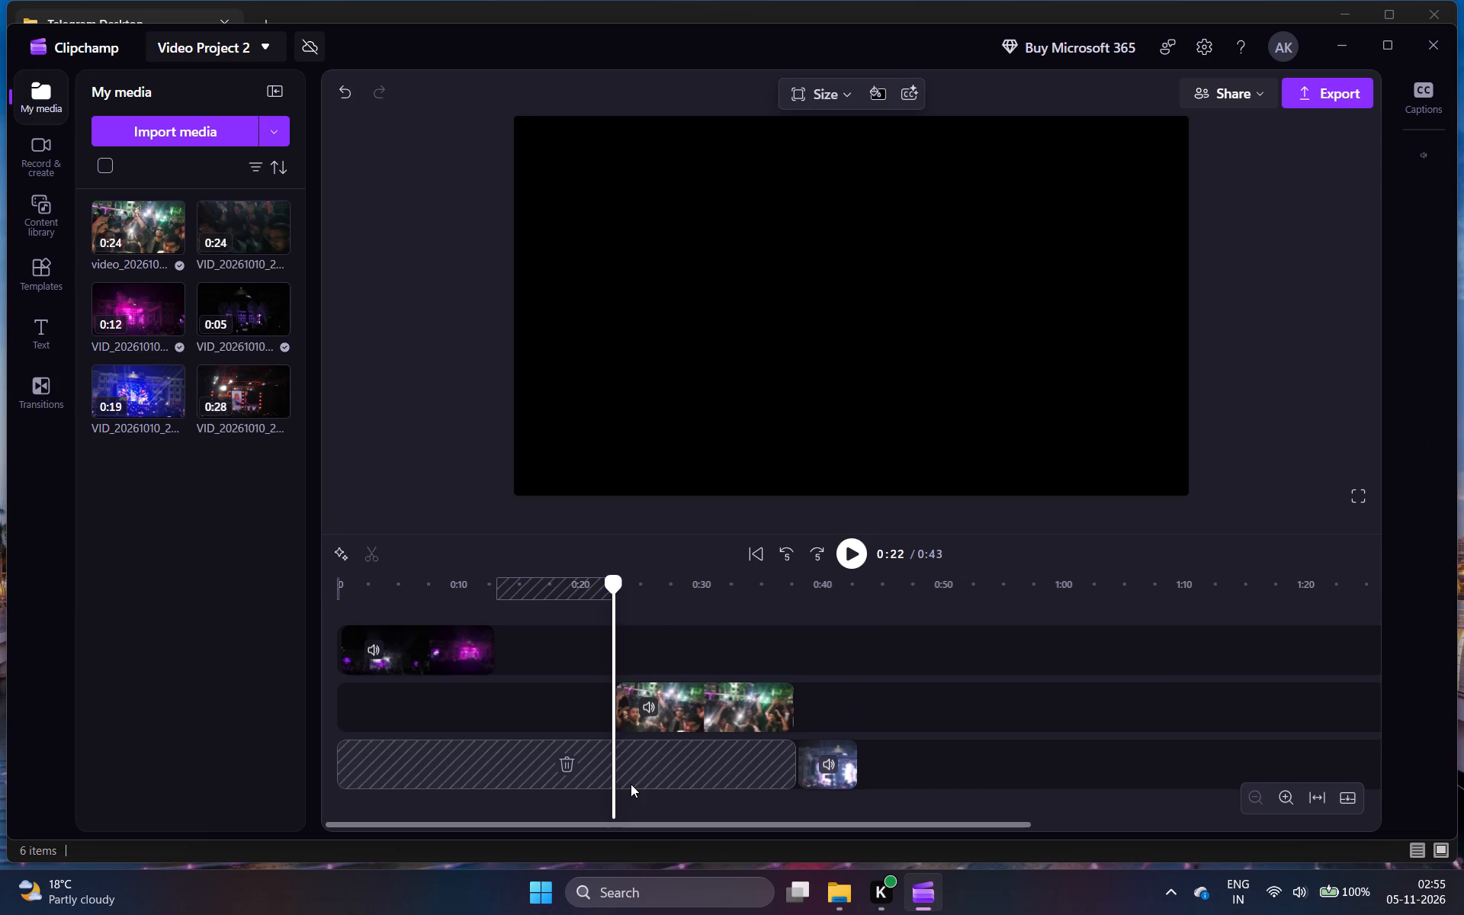
Move the 15-second crowd segment on the middle track to about 0:13, where the first stage clip ends.
left_click(695, 723)
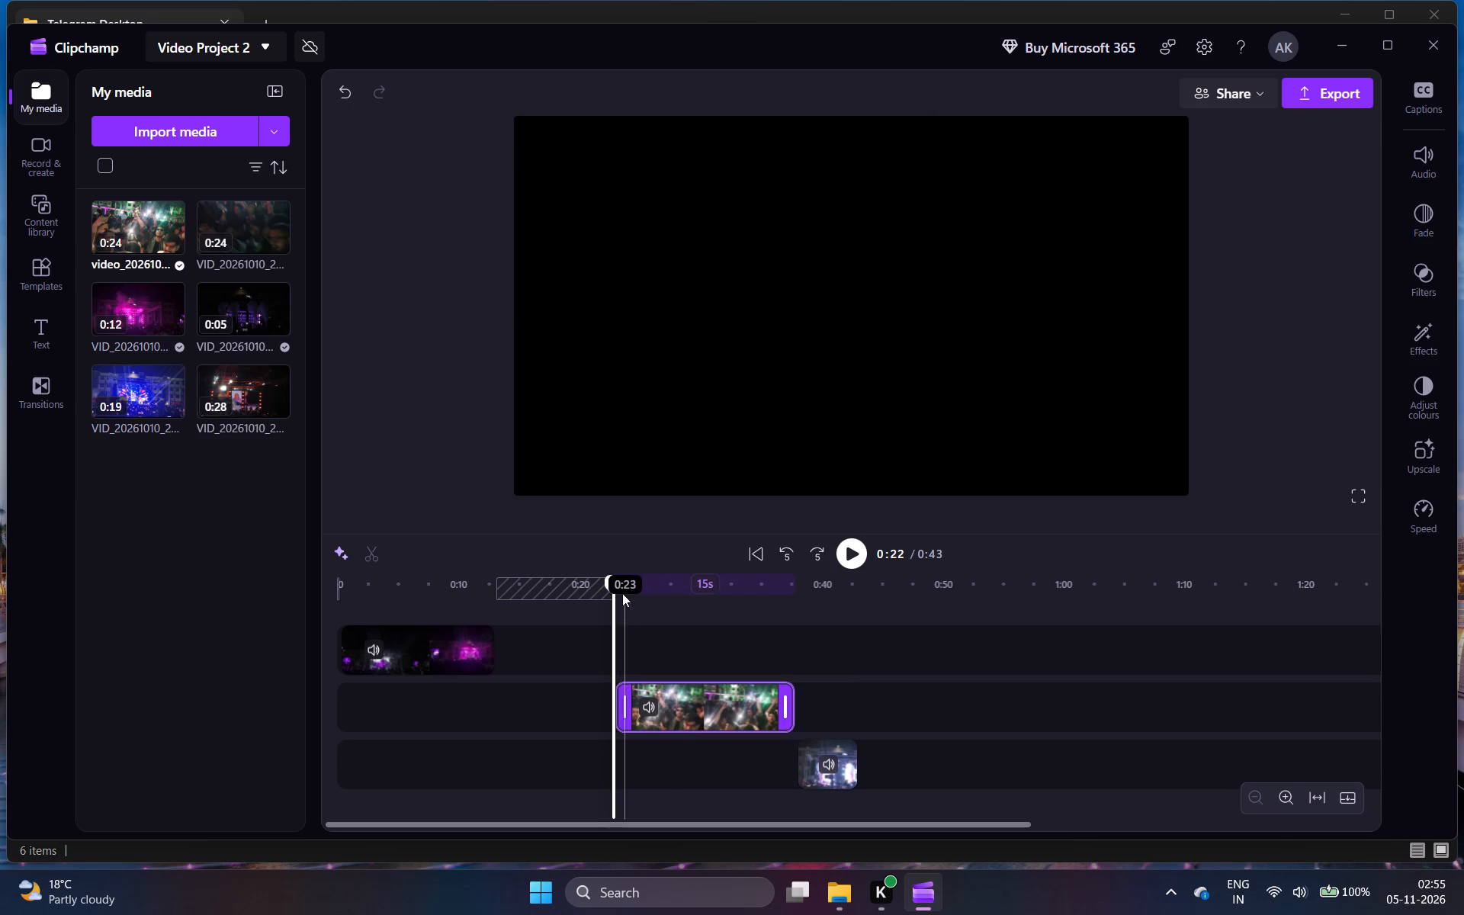
left_click_drag(660, 690, 540, 689)
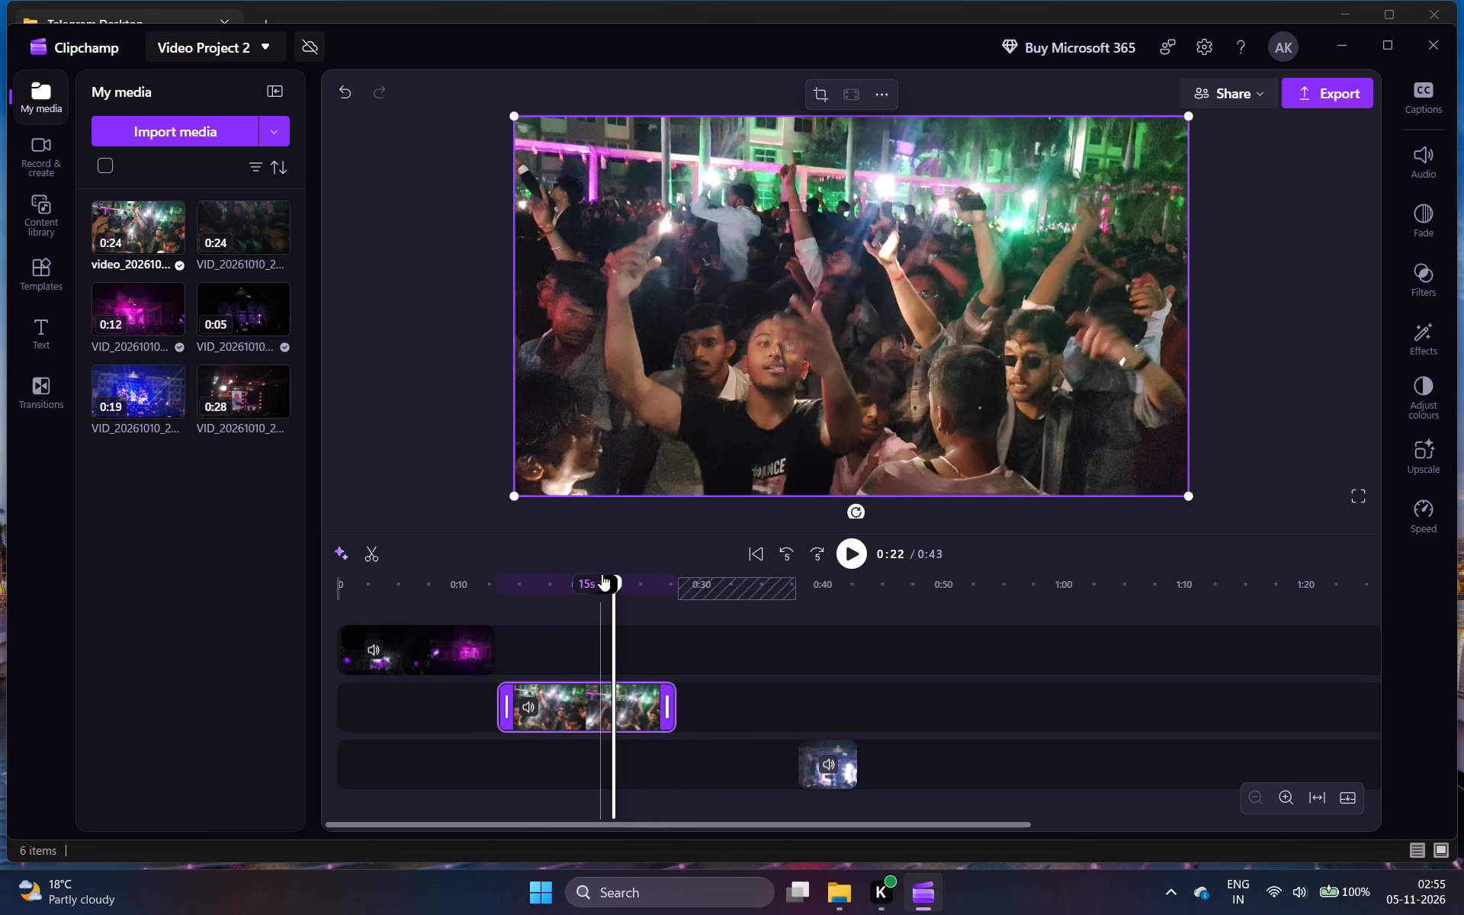
Play the crowd segment through from its start at 0:13 to review the transition and its content.
left_click_drag(612, 580, 499, 558)
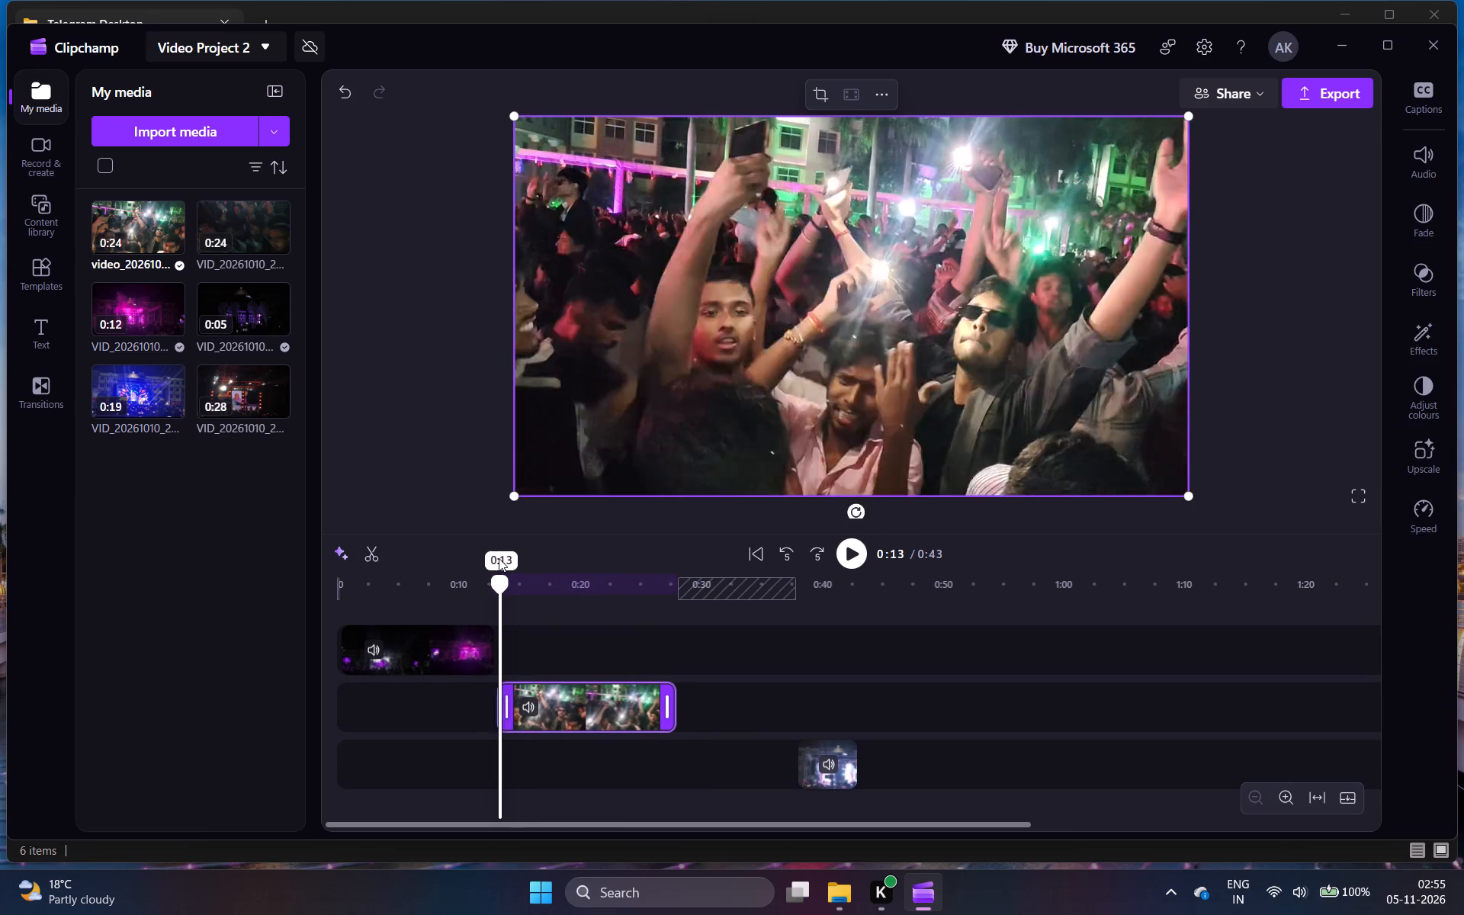
left_click_drag(499, 558, 482, 620)
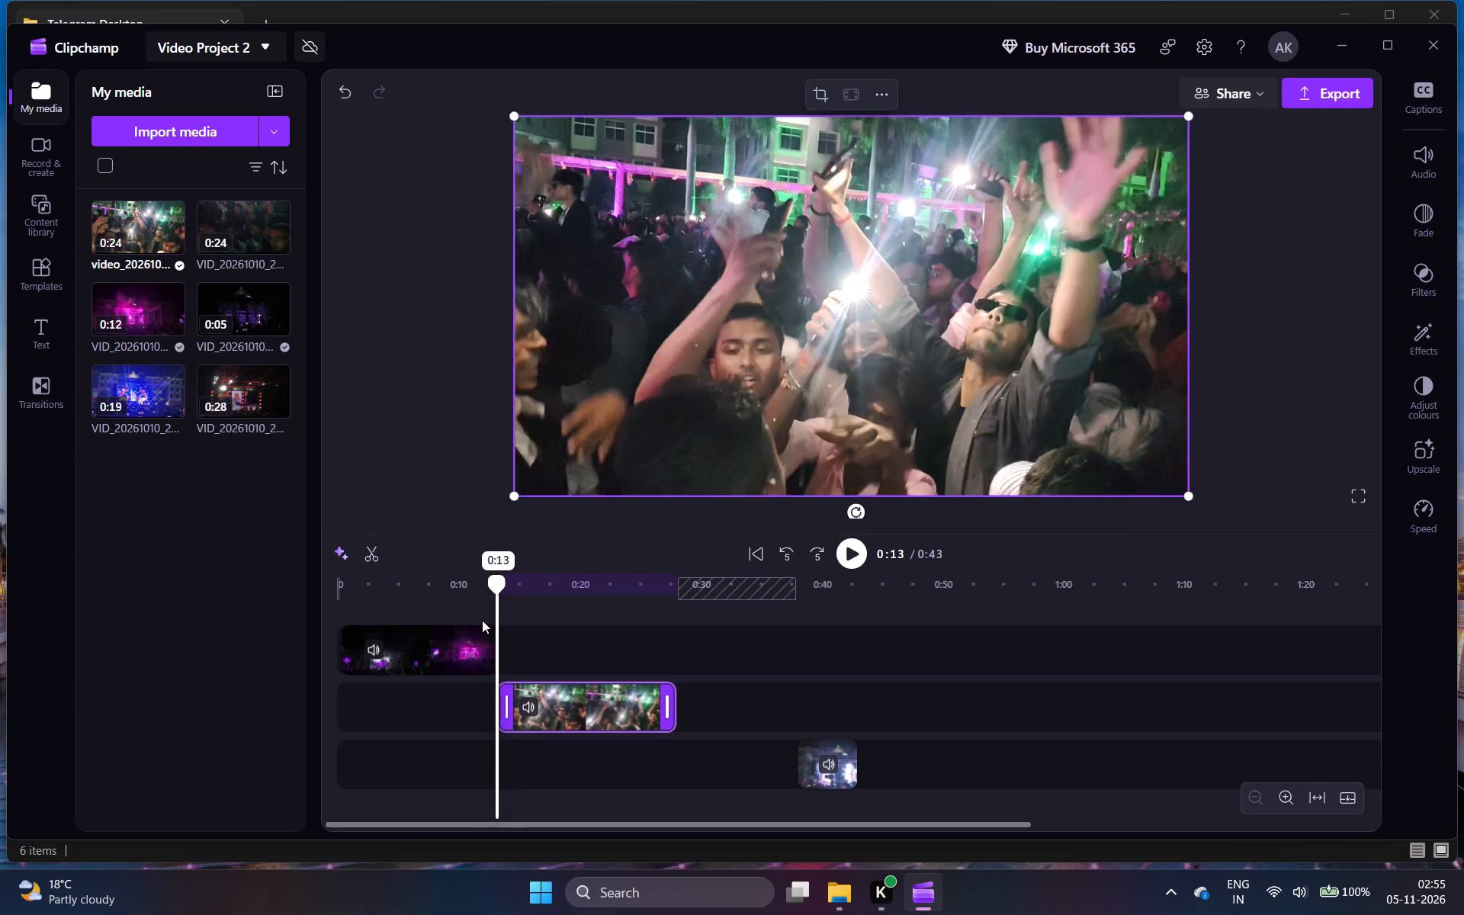
left_click_drag(482, 620, 495, 618)
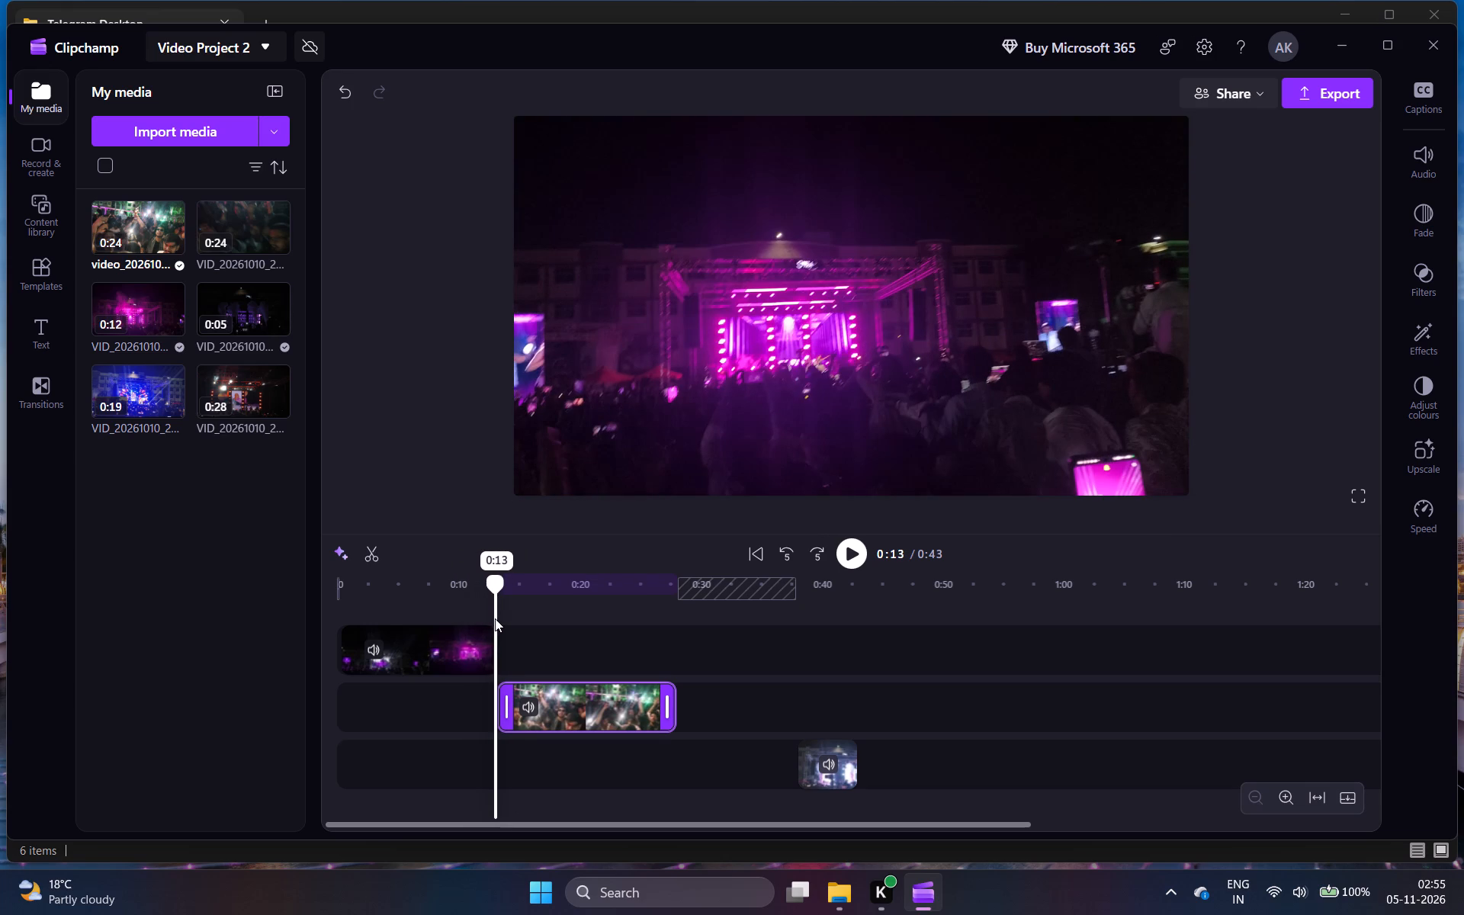
left_click_drag(495, 618, 497, 618)
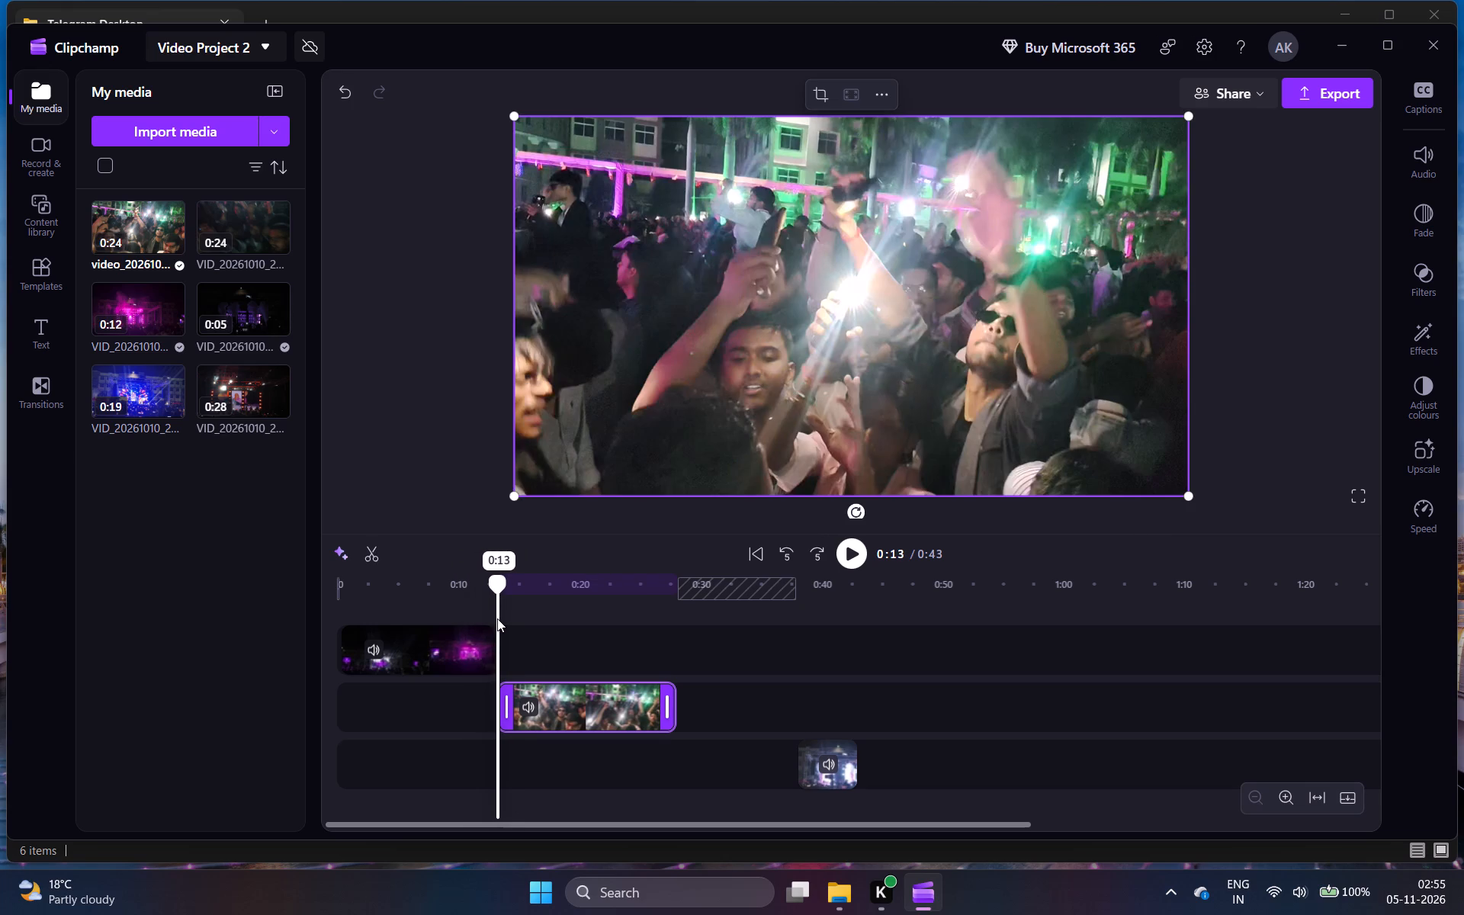
left_click_drag(497, 618, 496, 620)
key("space")
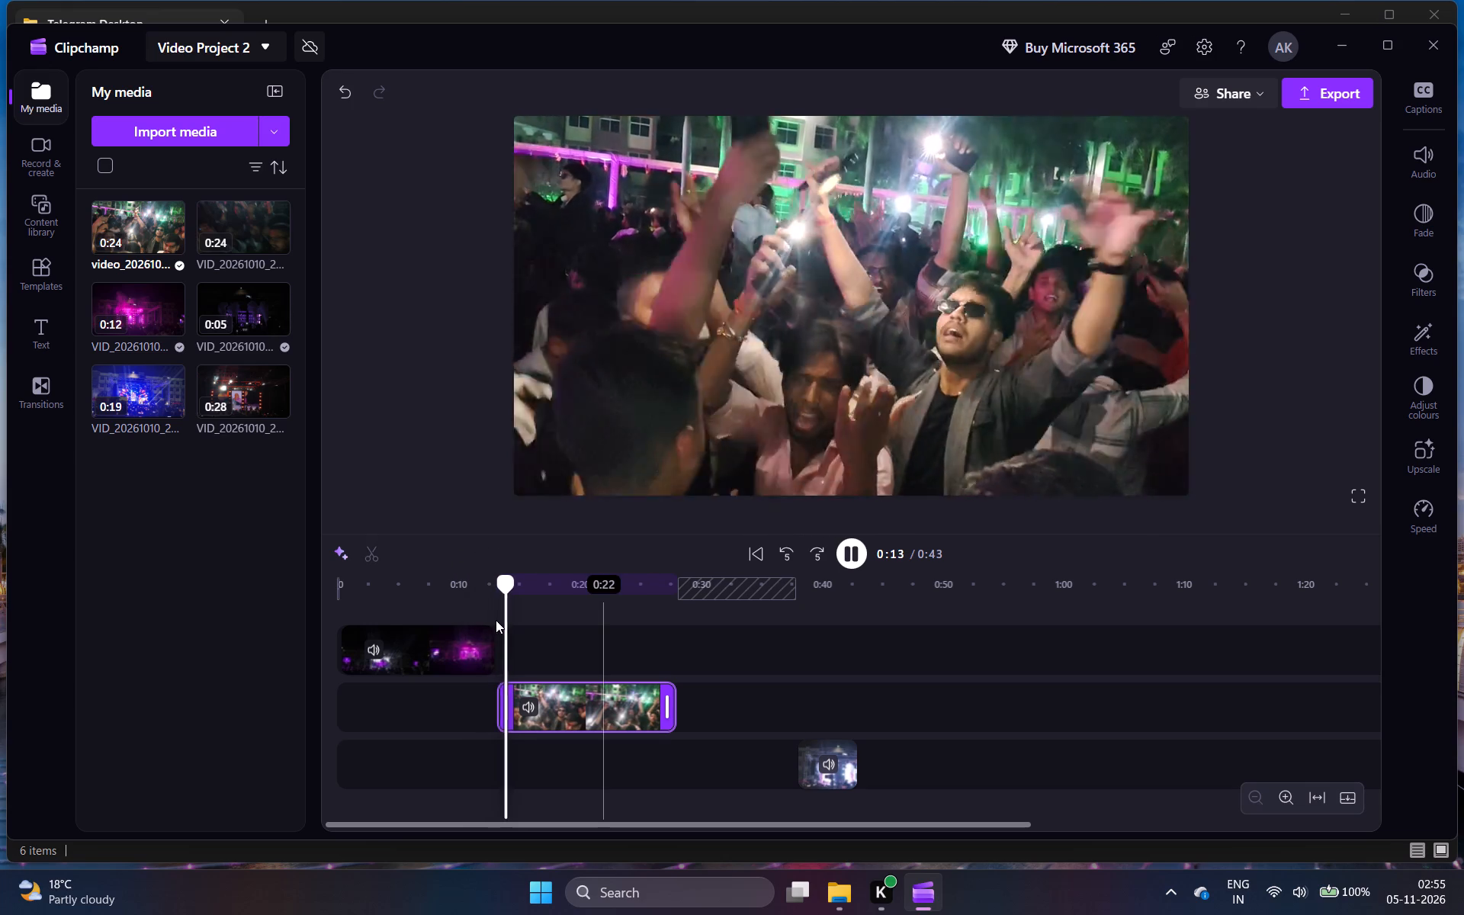
key("space")
key("space")
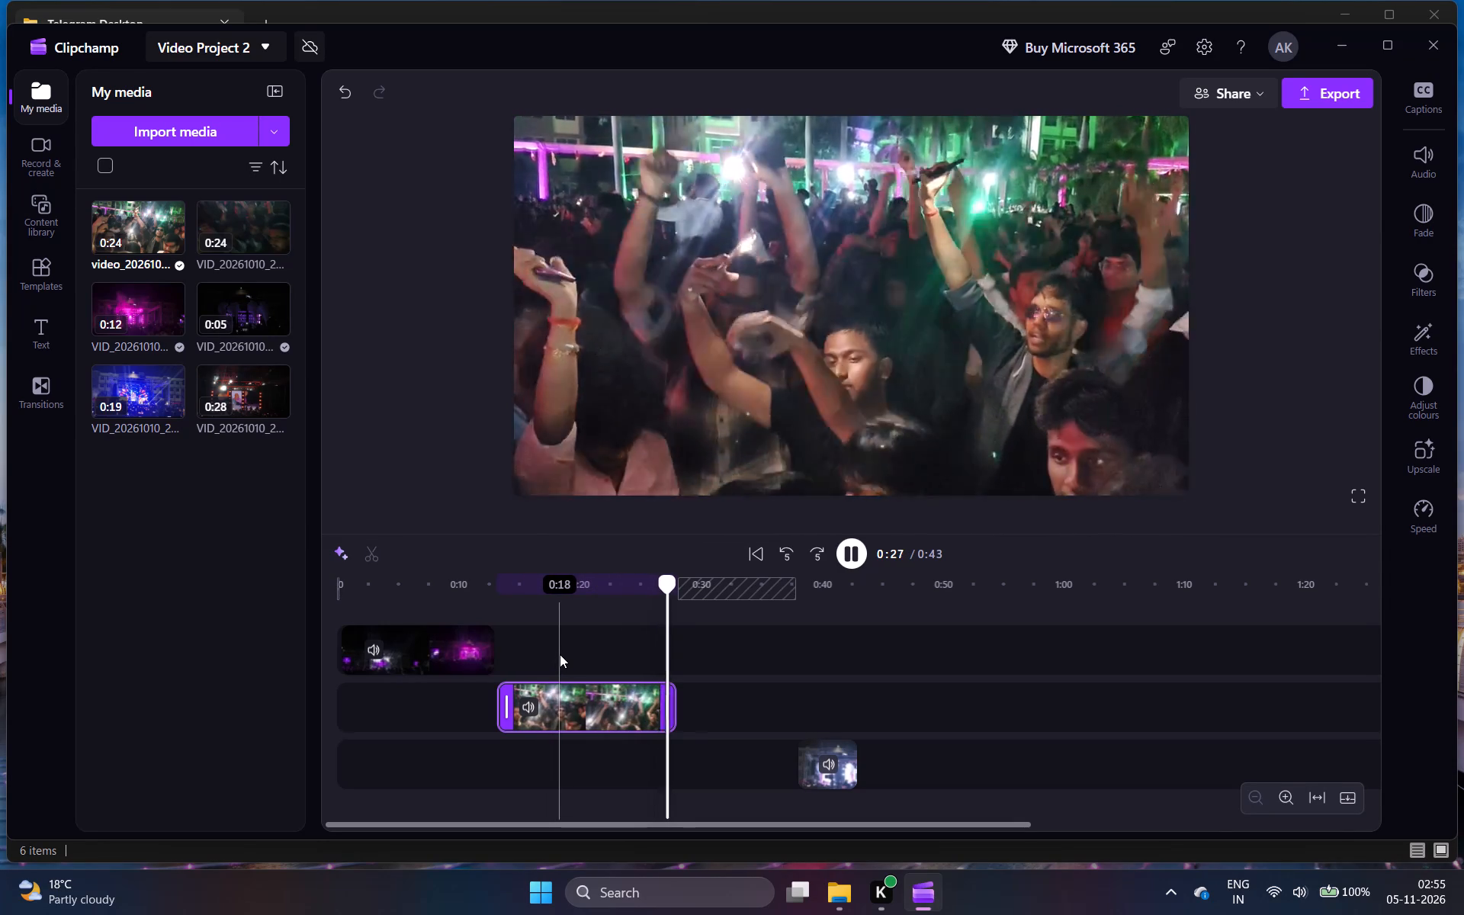
key("space")
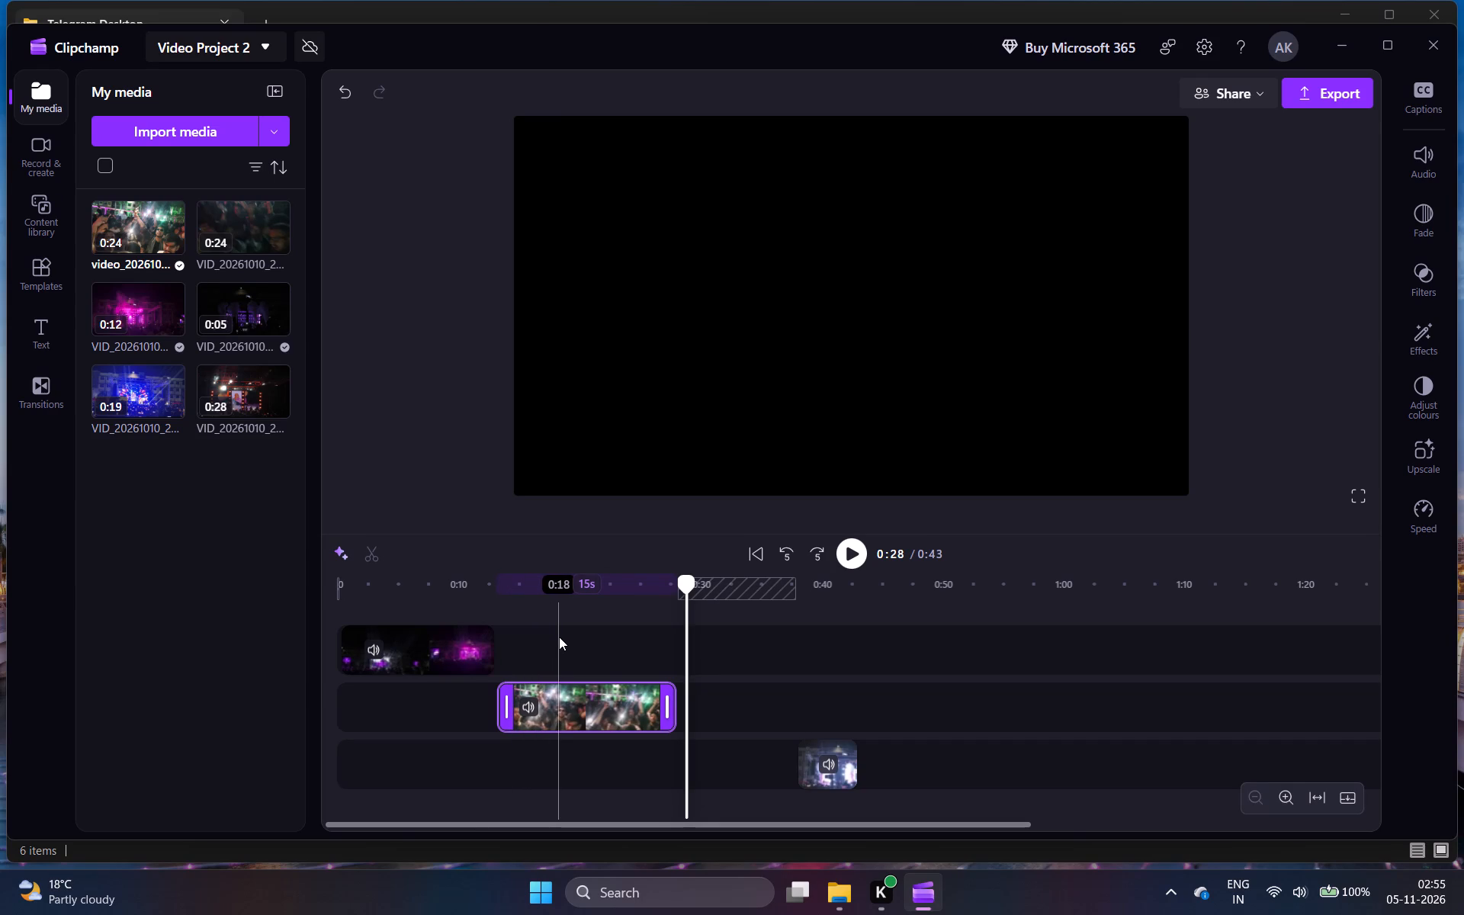
Split the crowd segment on the middle track at 0:18 and again at 0:23.
left_click(559, 637)
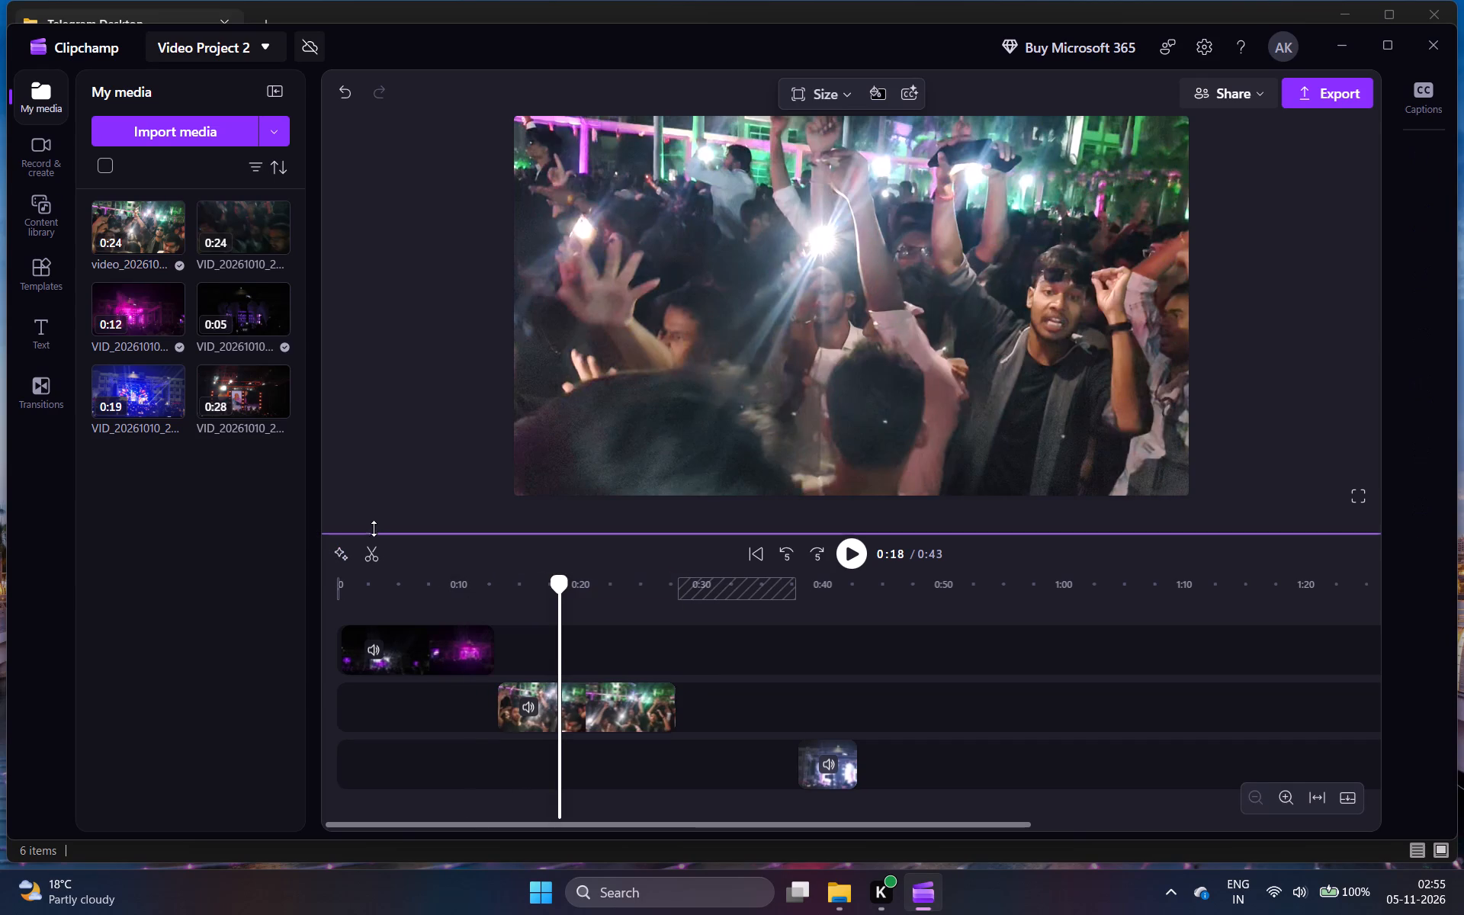
left_click(372, 554)
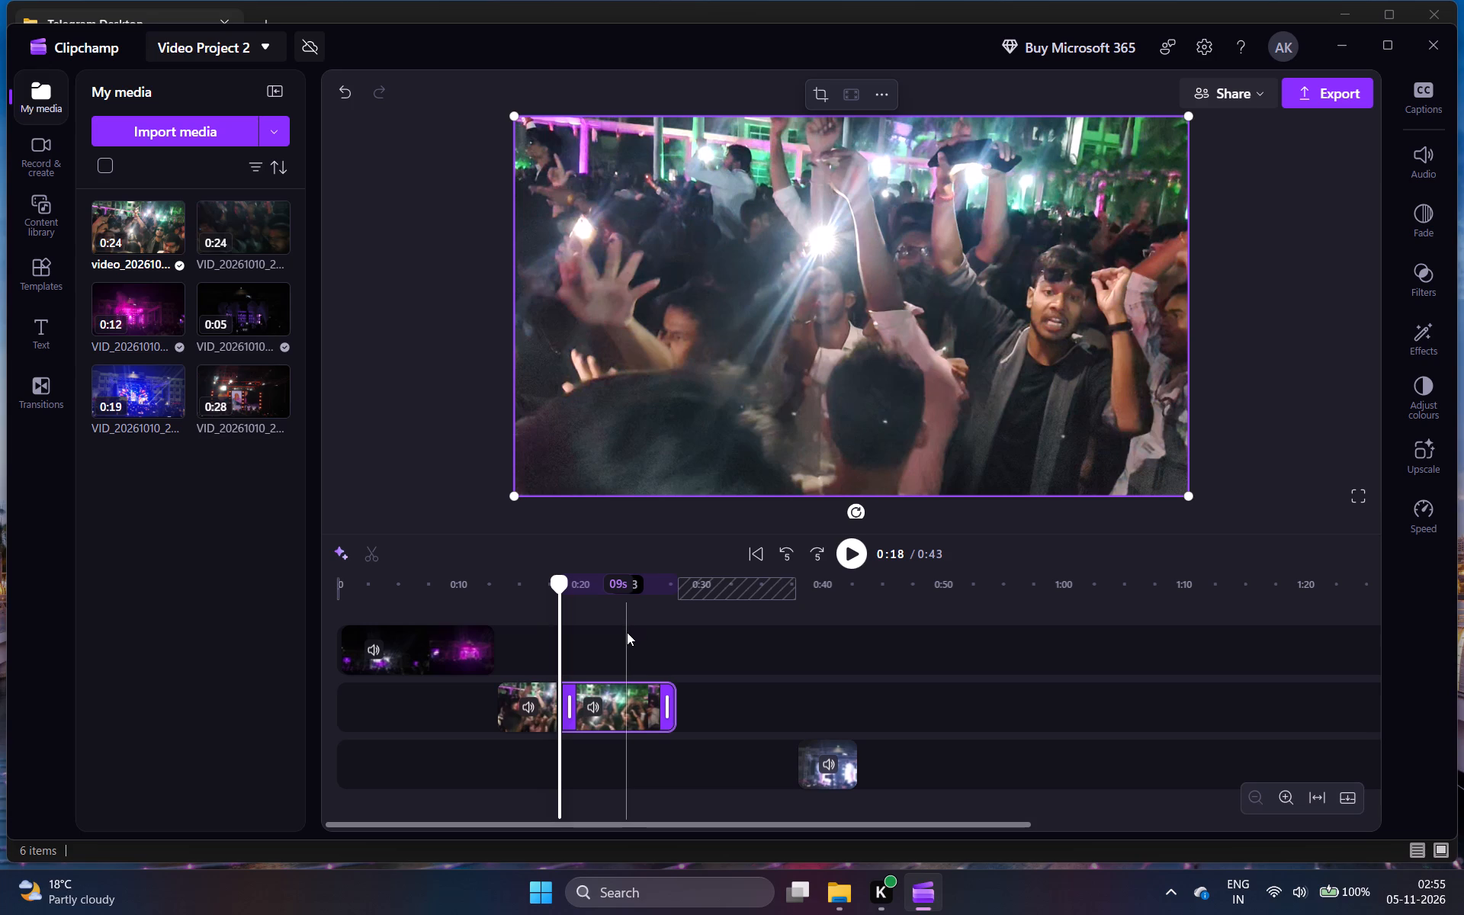
left_click(627, 632)
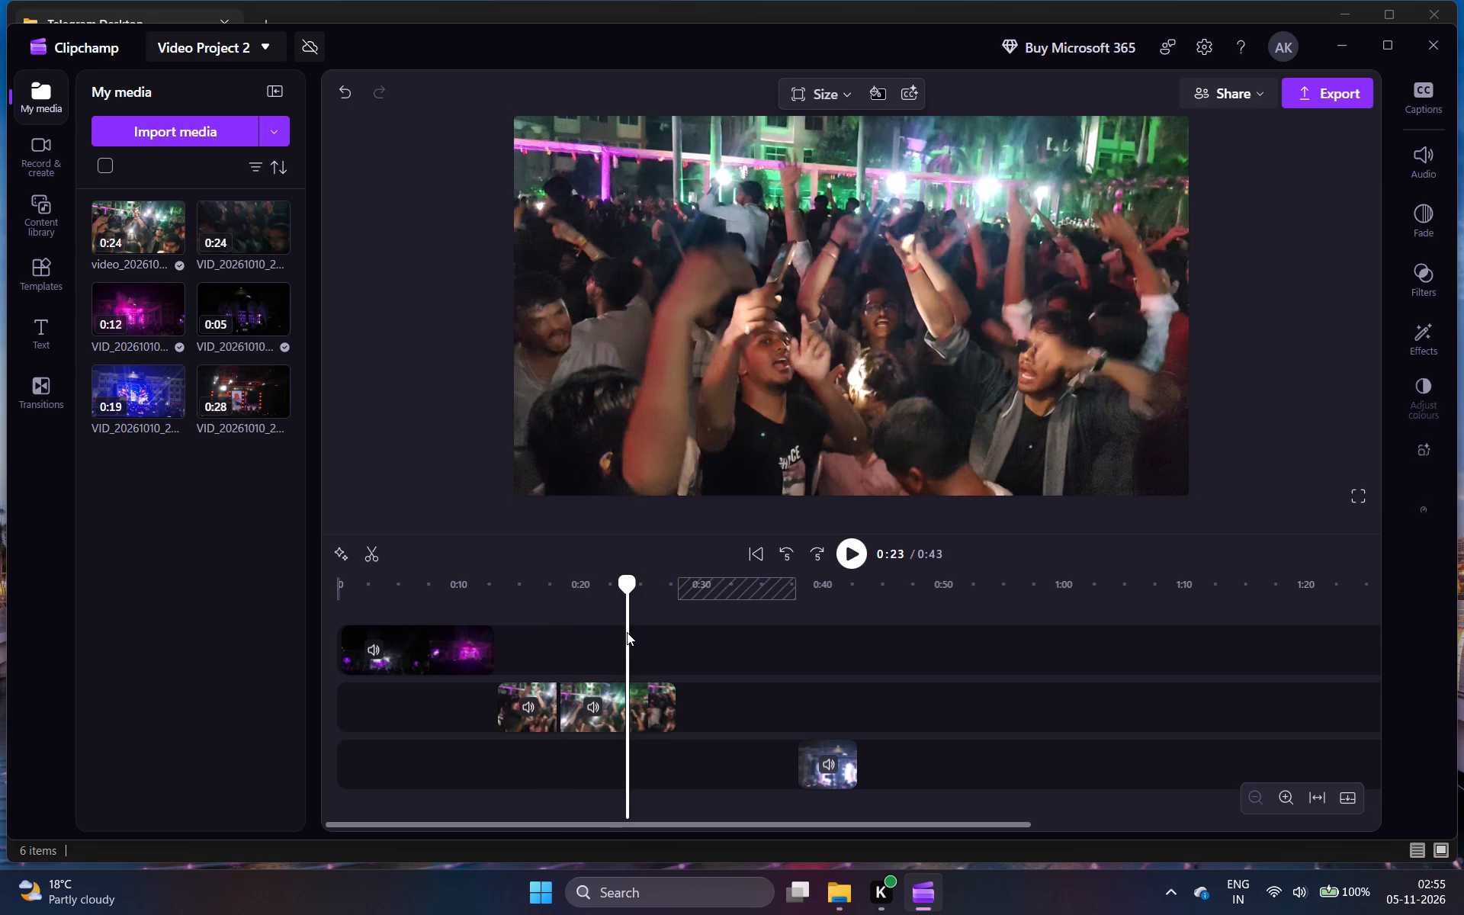
left_click(369, 547)
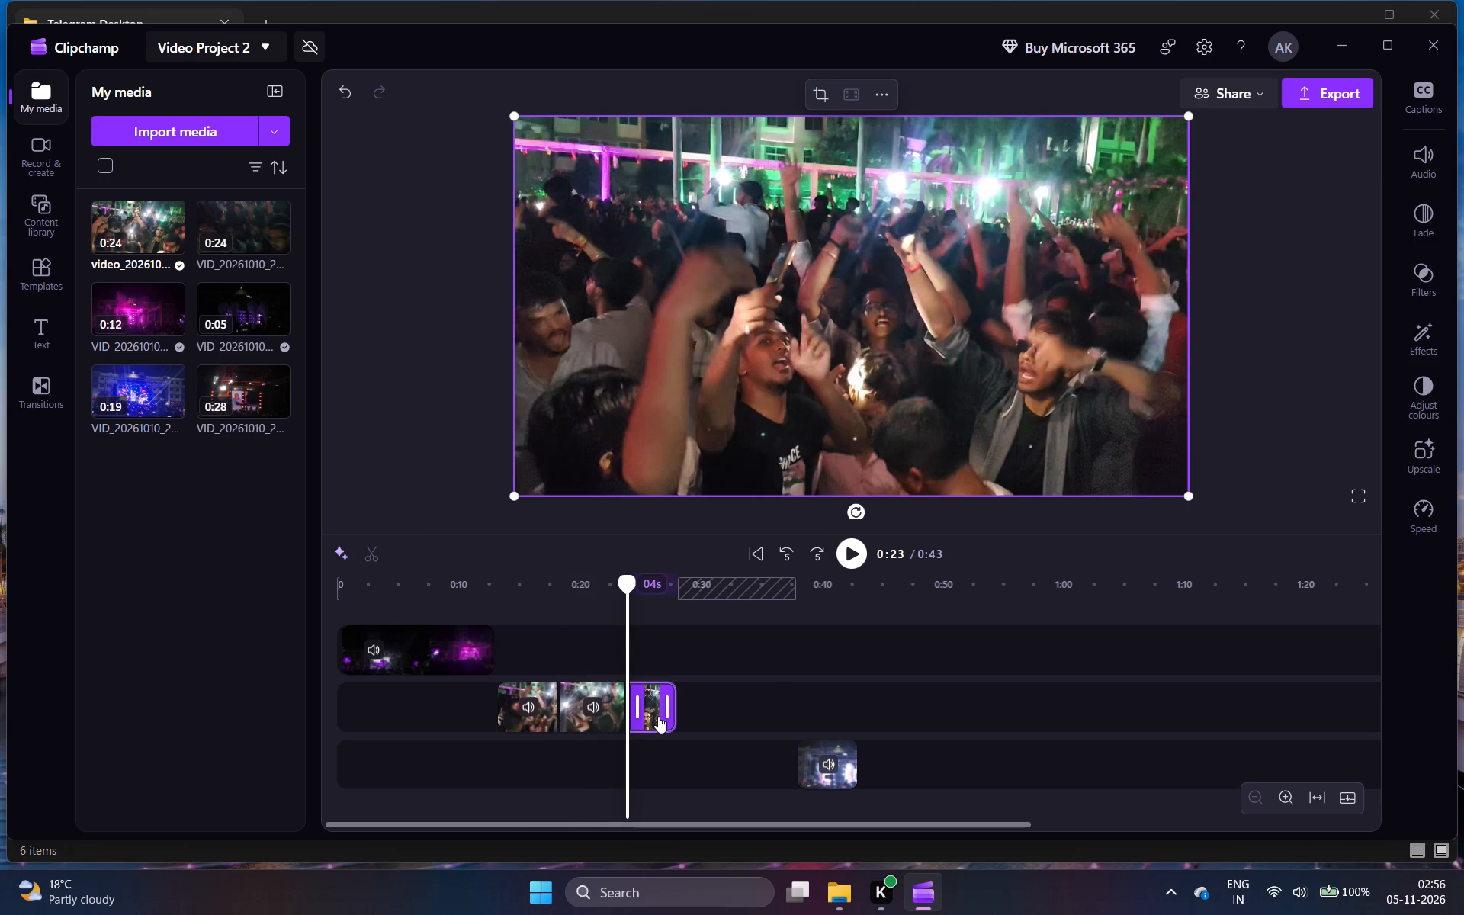
Move the last 4-second crowd piece along the middle track to start at about 0:28.
left_click_drag(657, 712, 702, 708)
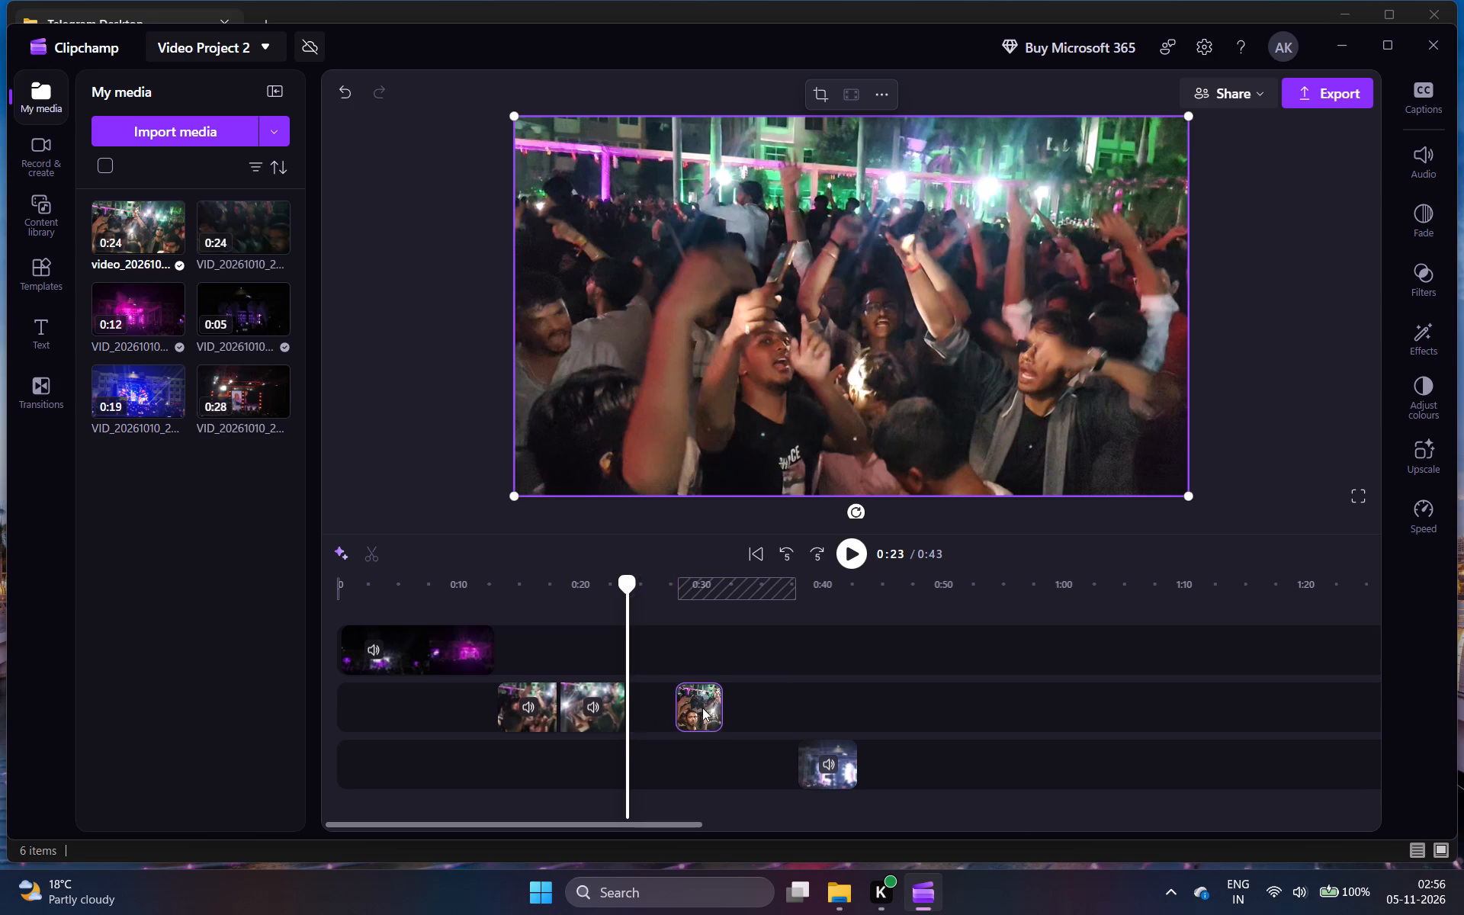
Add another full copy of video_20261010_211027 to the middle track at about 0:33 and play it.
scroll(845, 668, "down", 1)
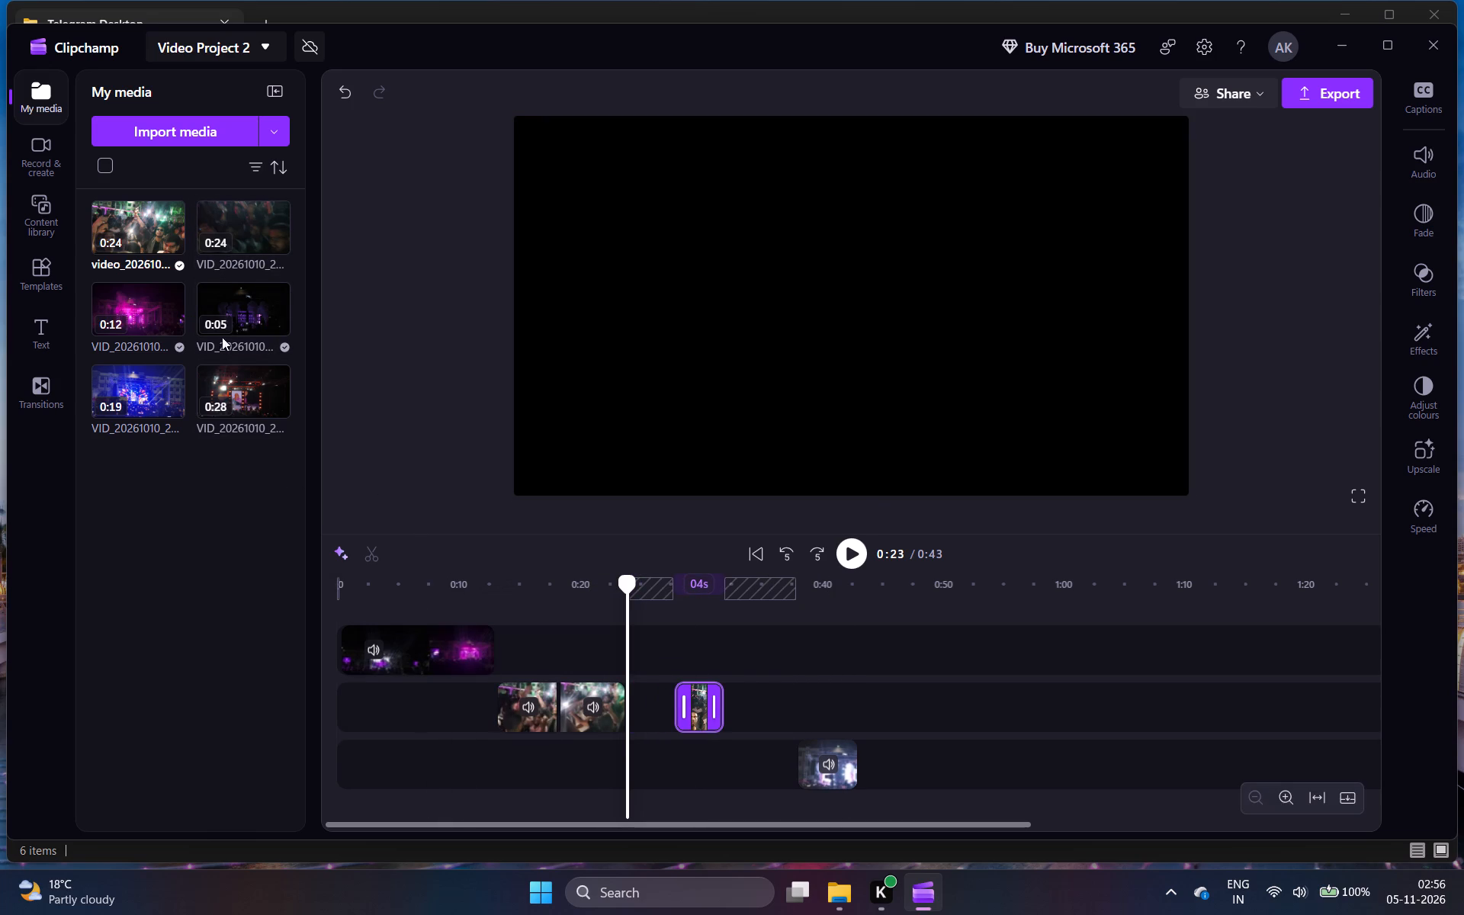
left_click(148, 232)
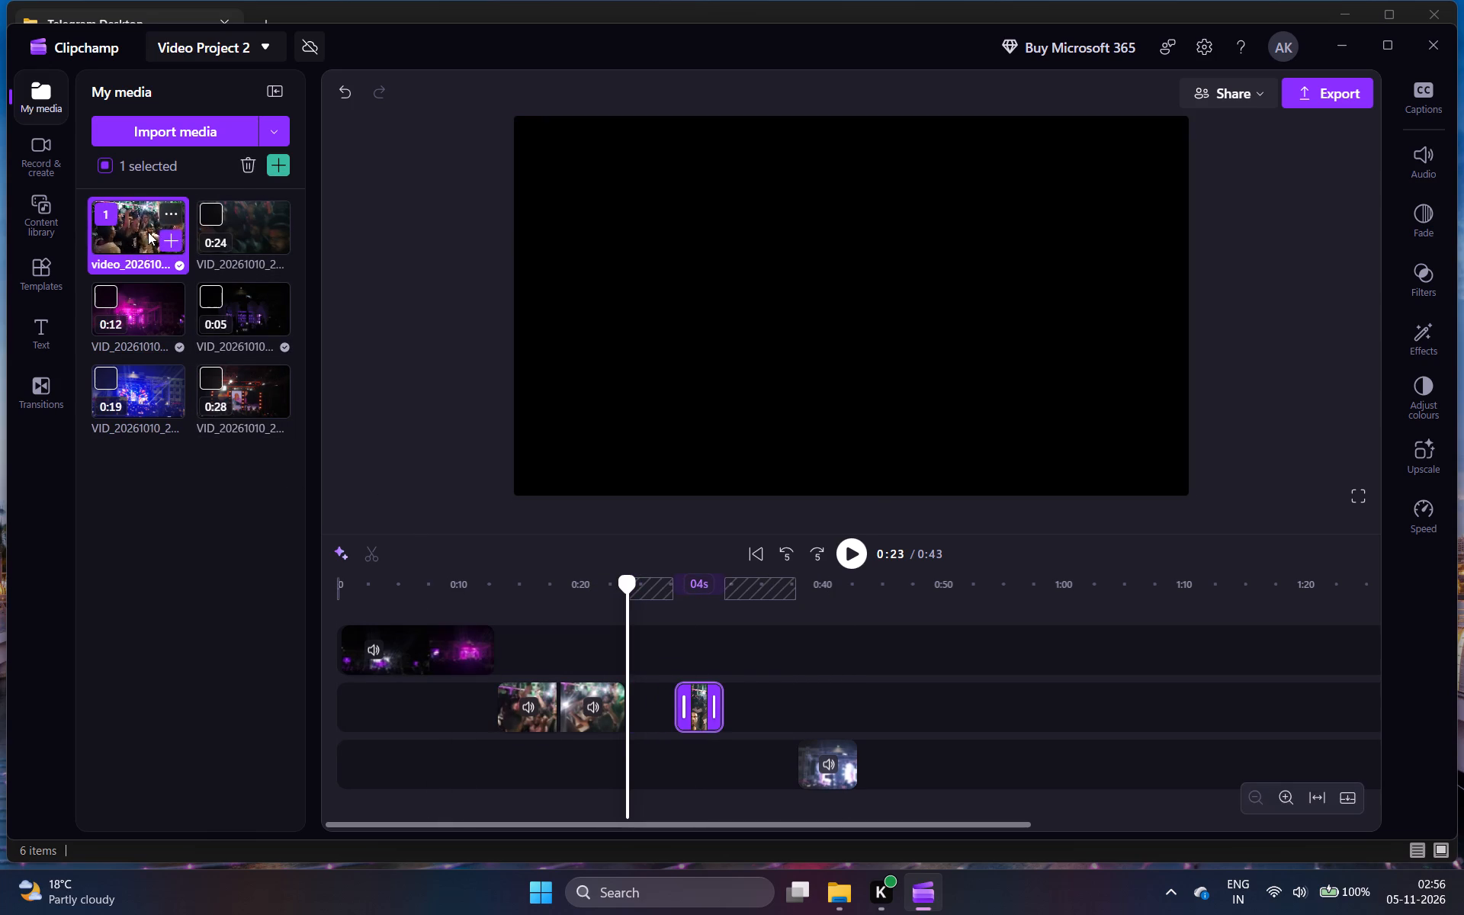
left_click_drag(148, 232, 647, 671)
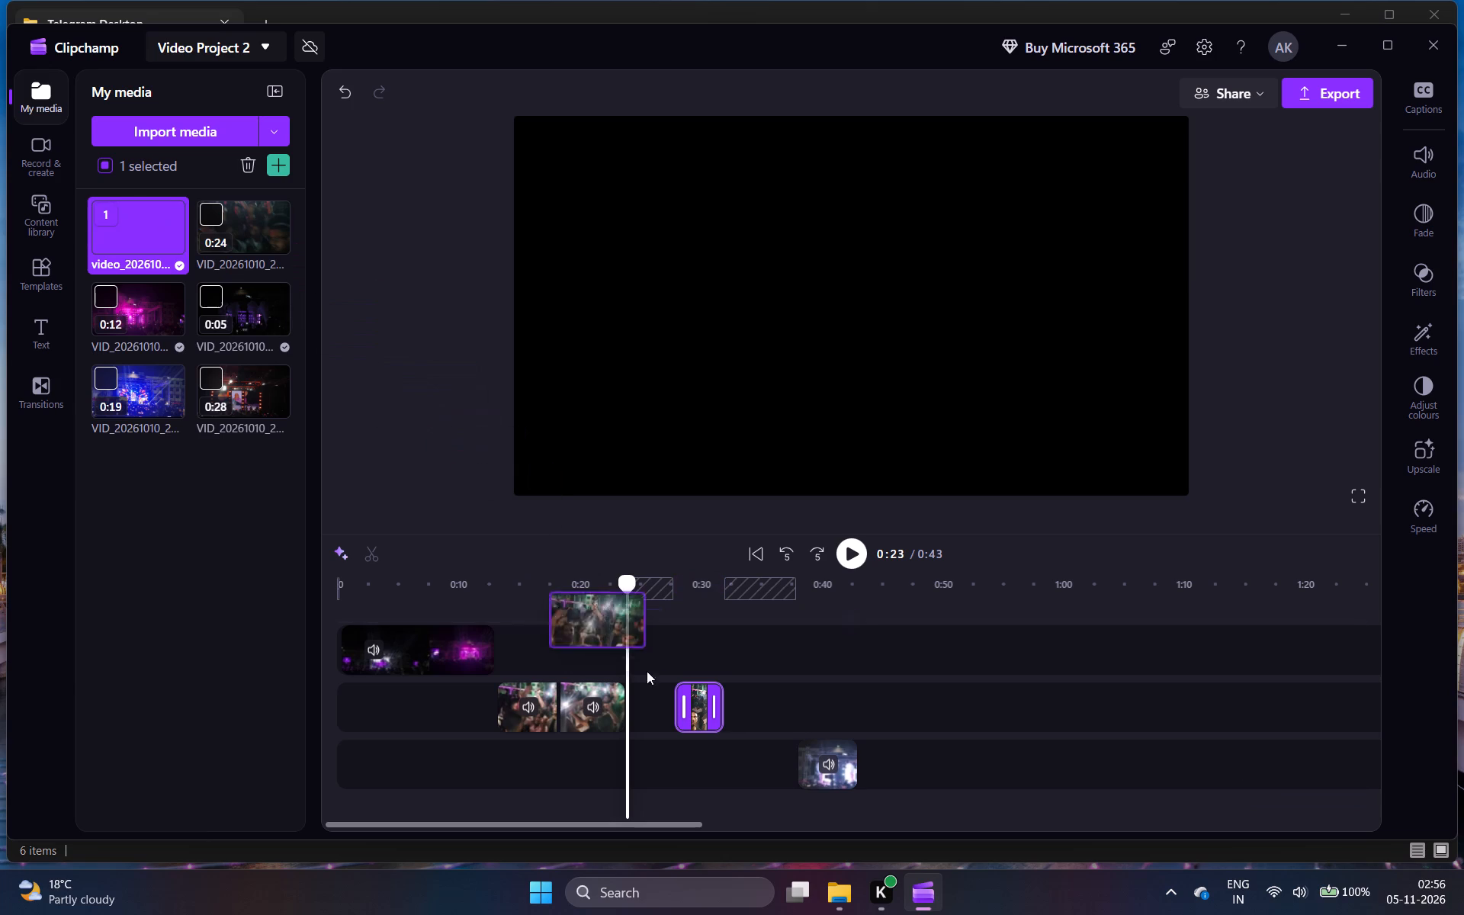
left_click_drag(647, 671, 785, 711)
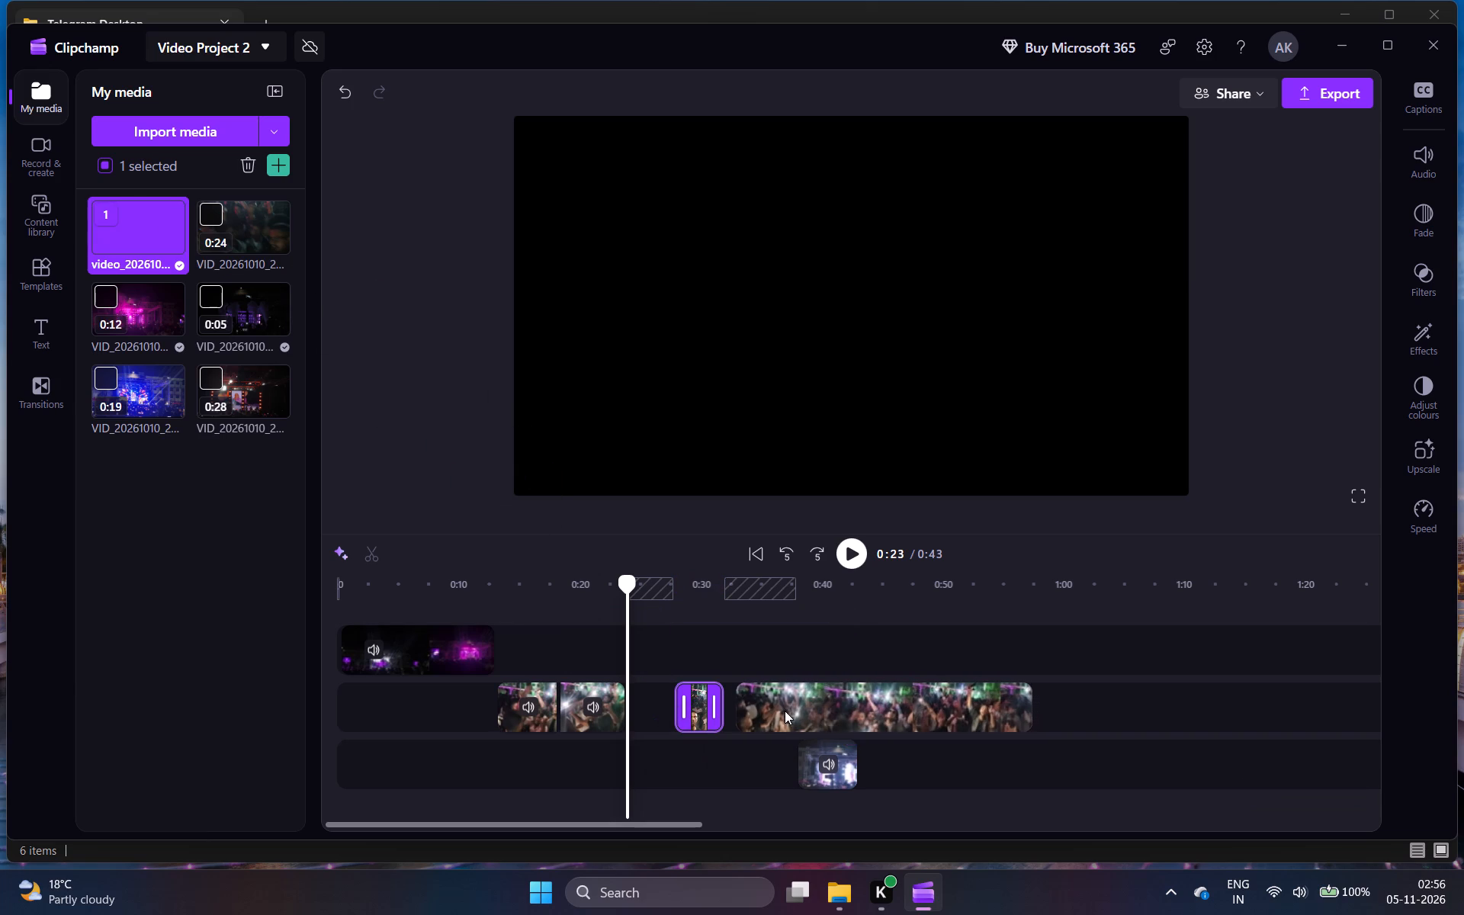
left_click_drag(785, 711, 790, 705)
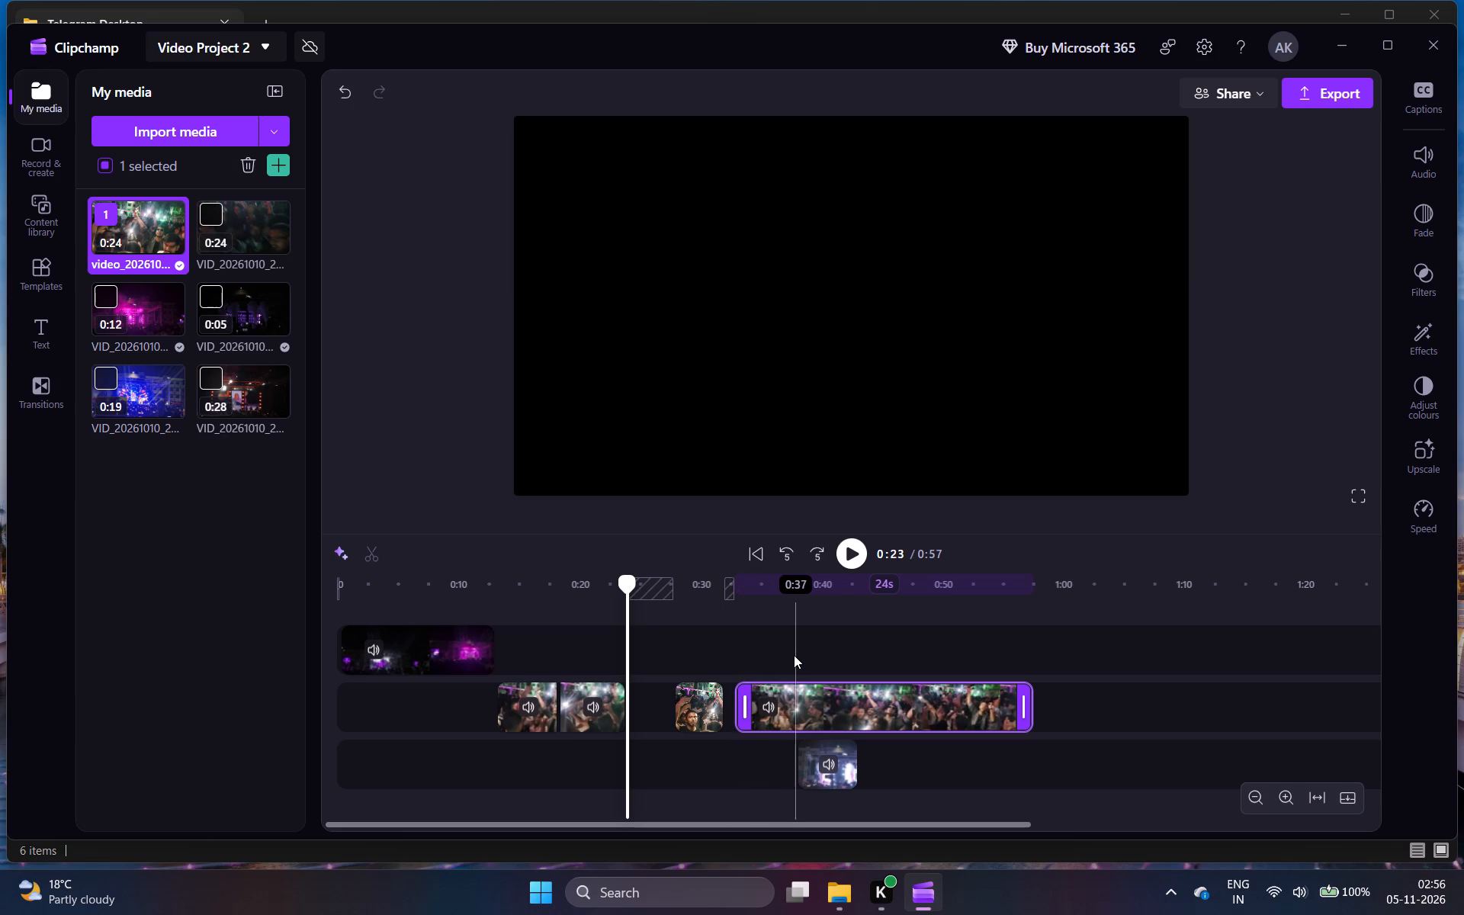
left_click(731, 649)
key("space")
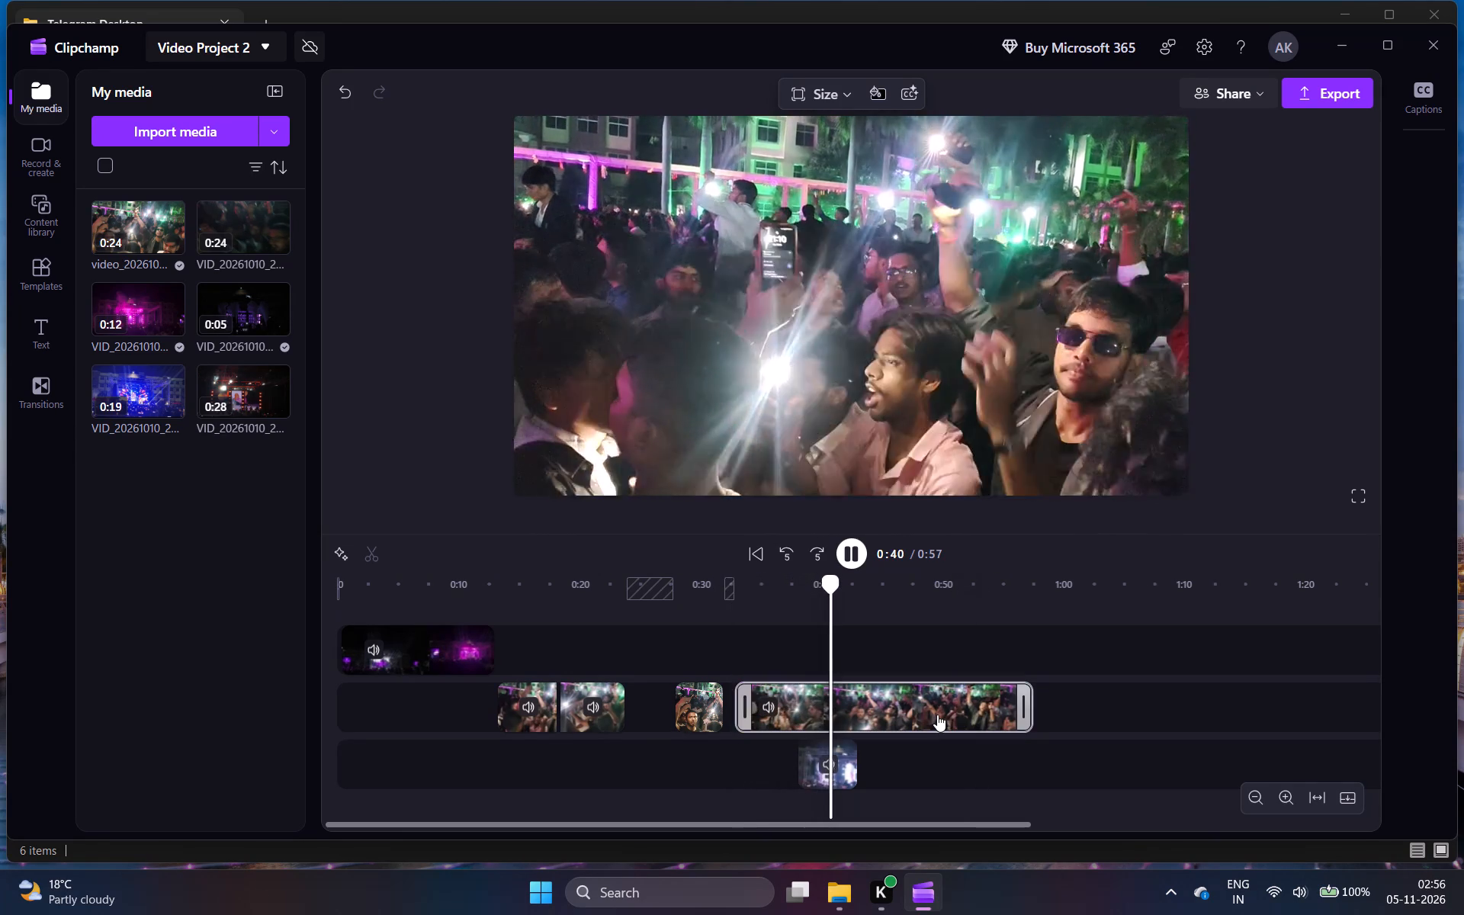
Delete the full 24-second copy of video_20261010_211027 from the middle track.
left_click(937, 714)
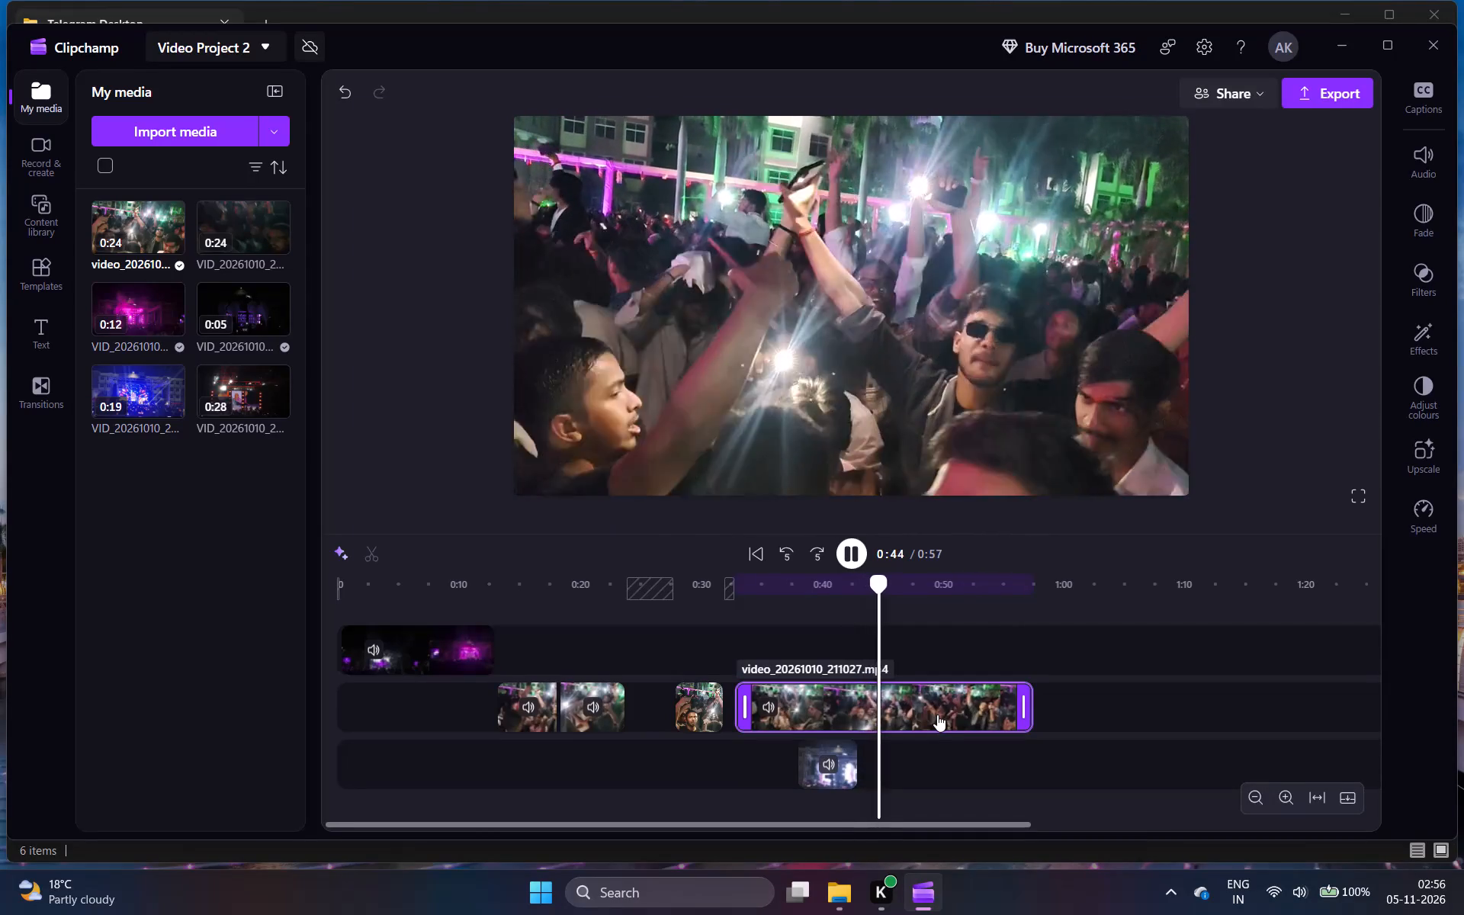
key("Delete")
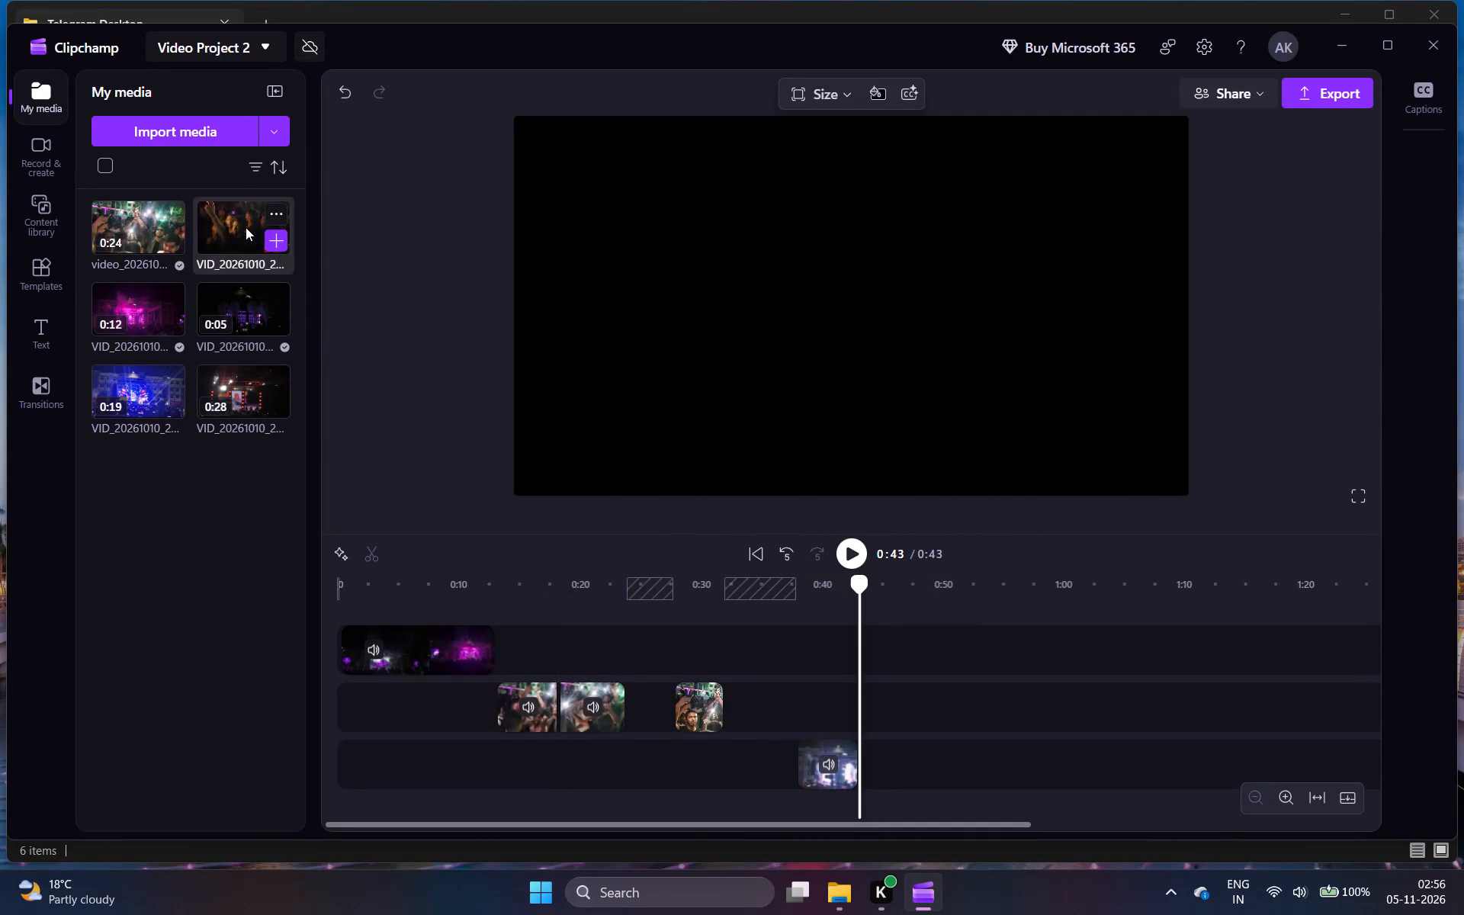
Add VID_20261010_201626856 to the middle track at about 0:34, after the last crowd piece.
left_click_drag(246, 228, 862, 719)
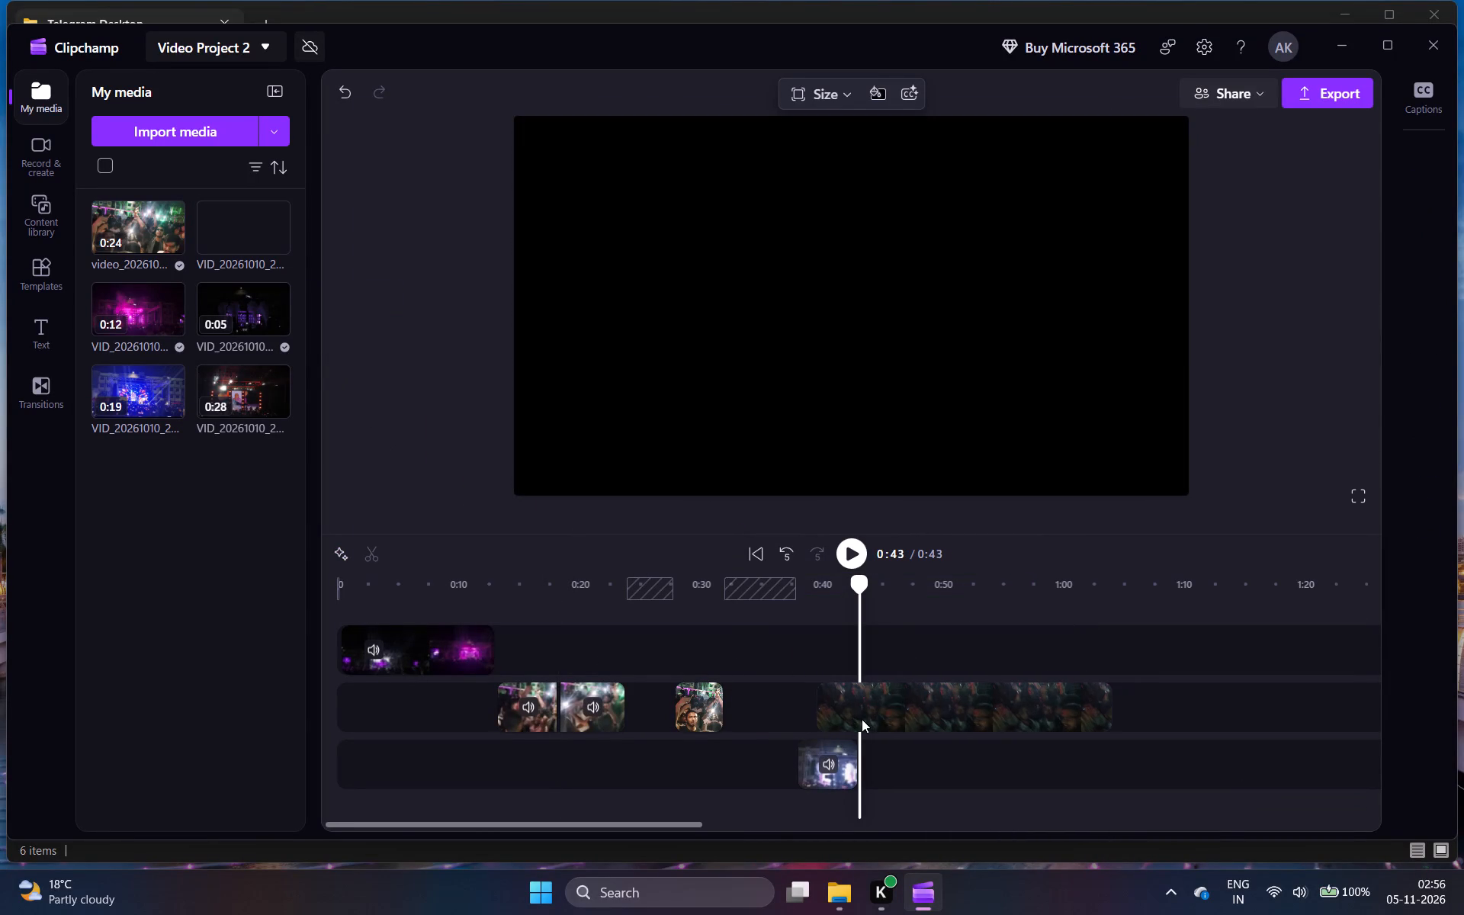
left_click_drag(862, 719, 796, 708)
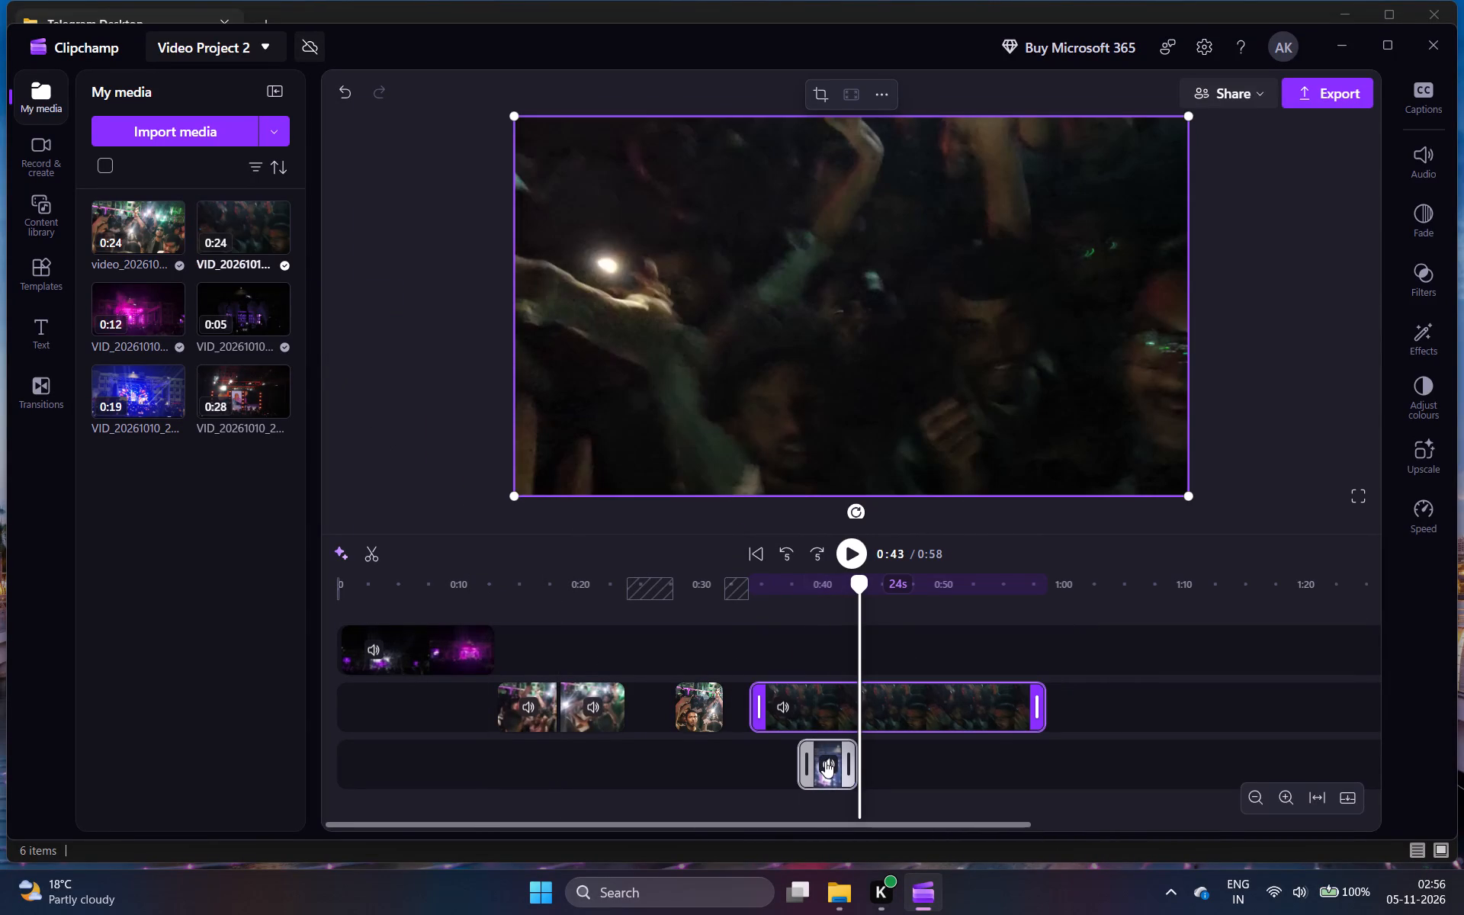
Move the 5-second clip on the bottom track to about 1:06, clear of the added crowd clip.
left_click_drag(823, 775, 1161, 759)
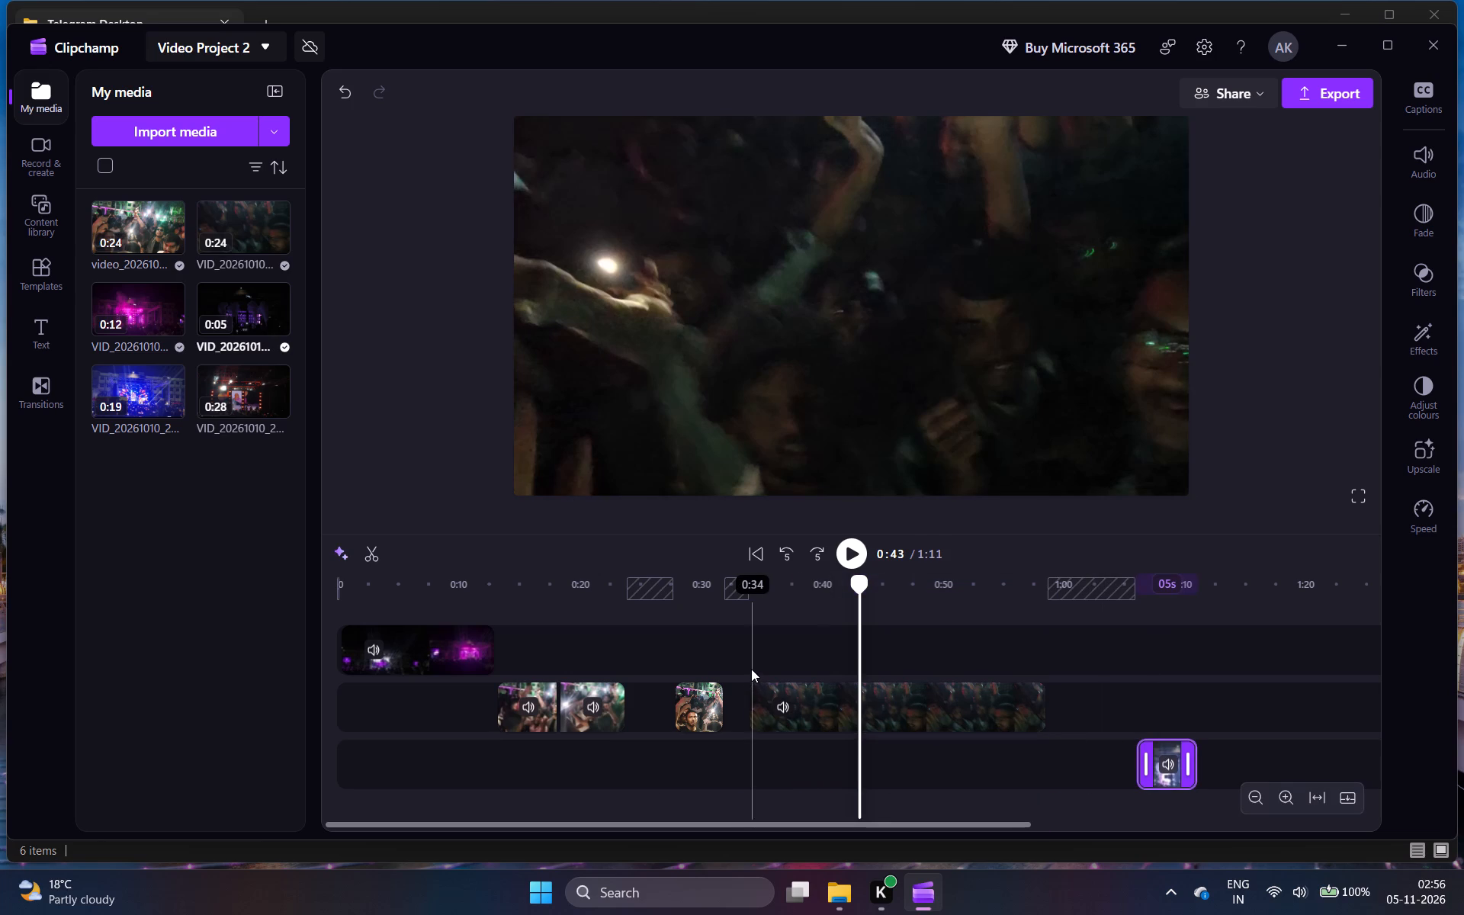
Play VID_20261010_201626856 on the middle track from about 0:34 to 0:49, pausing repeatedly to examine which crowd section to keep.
left_click(751, 669)
key("space")
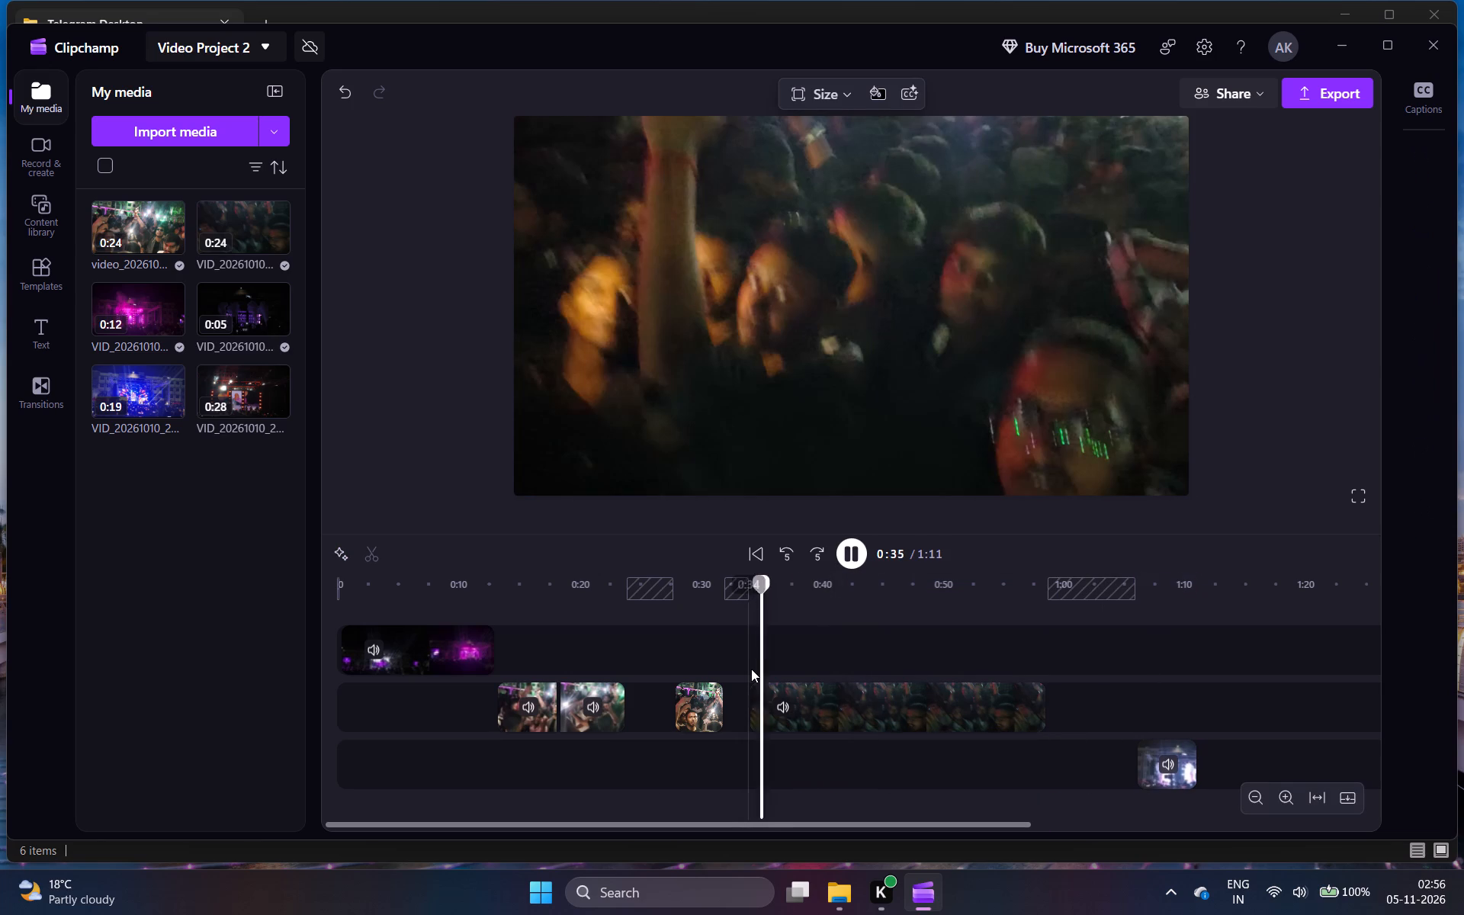
key("space")
left_click(751, 669)
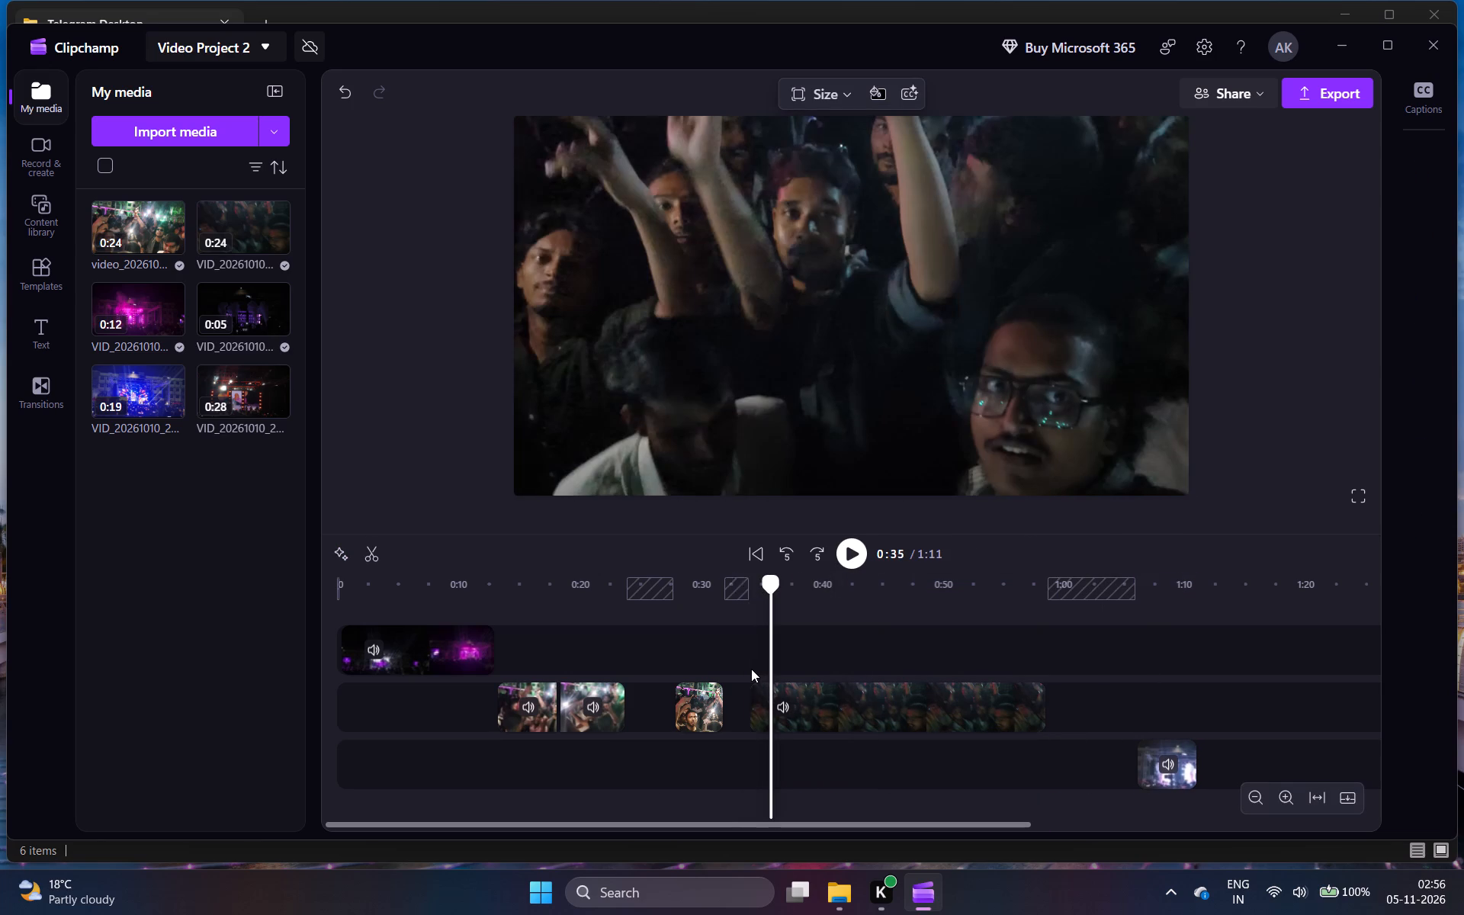
key("space")
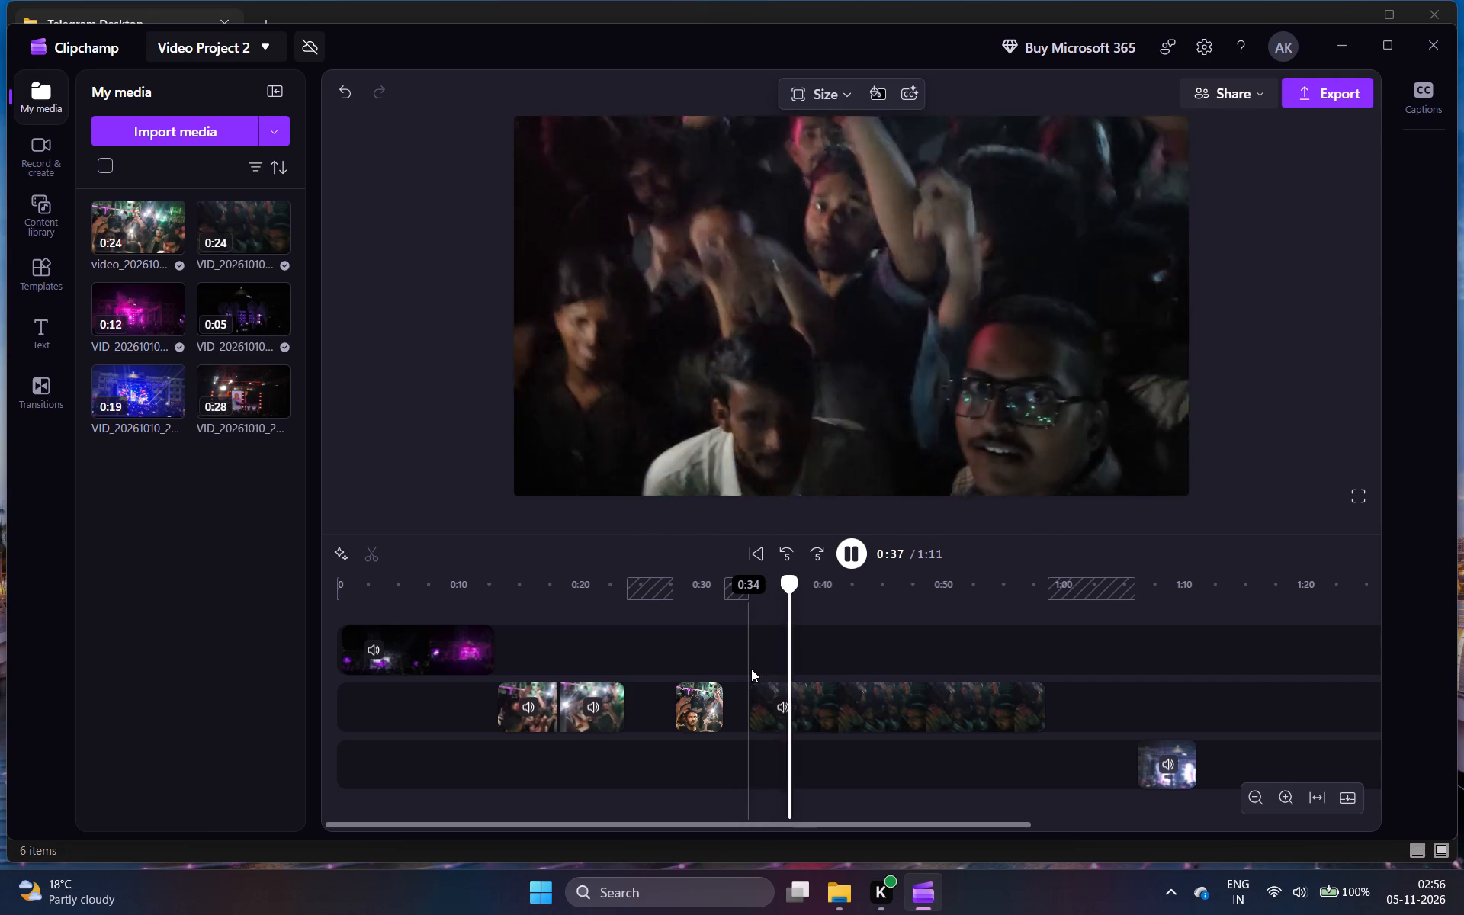
scroll(961, 483, "up", 1)
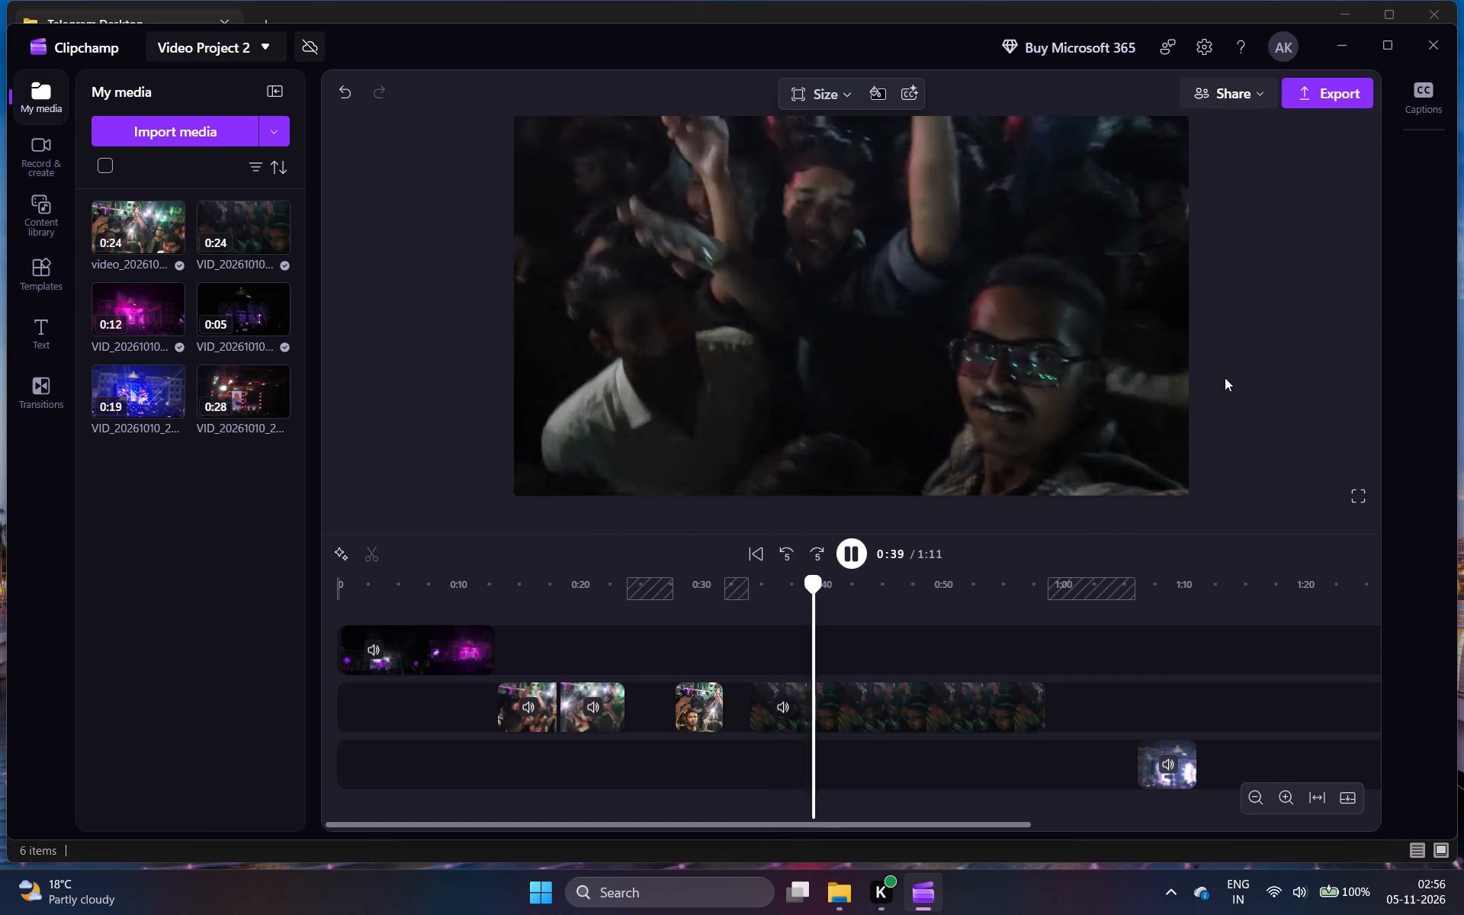
key("space")
key("space")
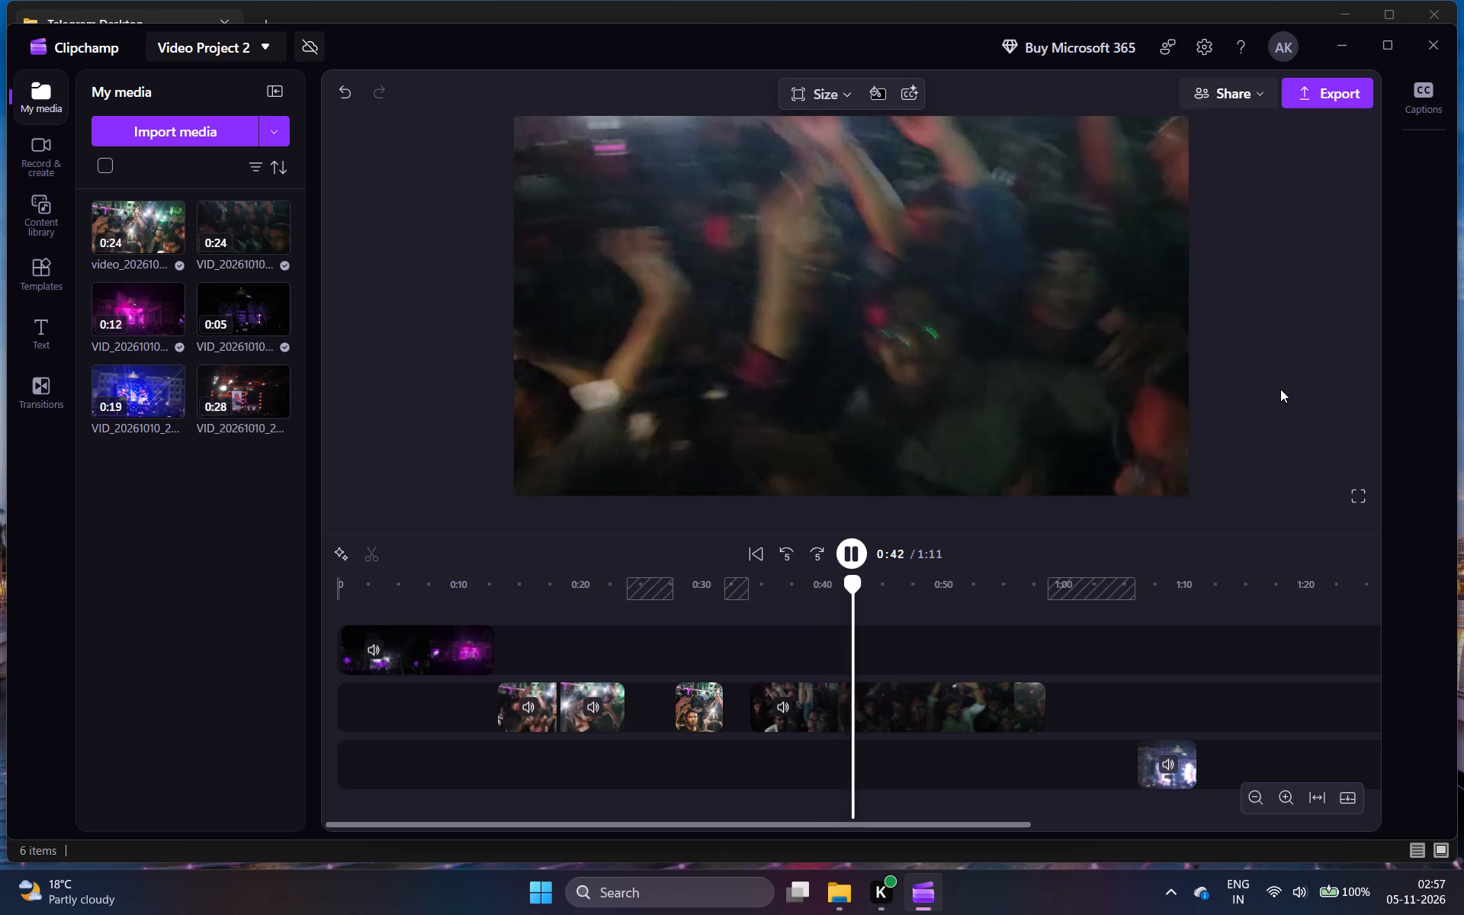
key("space")
key("space")
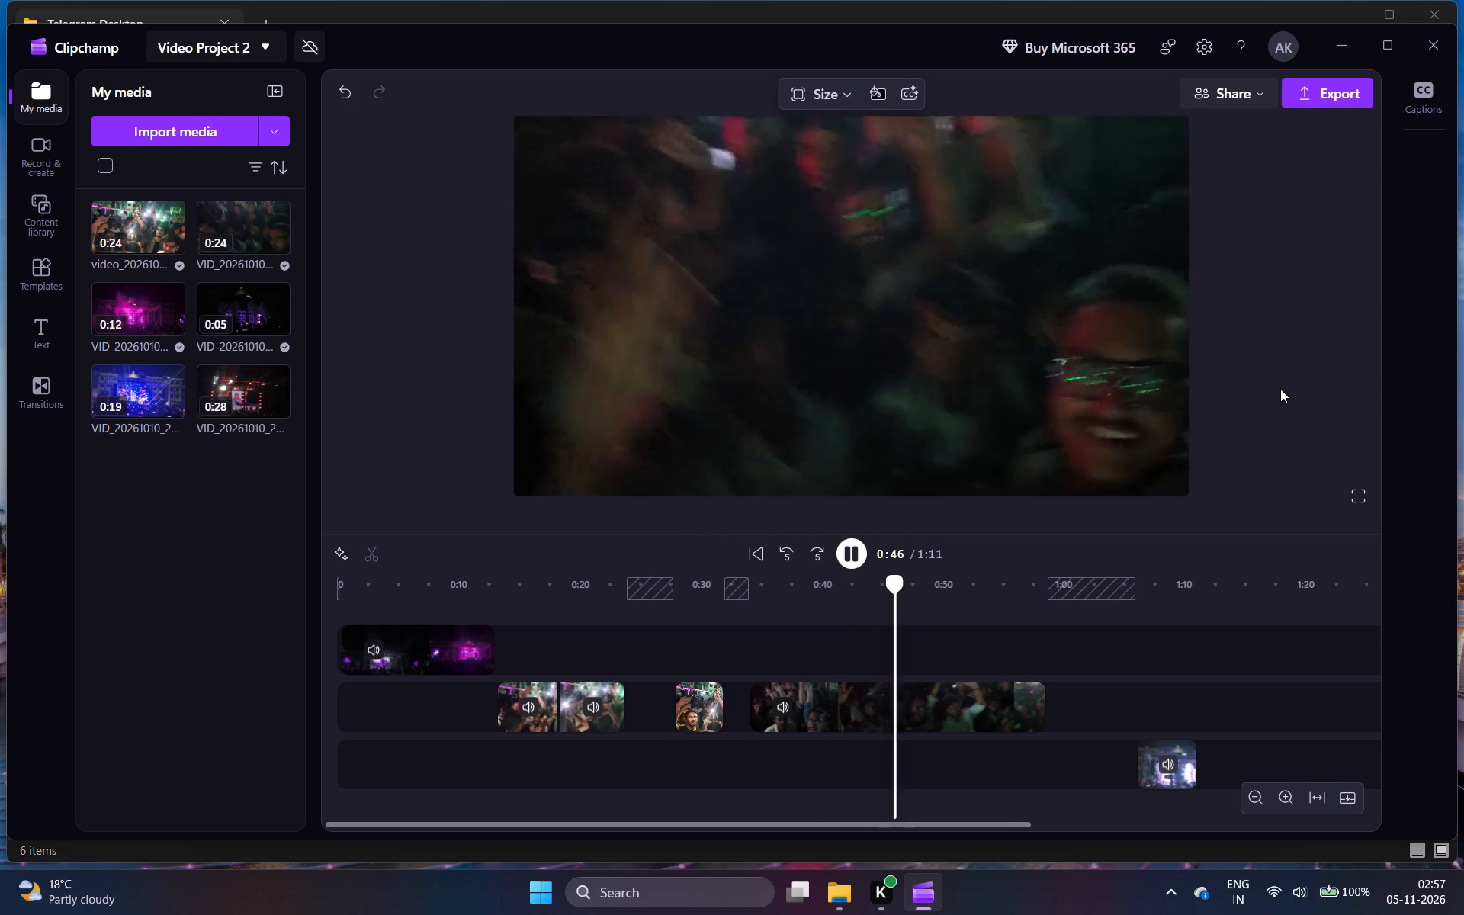
key("space")
key("space")
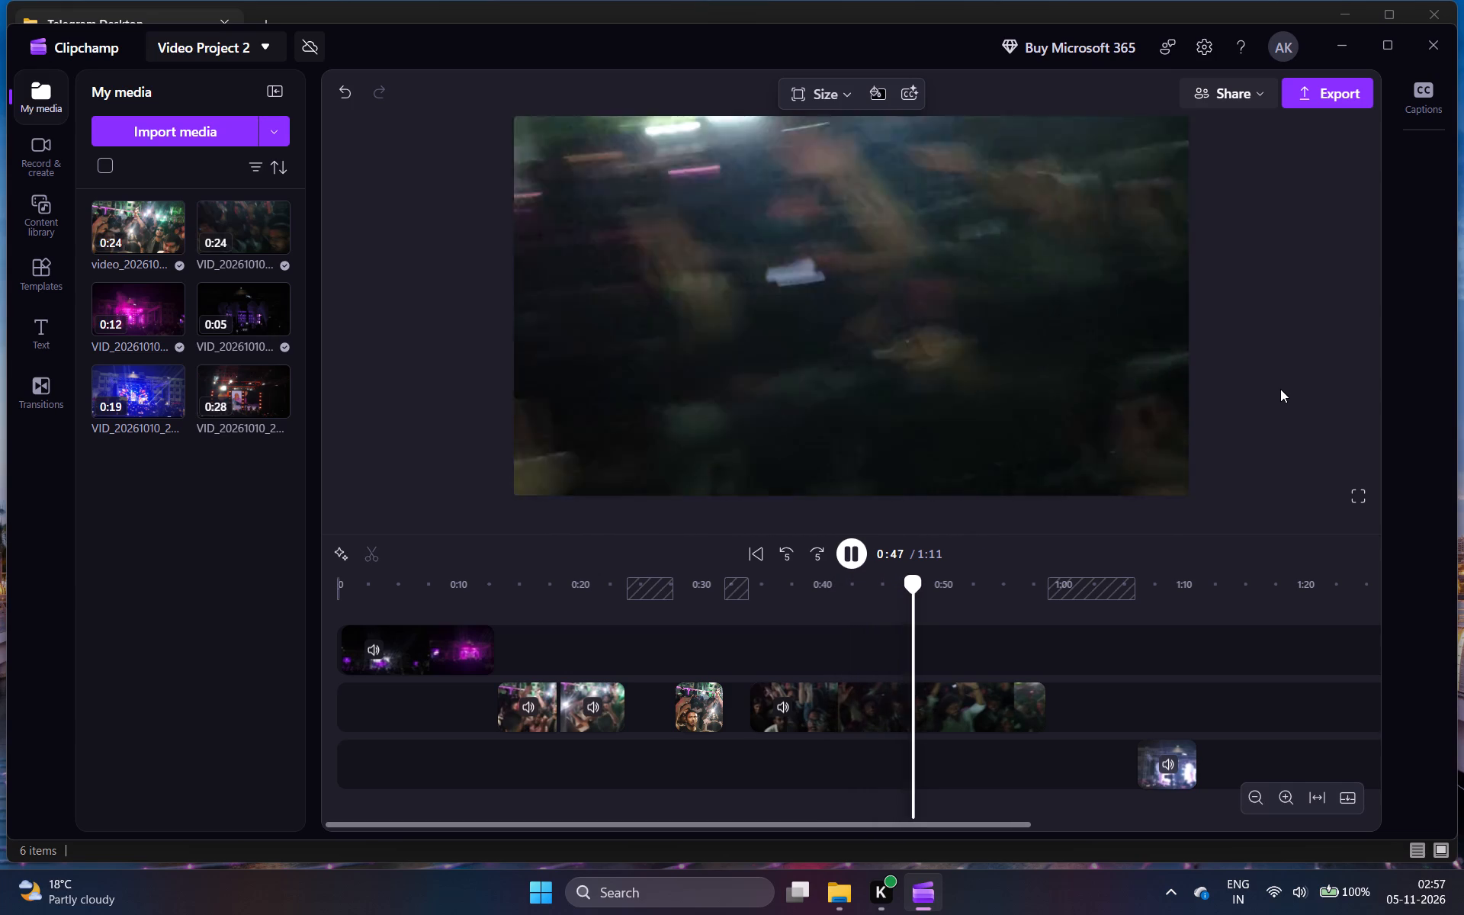
key("space")
key("space")
key("space")
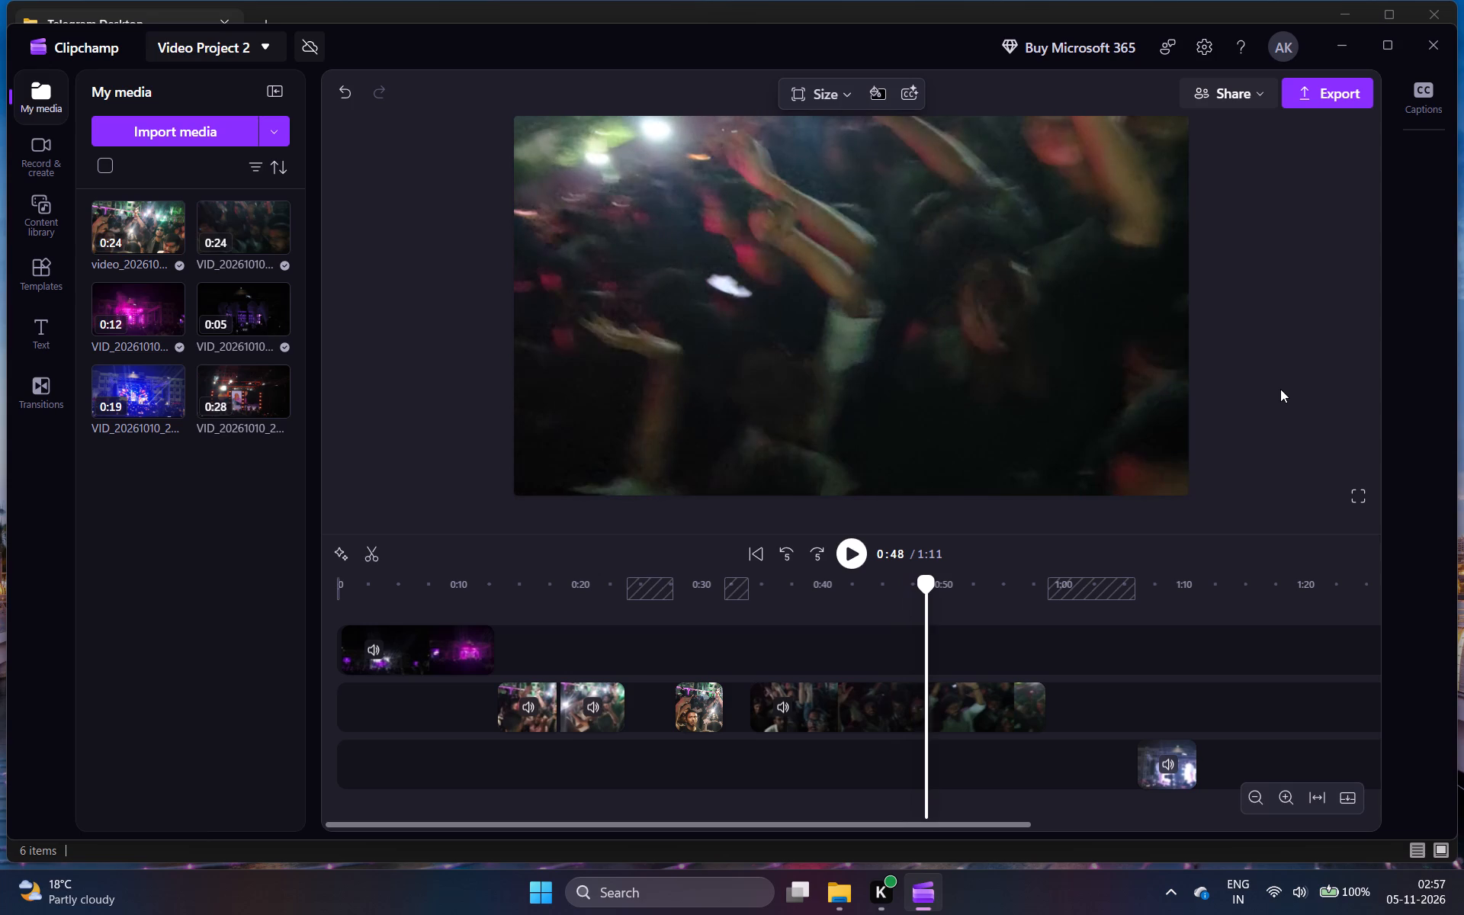
key("space")
key("space")
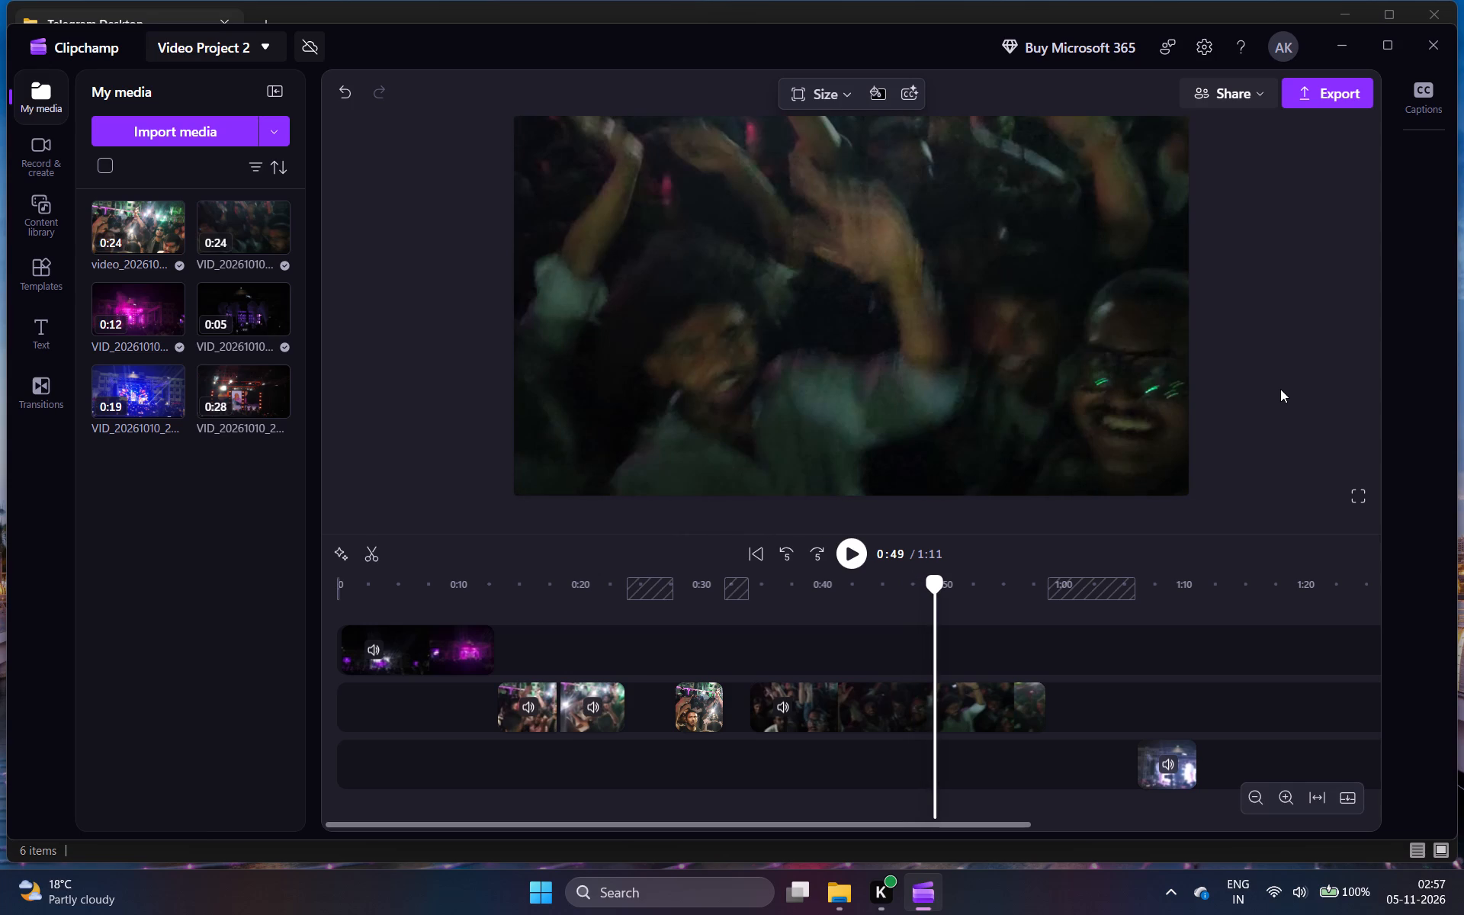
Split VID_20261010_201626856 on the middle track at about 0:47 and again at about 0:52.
key("Left")
key("Left")
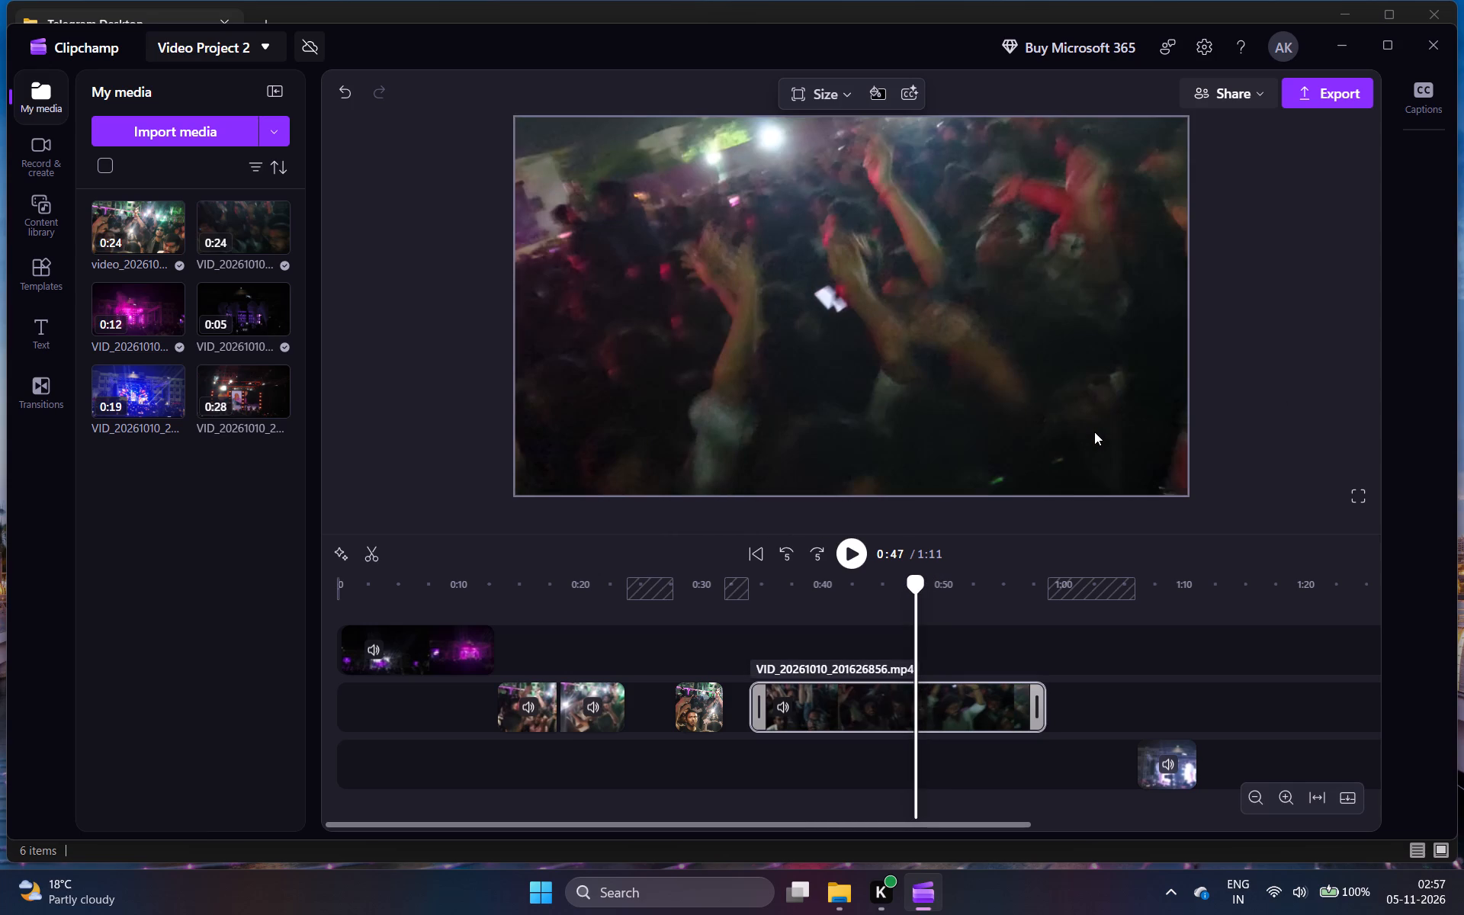
left_click(384, 552)
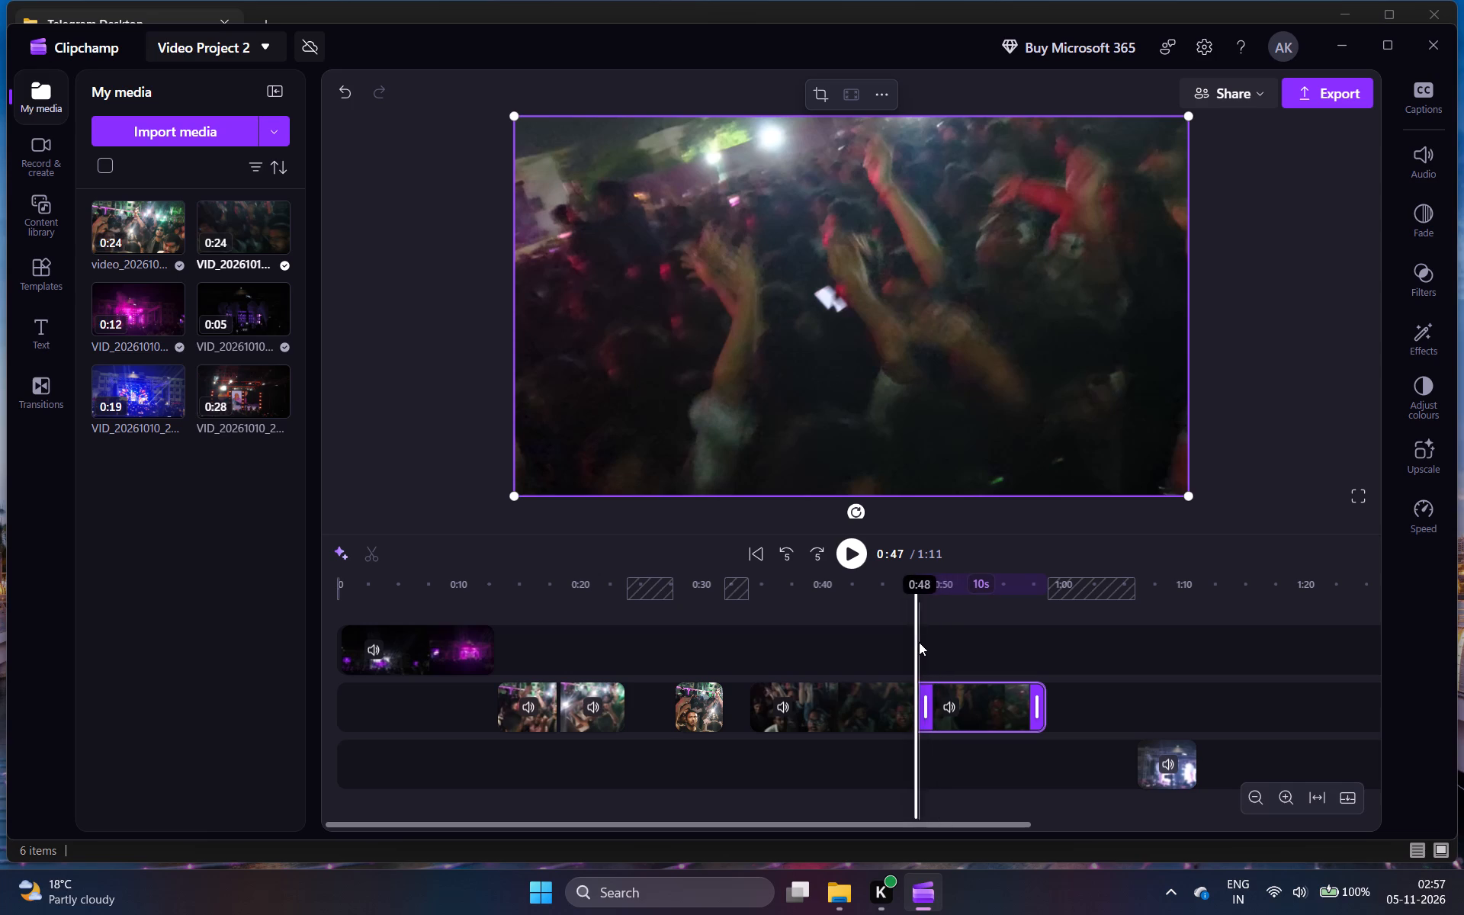
left_click(978, 631)
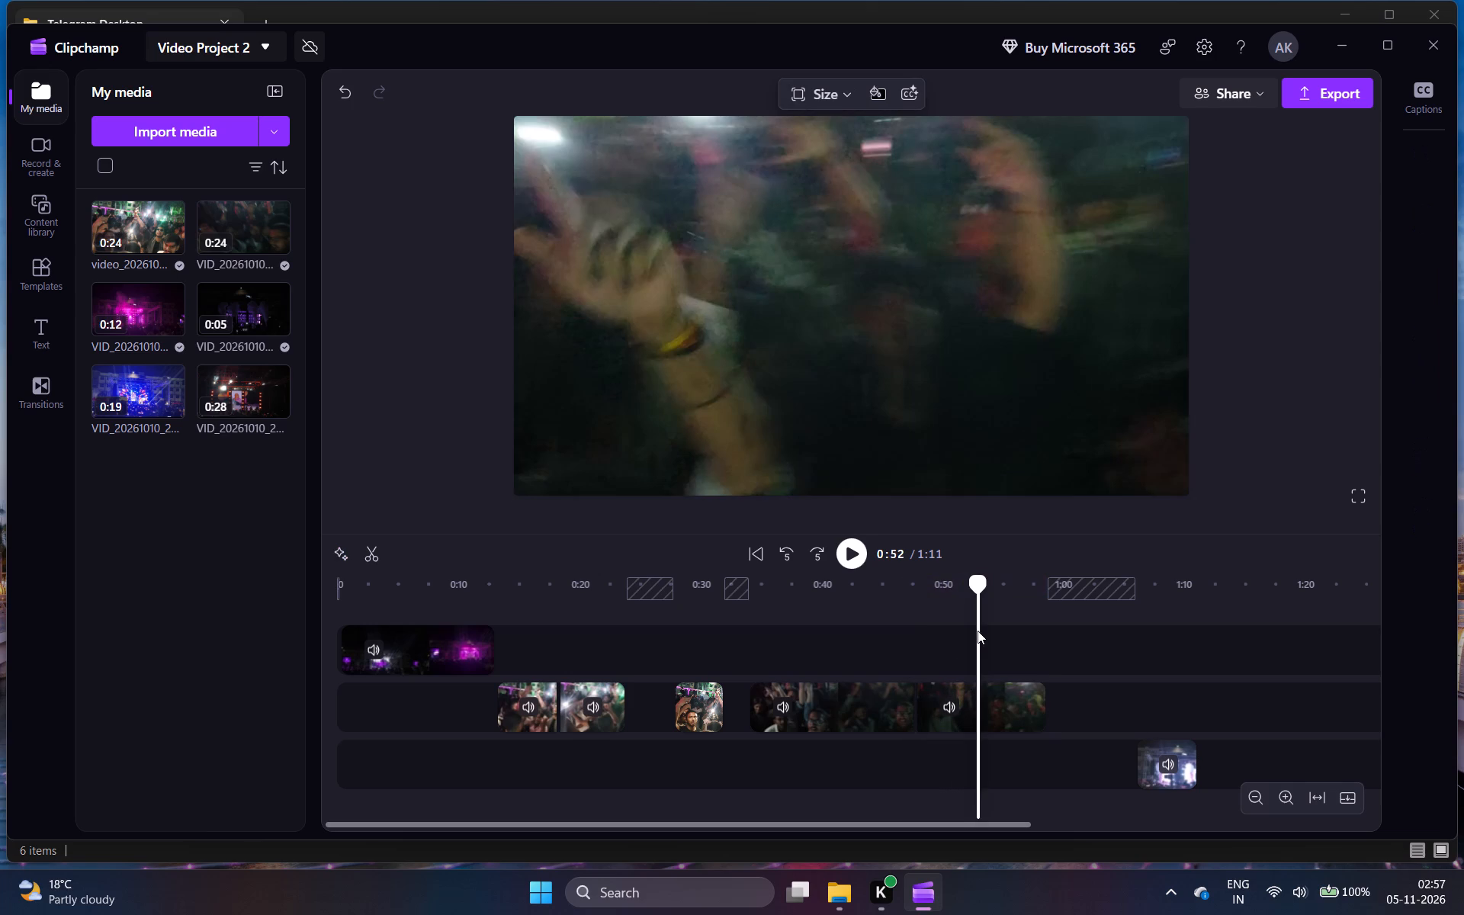
left_click(374, 551)
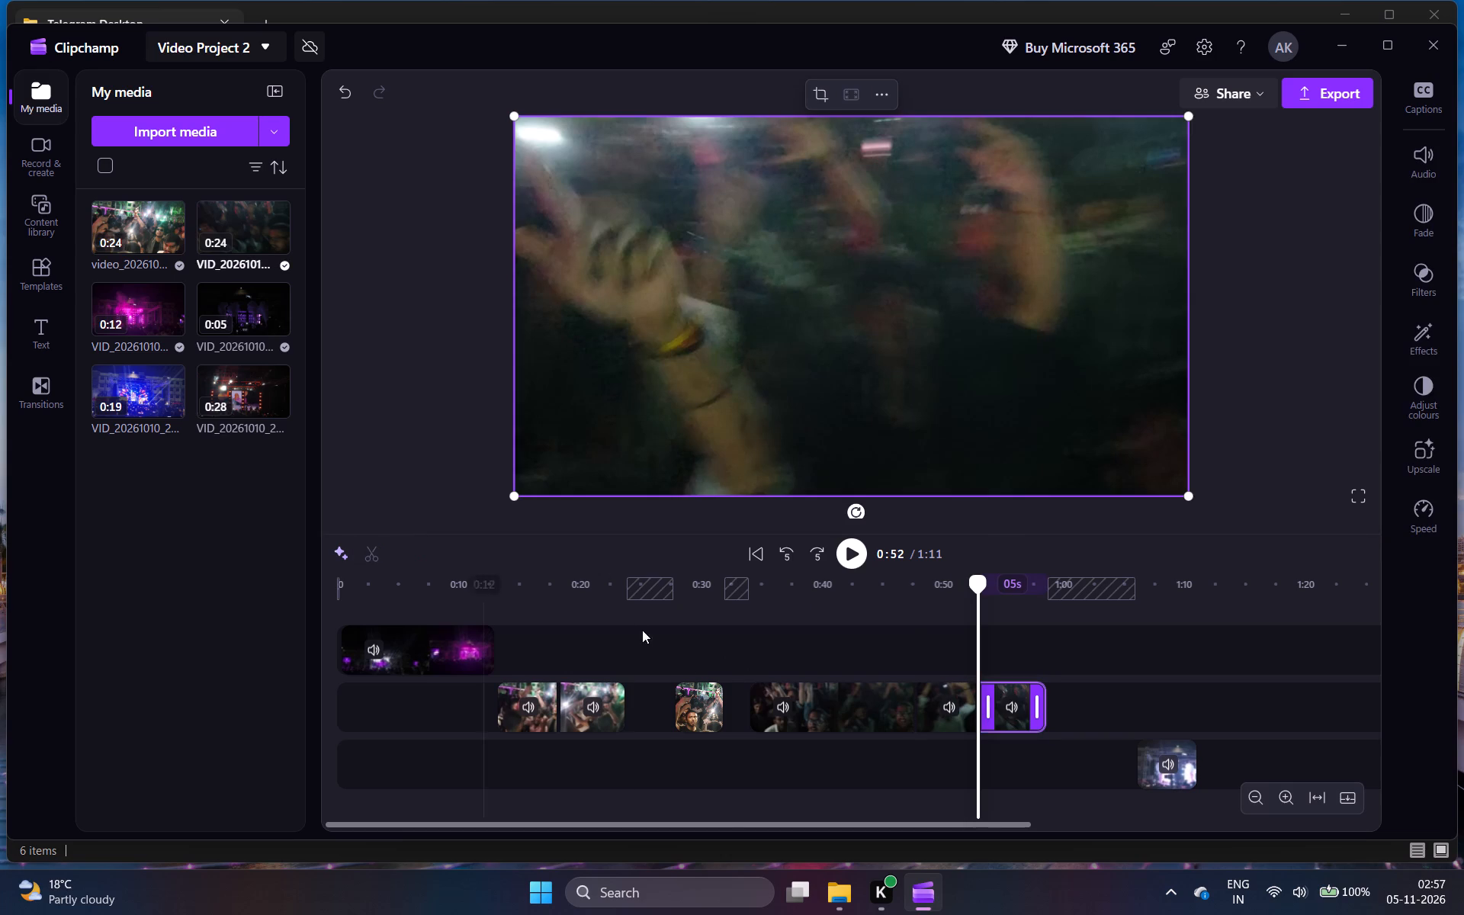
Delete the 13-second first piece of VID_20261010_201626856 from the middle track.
left_click(823, 703)
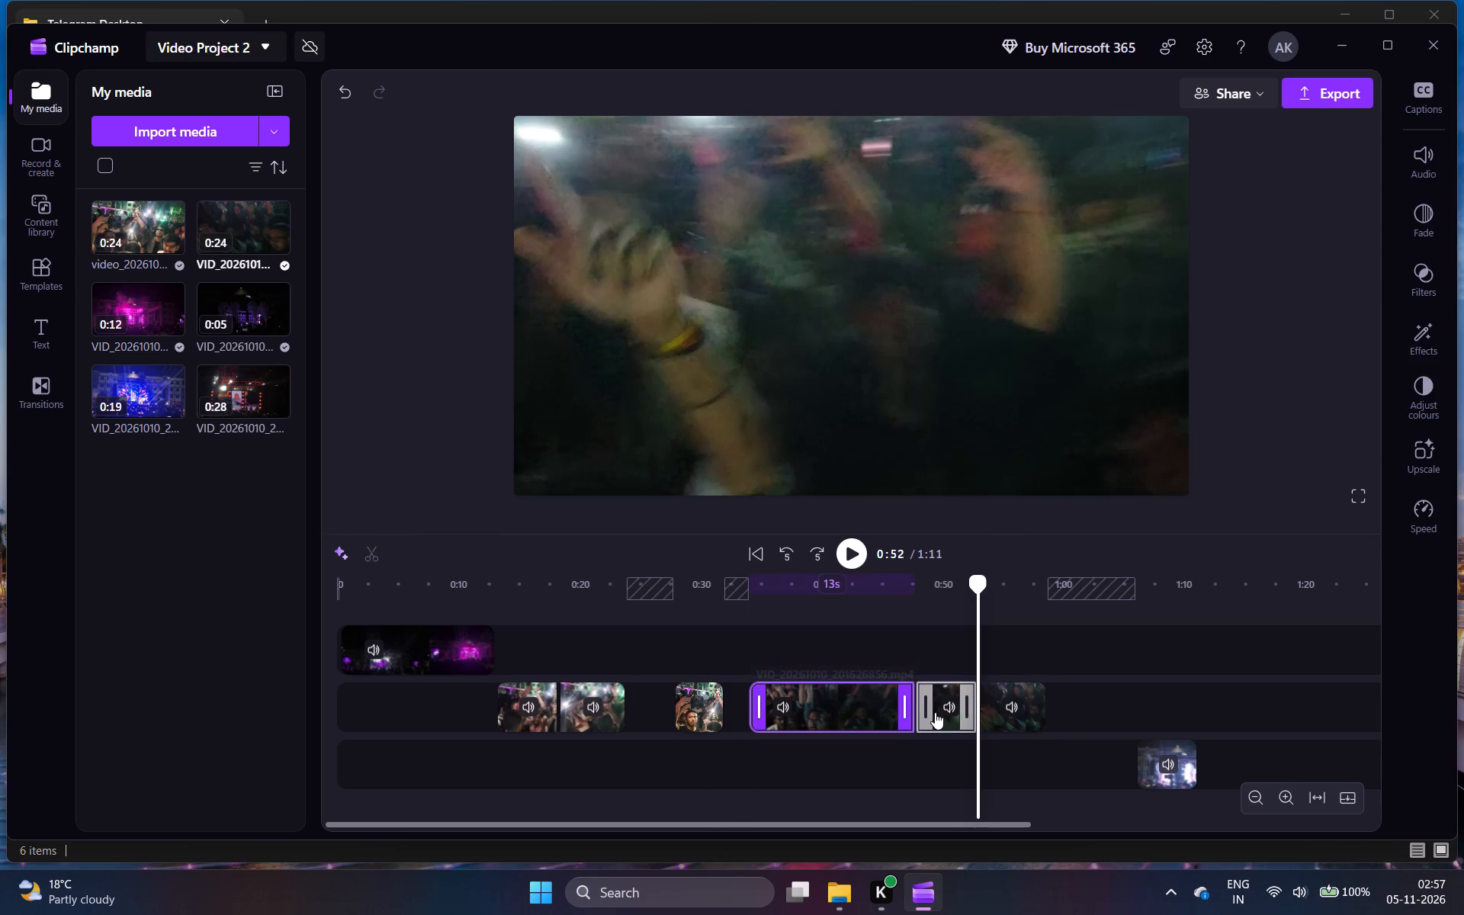
key("Delete")
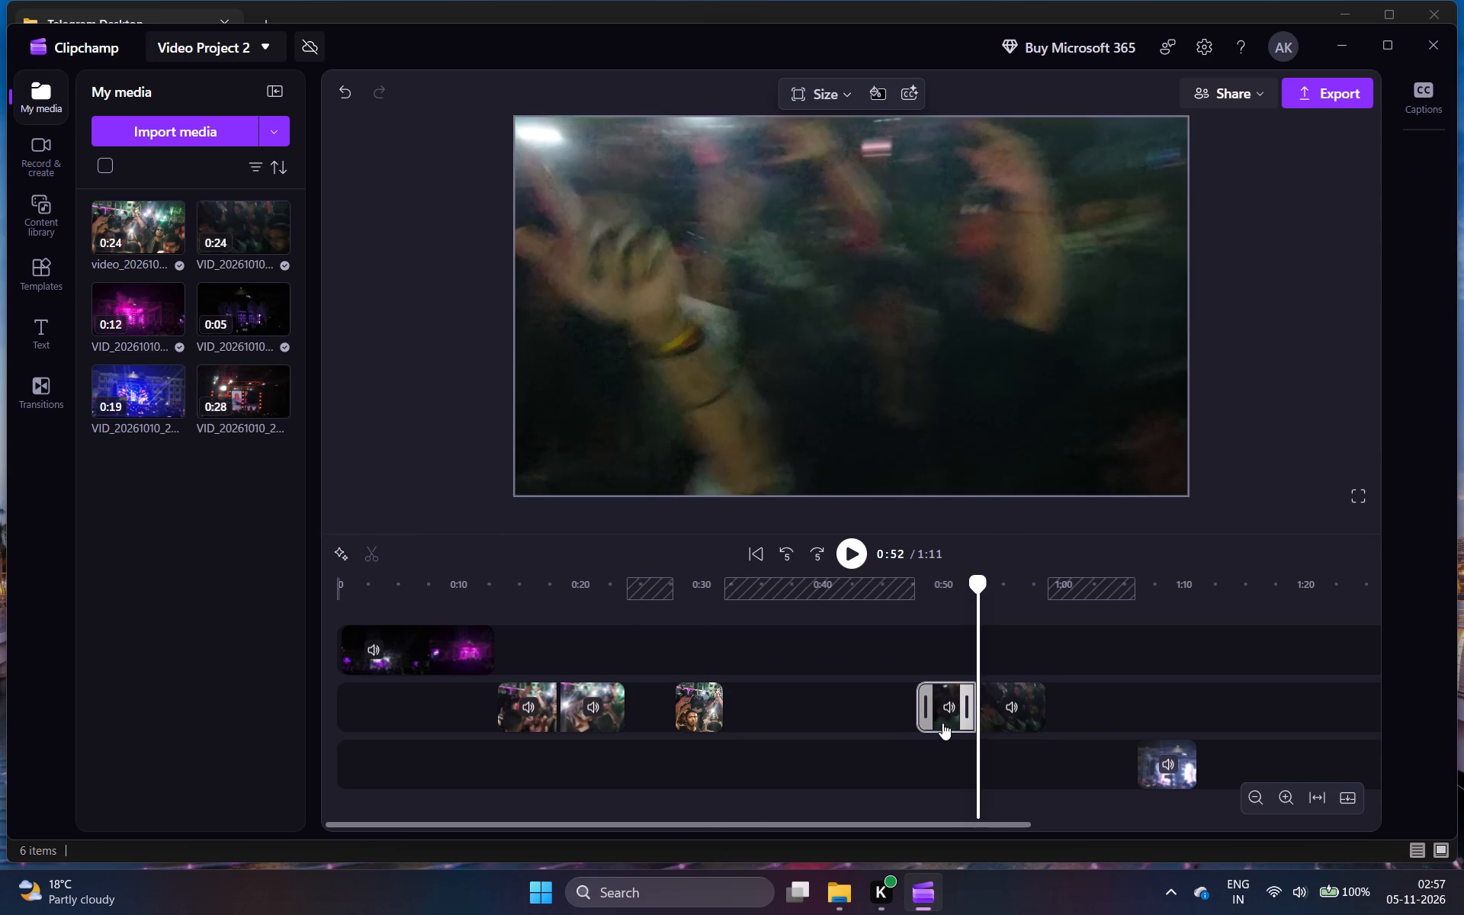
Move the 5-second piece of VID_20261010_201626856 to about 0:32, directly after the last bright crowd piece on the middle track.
left_click_drag(942, 723, 737, 719)
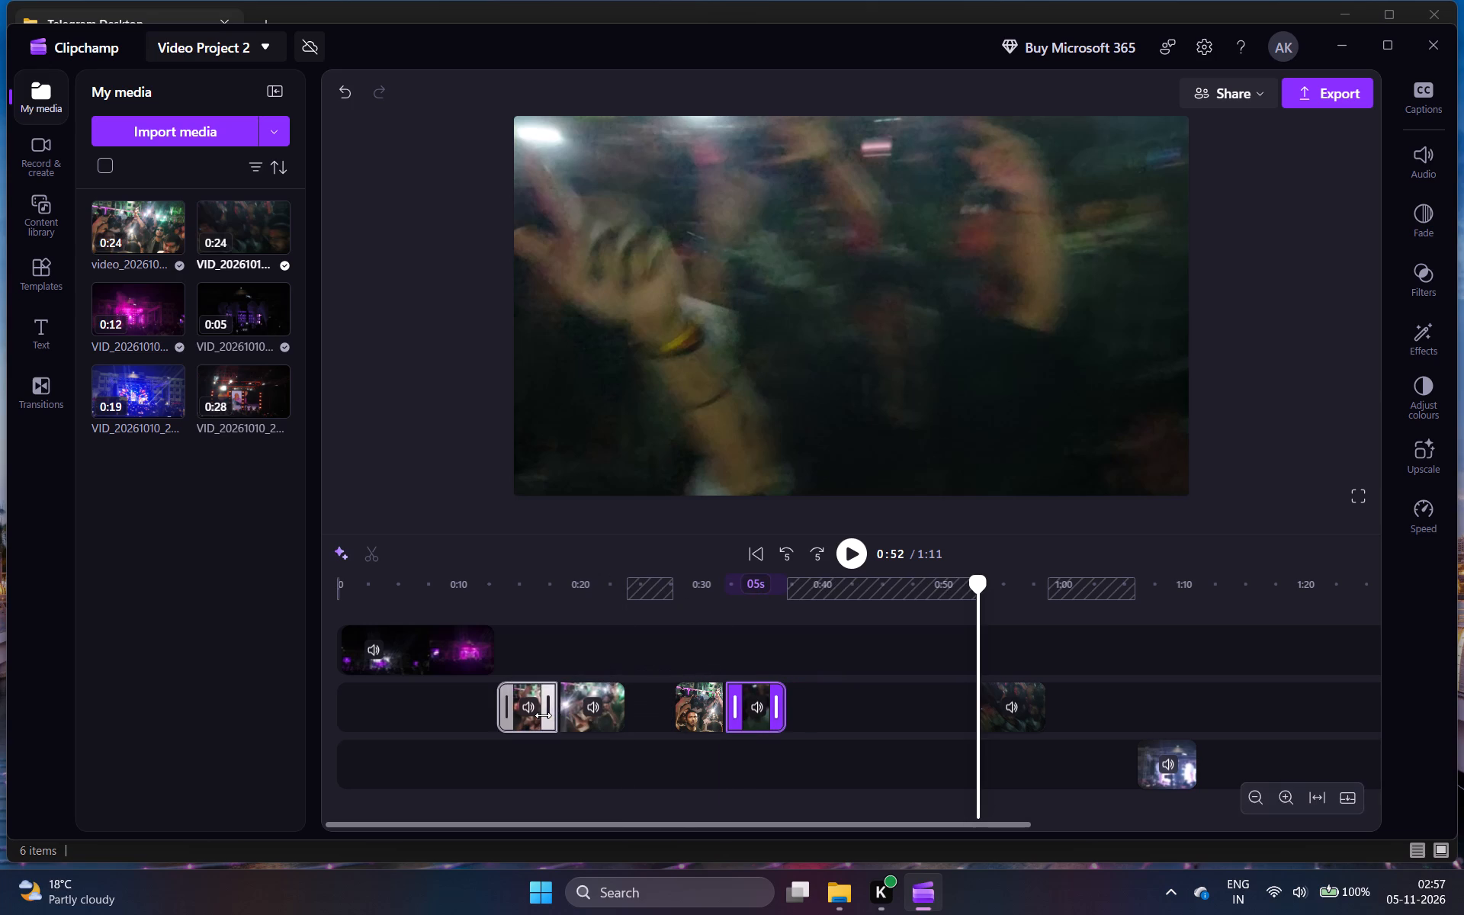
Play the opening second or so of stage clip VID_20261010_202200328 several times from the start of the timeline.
left_click(436, 651)
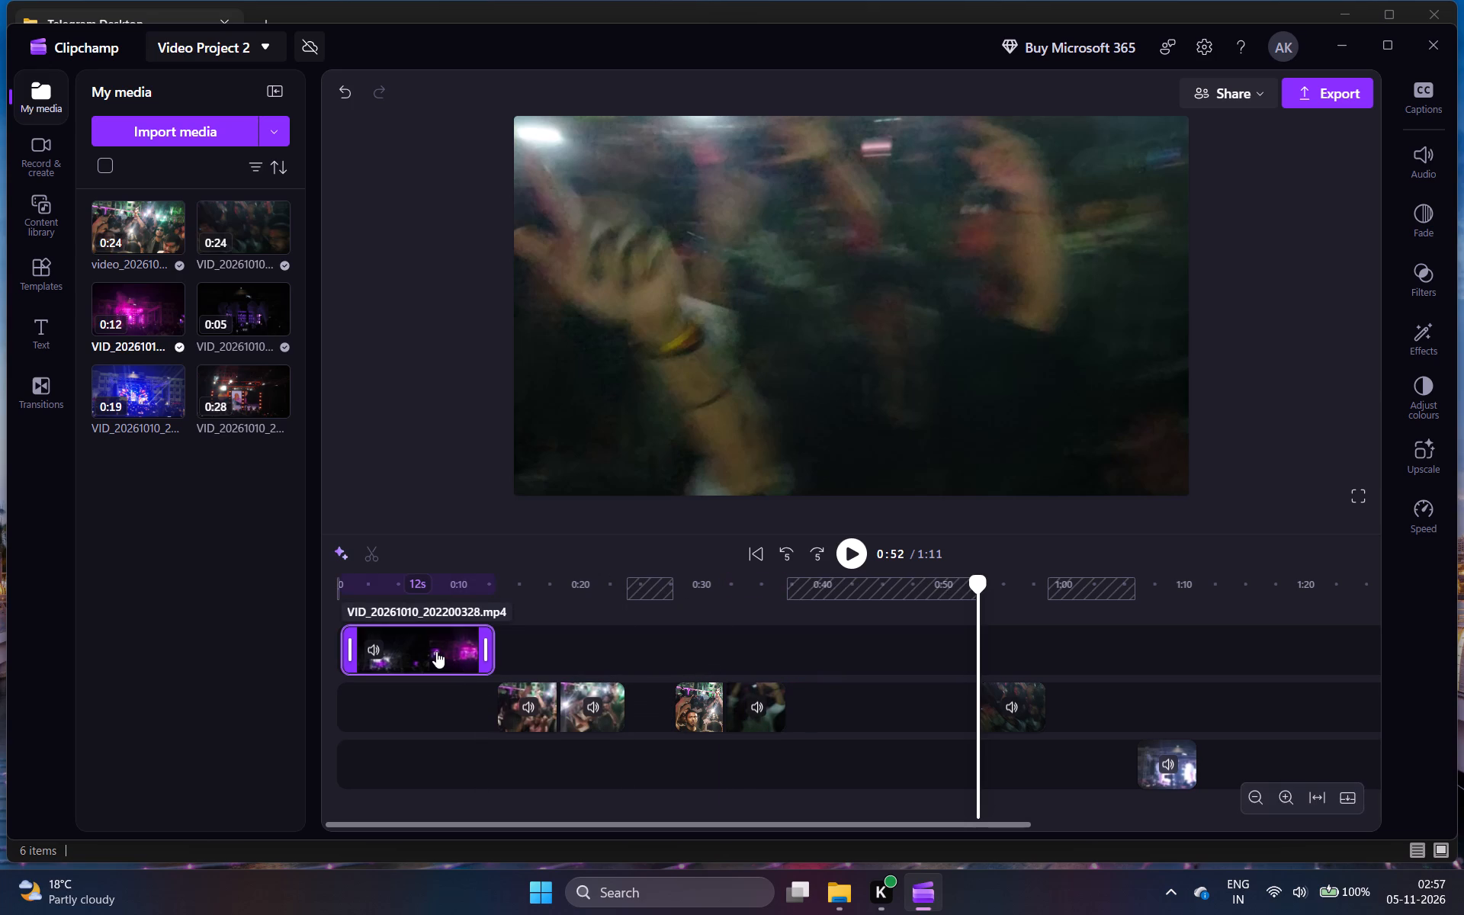
left_click_drag(975, 582, 286, 586)
key("space")
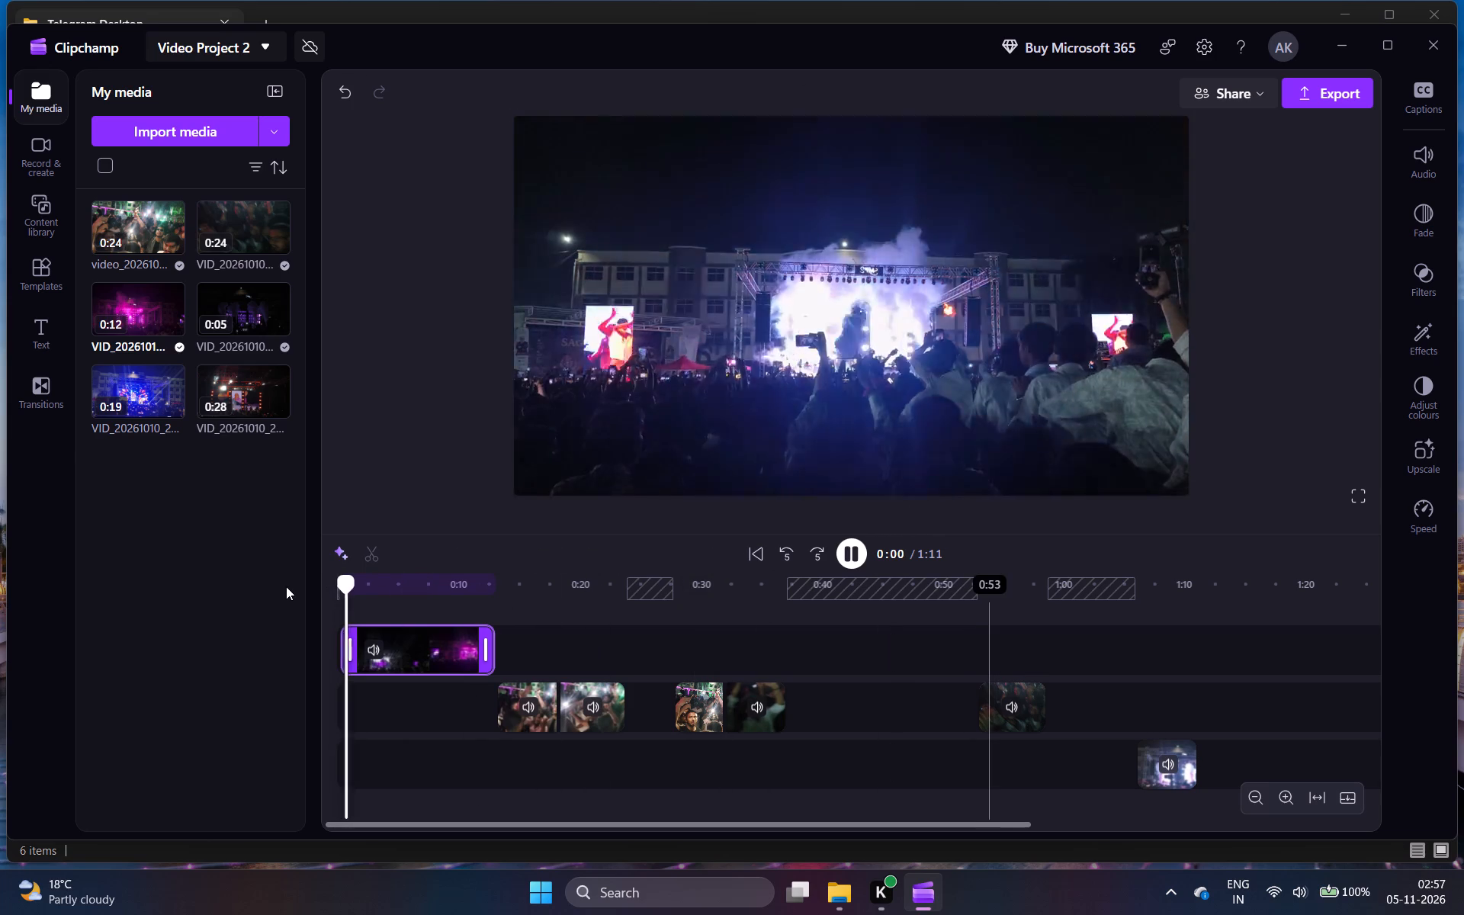
key("space")
key("space")
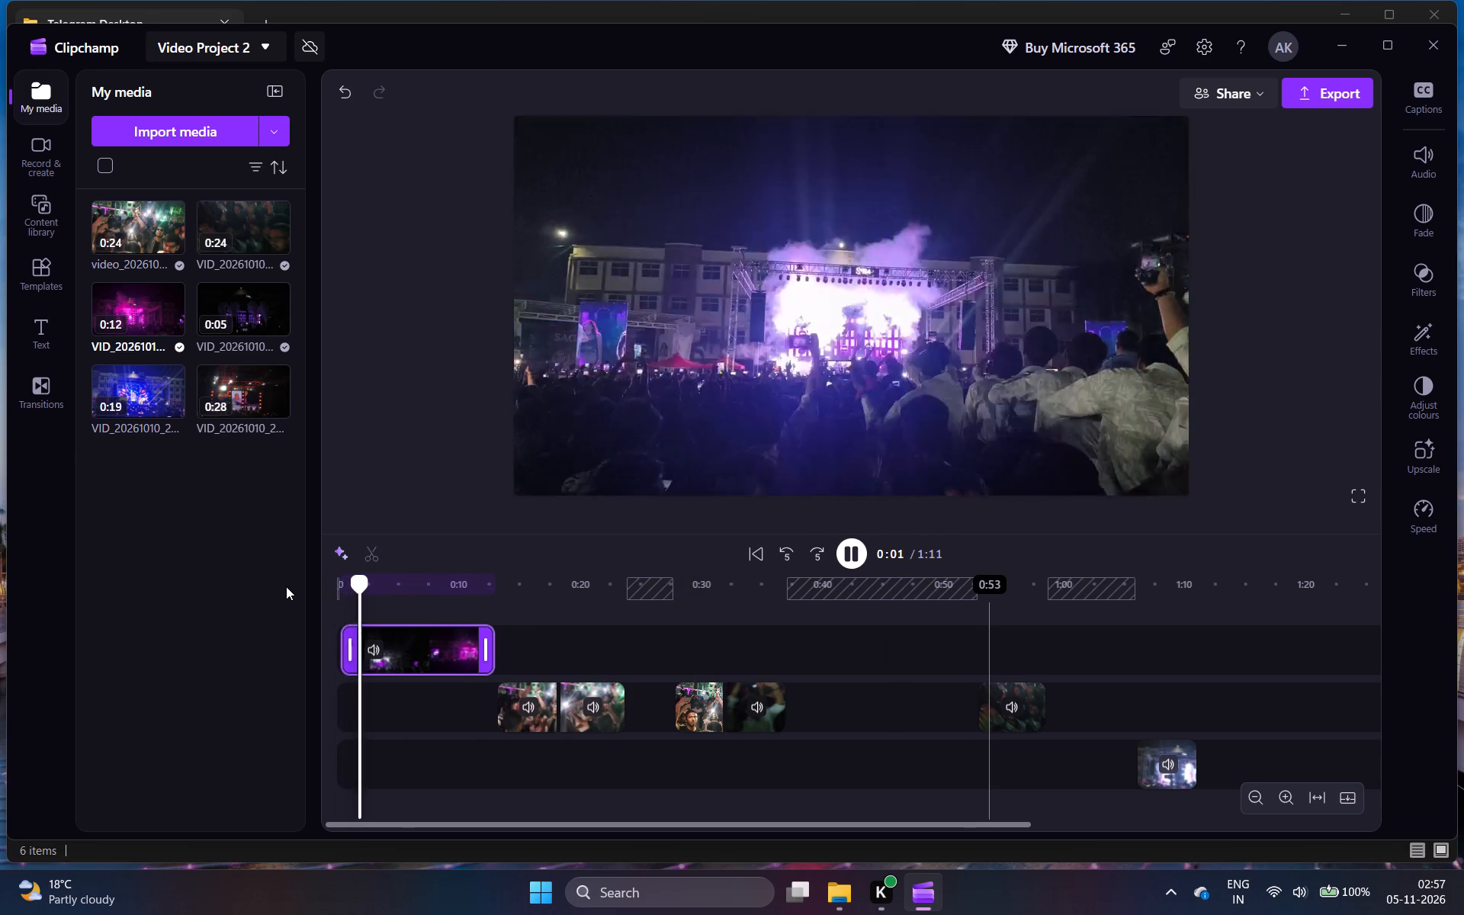
key("space")
key("Left")
key("Left")
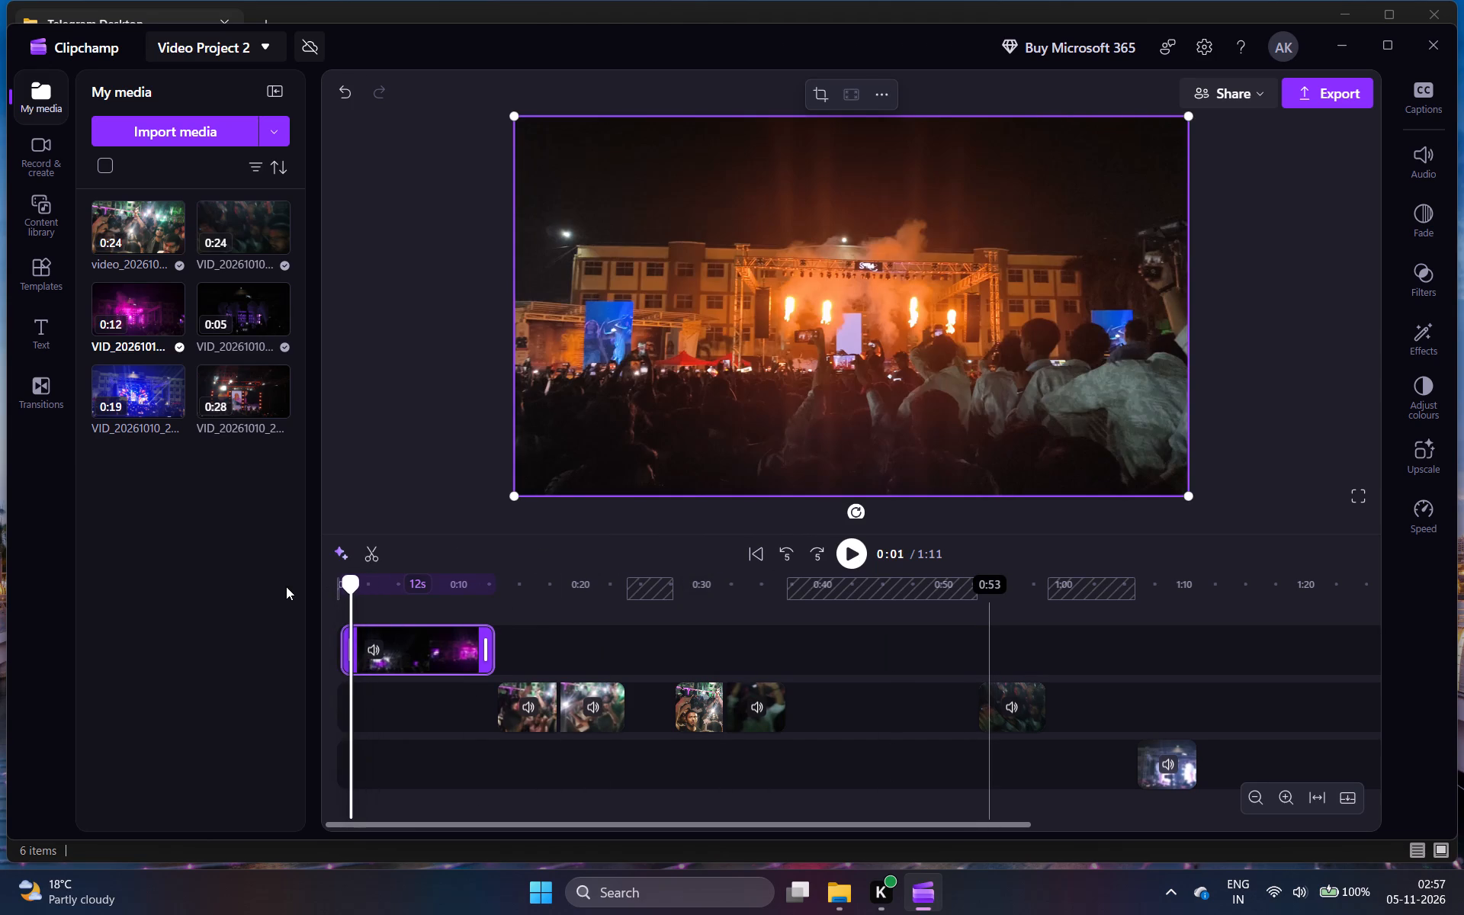
key("Left")
key("Left")
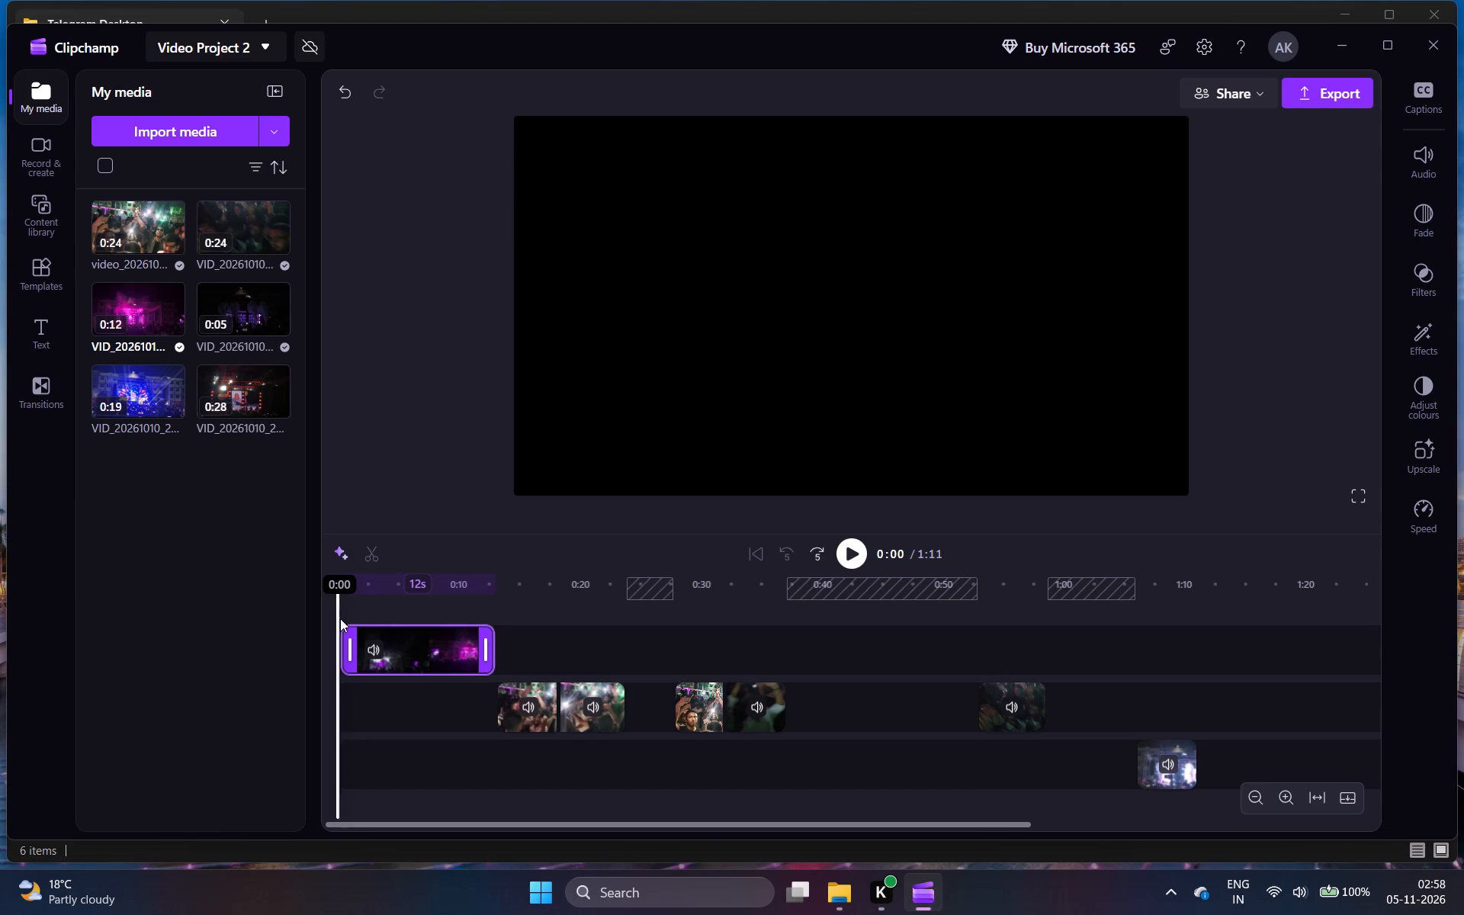
key("space")
key("space")
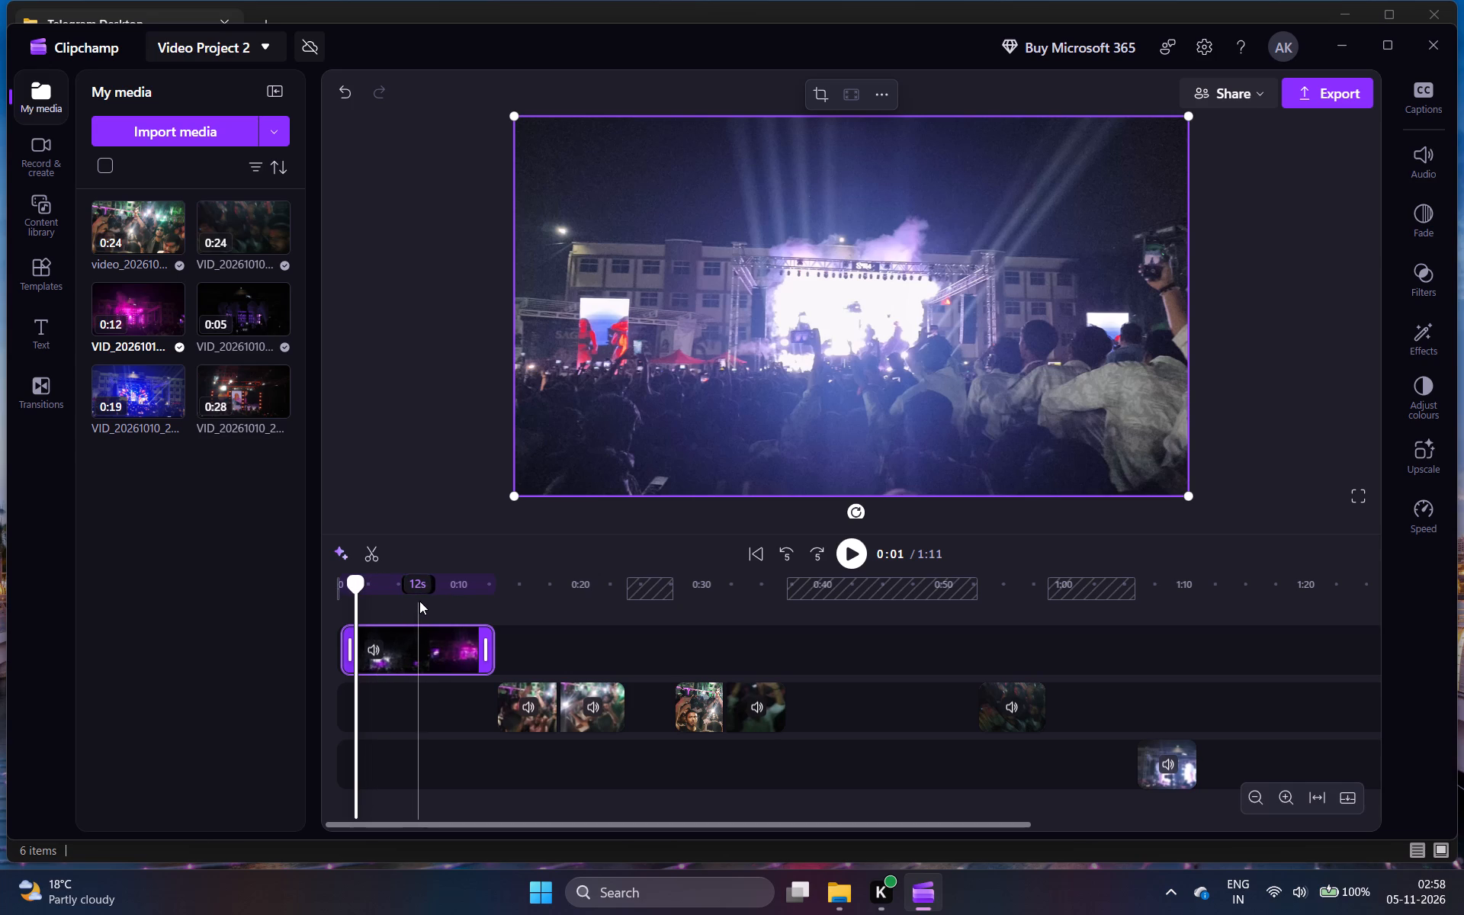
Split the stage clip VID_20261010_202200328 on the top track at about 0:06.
left_click(416, 602)
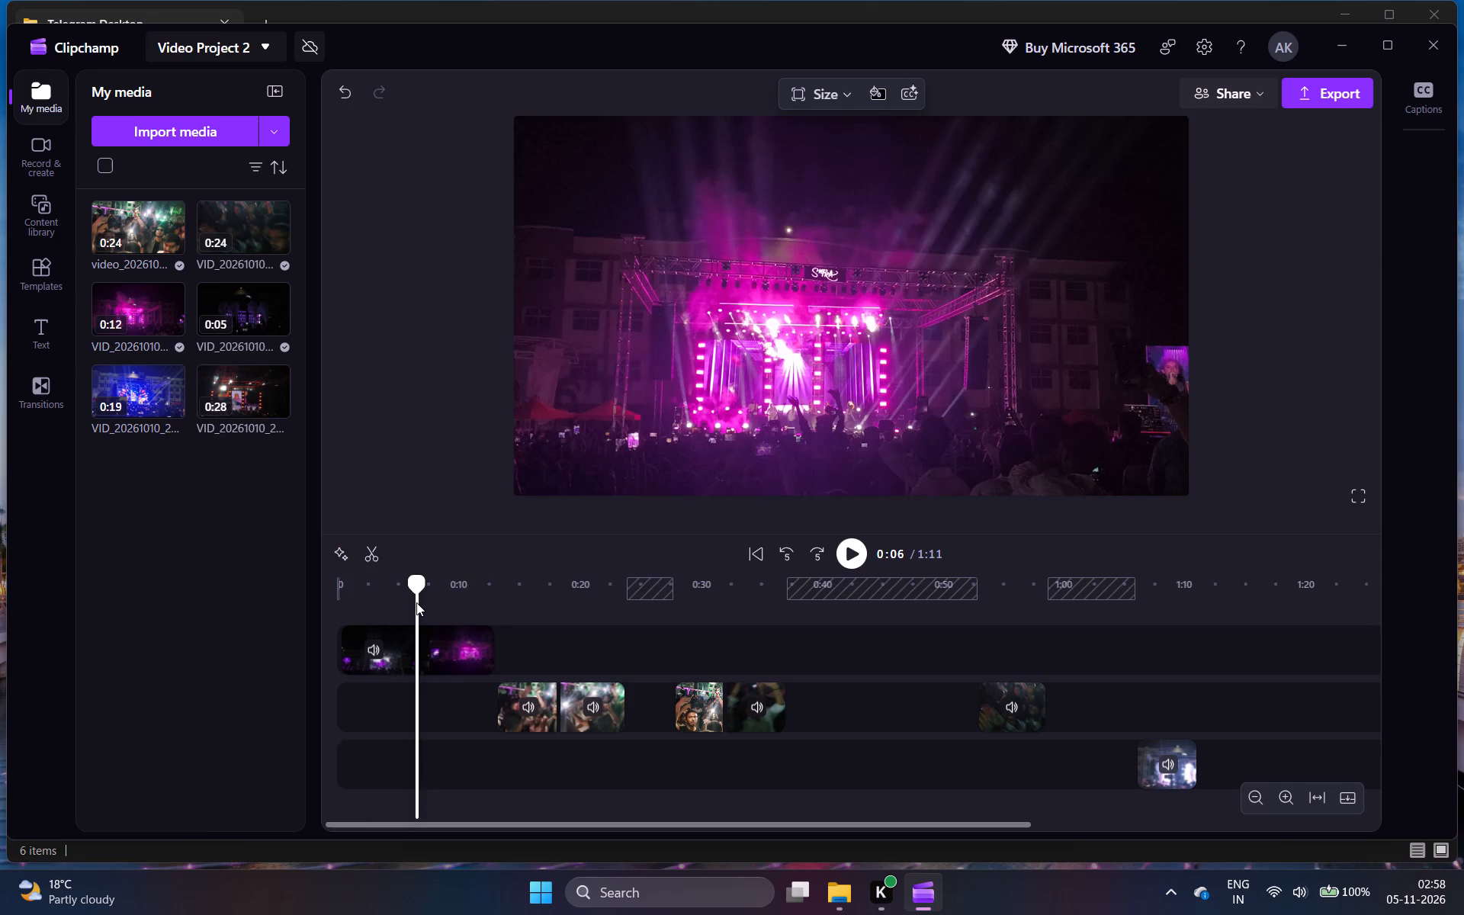
left_click(371, 562)
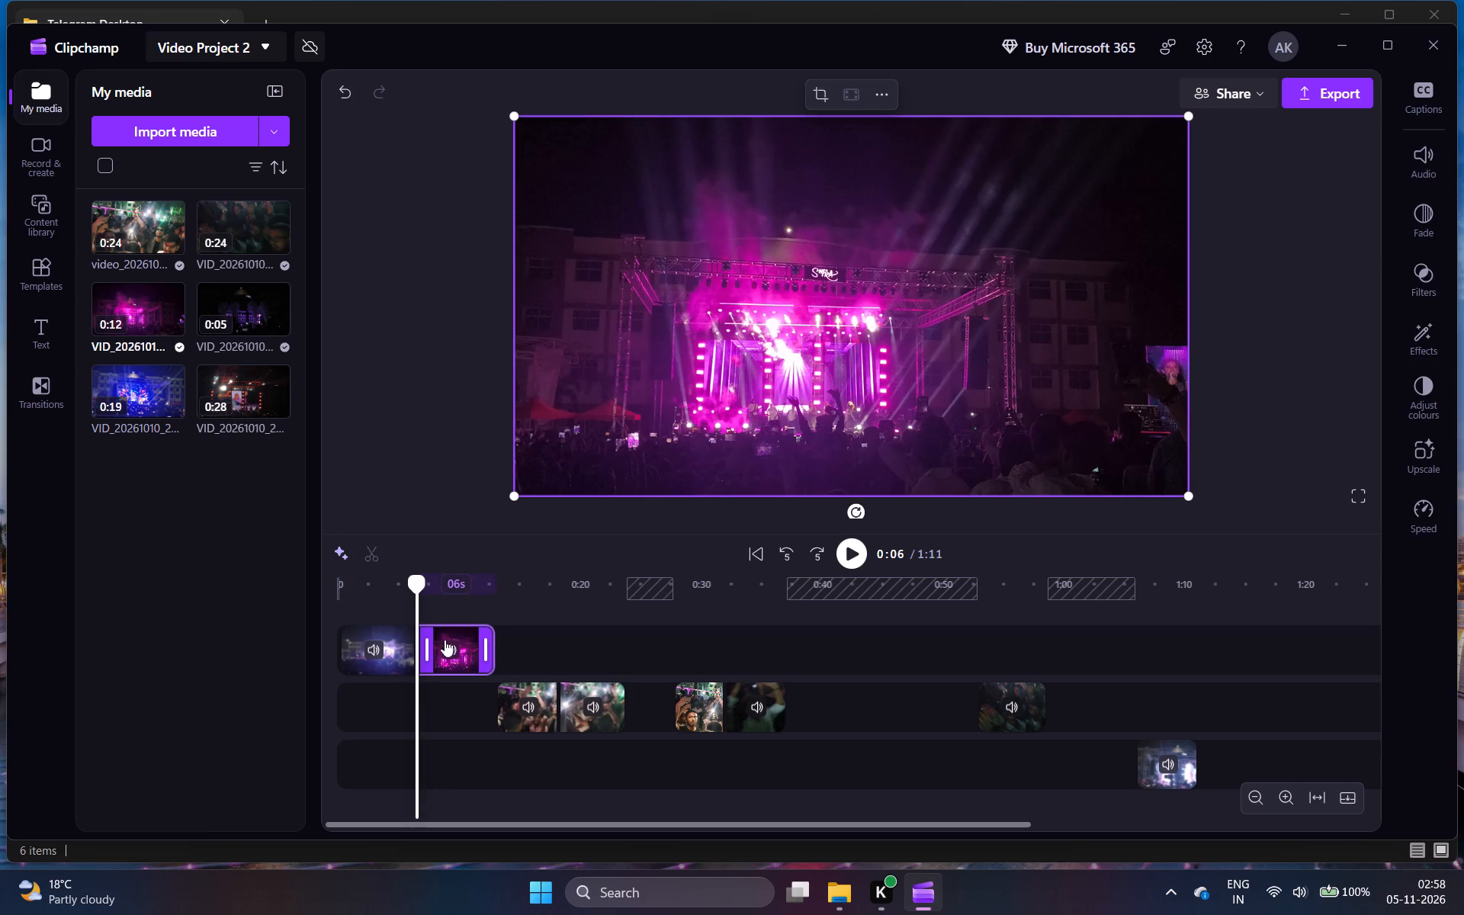
Shift the pink stage half to about 0:12 and place the first middle-track crowd piece in the gap at about 0:06.
left_click_drag(467, 662, 486, 662)
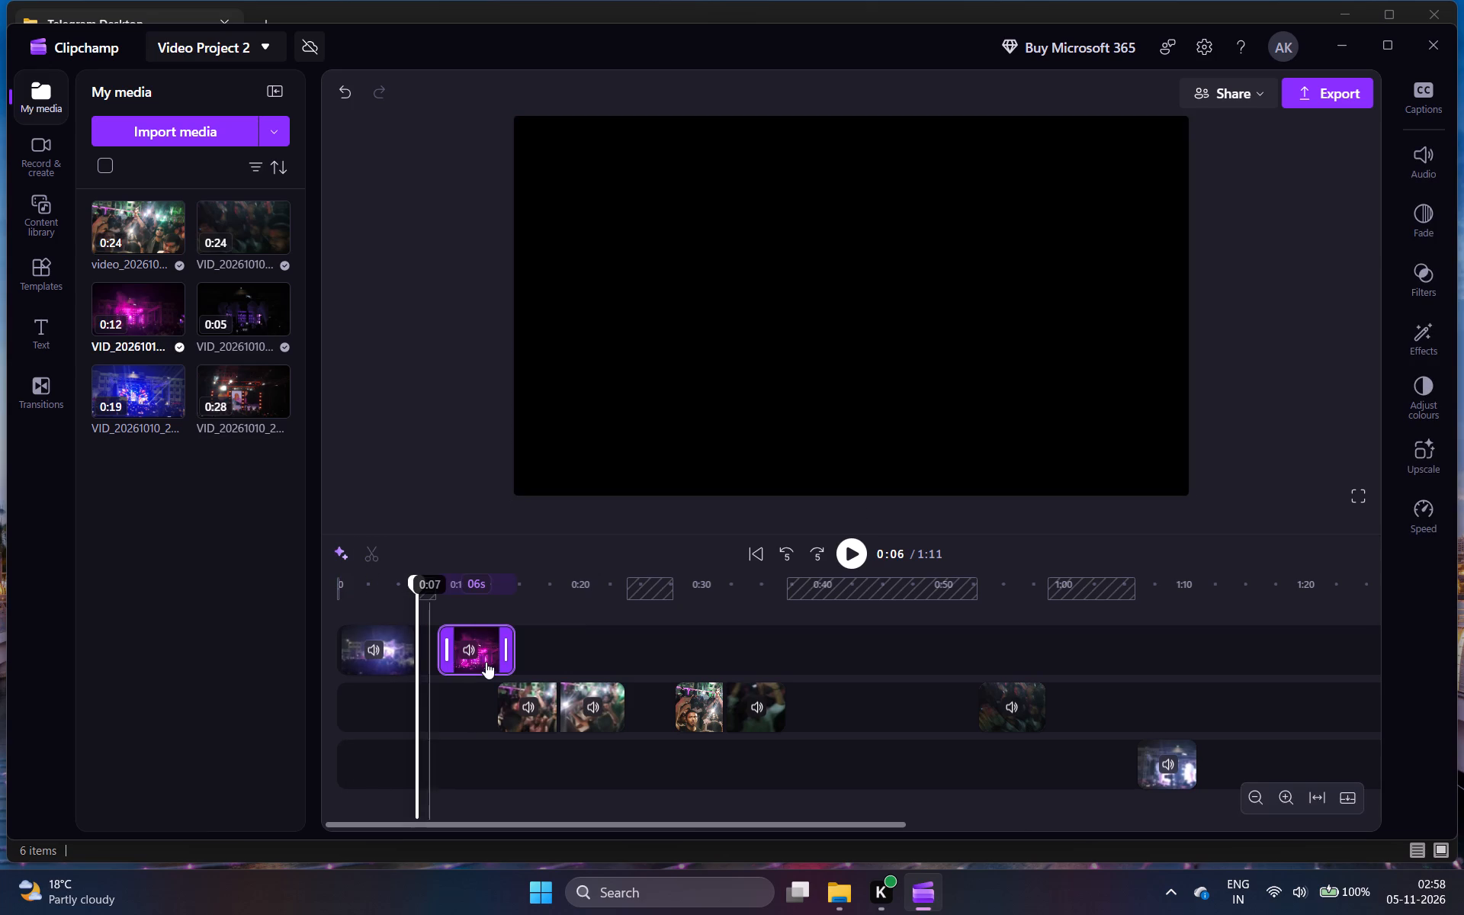
left_click_drag(486, 662, 525, 662)
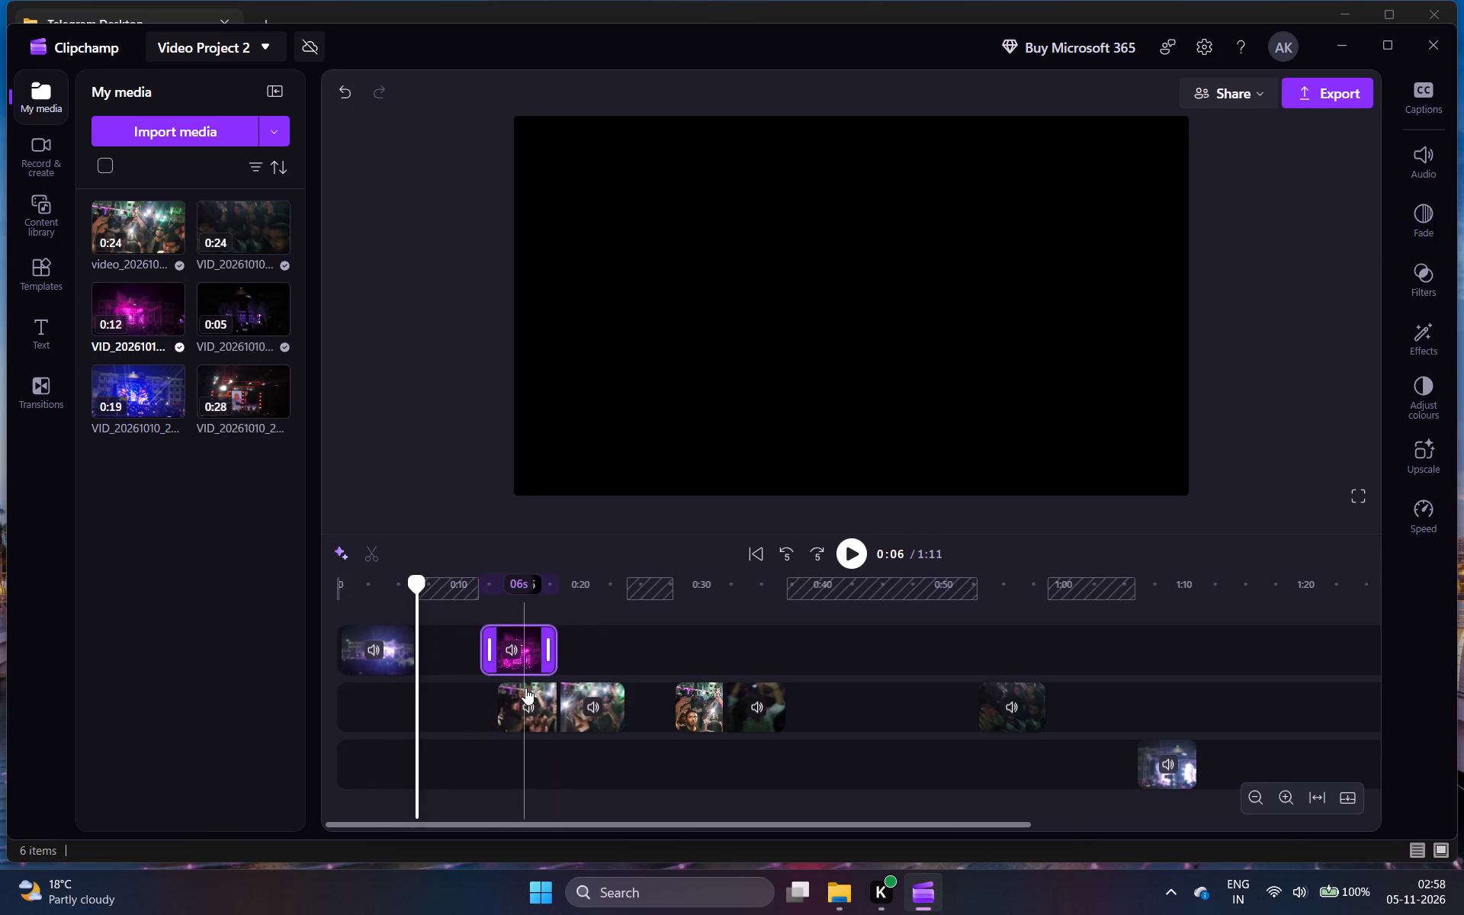
left_click_drag(526, 700, 440, 647)
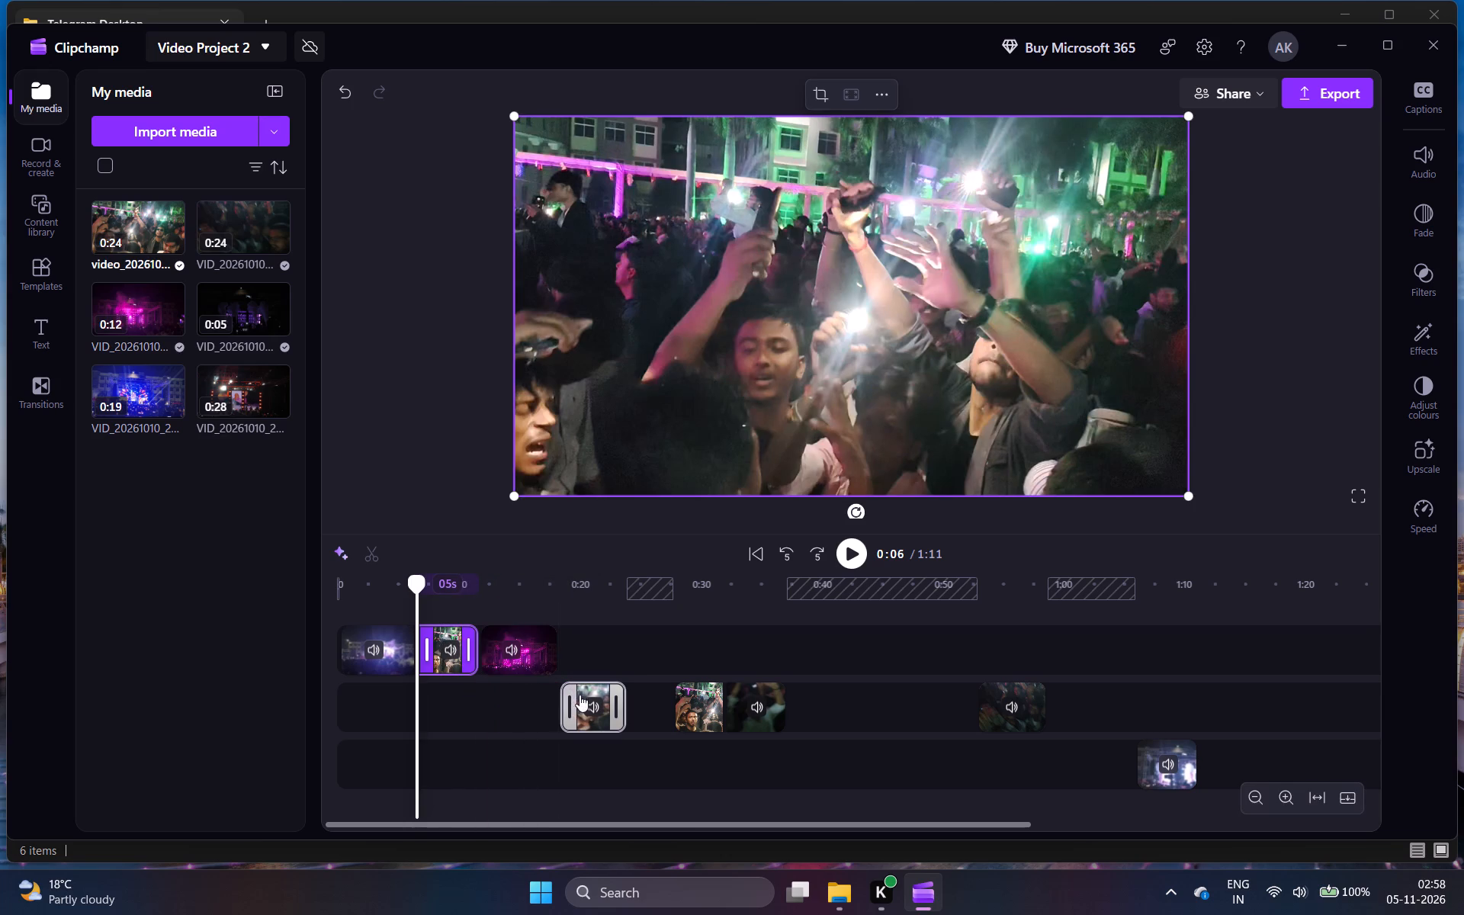
Move the crowd piece at about 0:18 from the middle track to the top track, directly after the pink stage piece.
left_click_drag(591, 720, 582, 675)
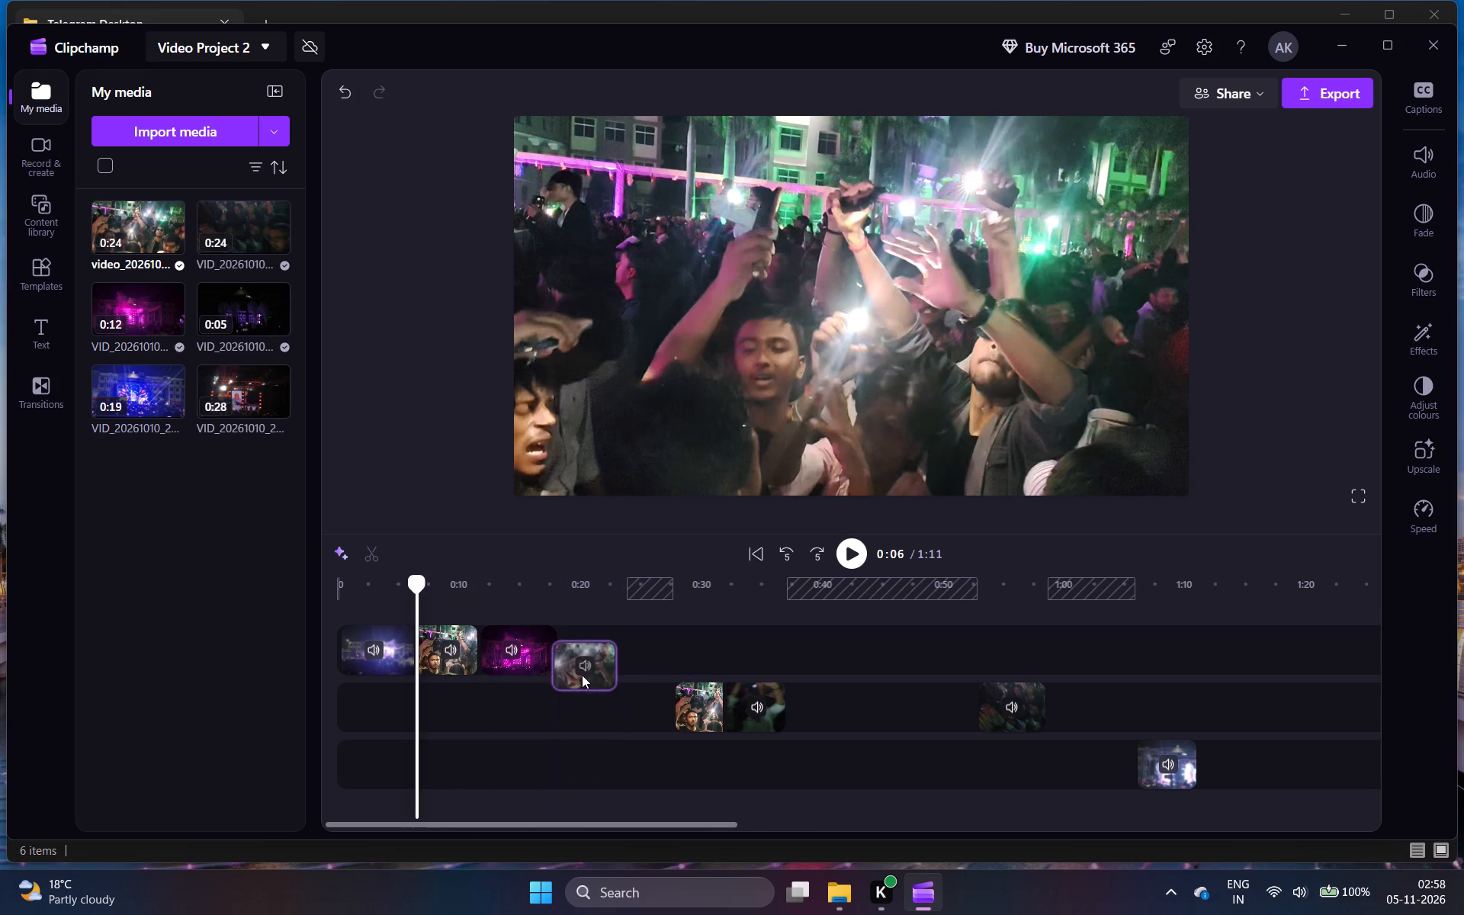
left_click_drag(582, 675, 579, 666)
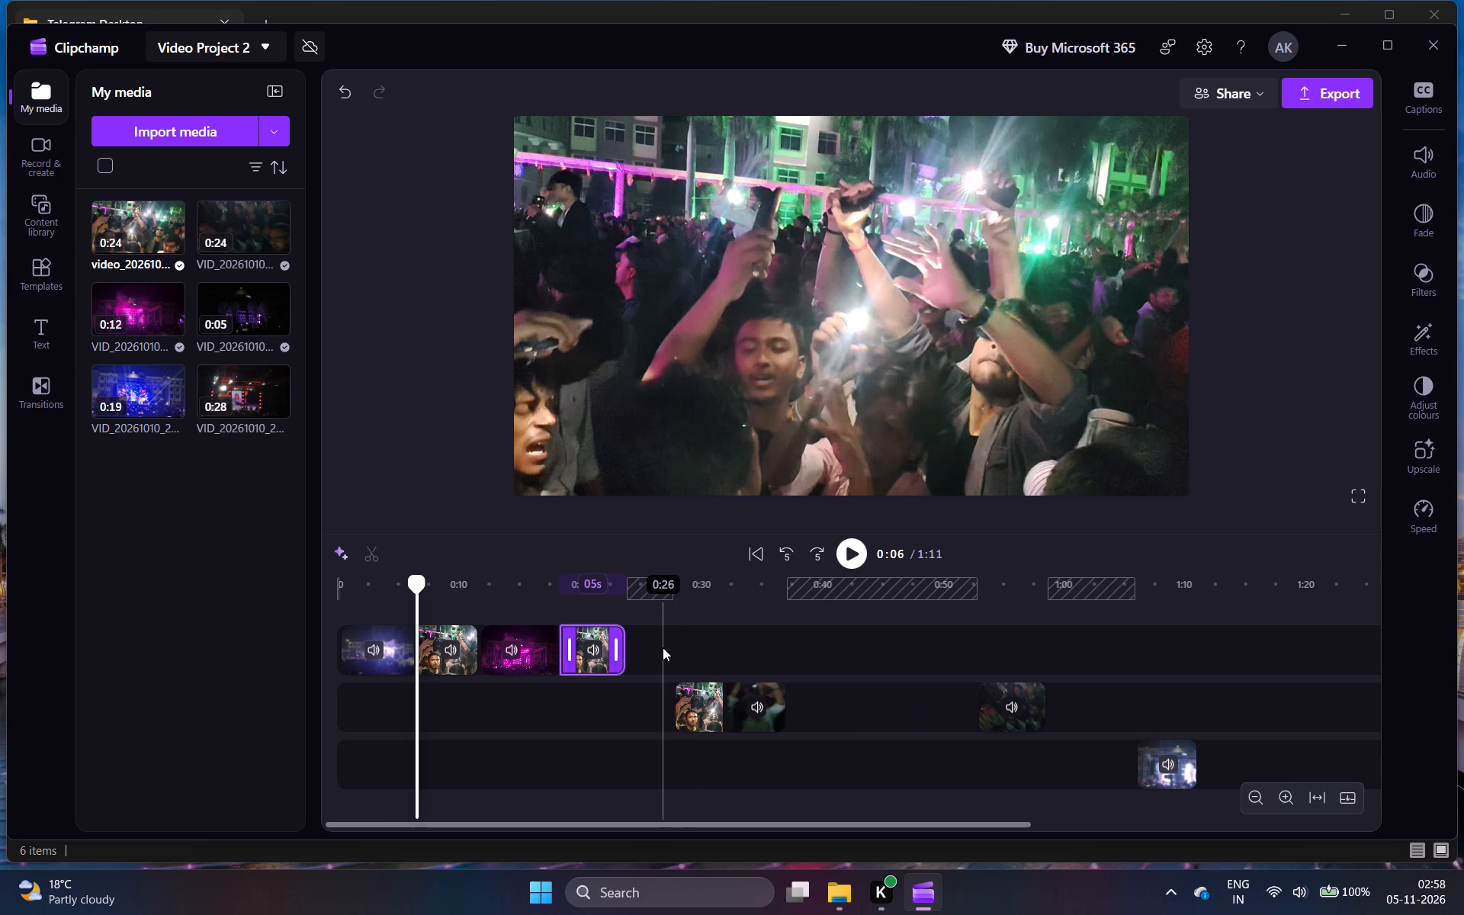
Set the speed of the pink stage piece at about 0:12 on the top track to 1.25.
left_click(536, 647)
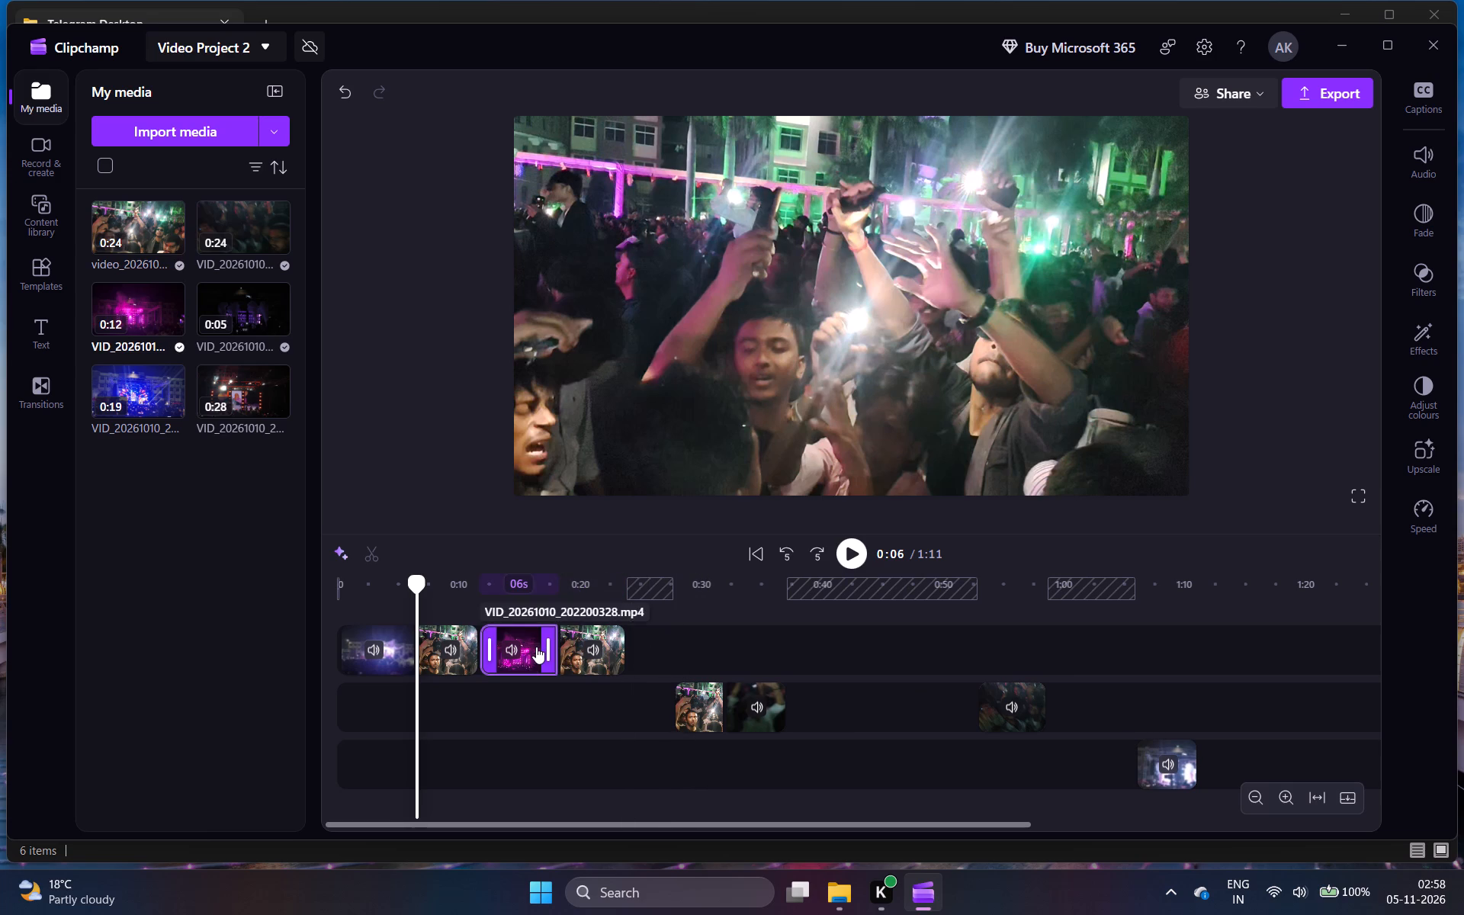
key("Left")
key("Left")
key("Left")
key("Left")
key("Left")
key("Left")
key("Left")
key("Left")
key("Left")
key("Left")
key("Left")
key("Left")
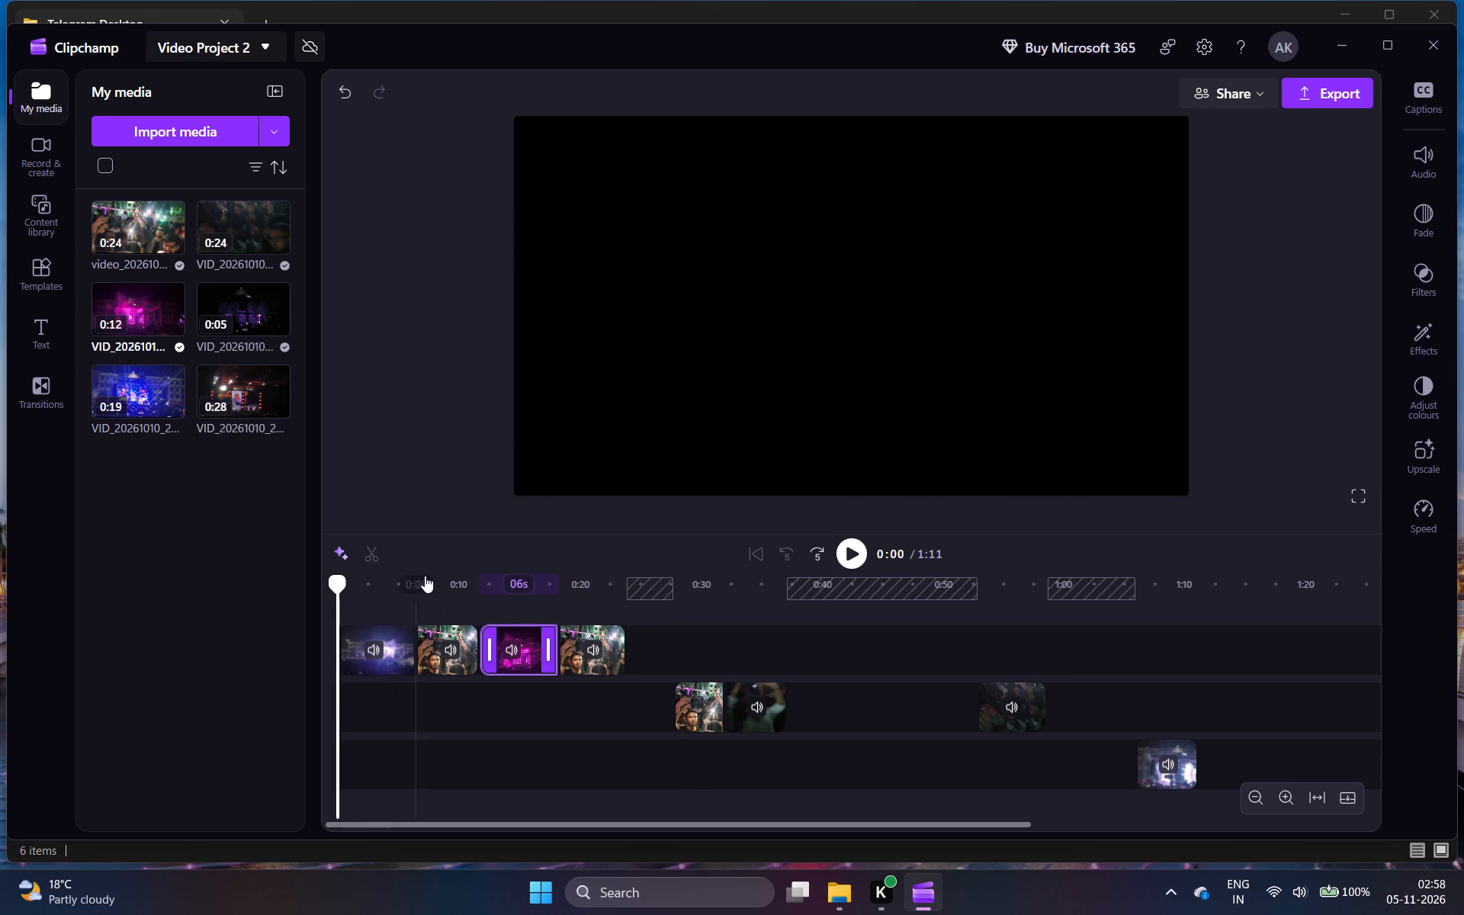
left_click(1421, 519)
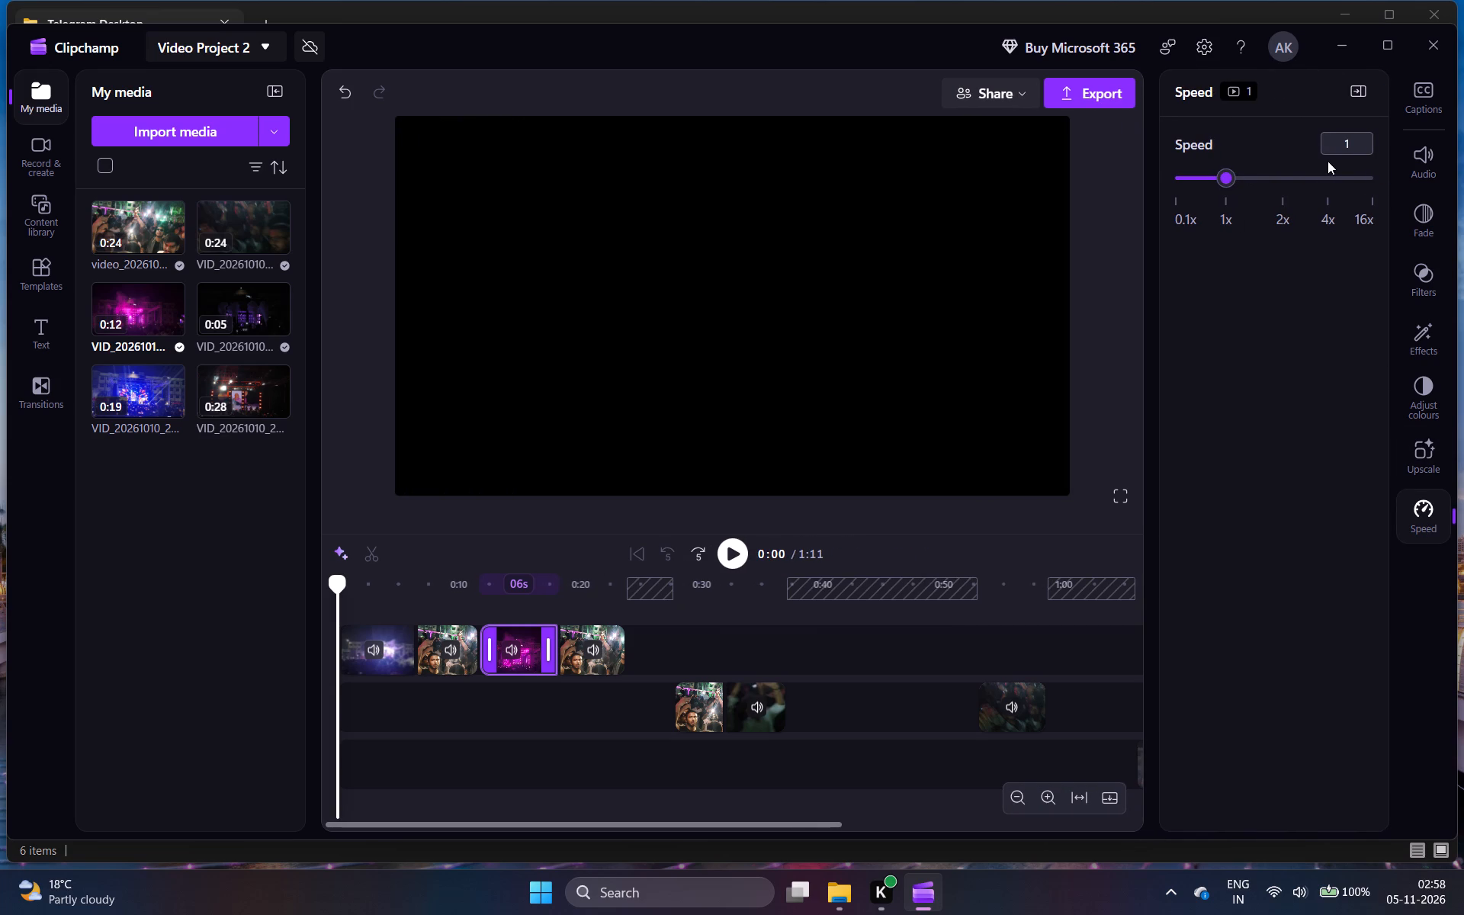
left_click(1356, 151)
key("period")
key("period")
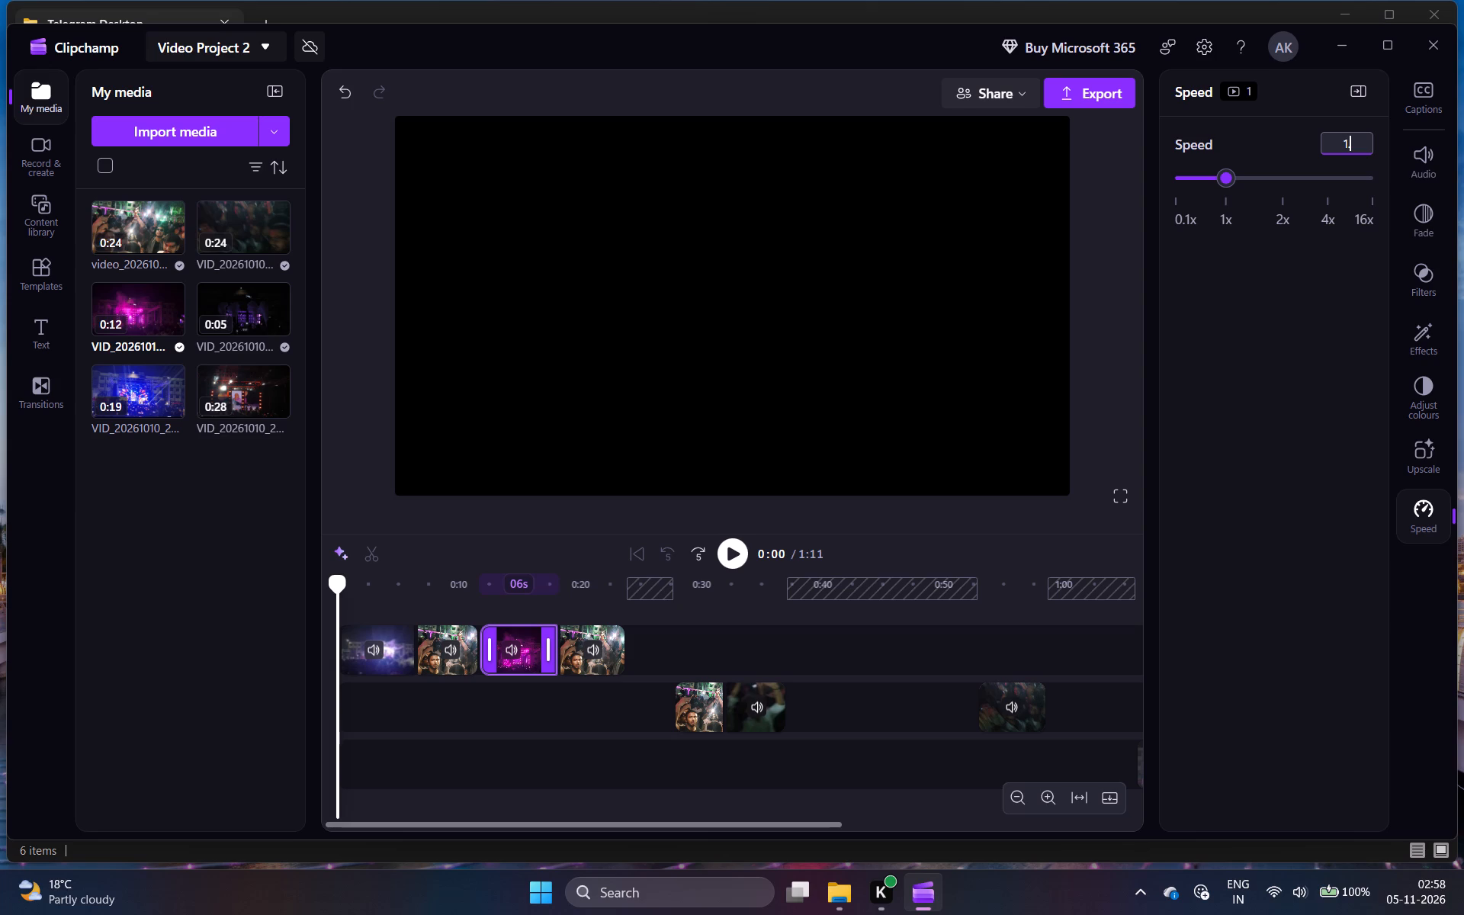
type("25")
Play the sequence from the start through the pink stage piece and return to the beginning.
left_click(726, 555)
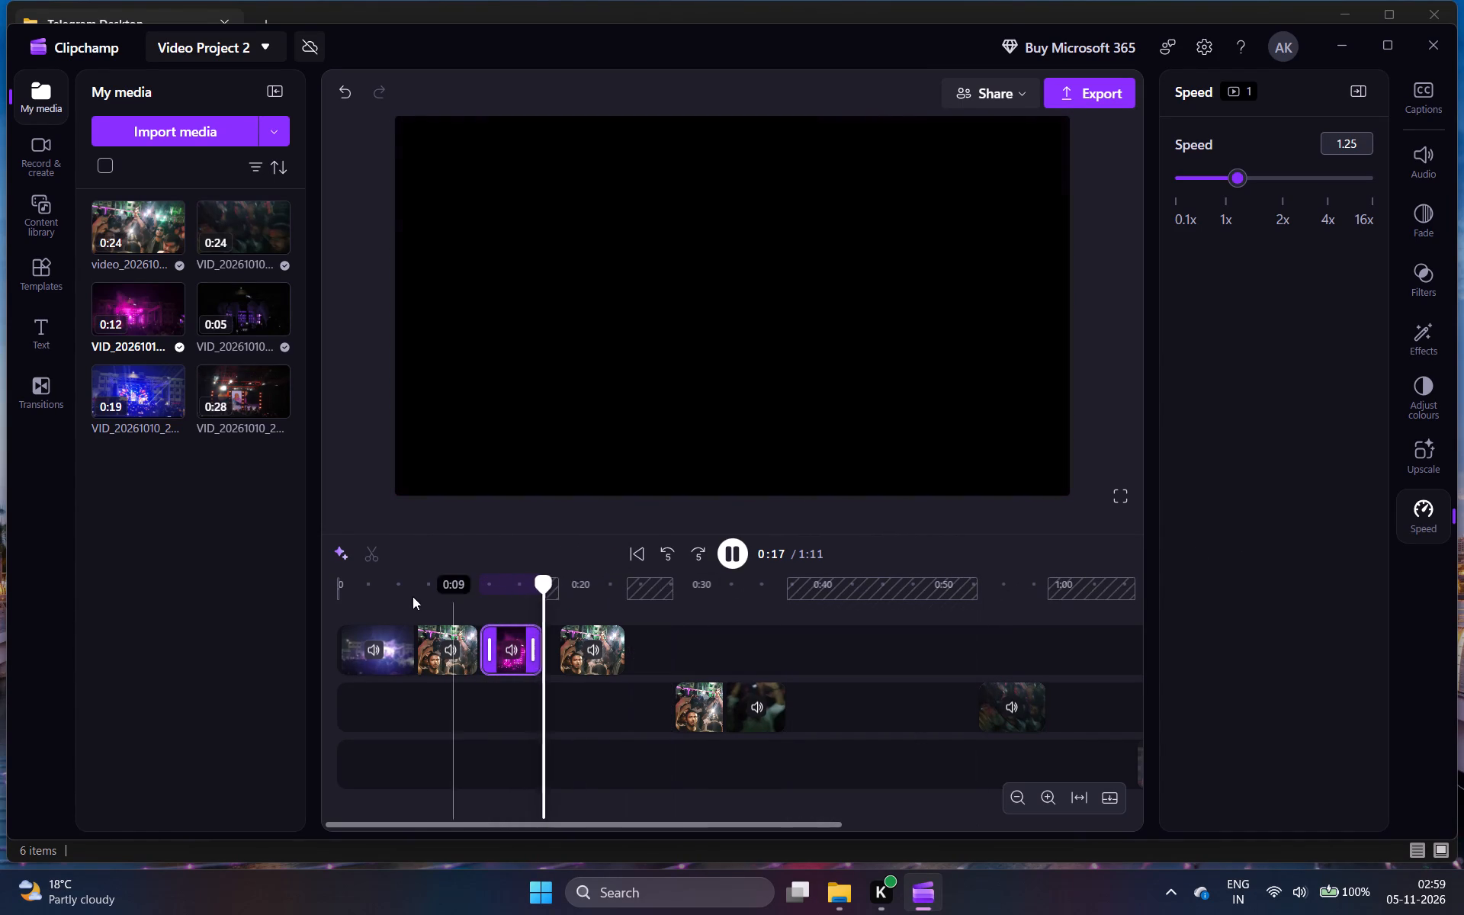
left_click(489, 564)
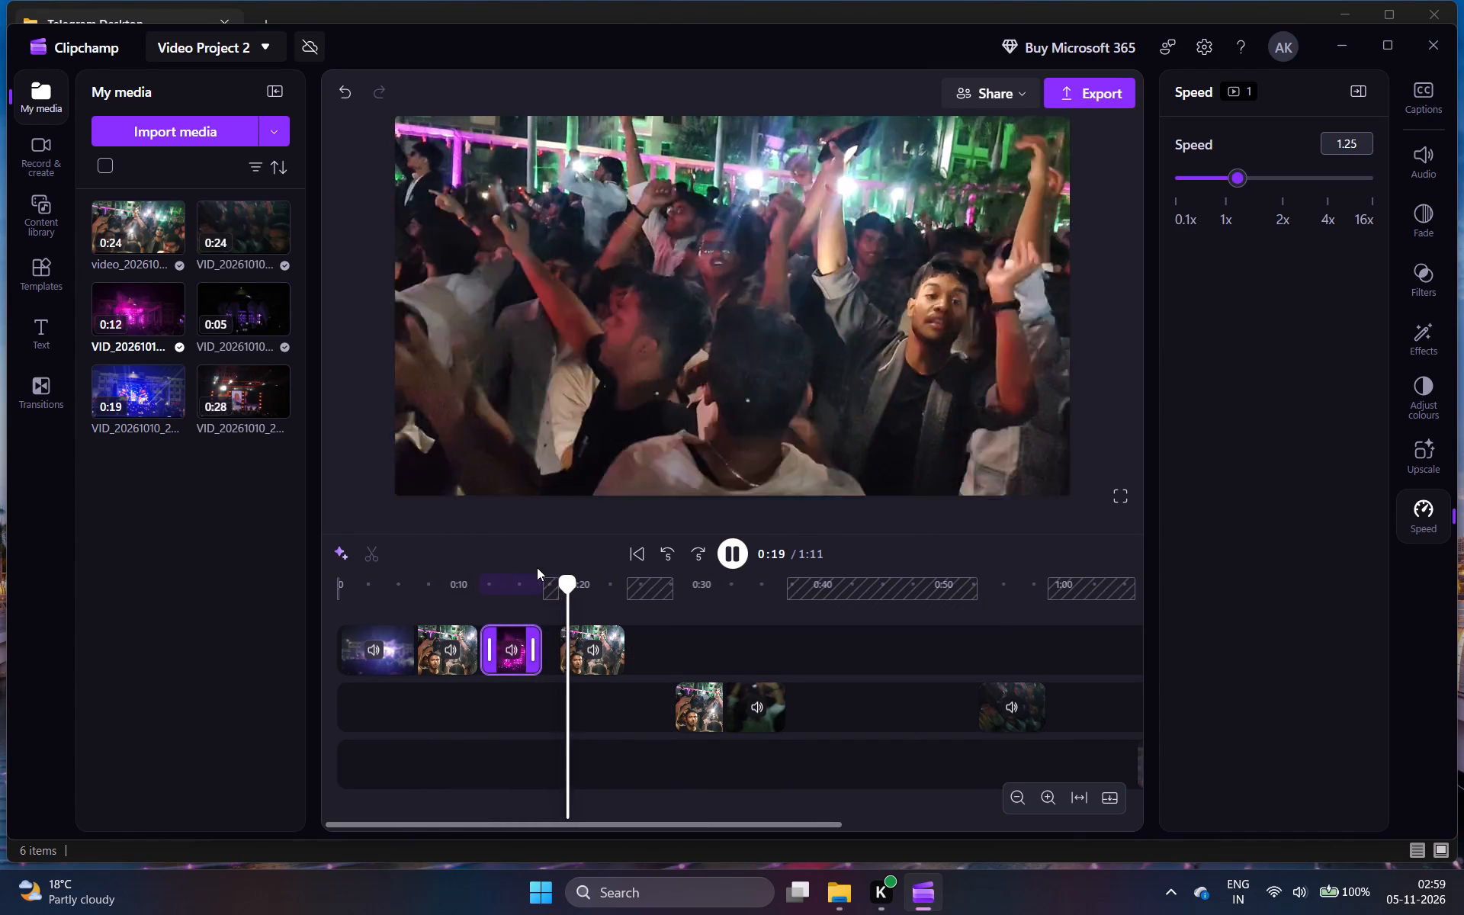
left_click_drag(573, 587, 221, 564)
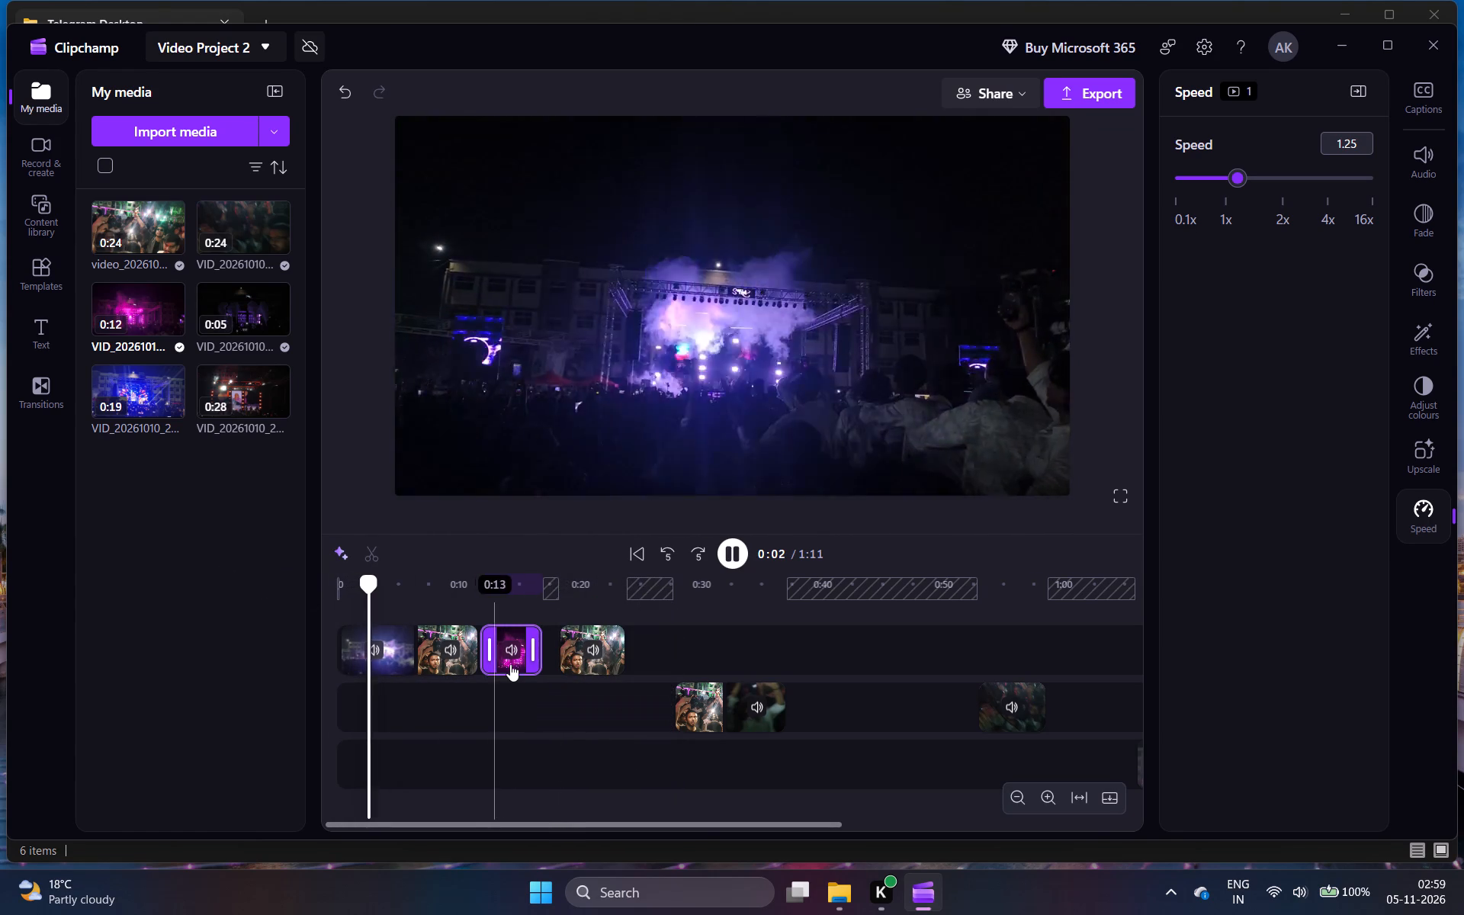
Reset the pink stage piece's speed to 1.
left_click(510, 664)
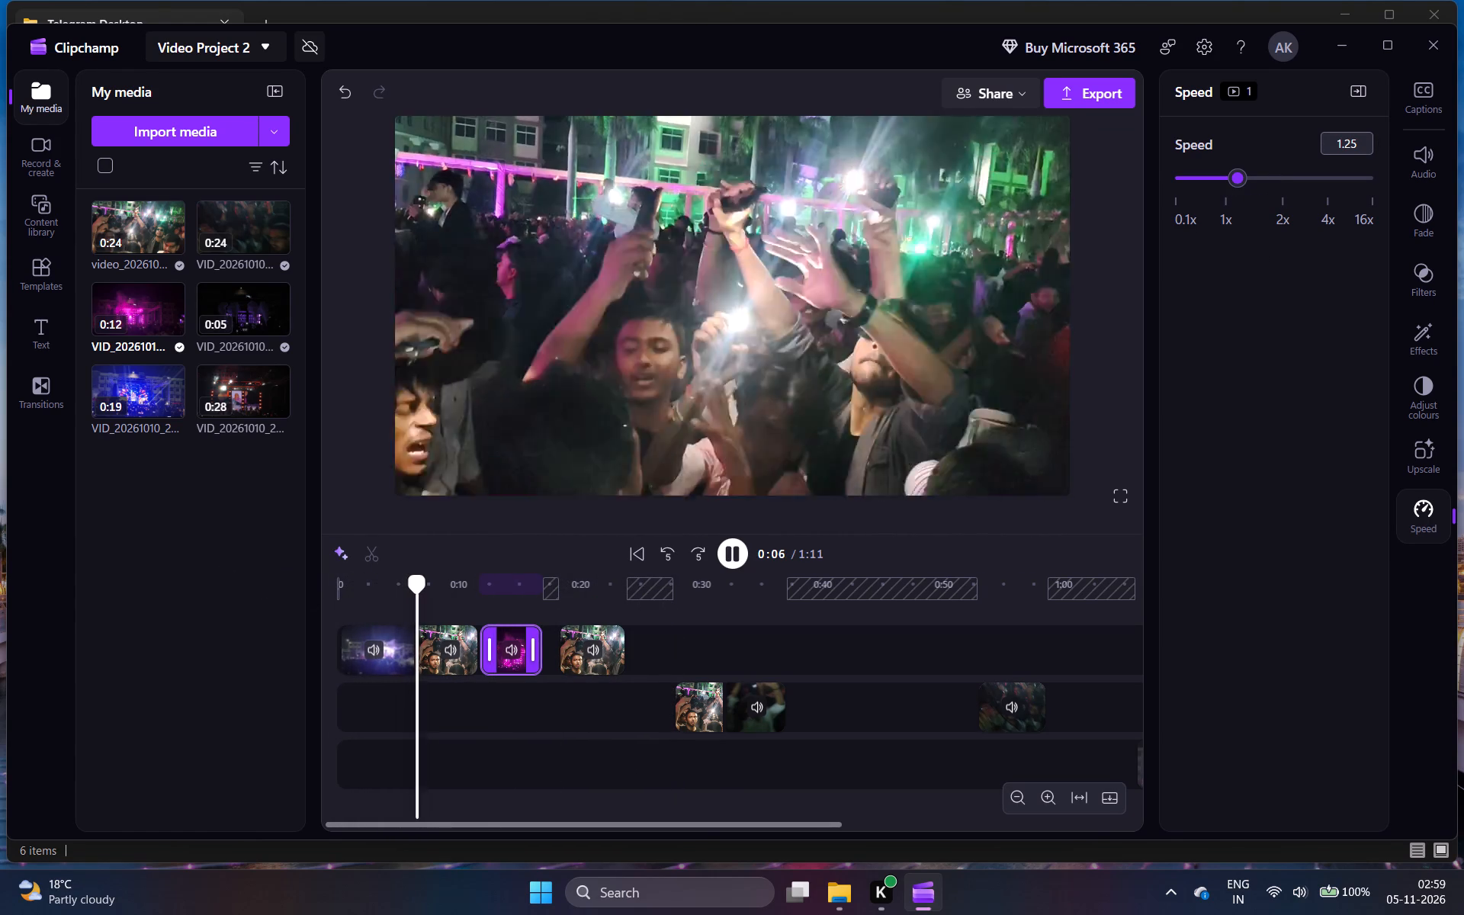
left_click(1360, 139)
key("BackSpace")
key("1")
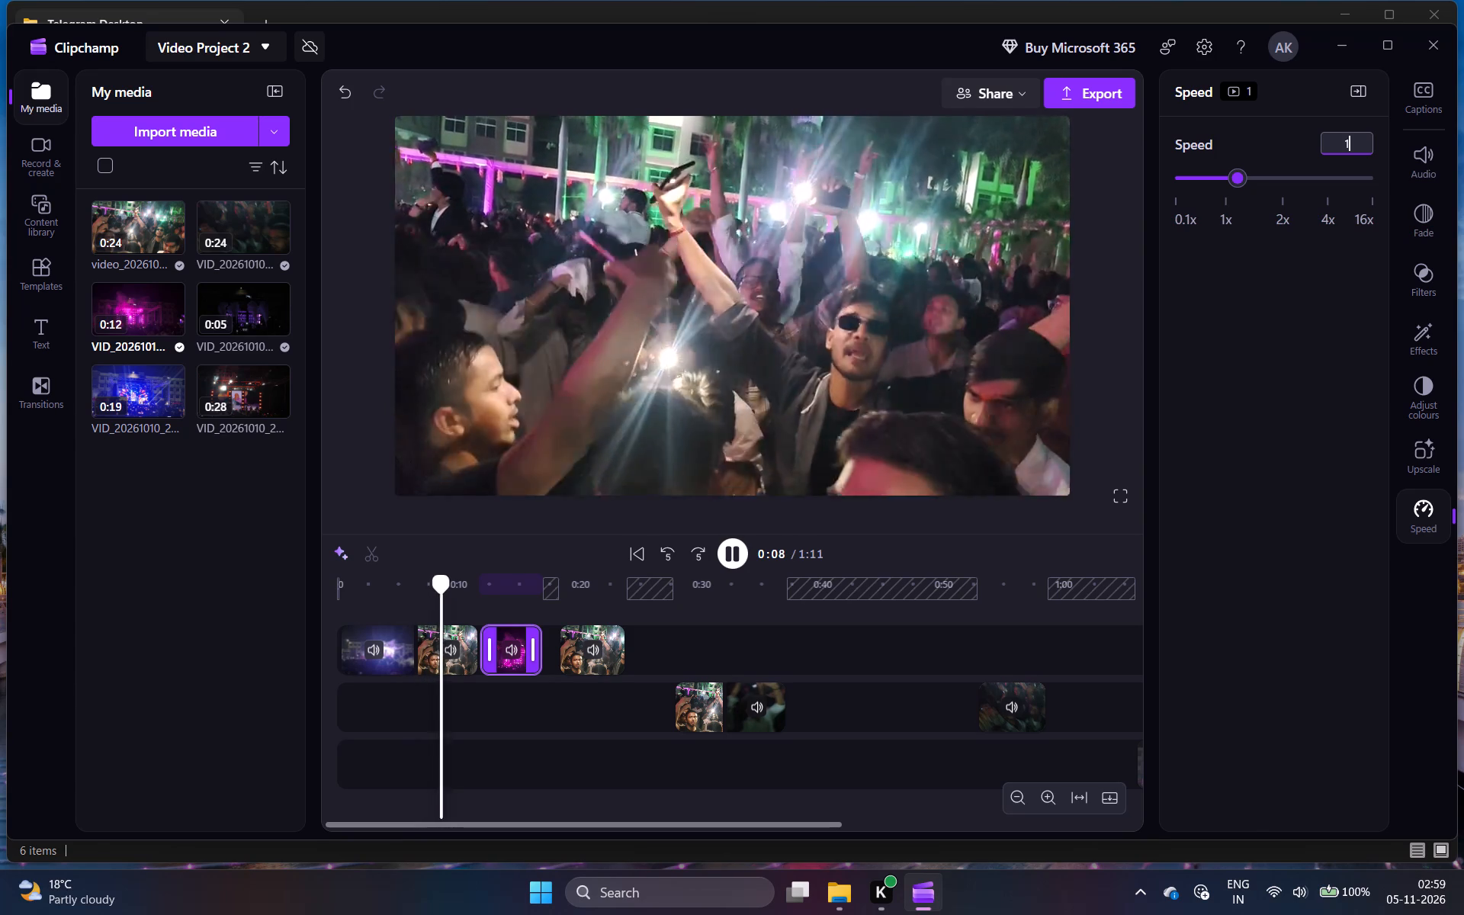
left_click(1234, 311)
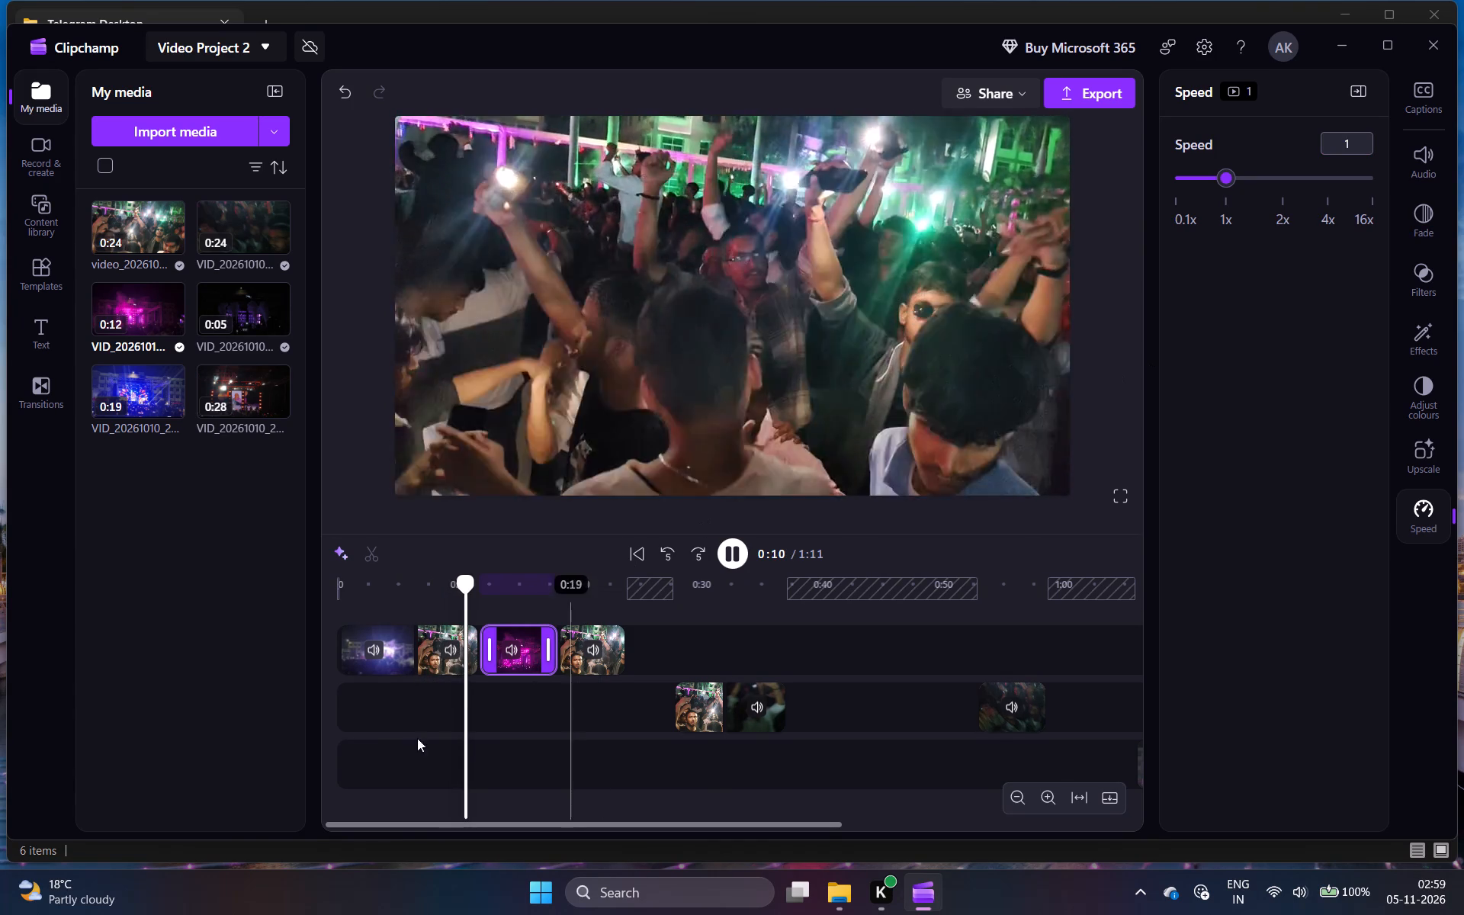
Select all four top-track pieces and the three middle-track crowd pieces together and set their speed to 1.25.
left_click_drag(352, 796, 888, 702)
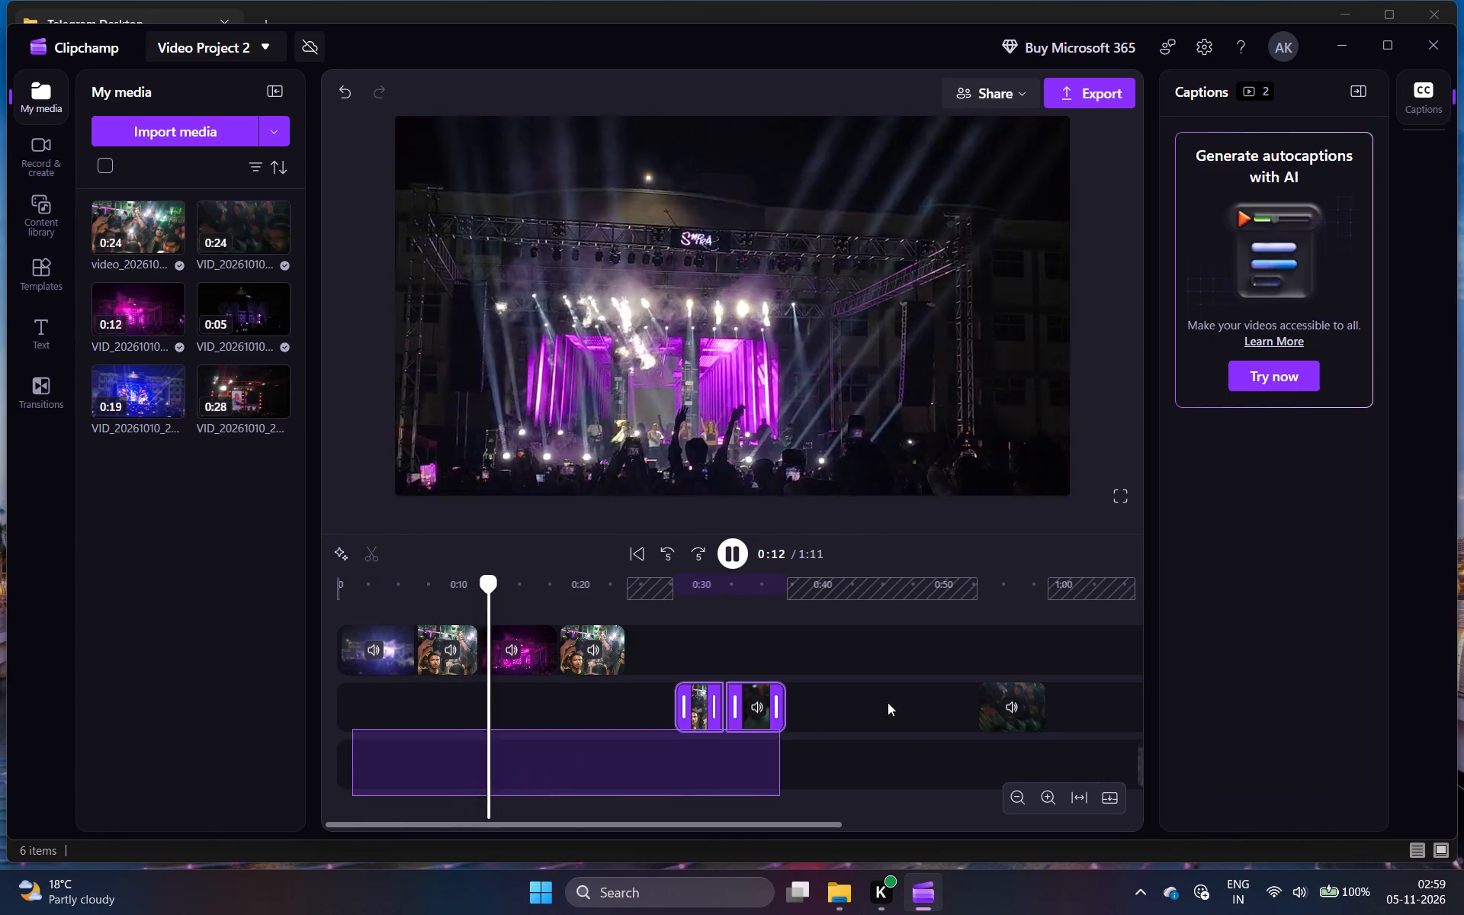
left_click_drag(888, 702, 890, 632)
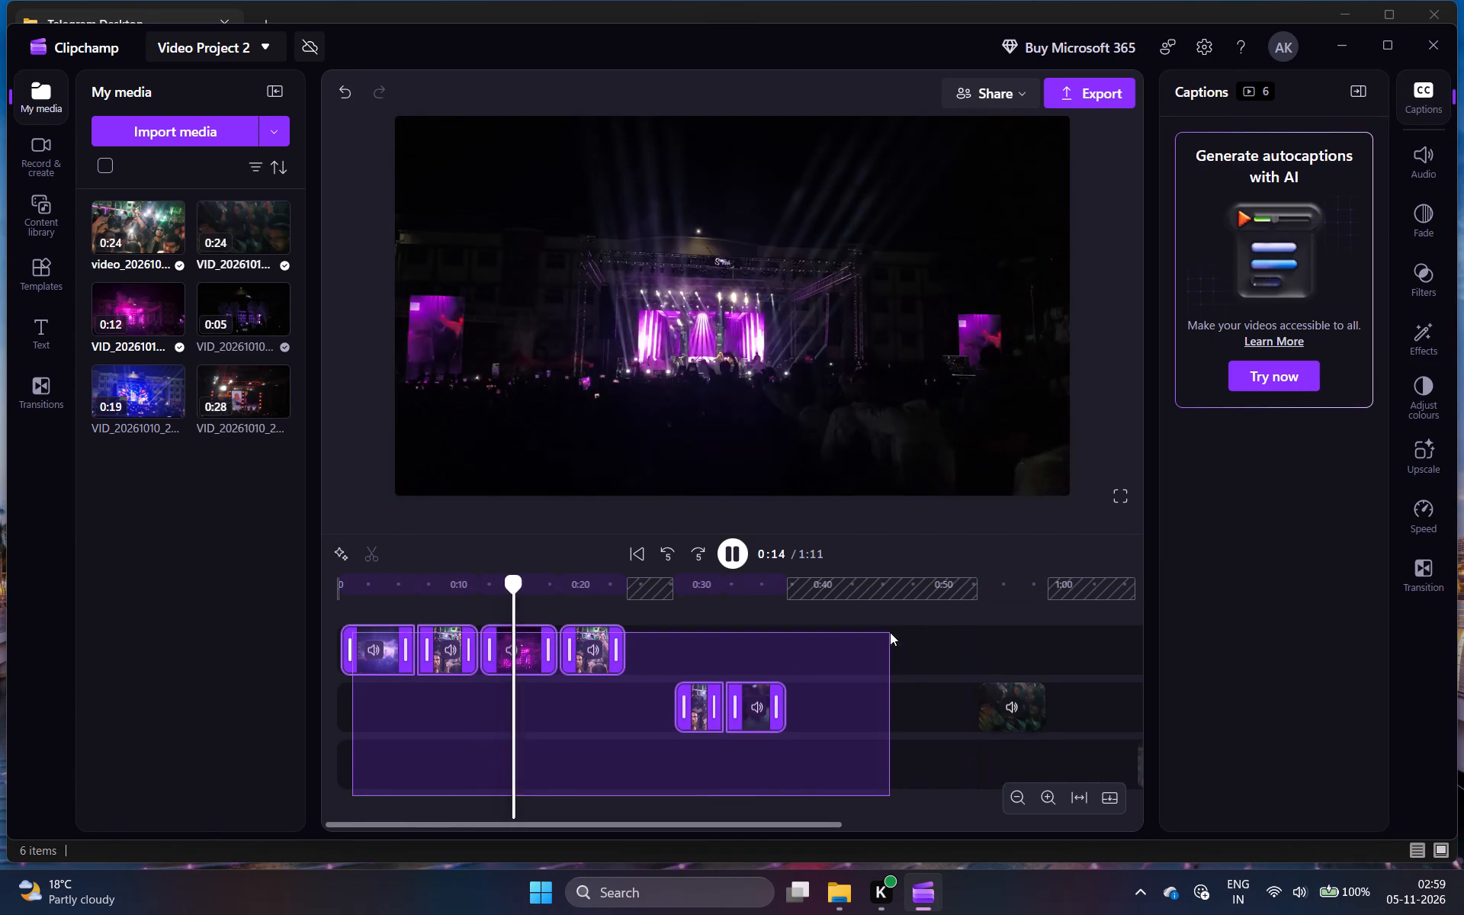
left_click_drag(890, 632, 1004, 635)
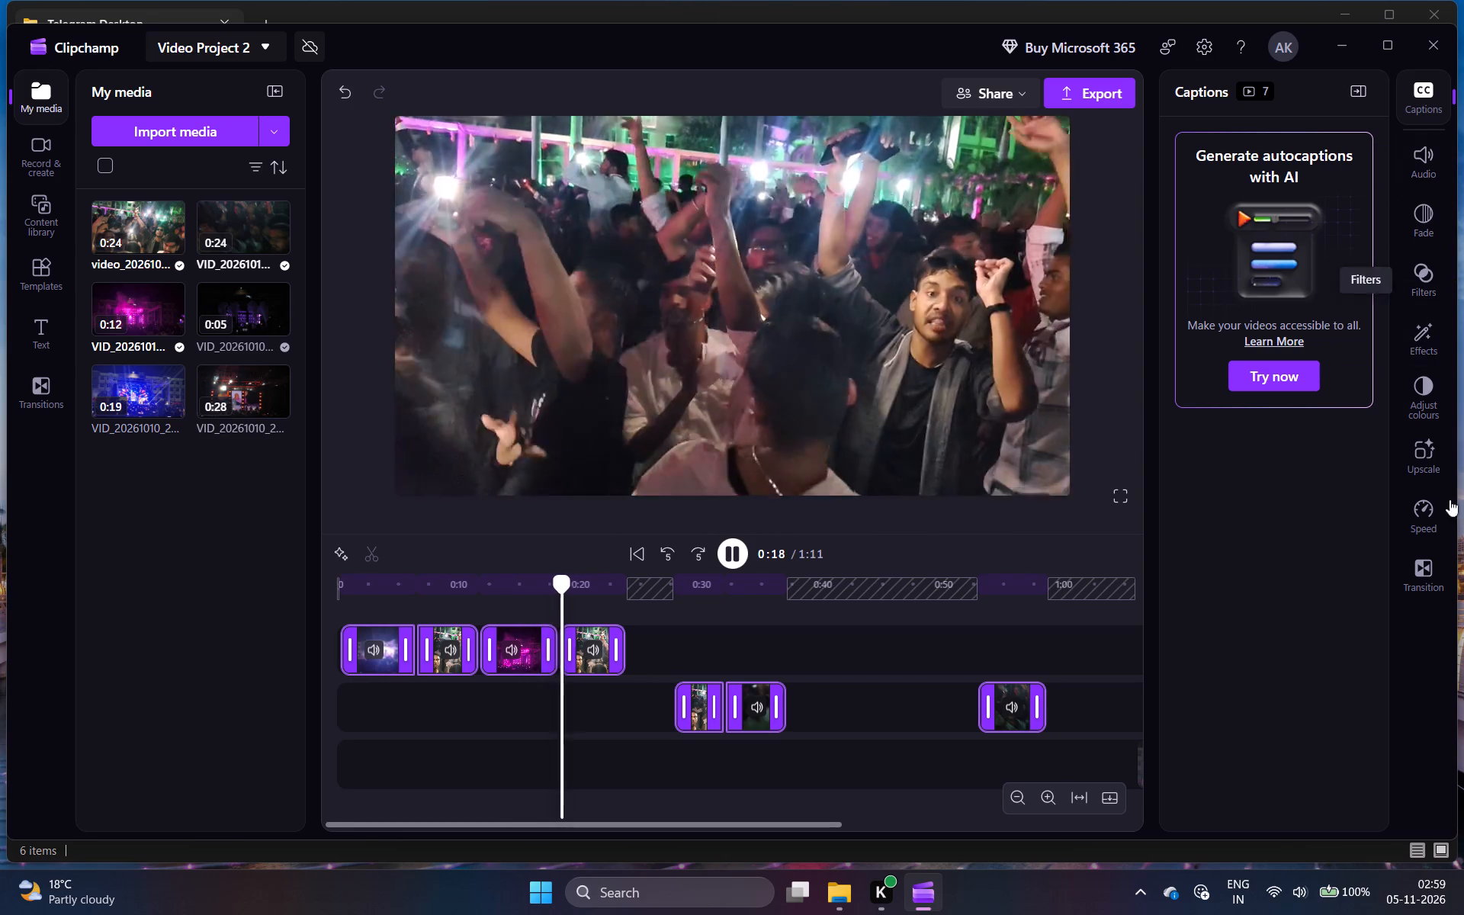
left_click(1431, 506)
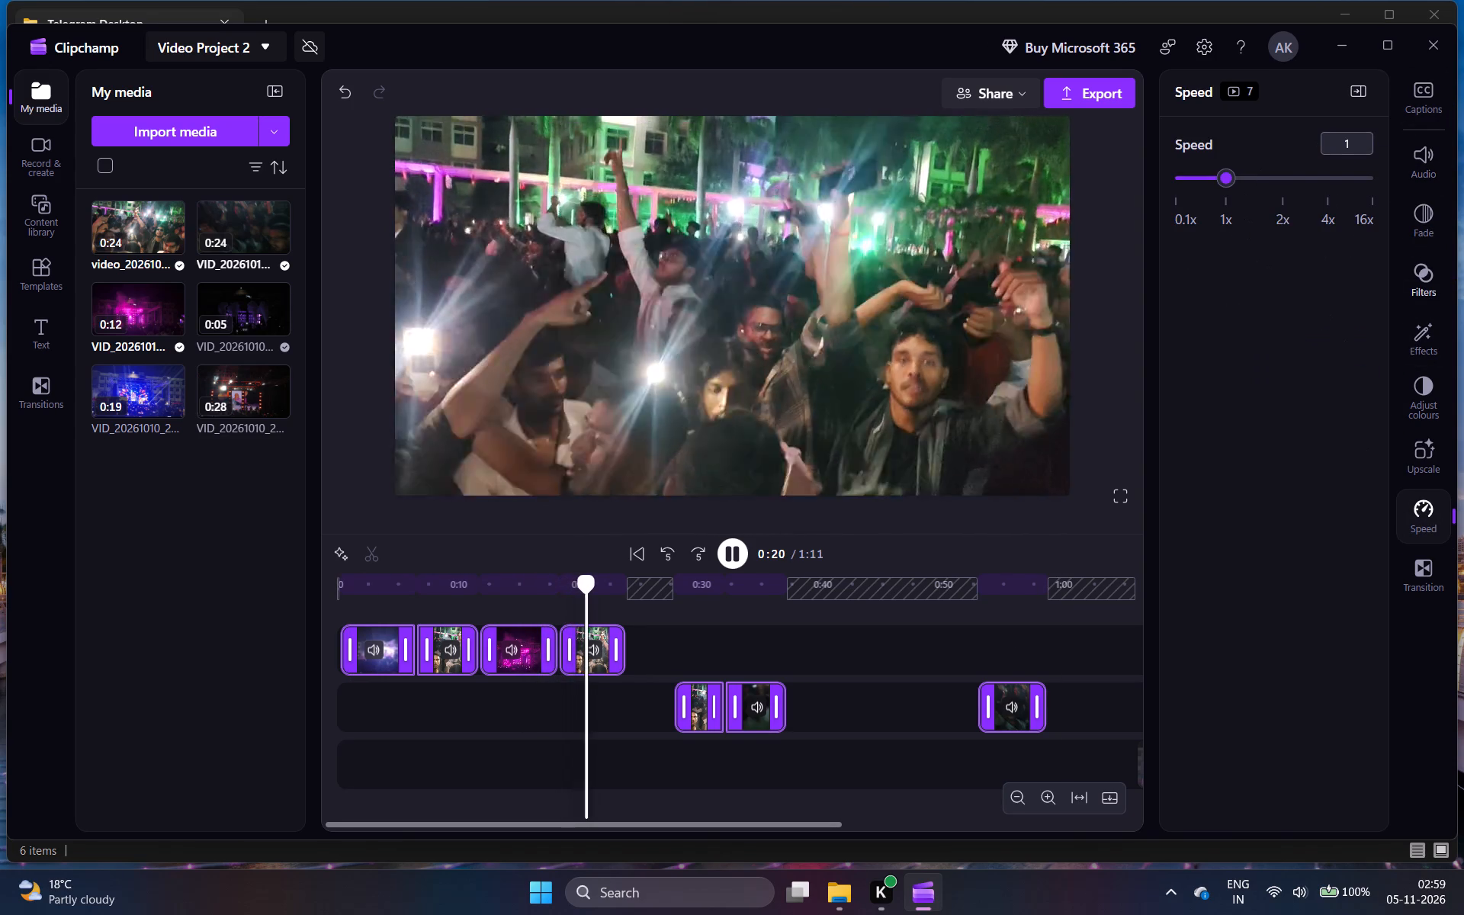
left_click(1354, 144)
key("period")
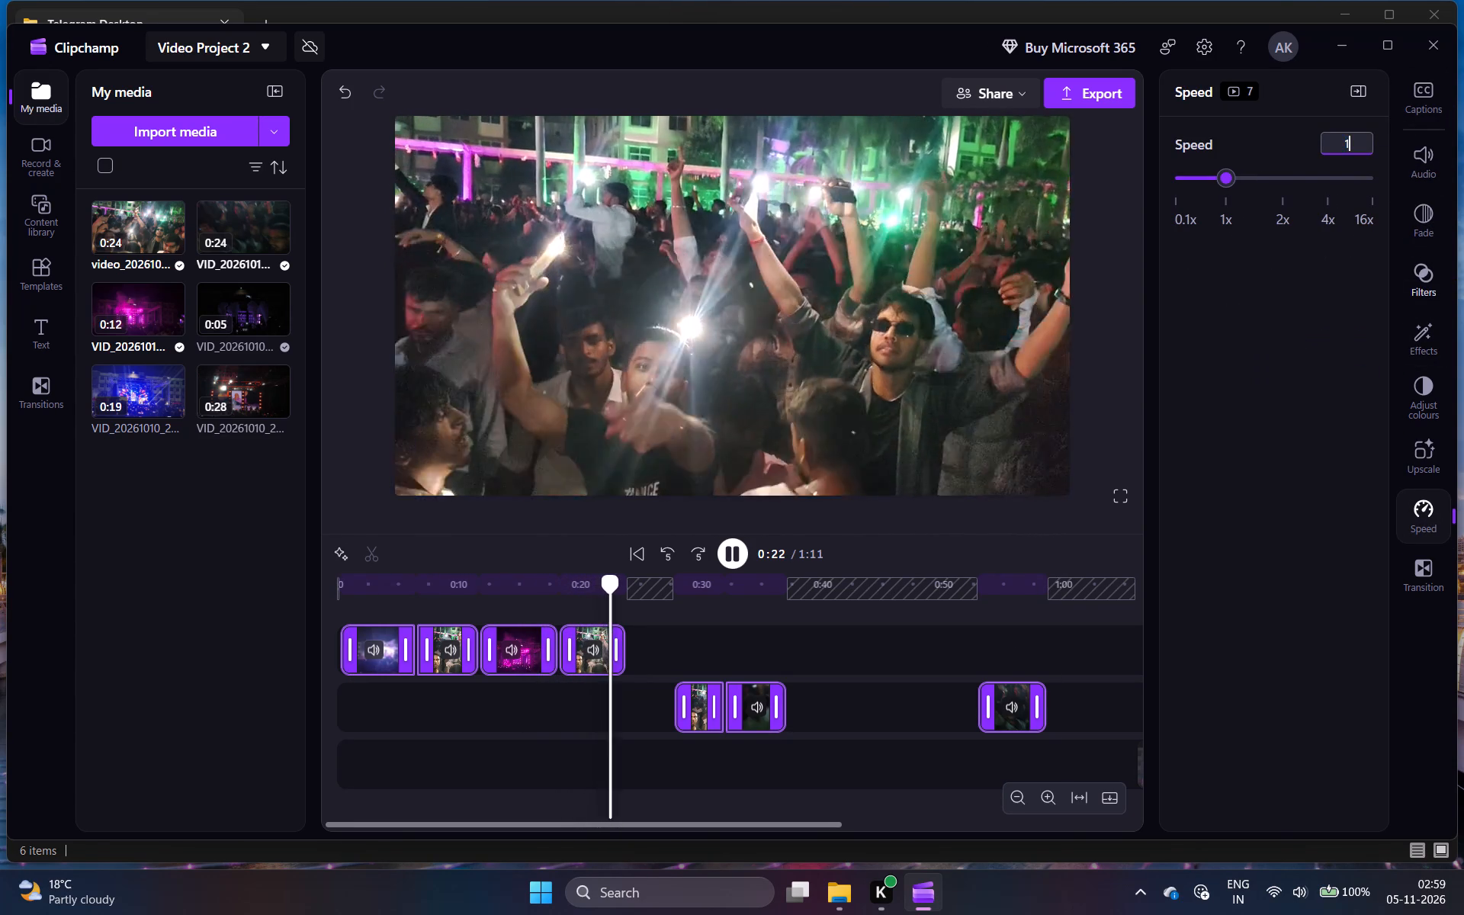
type("25")
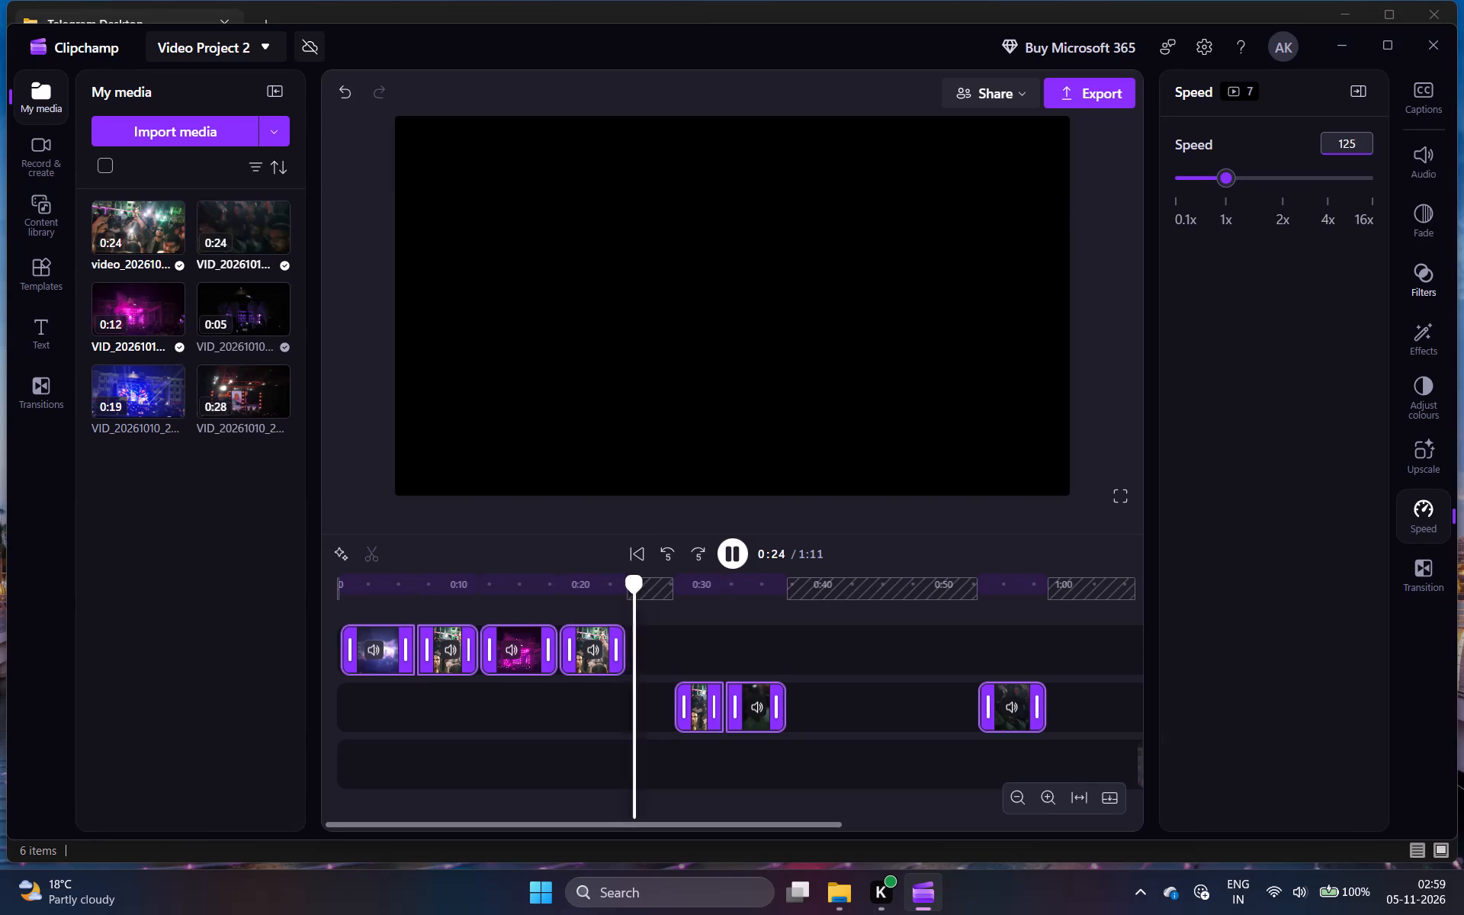
key("BackSpace")
key("BackSpace")
type(".25")
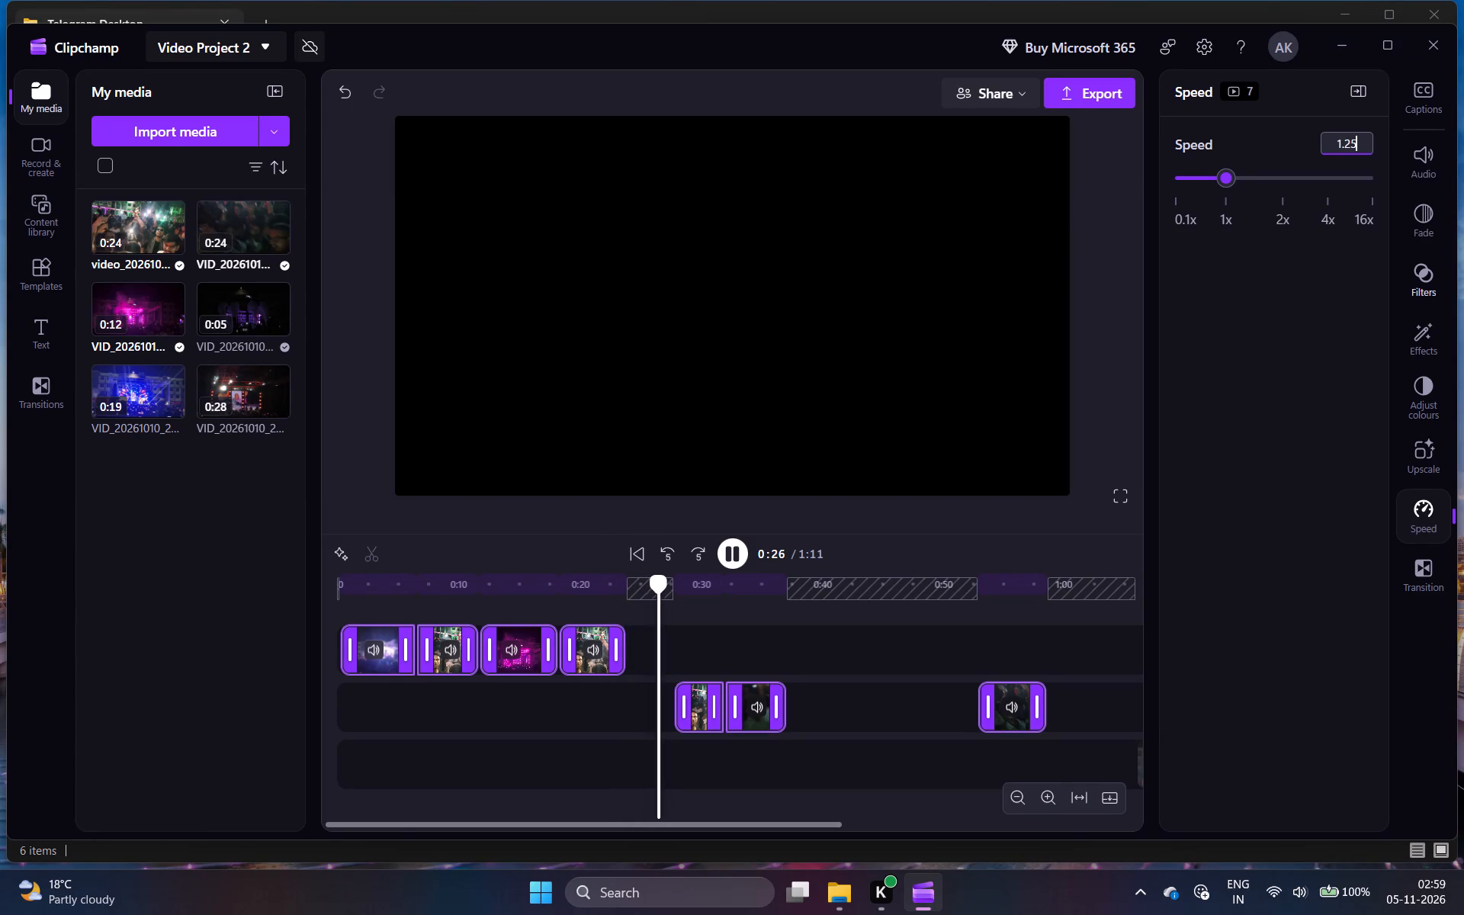
left_click(1099, 442)
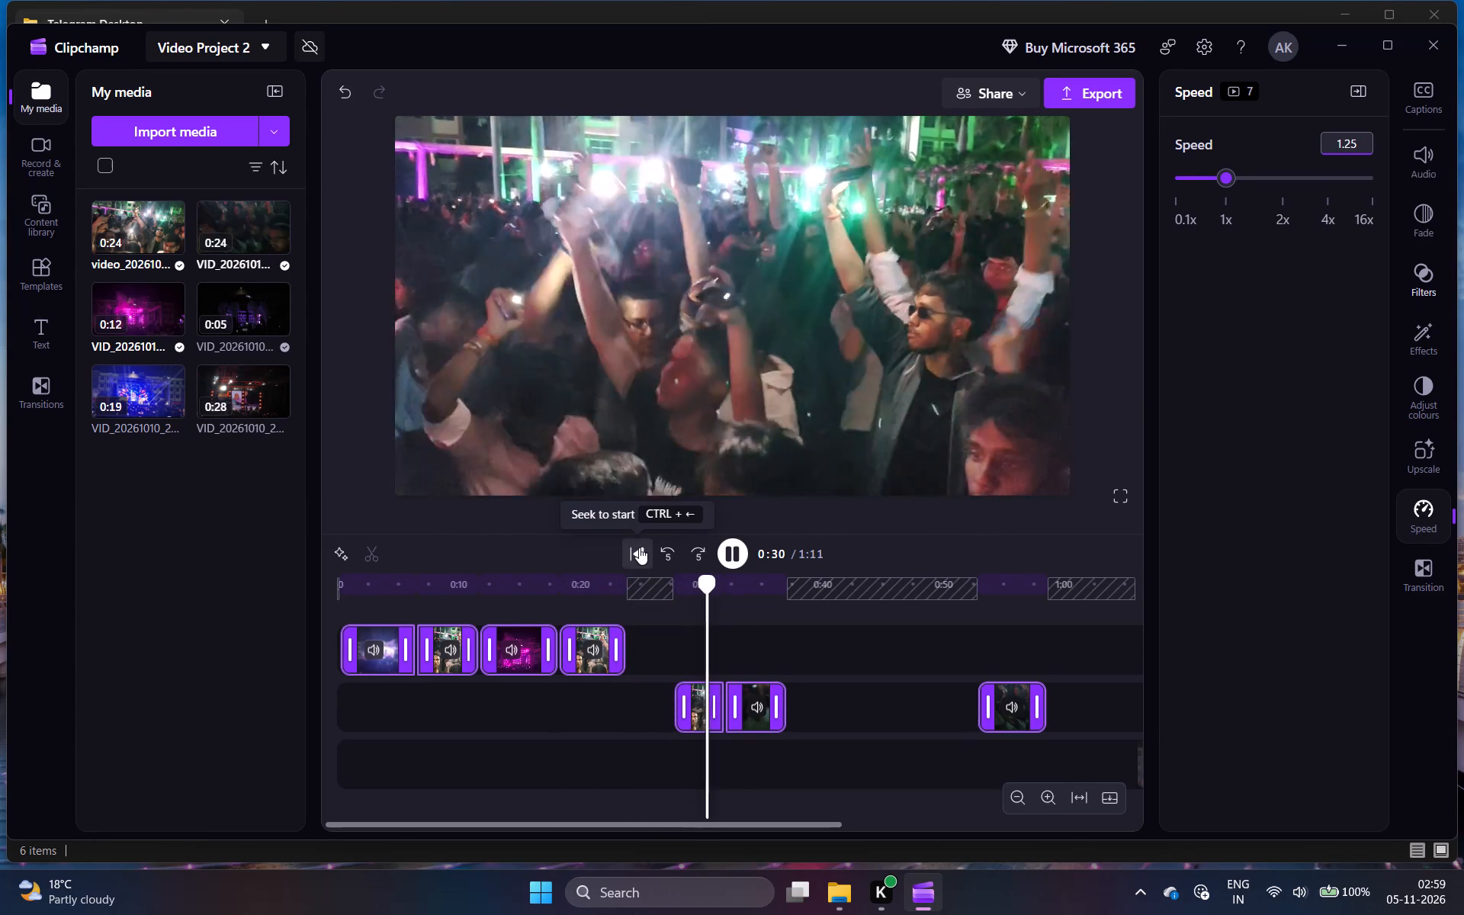
left_click(1319, 288)
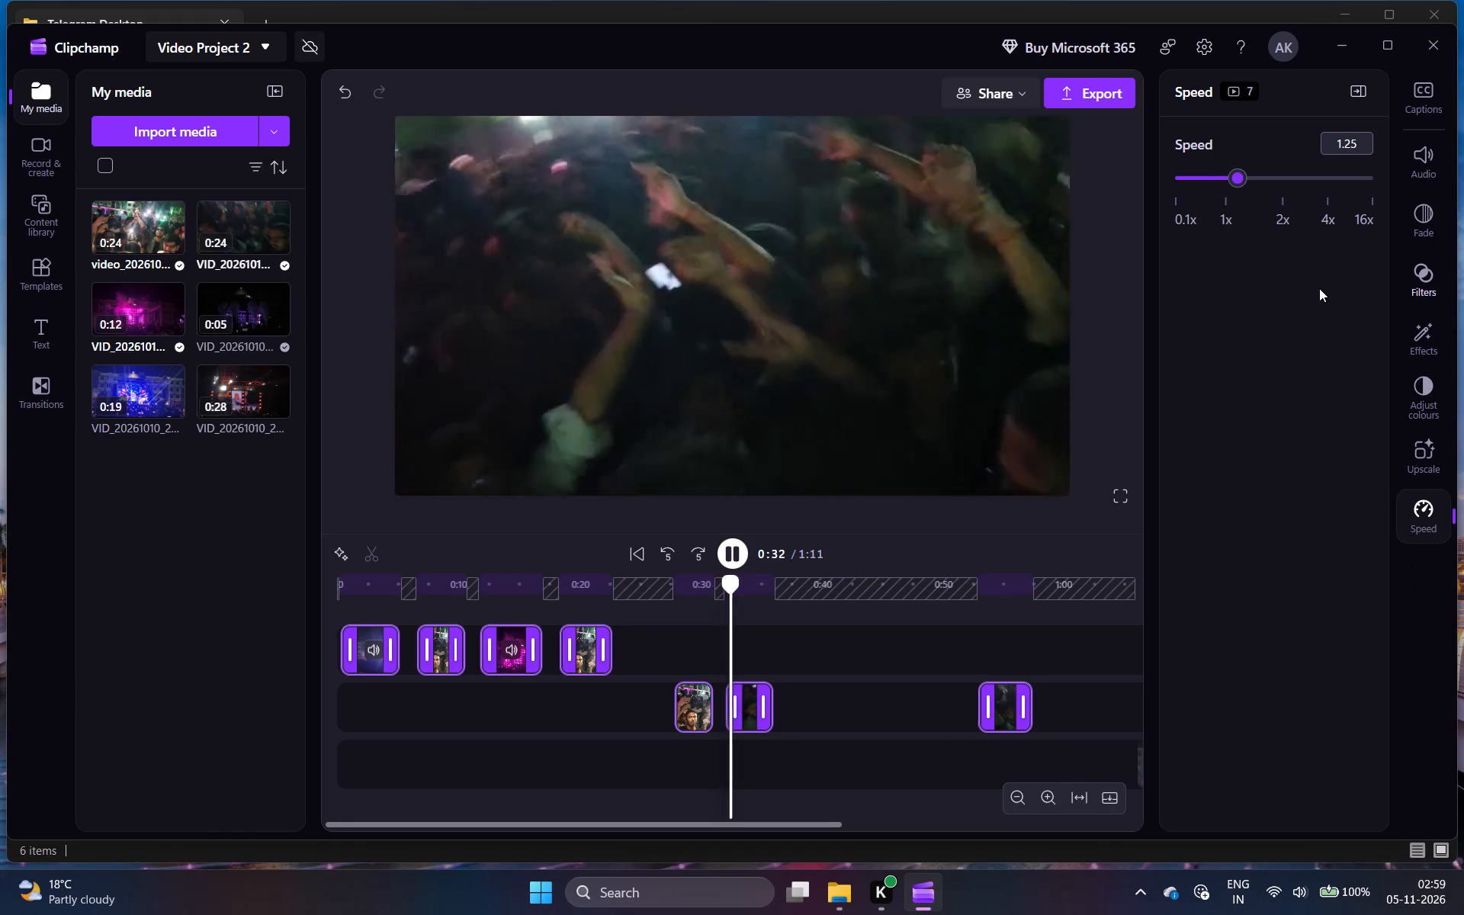
Play the sequence from the start to review the new clip speed.
left_click(634, 546)
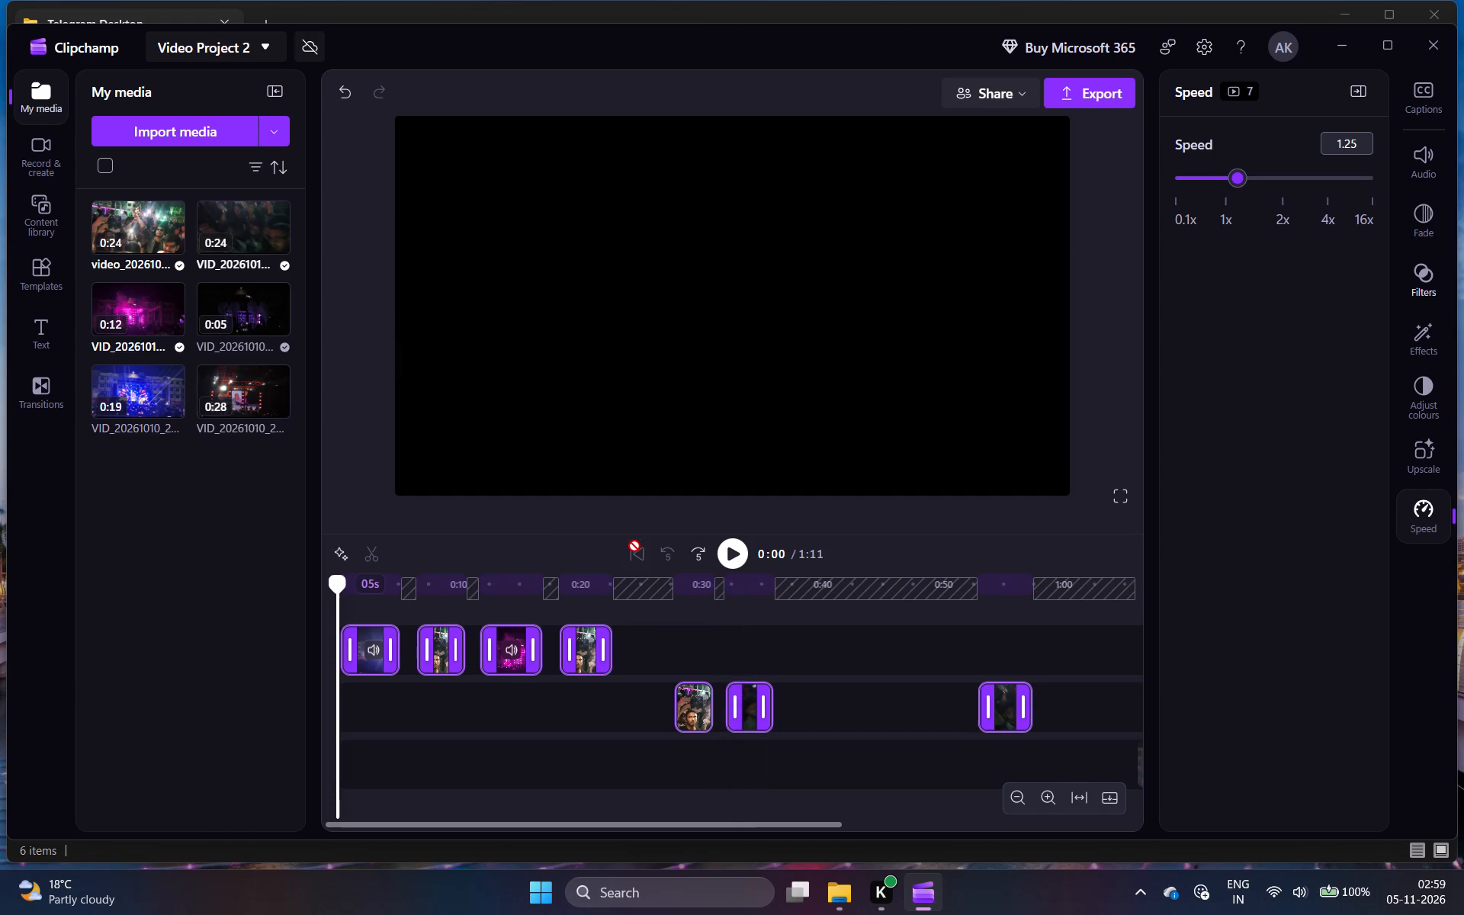
key("space")
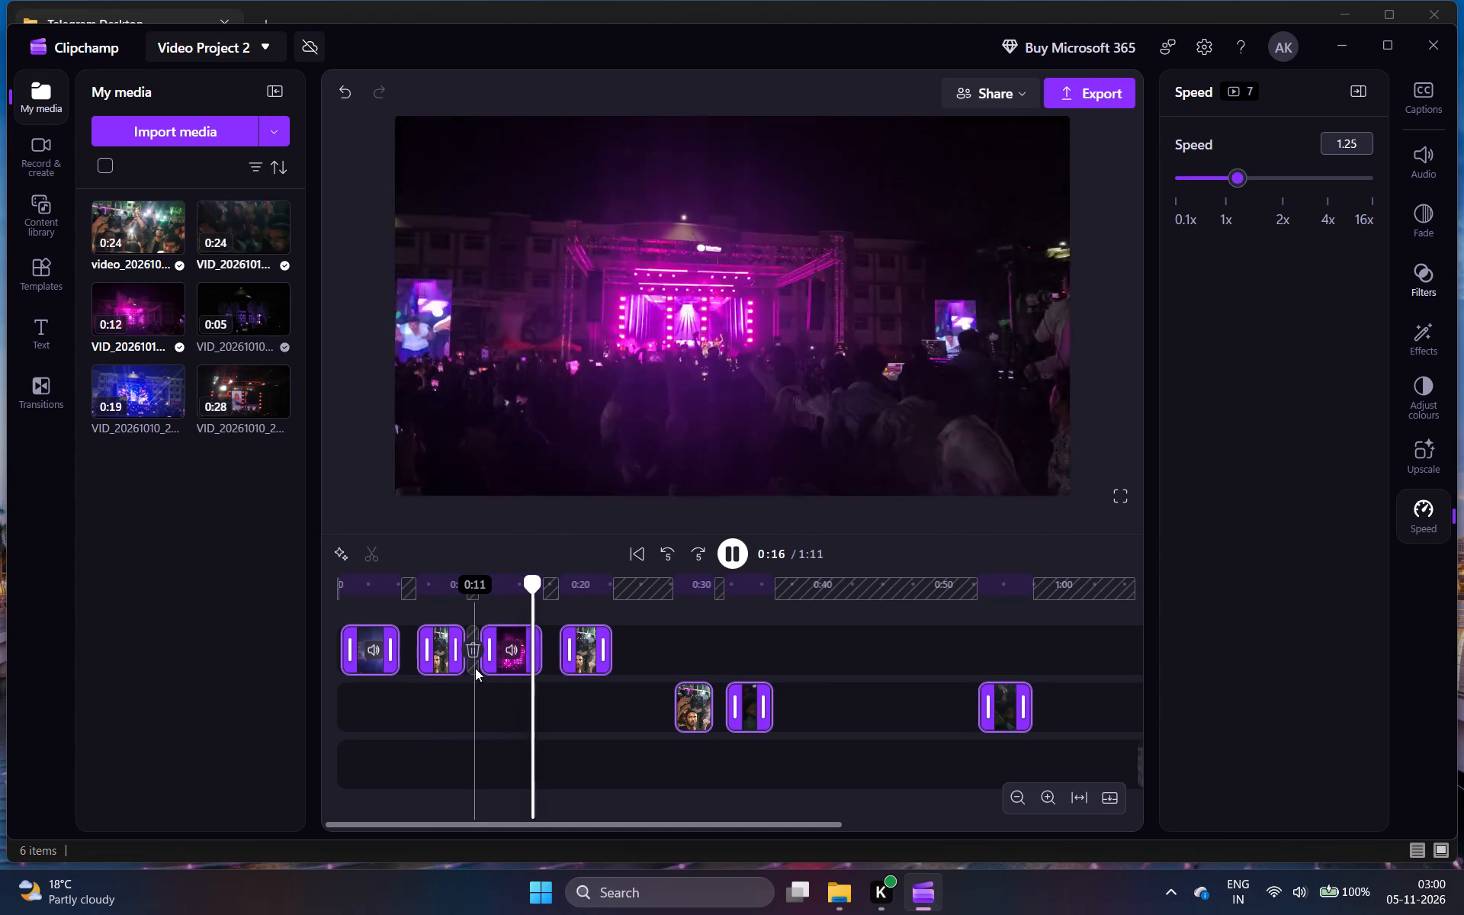
Close the gaps between the four top-track pieces so they run back to back from 0:00.
left_click(441, 659)
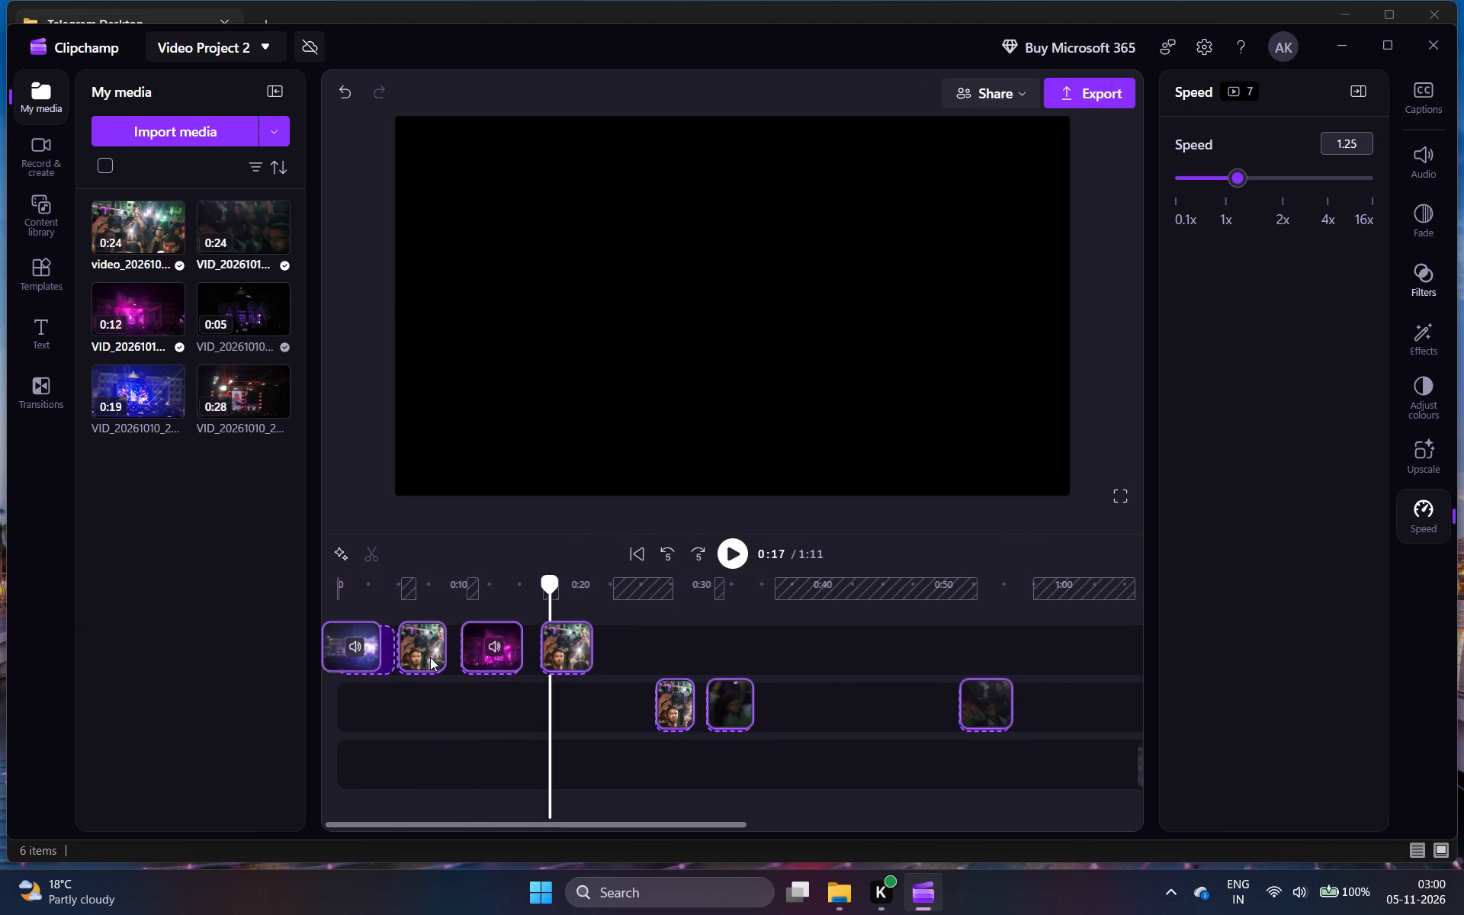
left_click(337, 717)
left_click_drag(438, 667, 431, 667)
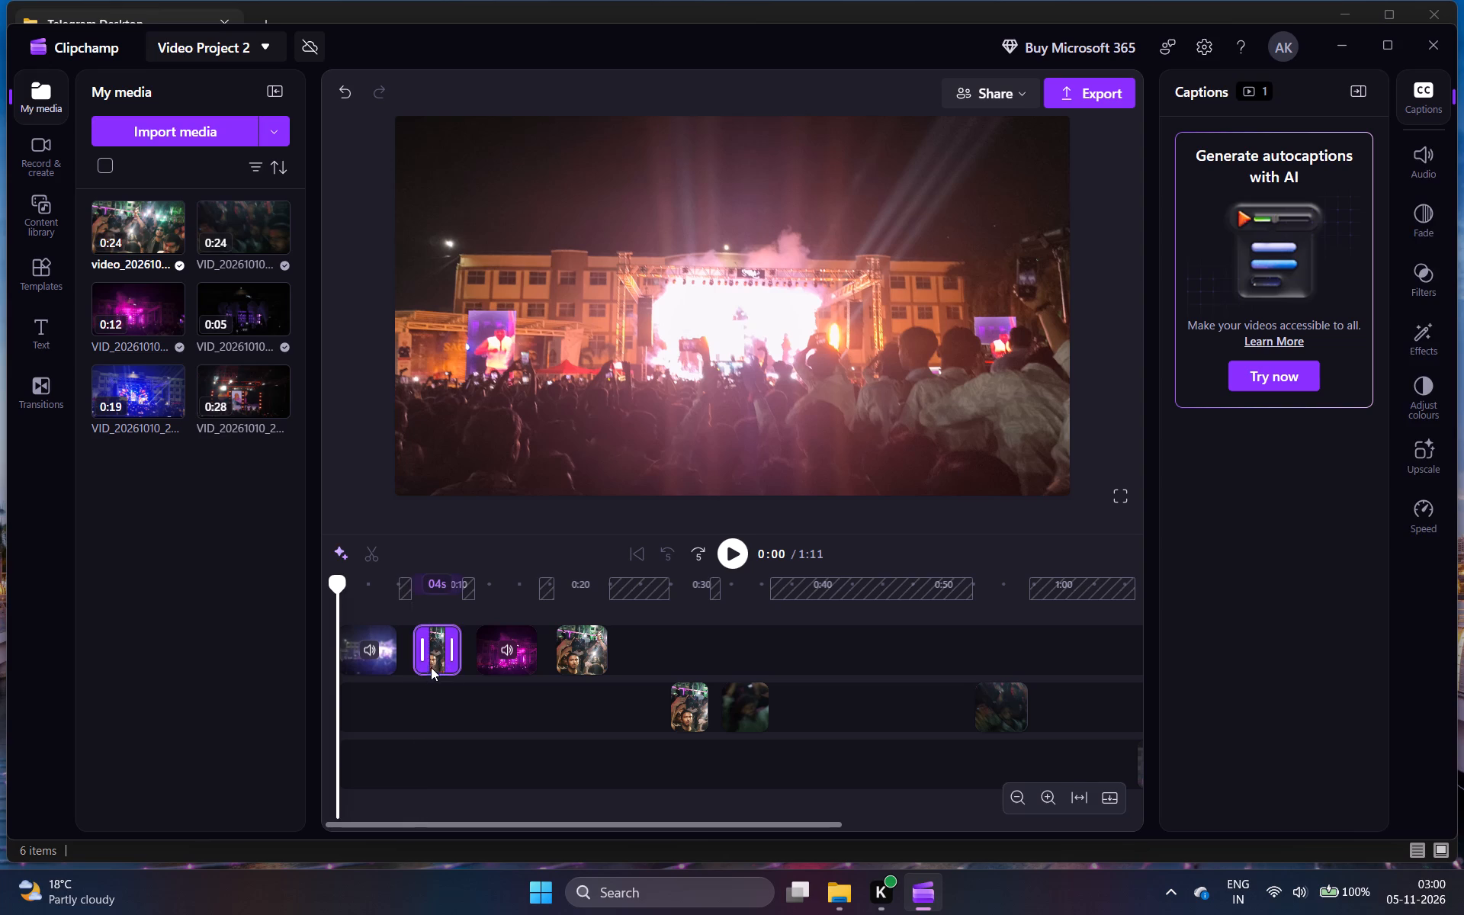
left_click_drag(431, 667, 423, 667)
left_click_drag(500, 663, 499, 663)
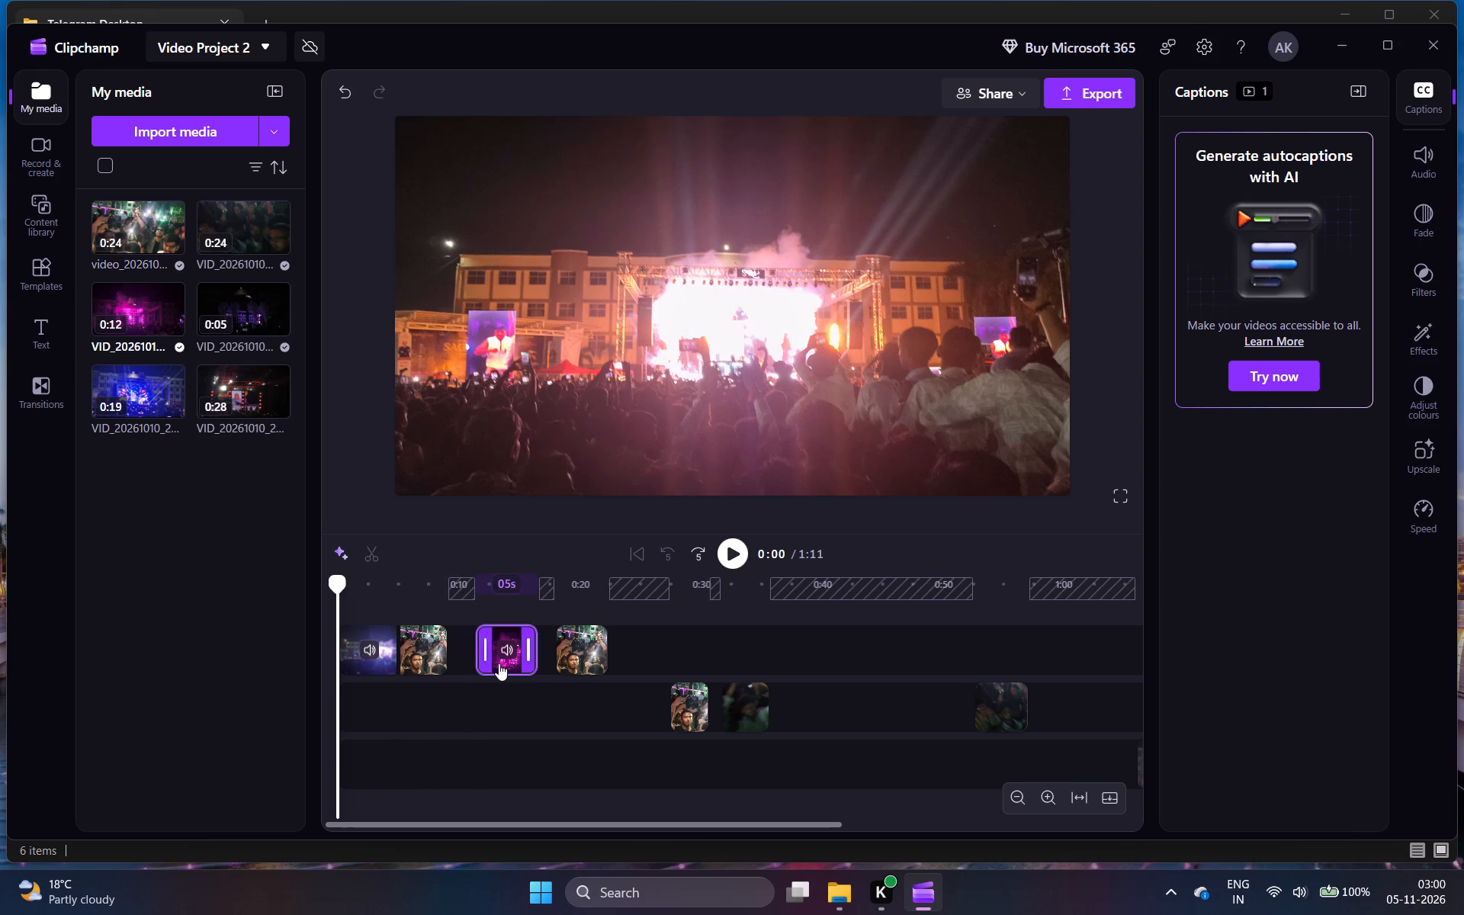
left_click_drag(499, 663, 473, 661)
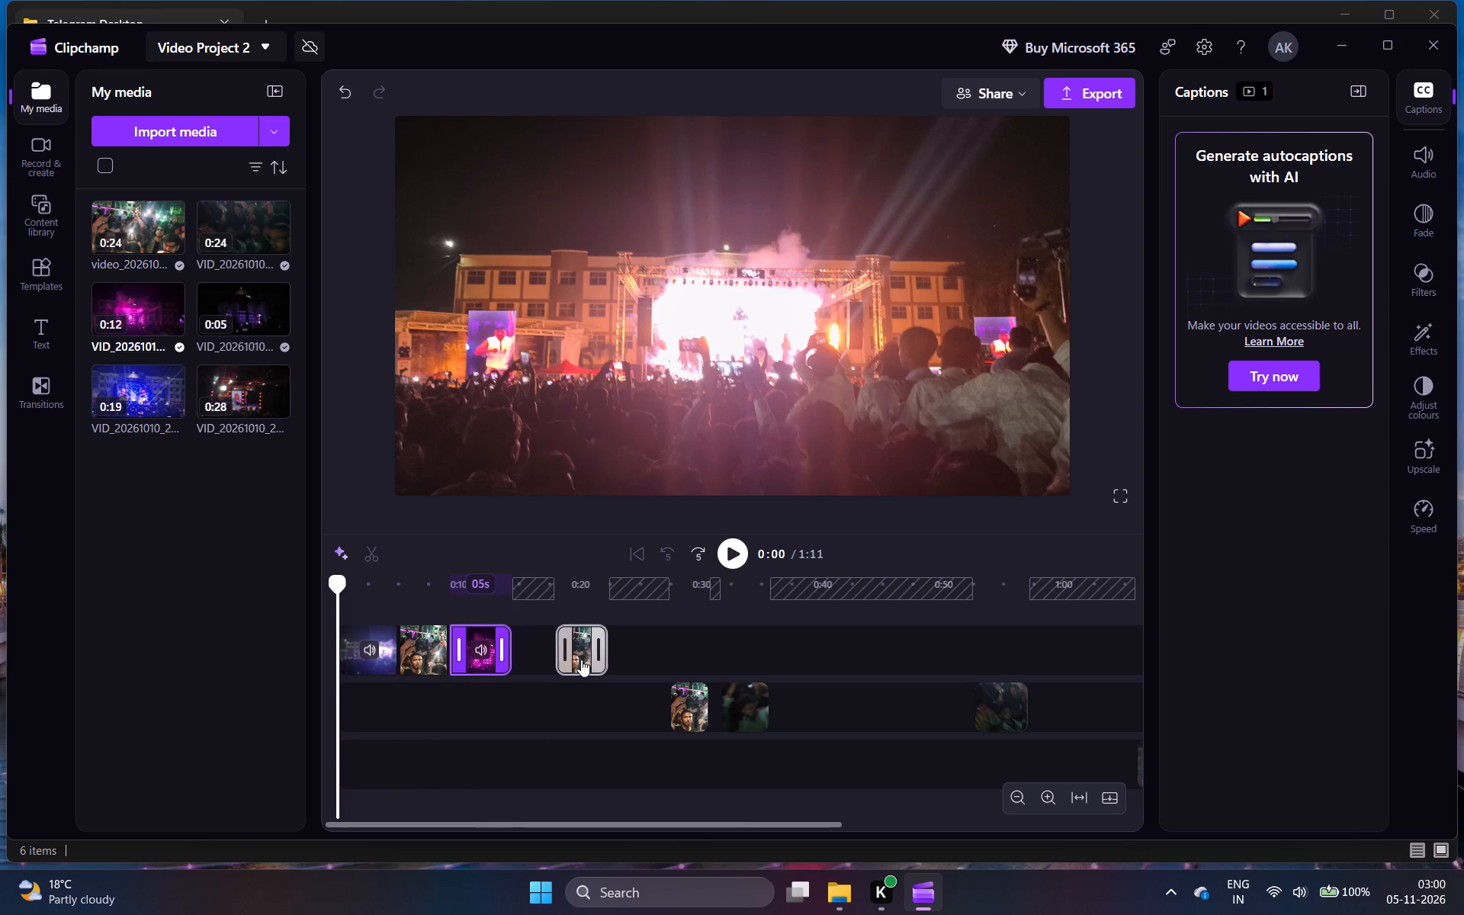
left_click_drag(581, 660, 538, 657)
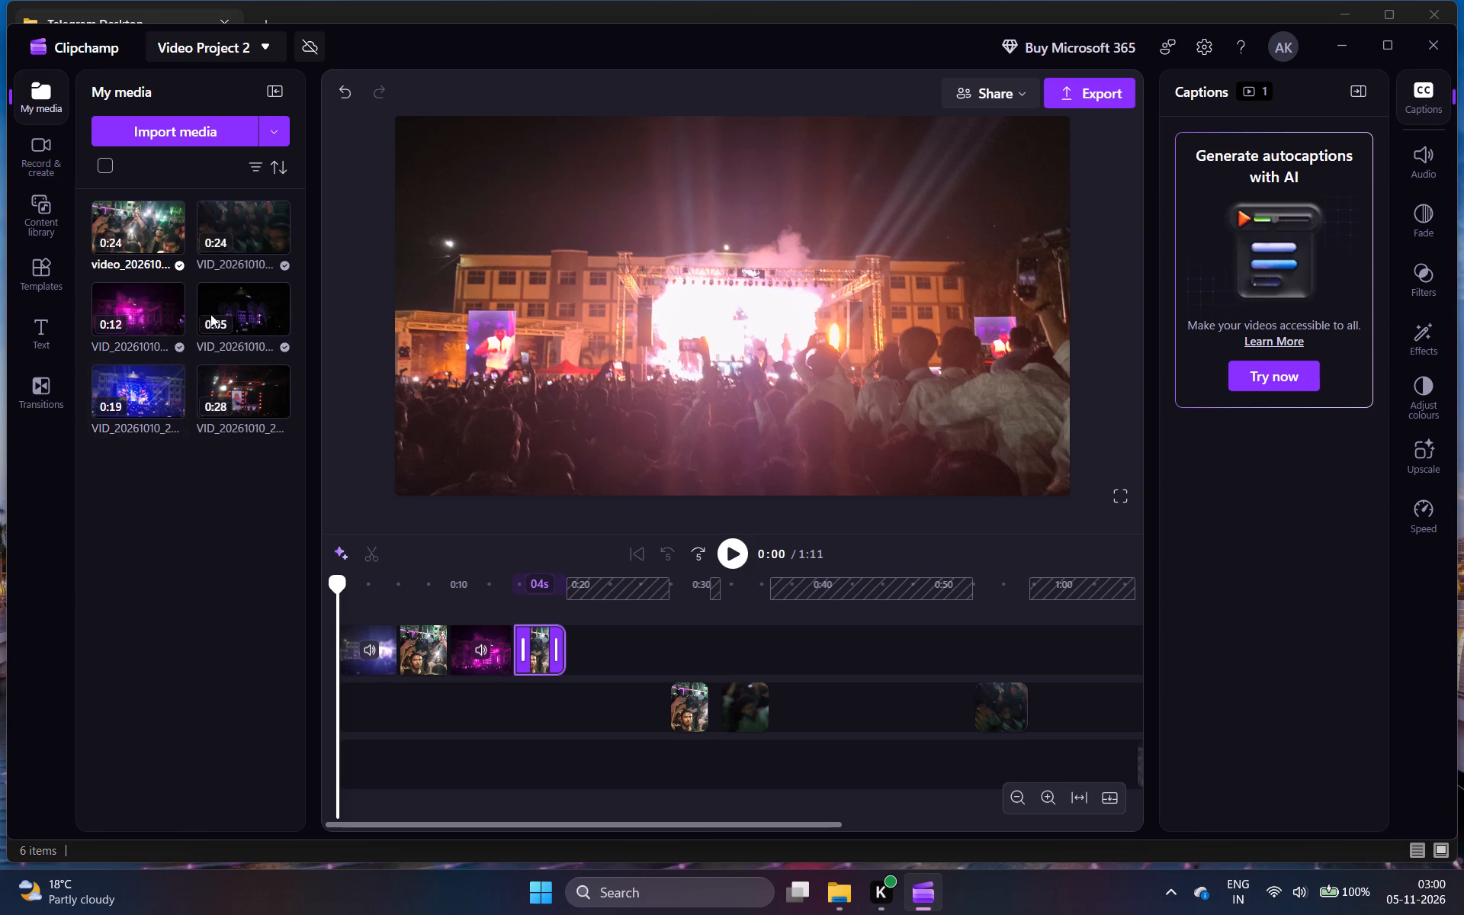
Add the 0:05 dark stage clip from the media library to the top track, directly after the last crowd piece at about 0:19.
left_click(234, 314)
left_click_drag(234, 314, 410, 475)
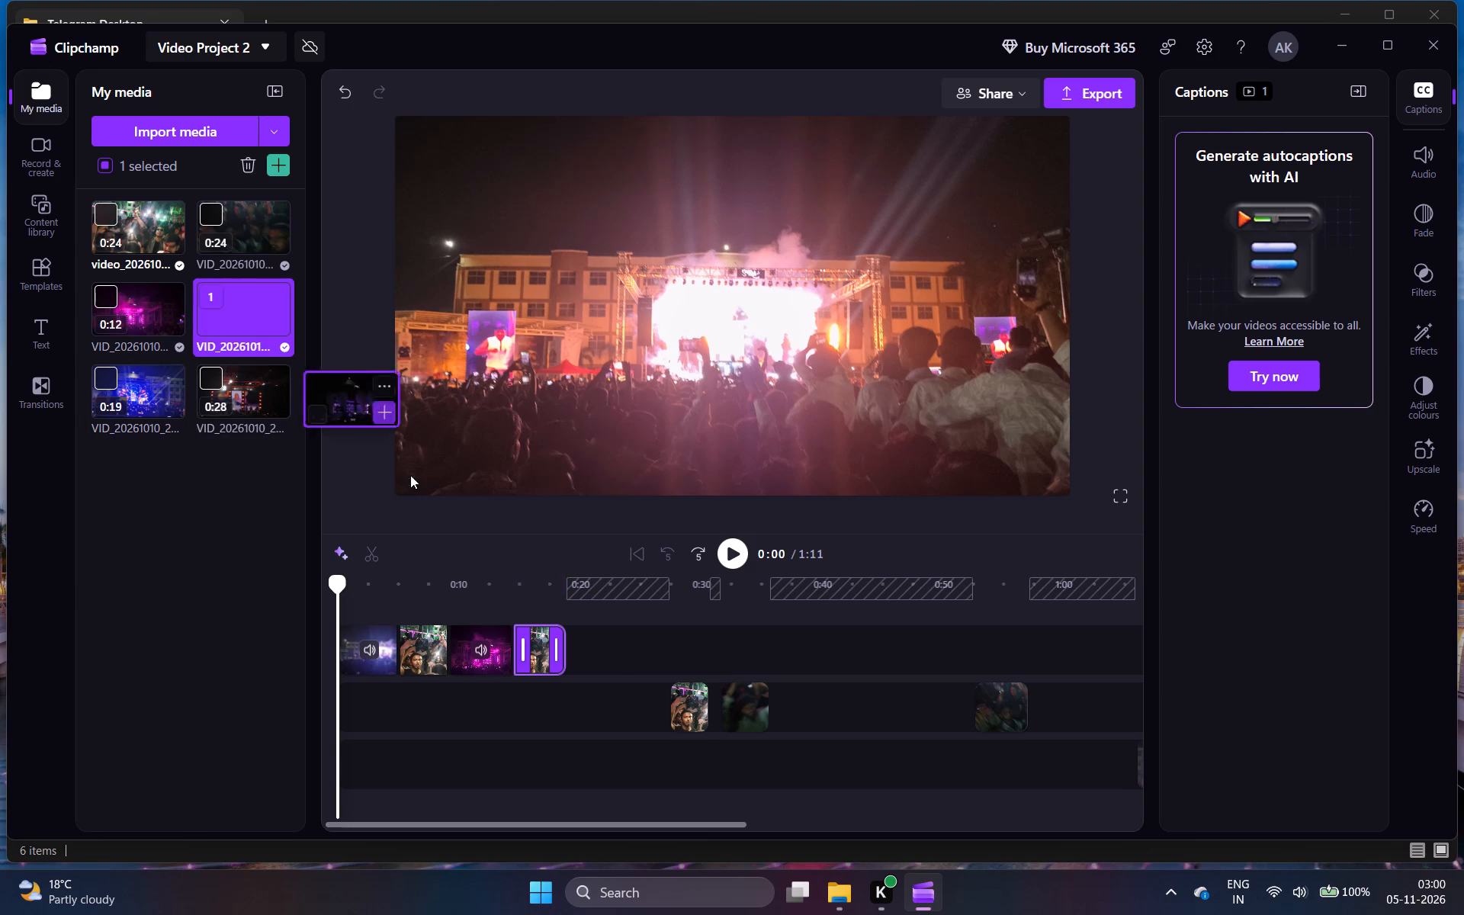
left_click_drag(410, 475, 589, 657)
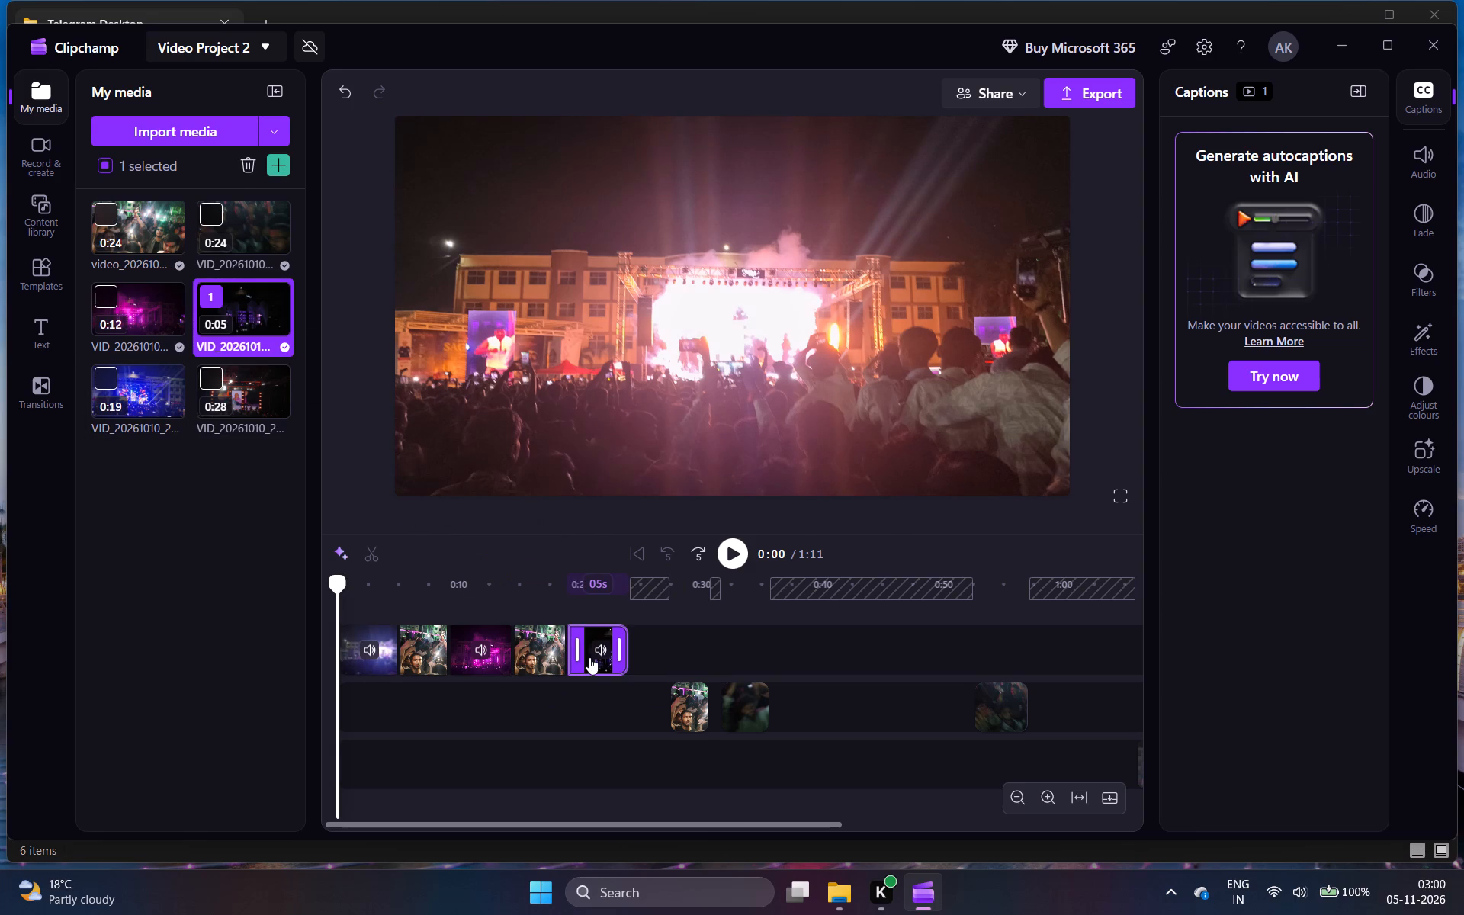
left_click(589, 657)
Move the first middle-track crowd piece to the top track, directly after the dark stage clip at about 0:24.
left_click_drag(690, 721, 648, 657)
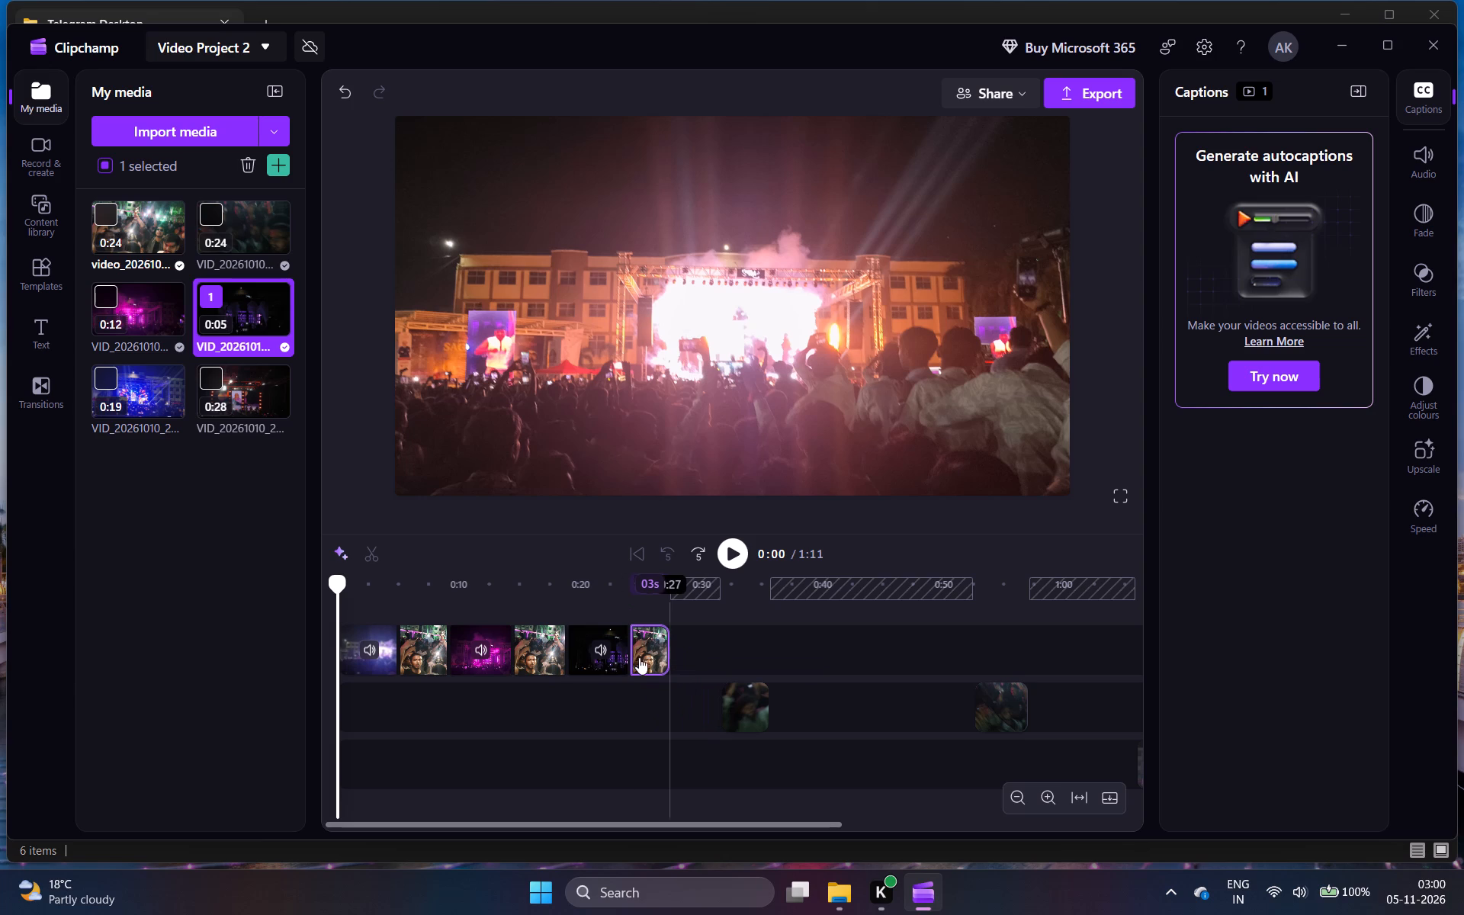
Add the 0:19 blue stage clip from the media library to the end of the top track at about 0:27.
left_click(140, 396)
left_click_drag(140, 396, 727, 668)
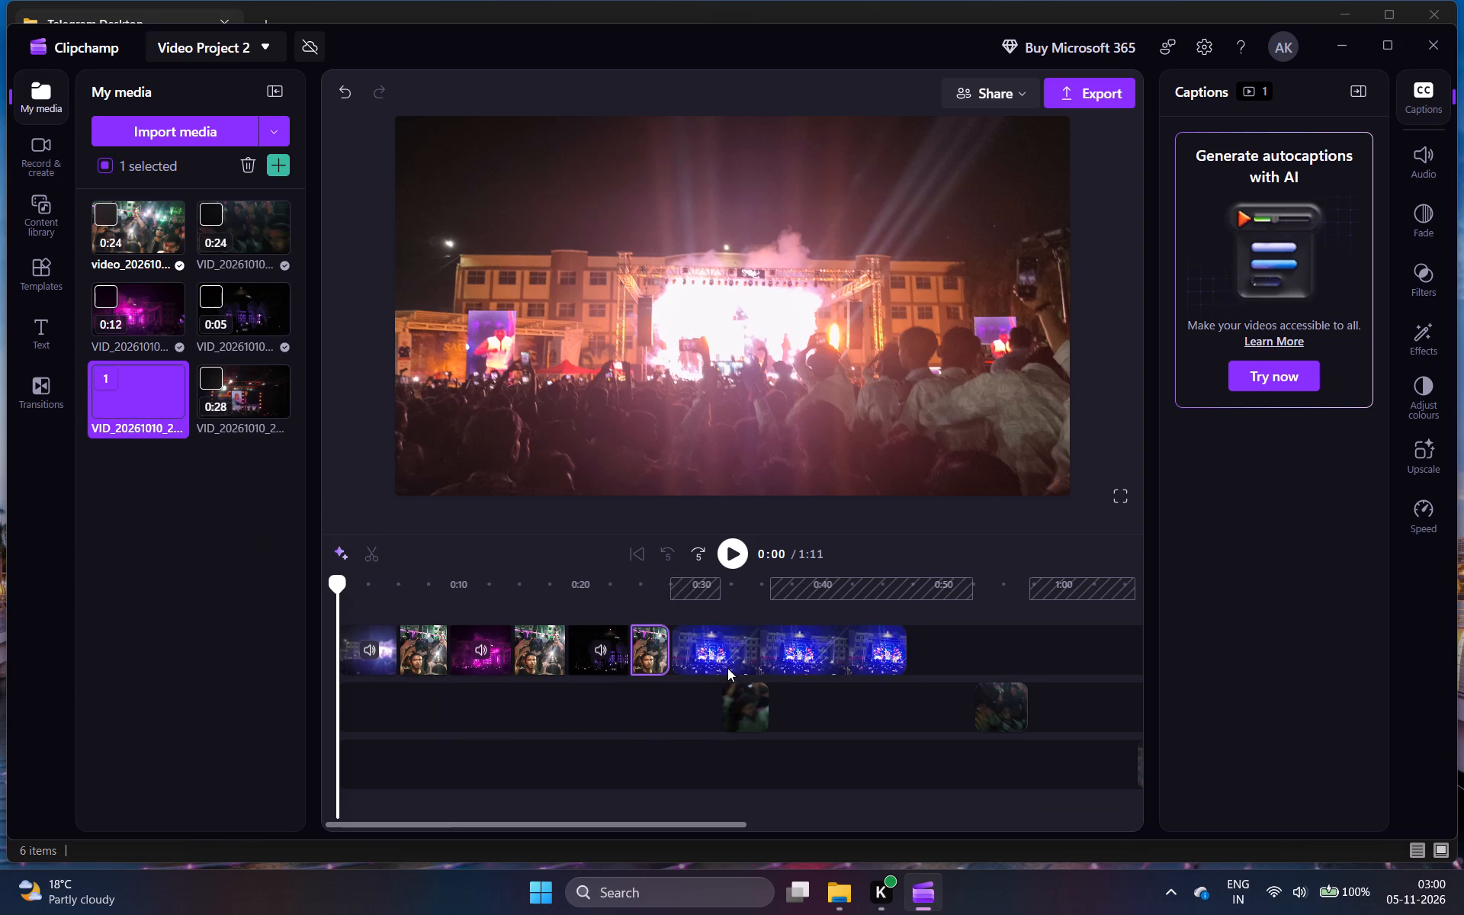
left_click_drag(727, 668, 718, 667)
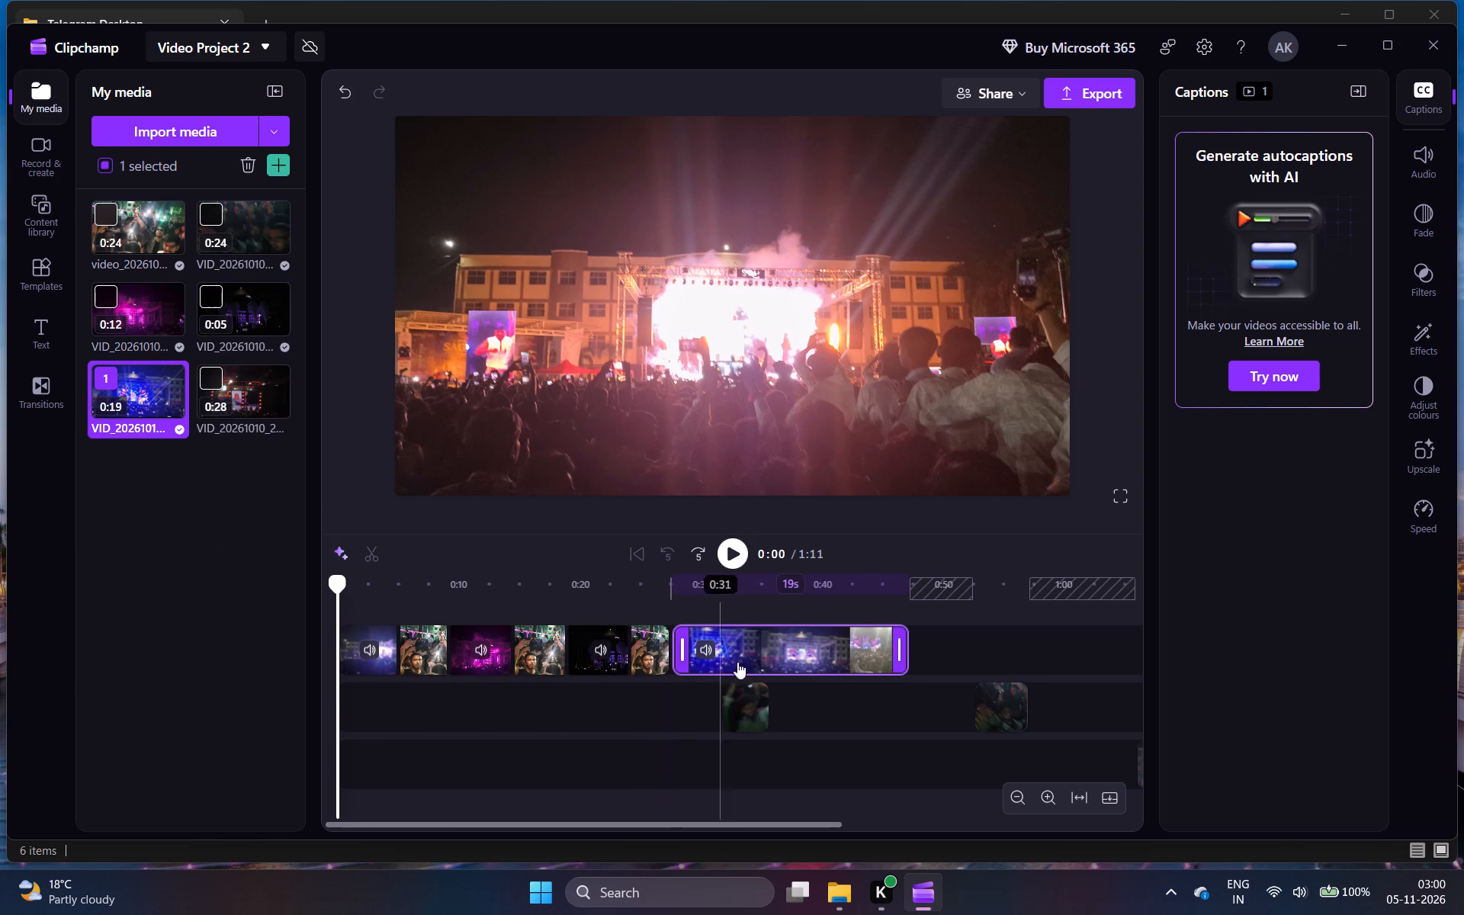
left_click(804, 659)
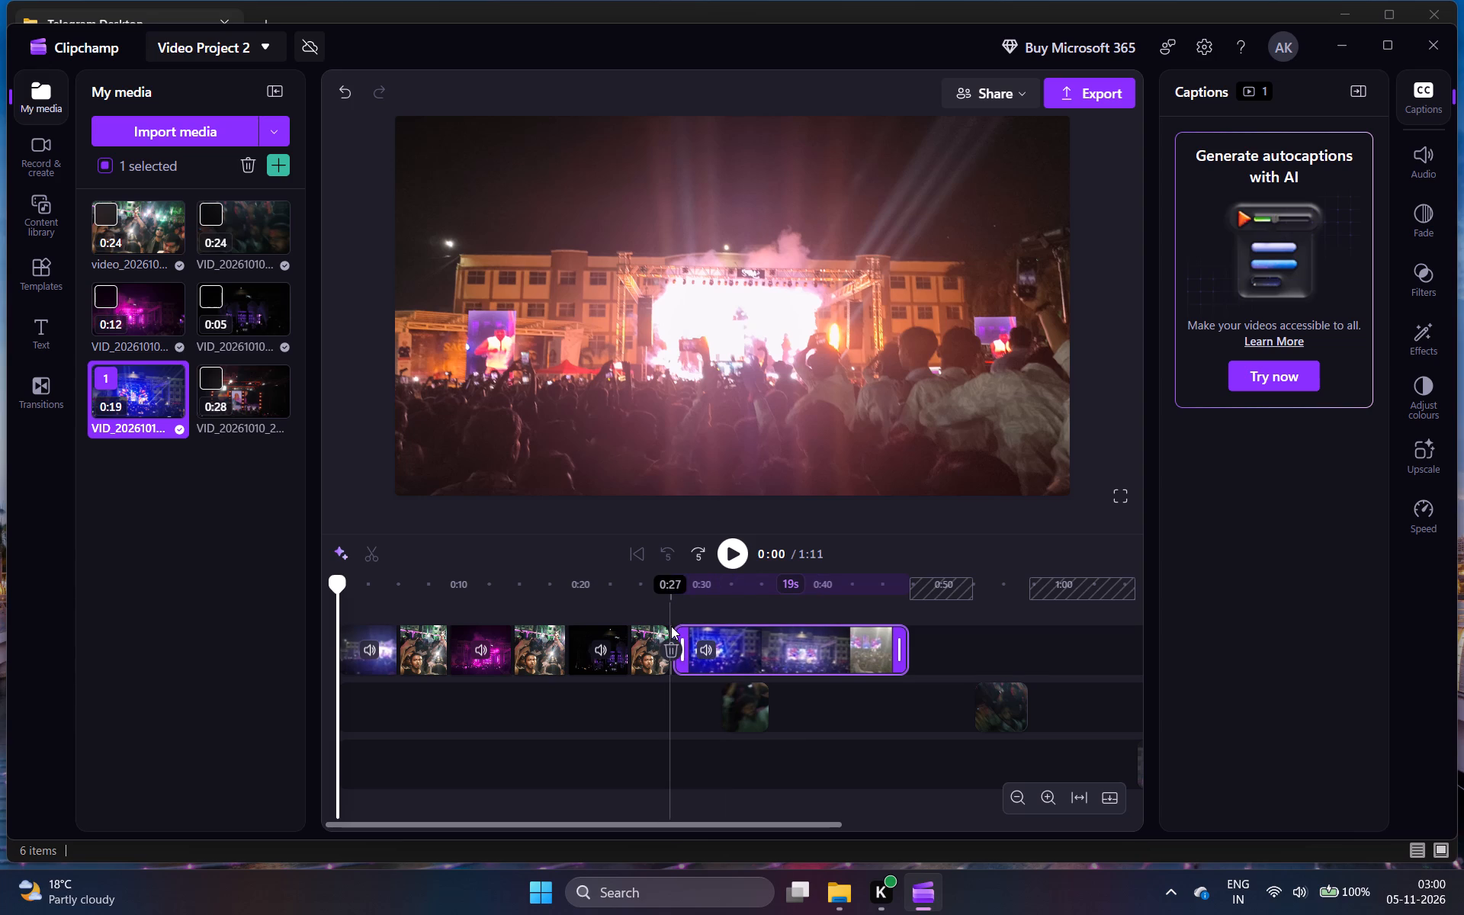
Split the blue stage clip at the end of the top track at about 0:33 and 0:40.
left_click(748, 612)
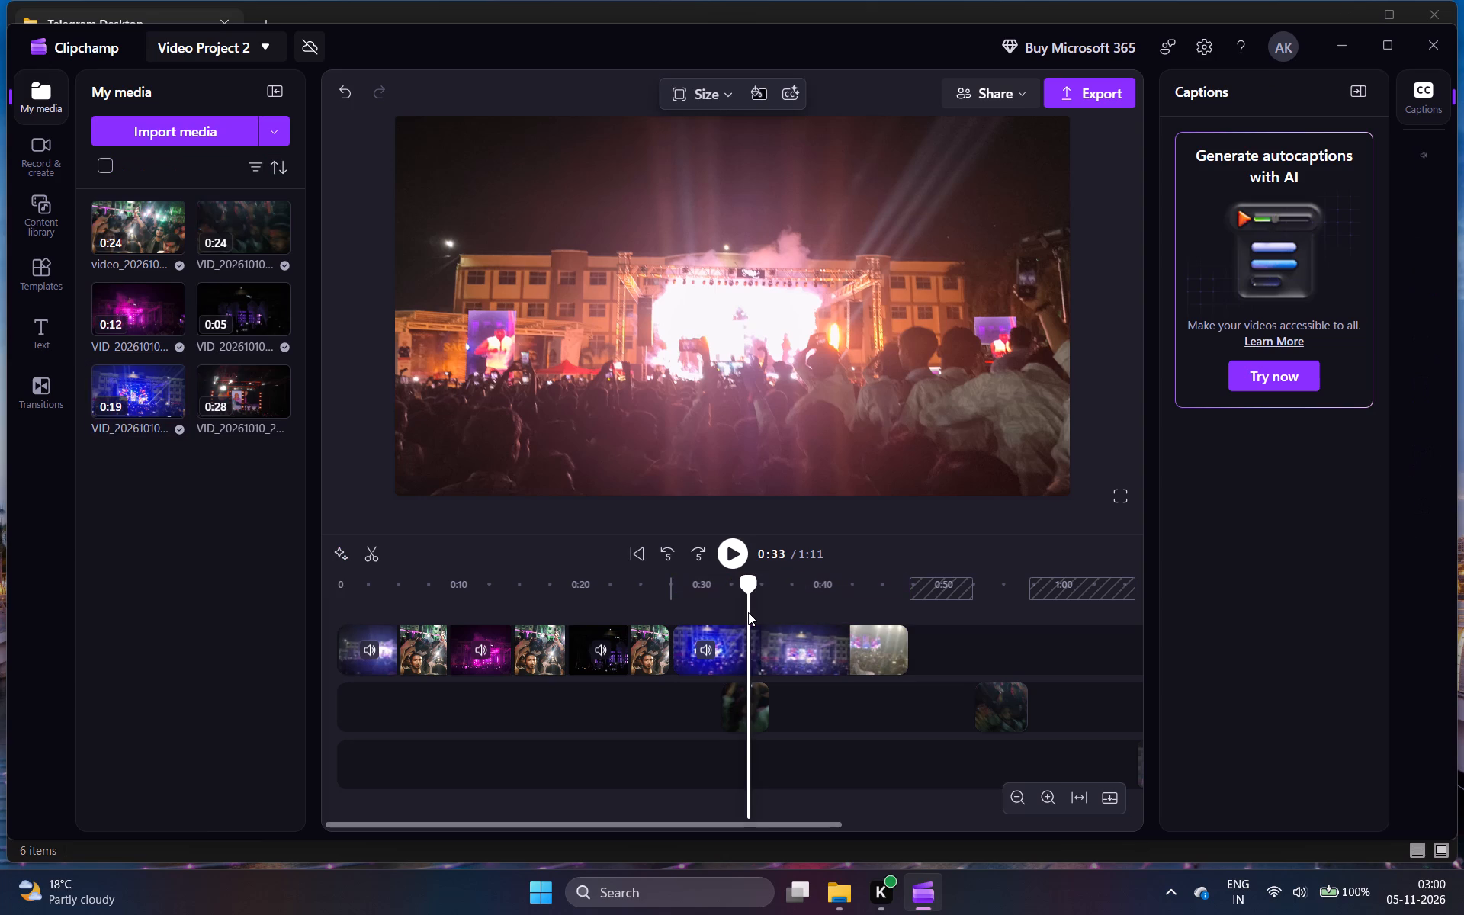
left_click(374, 551)
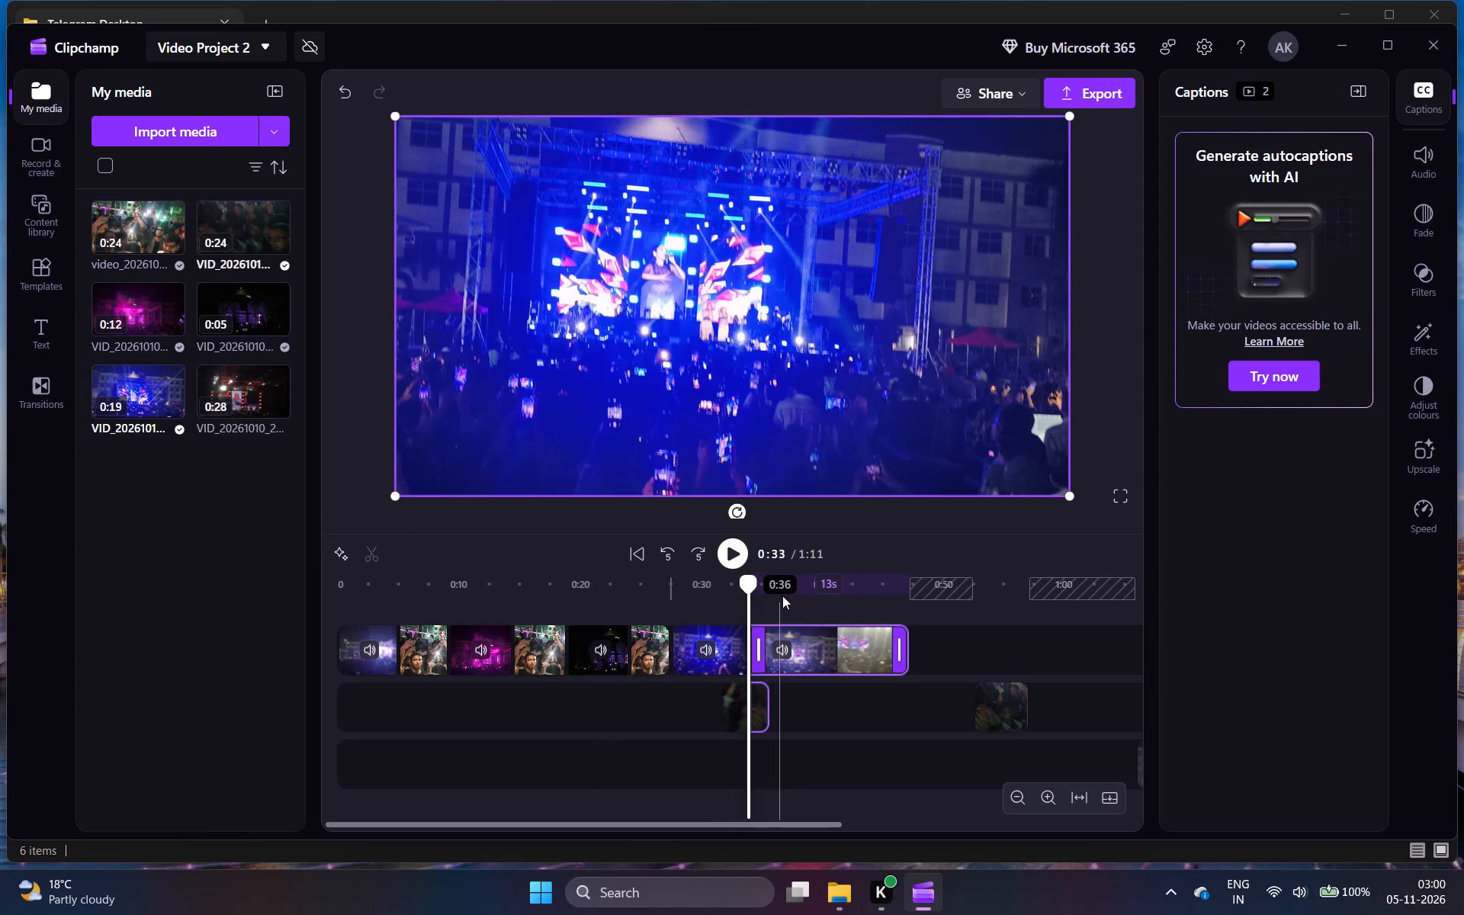
left_click(824, 610)
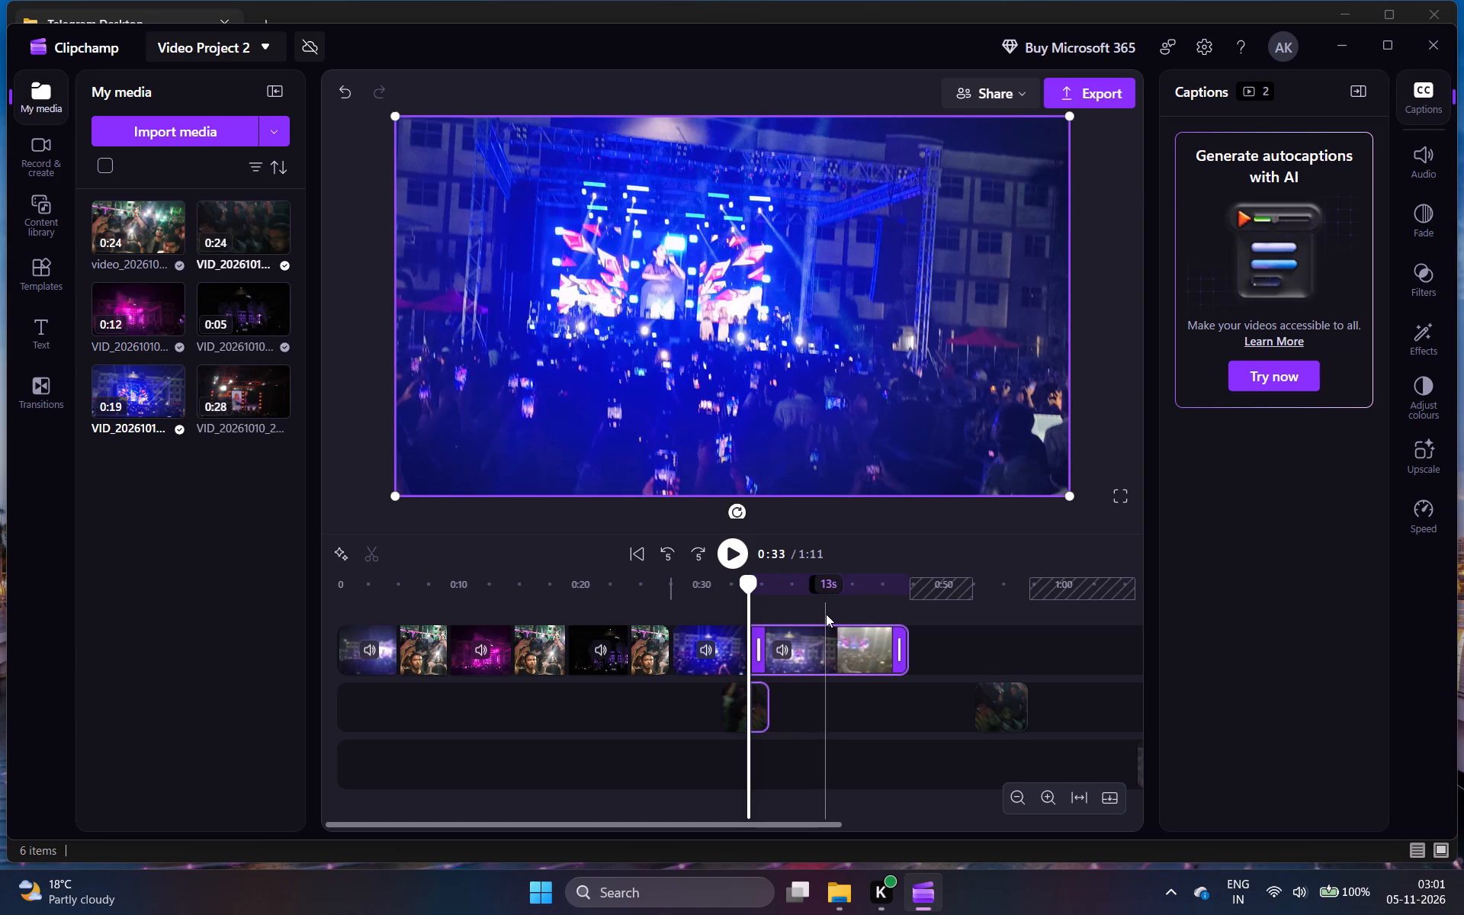
left_click(826, 614)
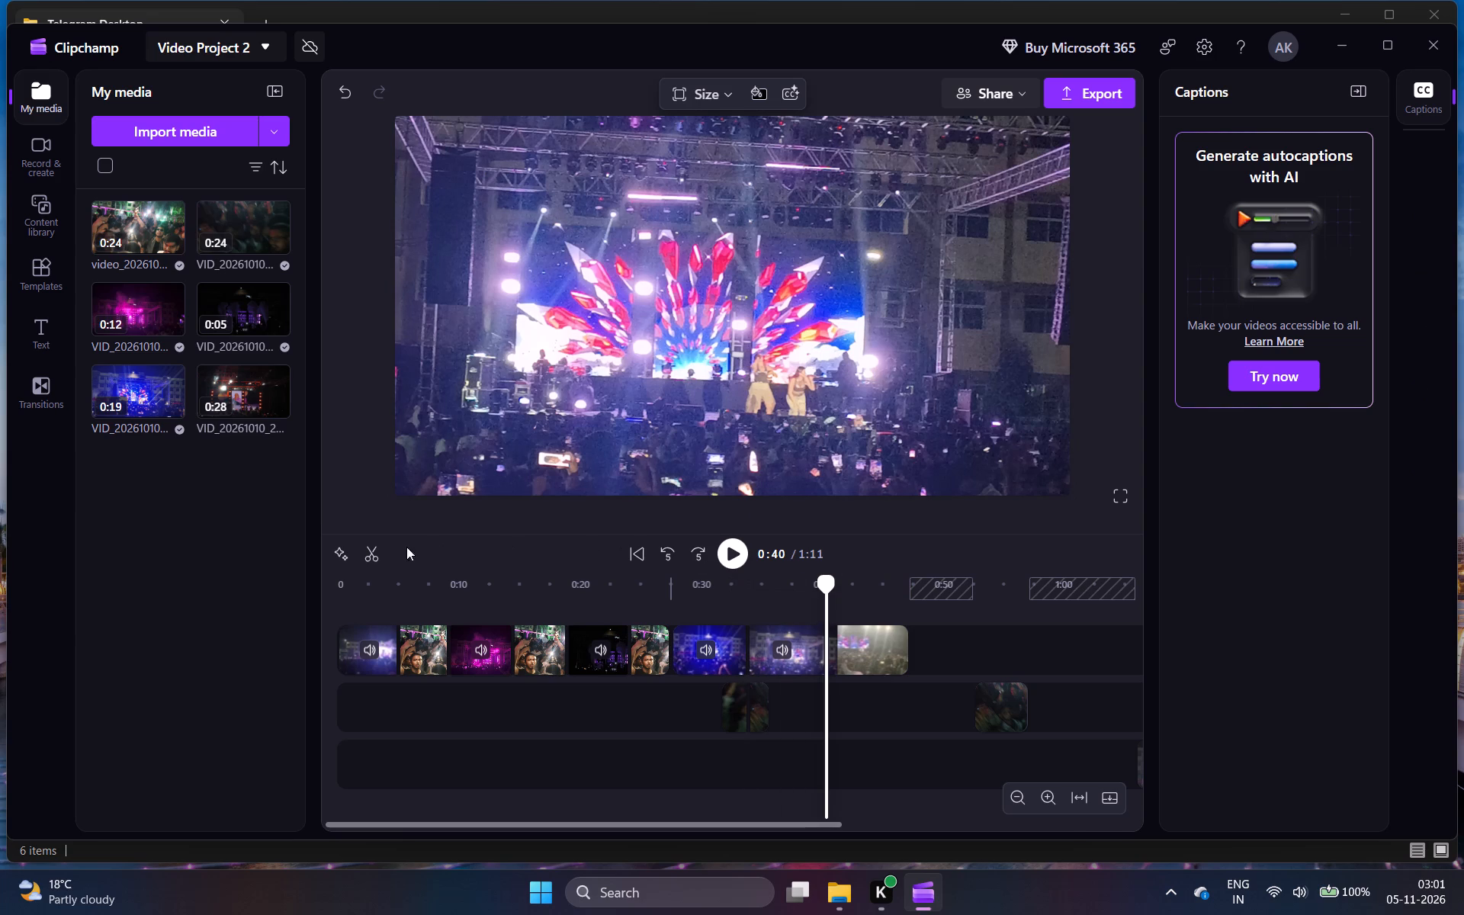
left_click(377, 550)
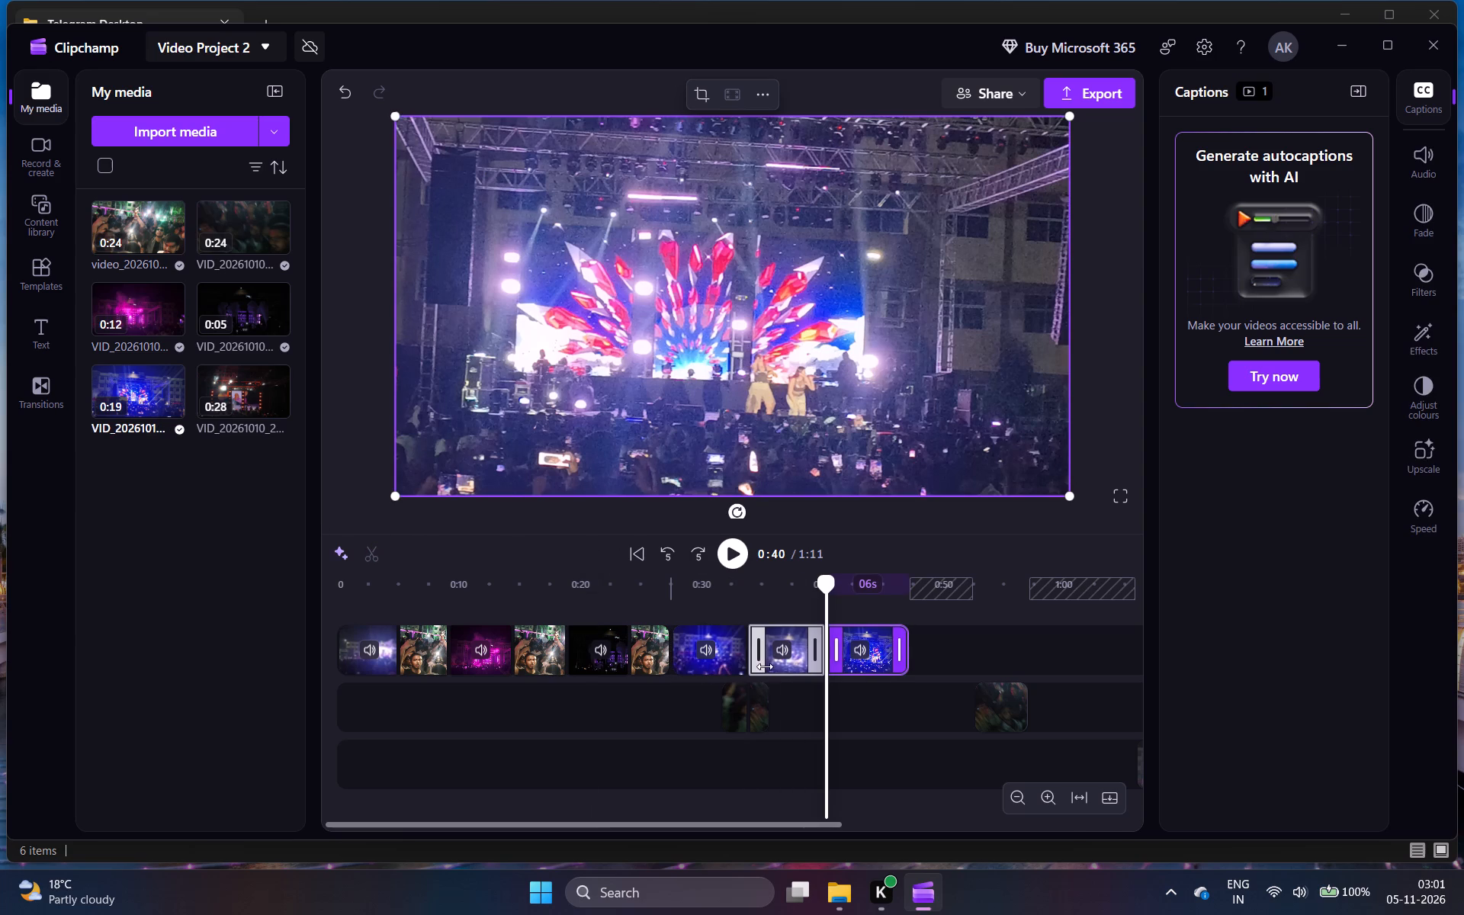
Shift the last two blue stage pieces later on the top track to open a gap after each of the first two pieces.
left_click_drag(882, 663, 961, 650)
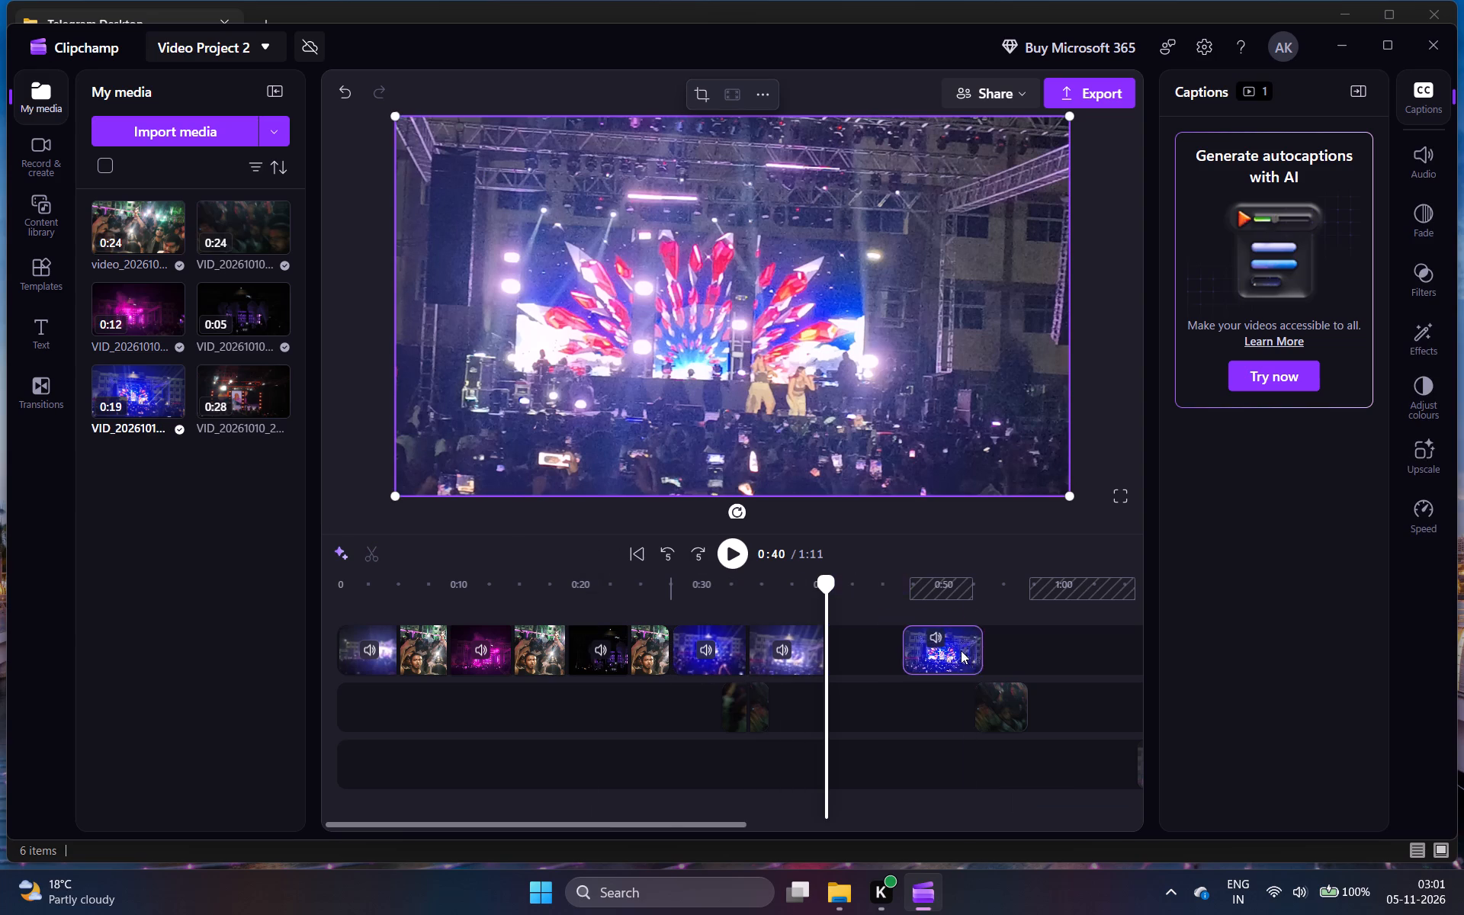
left_click_drag(961, 650, 963, 650)
left_click_drag(796, 663, 852, 655)
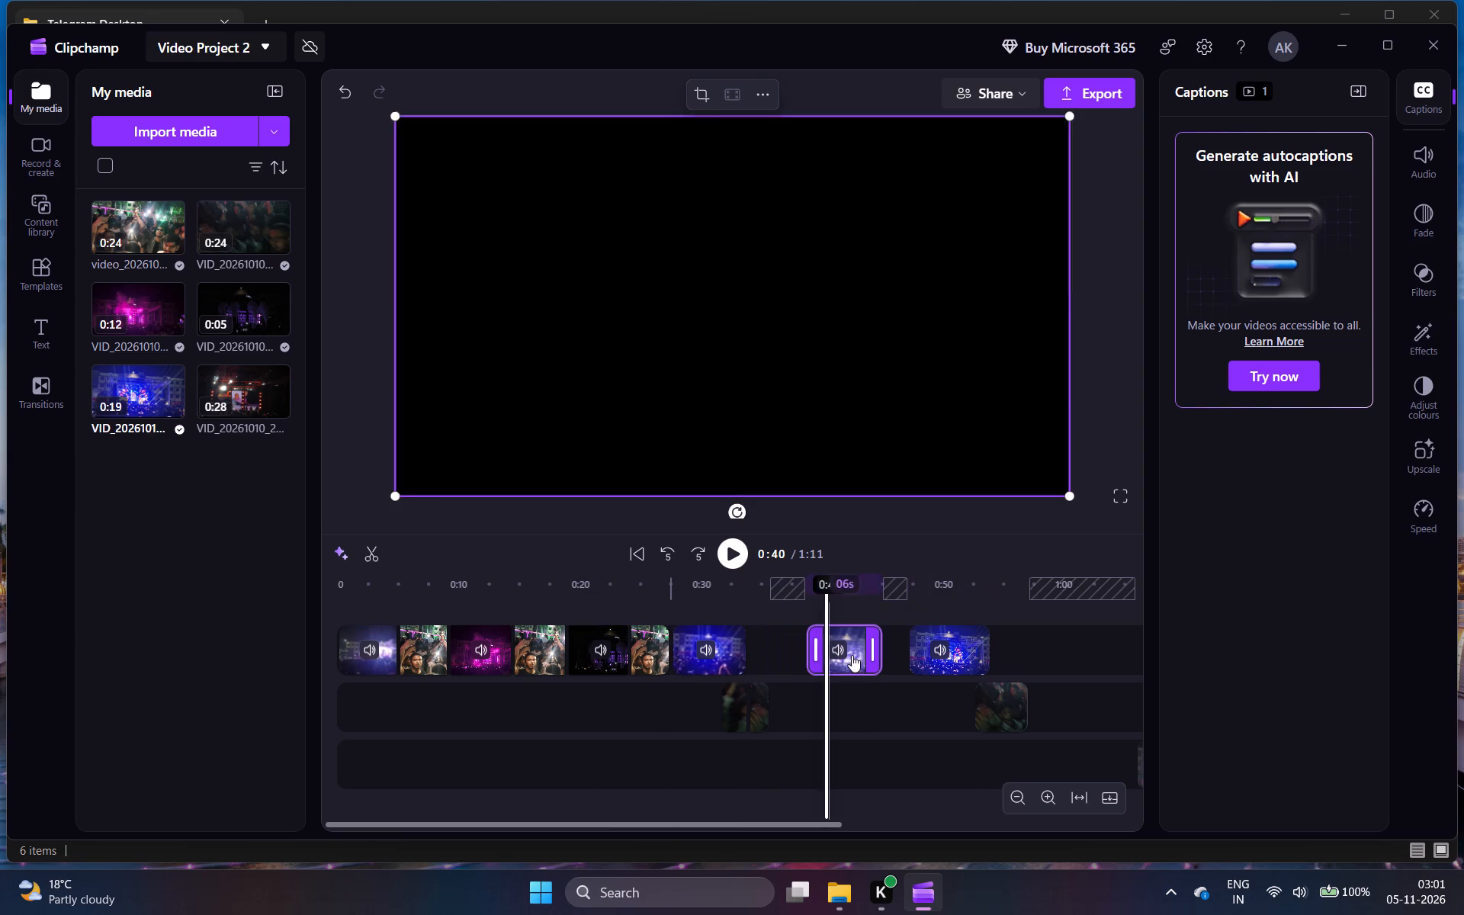
Examine the two halves of the split middle-track crowd piece by playing from just before them at about 0:31.
left_click(750, 708)
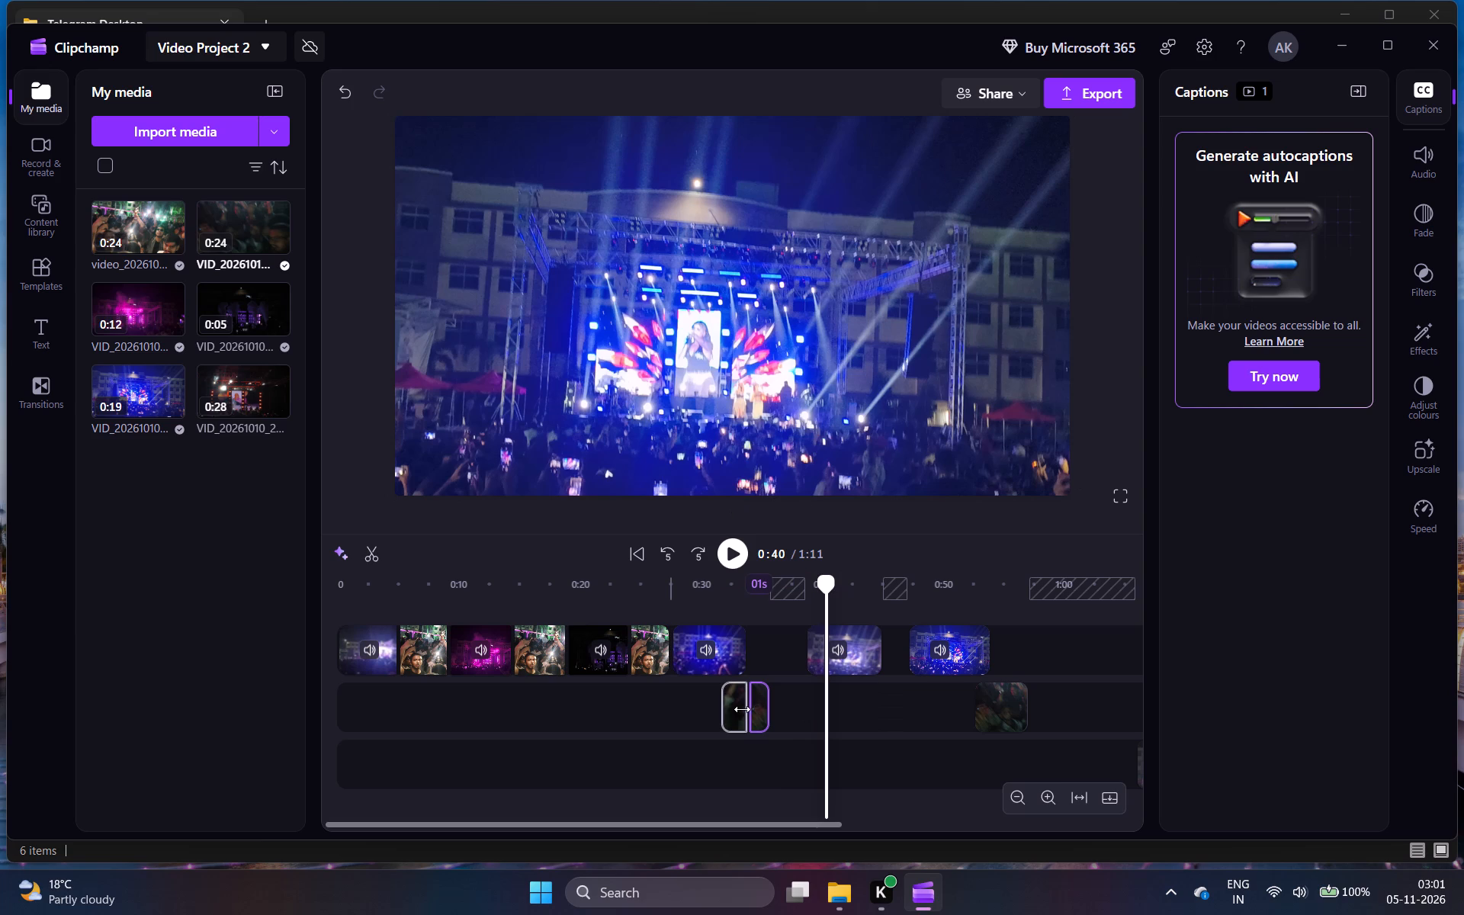
left_click(742, 709)
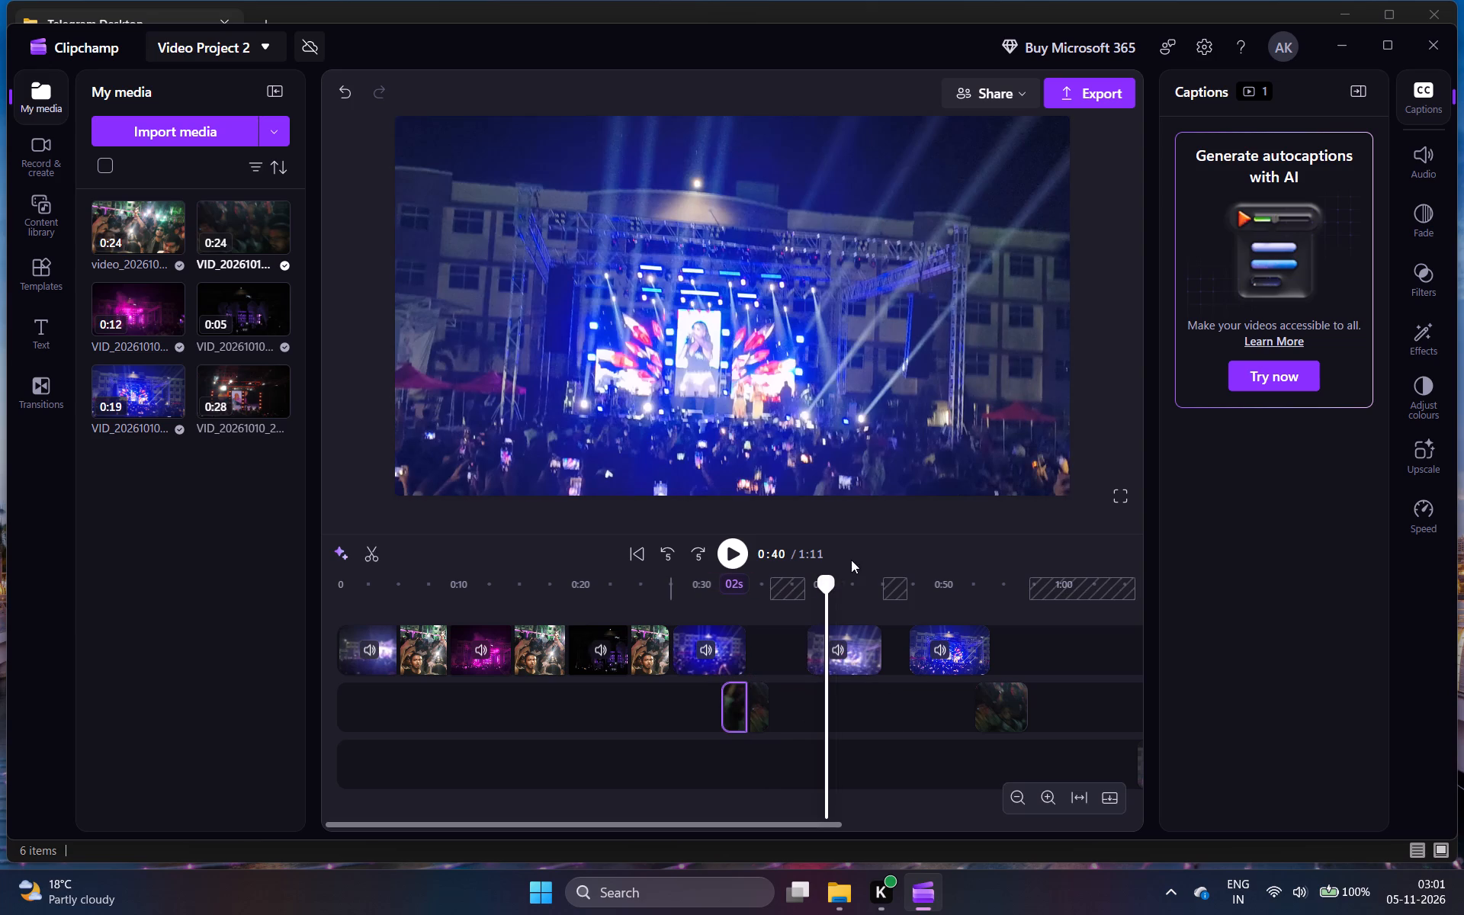
left_click_drag(825, 582, 785, 583)
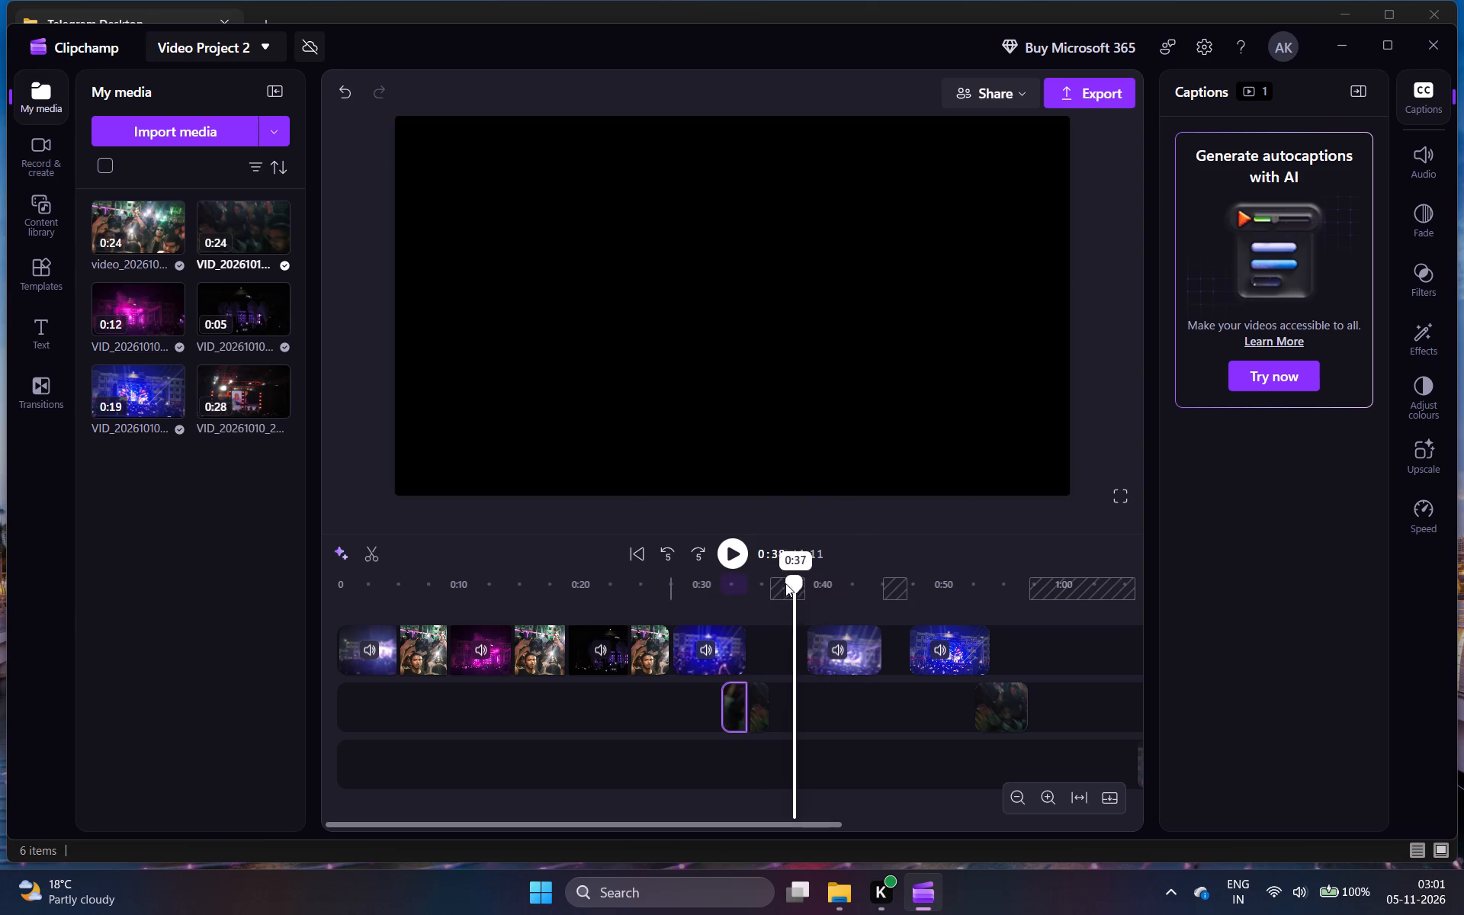
left_click_drag(785, 583, 722, 583)
key("space")
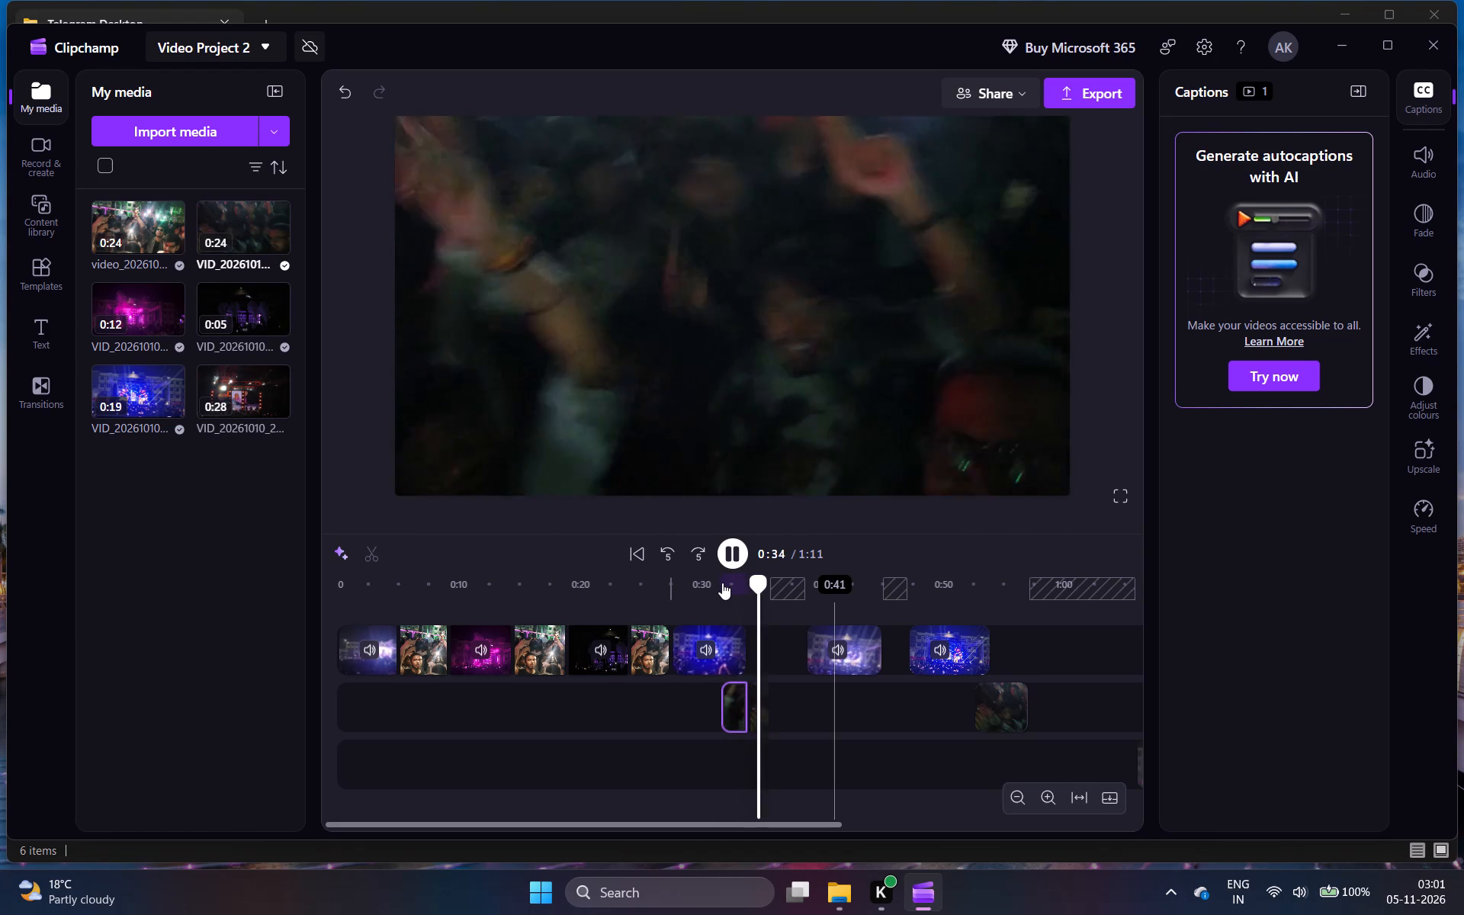
scroll(722, 583, "up", 1)
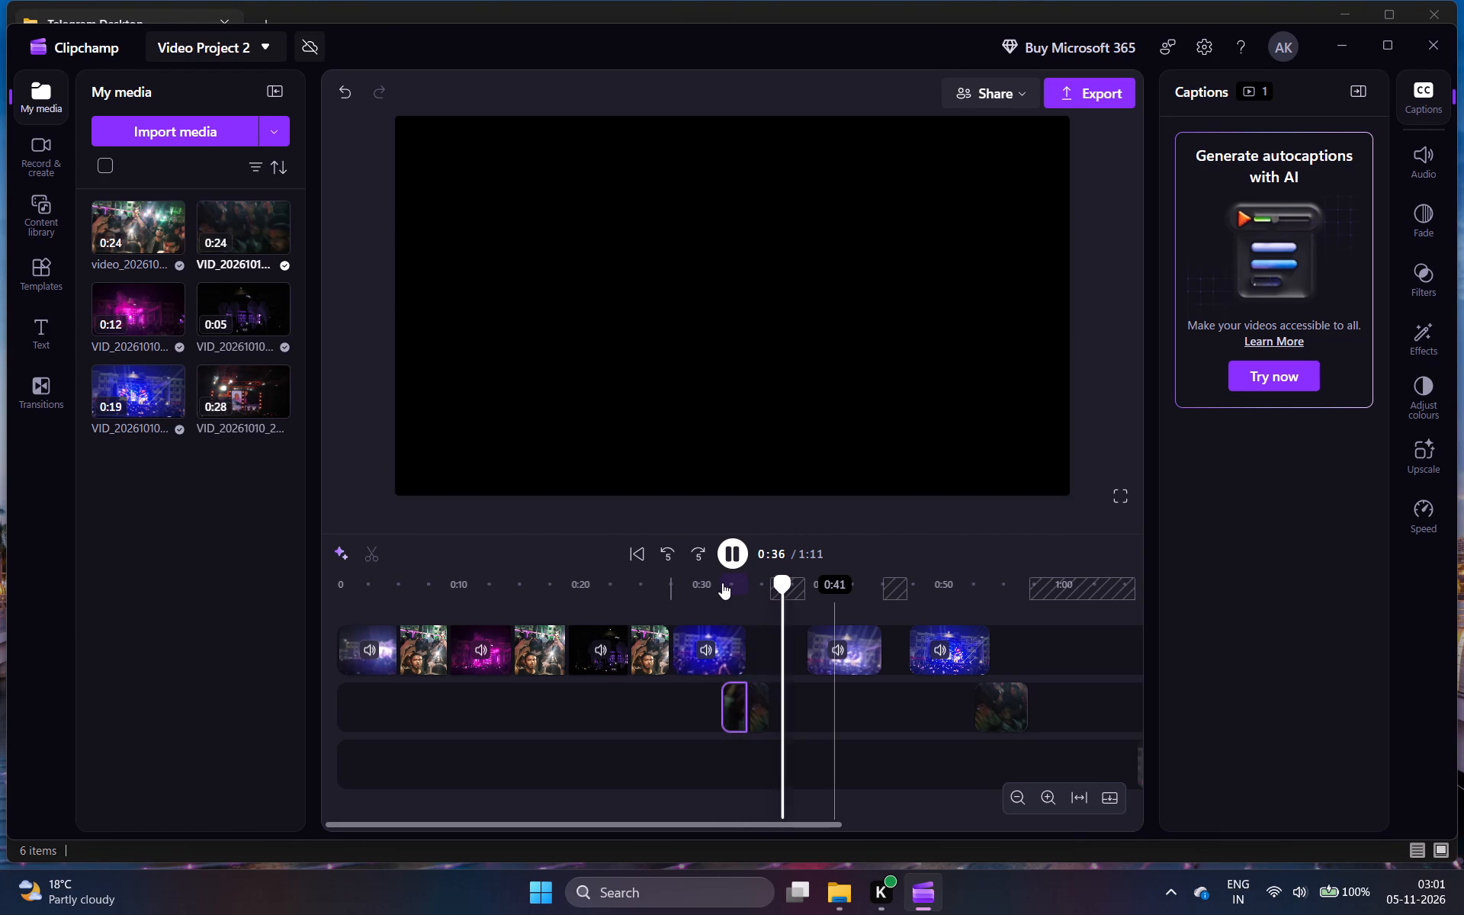
scroll(722, 583, "up", 1)
key("Left")
key("Left")
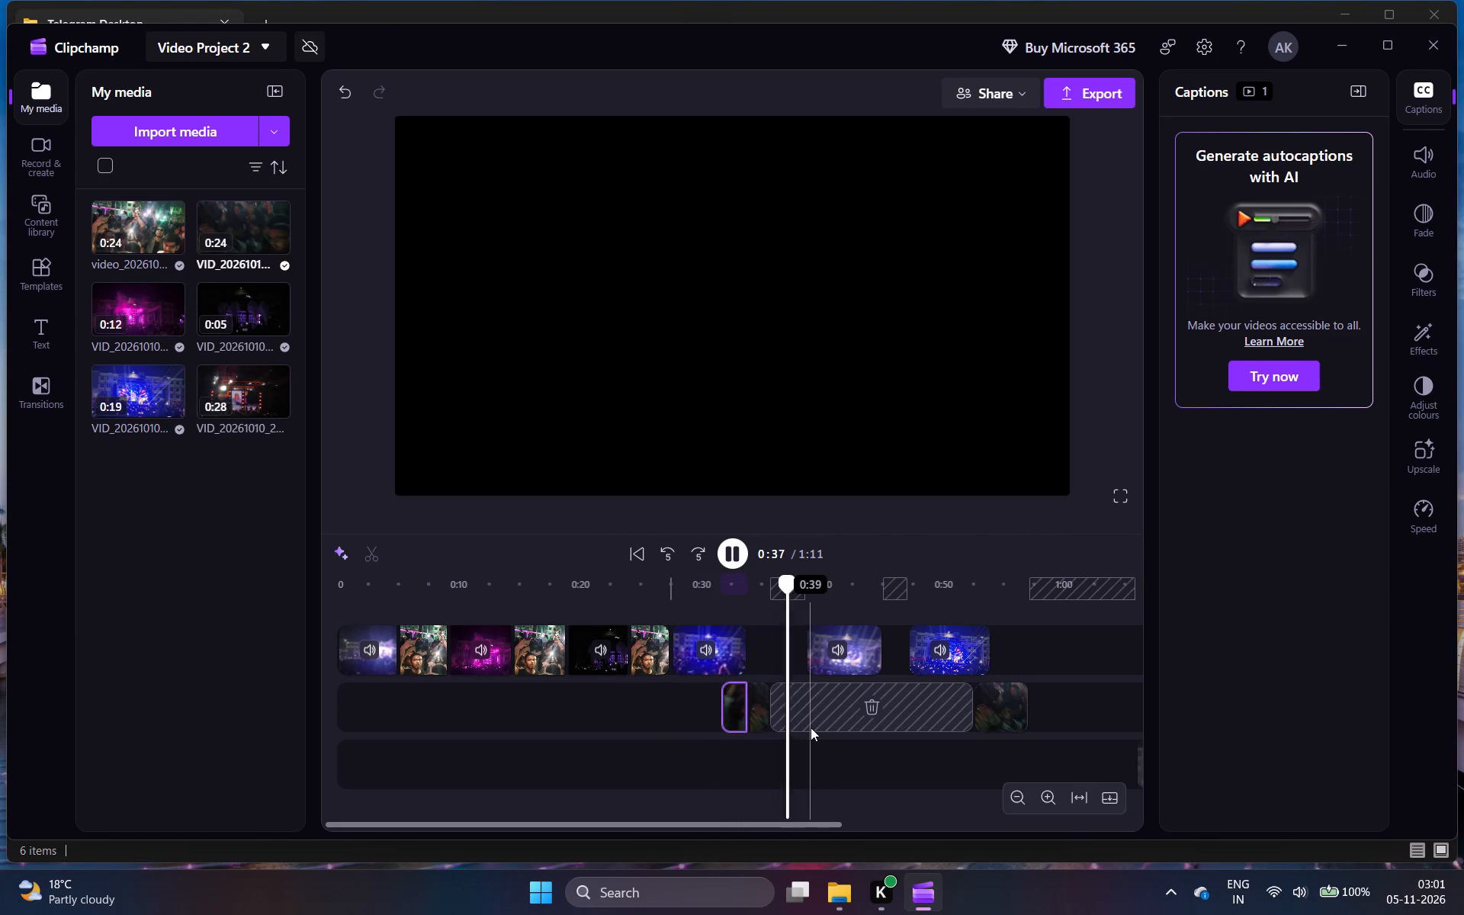
key("space")
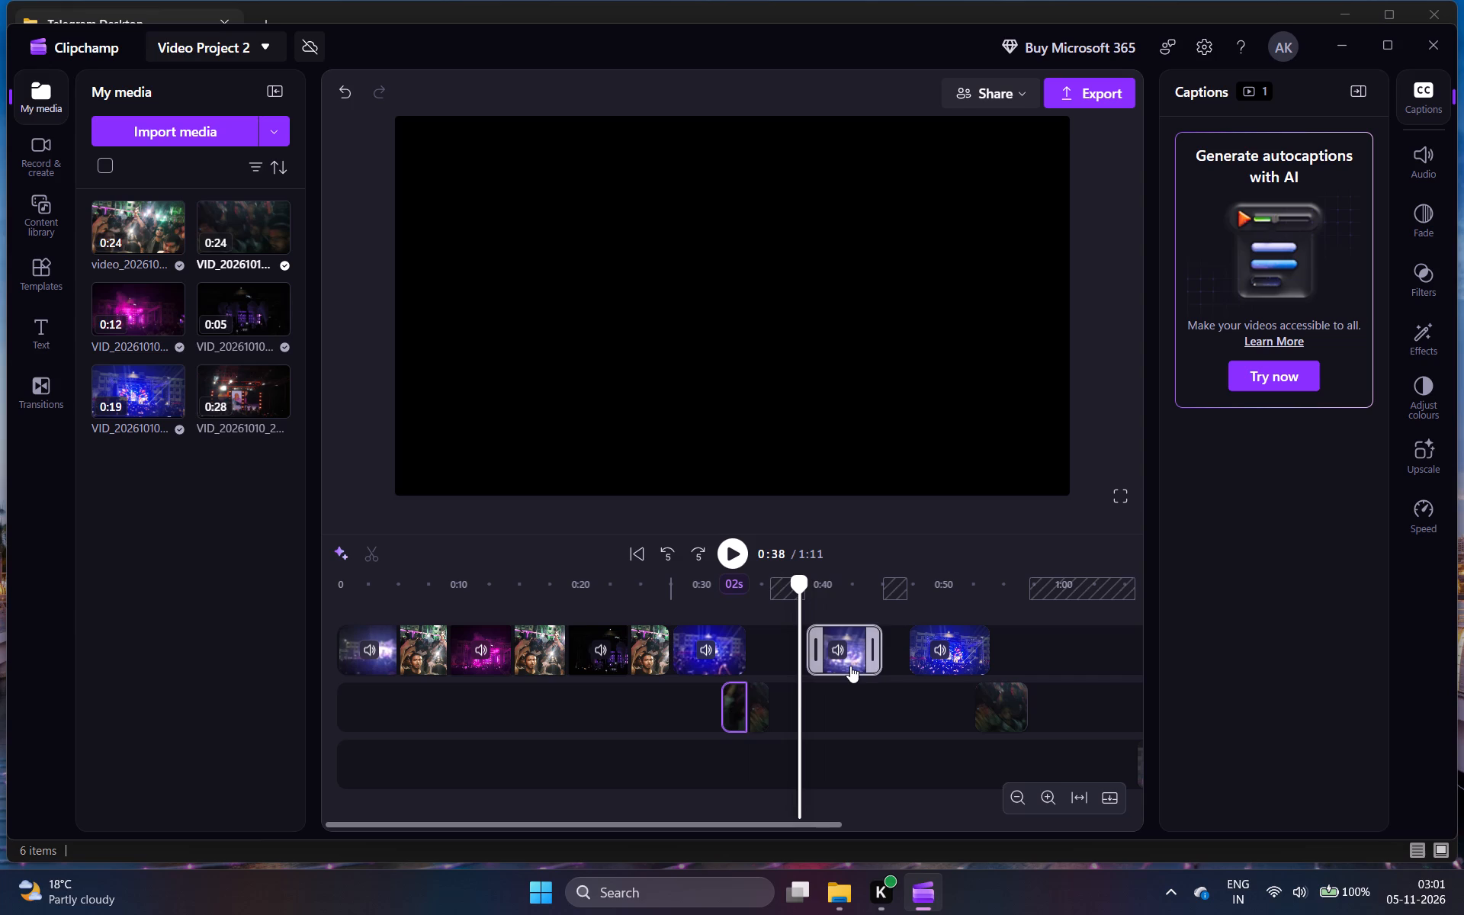
Move the 1-second crowd piece to the top track after the first blue stage piece at about 0:33, and butt the second blue piece against it.
left_click_drag(761, 711, 774, 637)
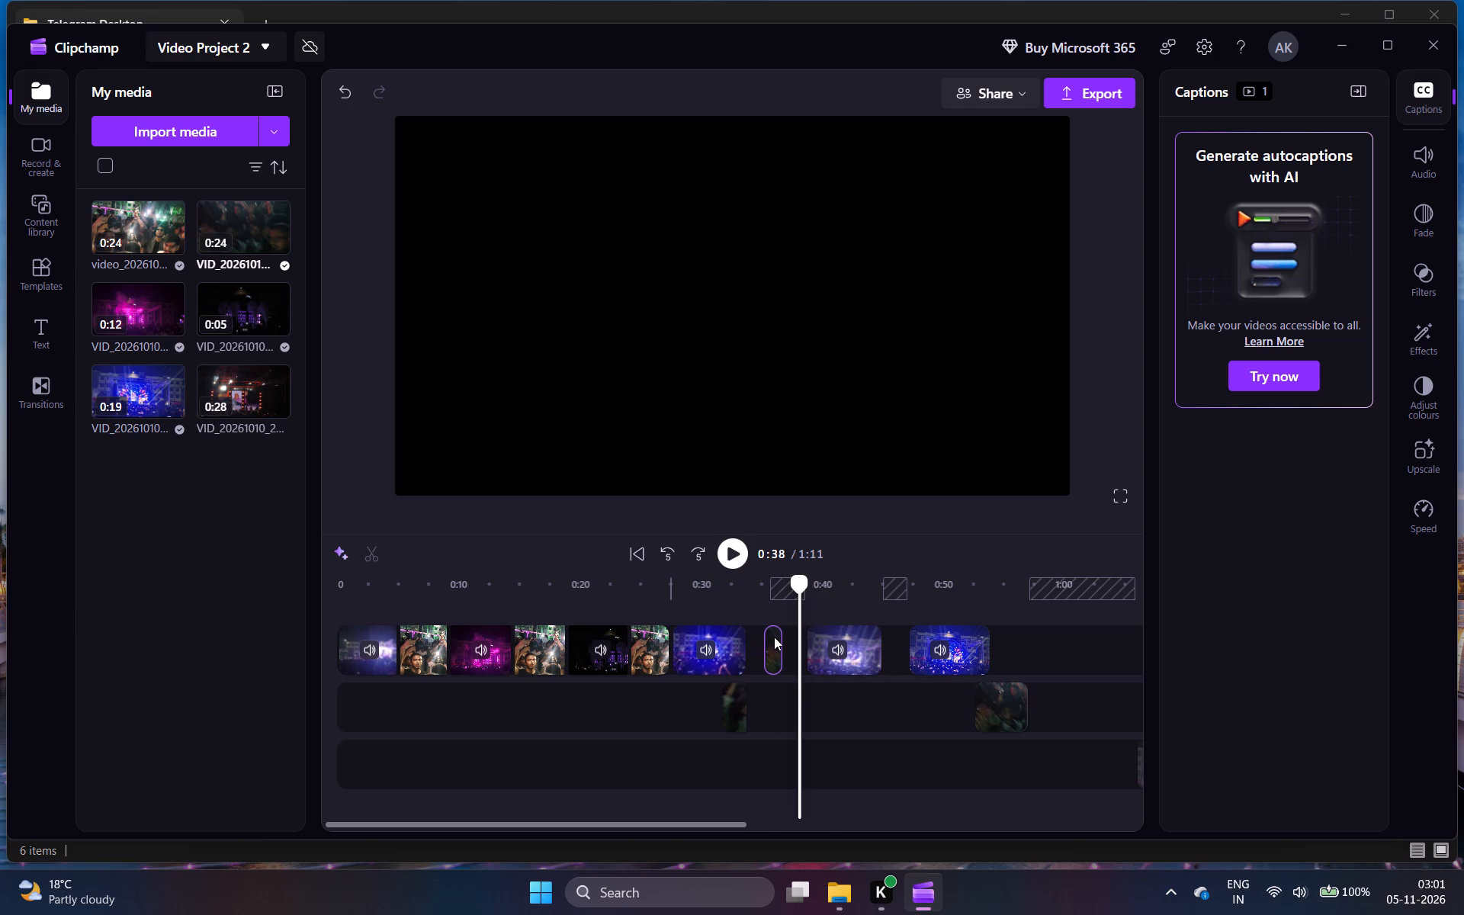
left_click_drag(774, 637, 759, 635)
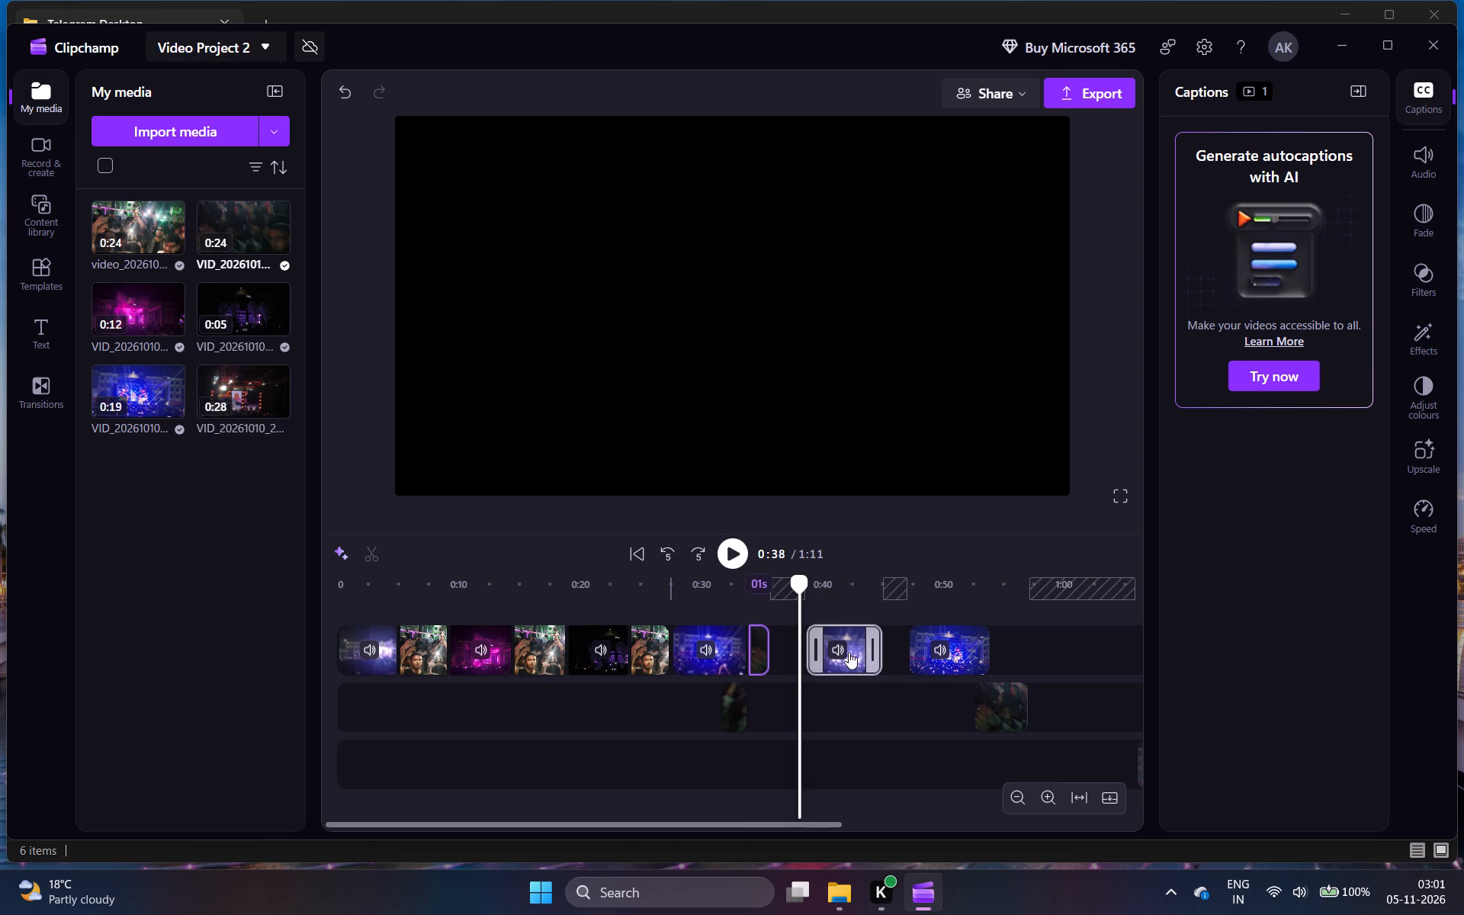
left_click_drag(849, 652, 810, 652)
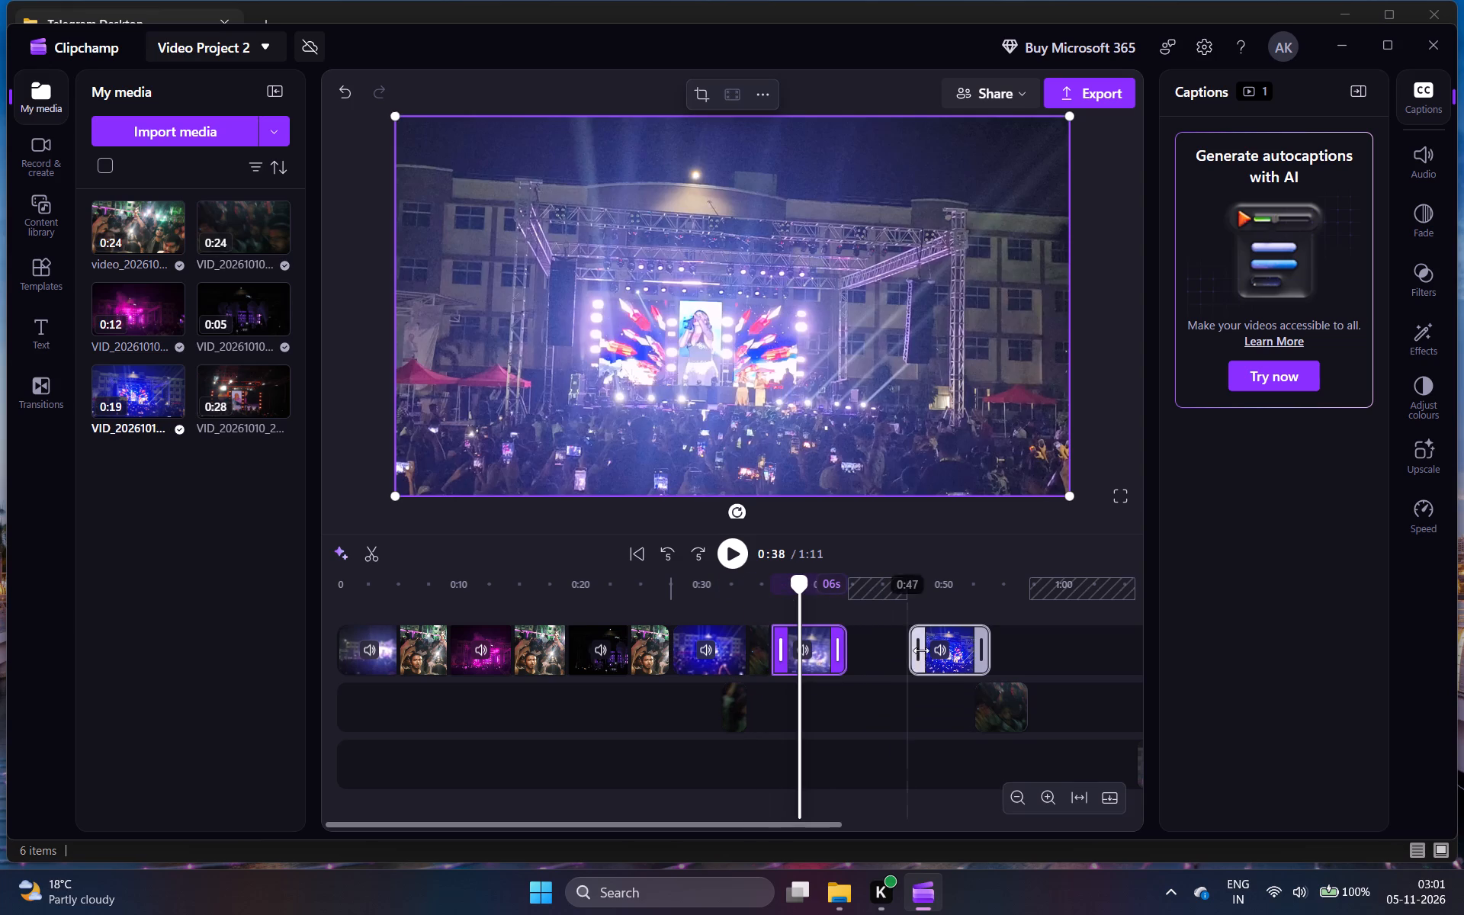
Move the 4-second dark crowd piece to the top track after the second blue stage piece, with the third blue piece directly behind it.
left_click_drag(960, 661, 942, 661)
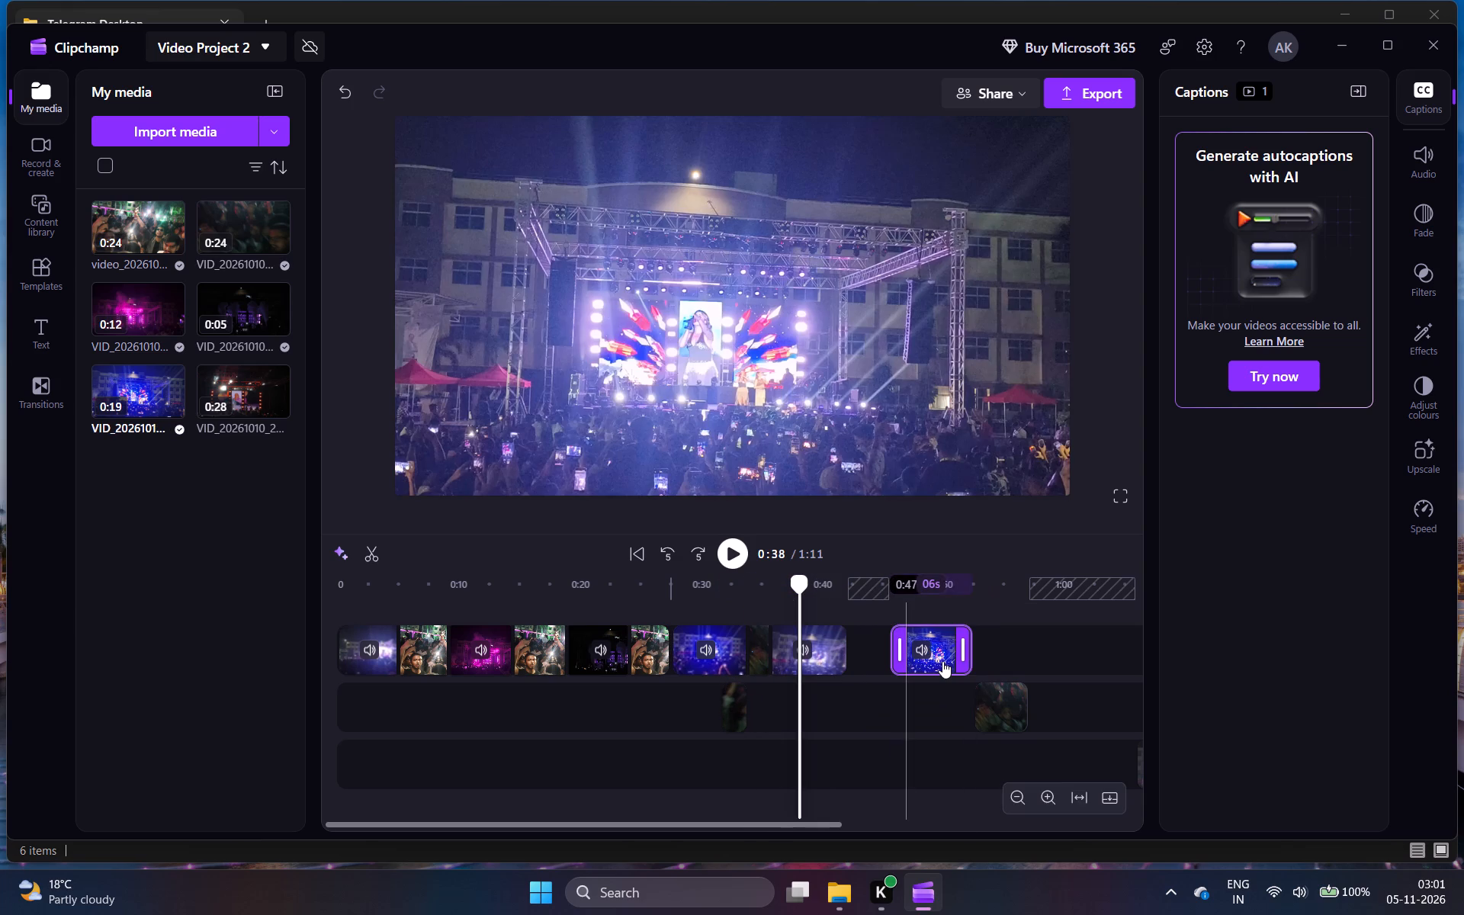
left_click_drag(942, 661, 967, 658)
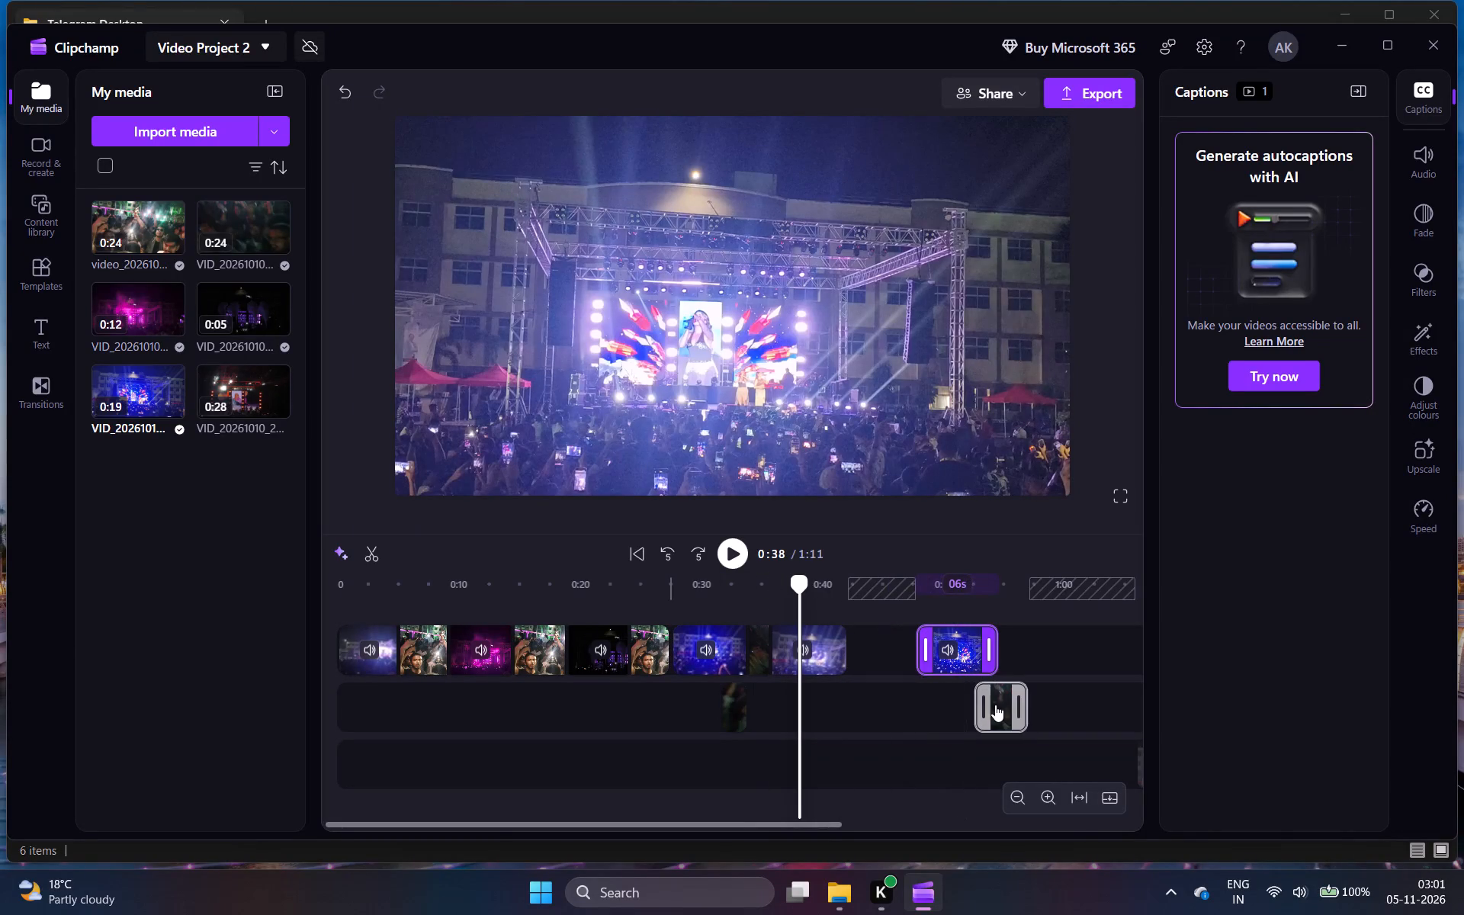
left_click_drag(995, 705, 871, 652)
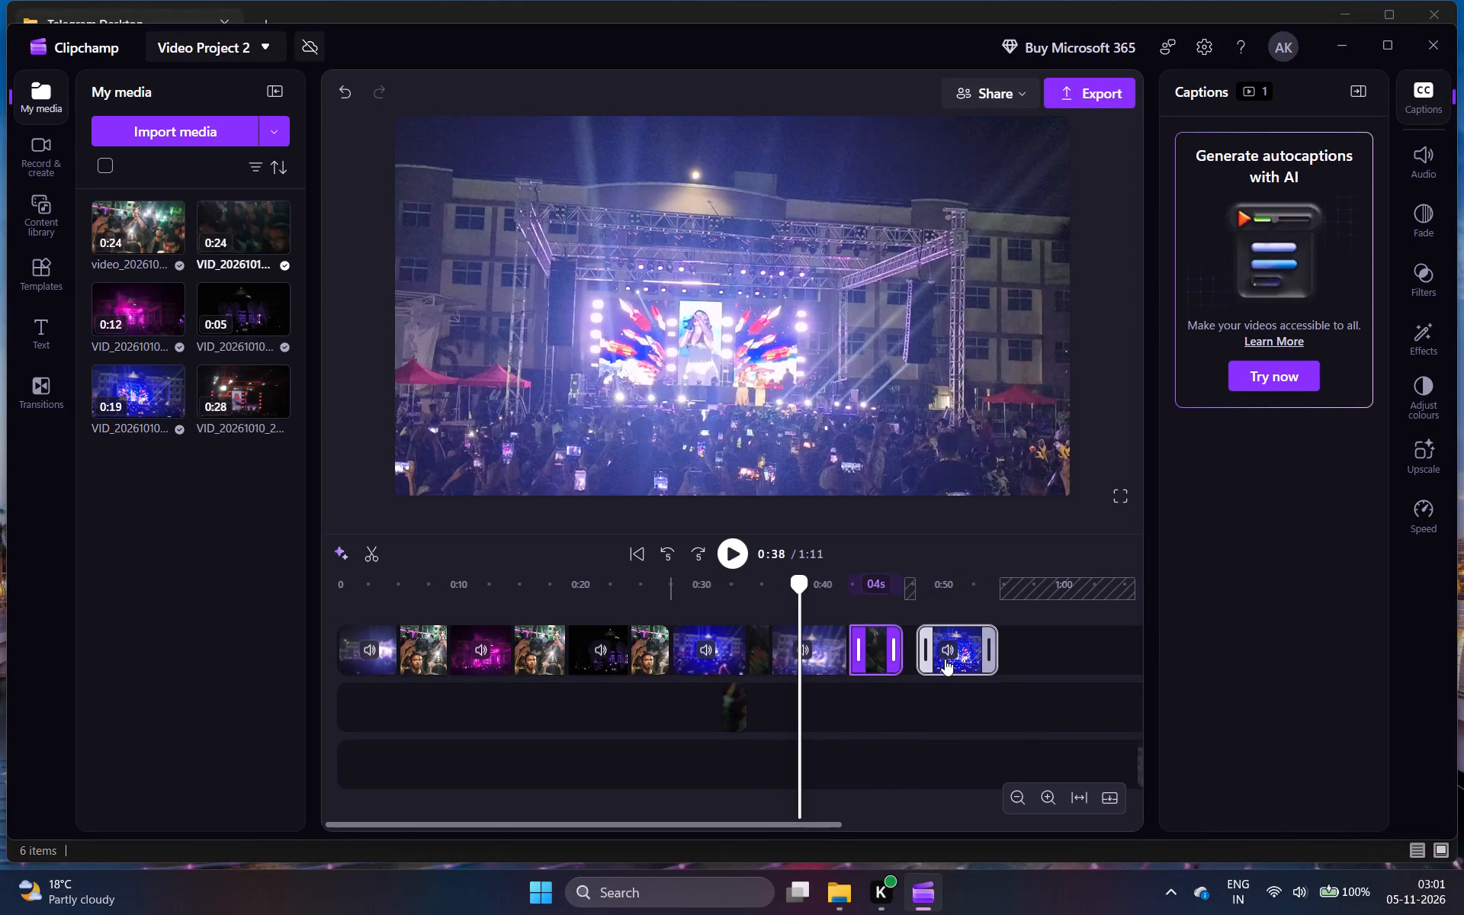
left_click_drag(962, 665, 946, 664)
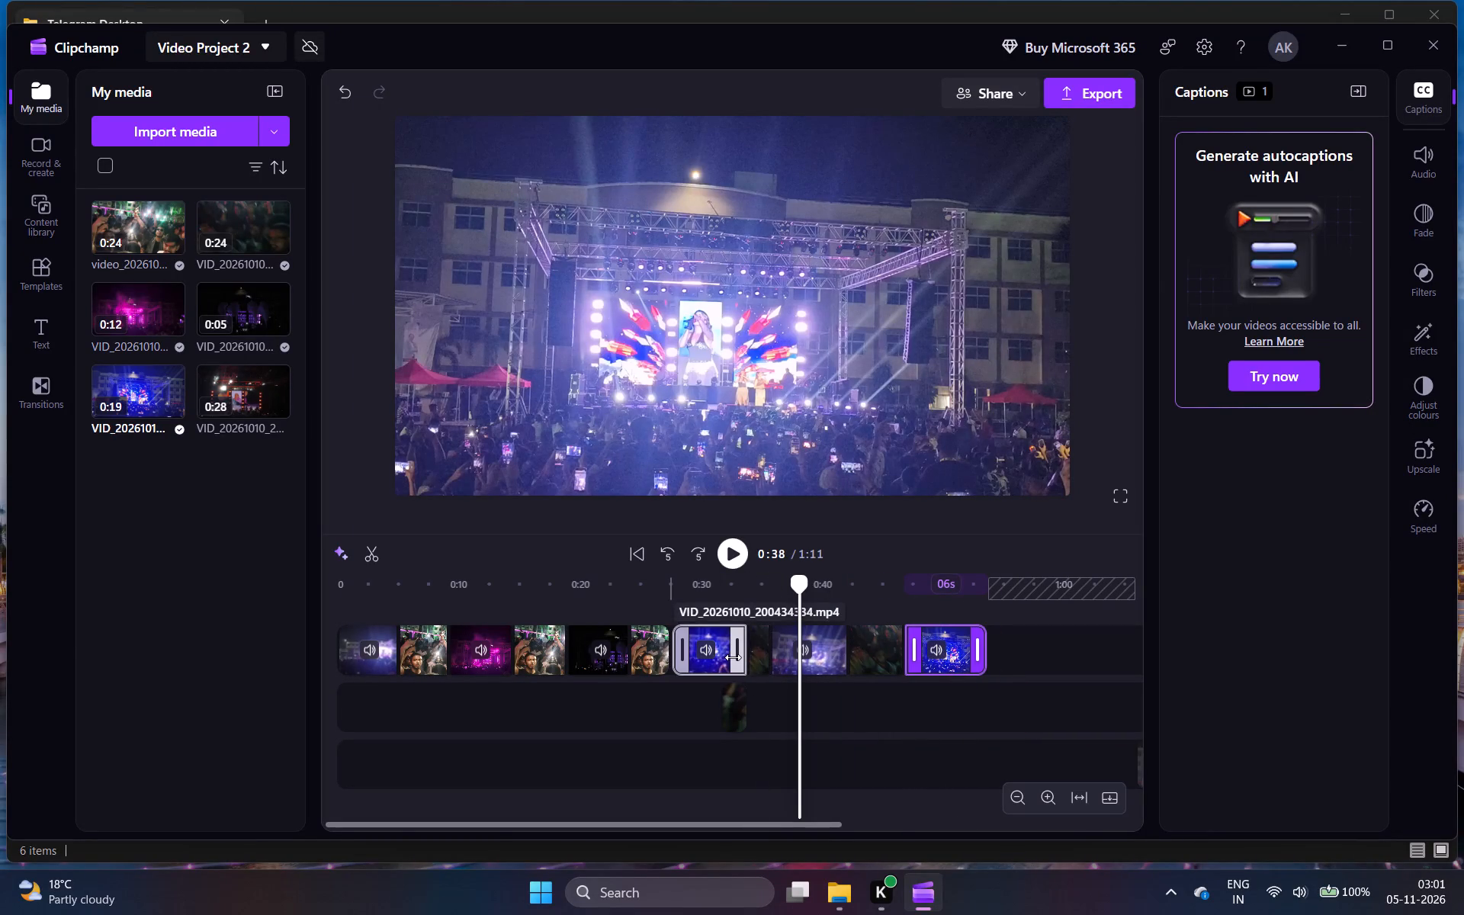
Make room after the first blue stage piece and insert the 2-second middle-track crowd piece at about 0:33, followed directly by the 1-second crowd piece.
left_click_drag(954, 657, 979, 651)
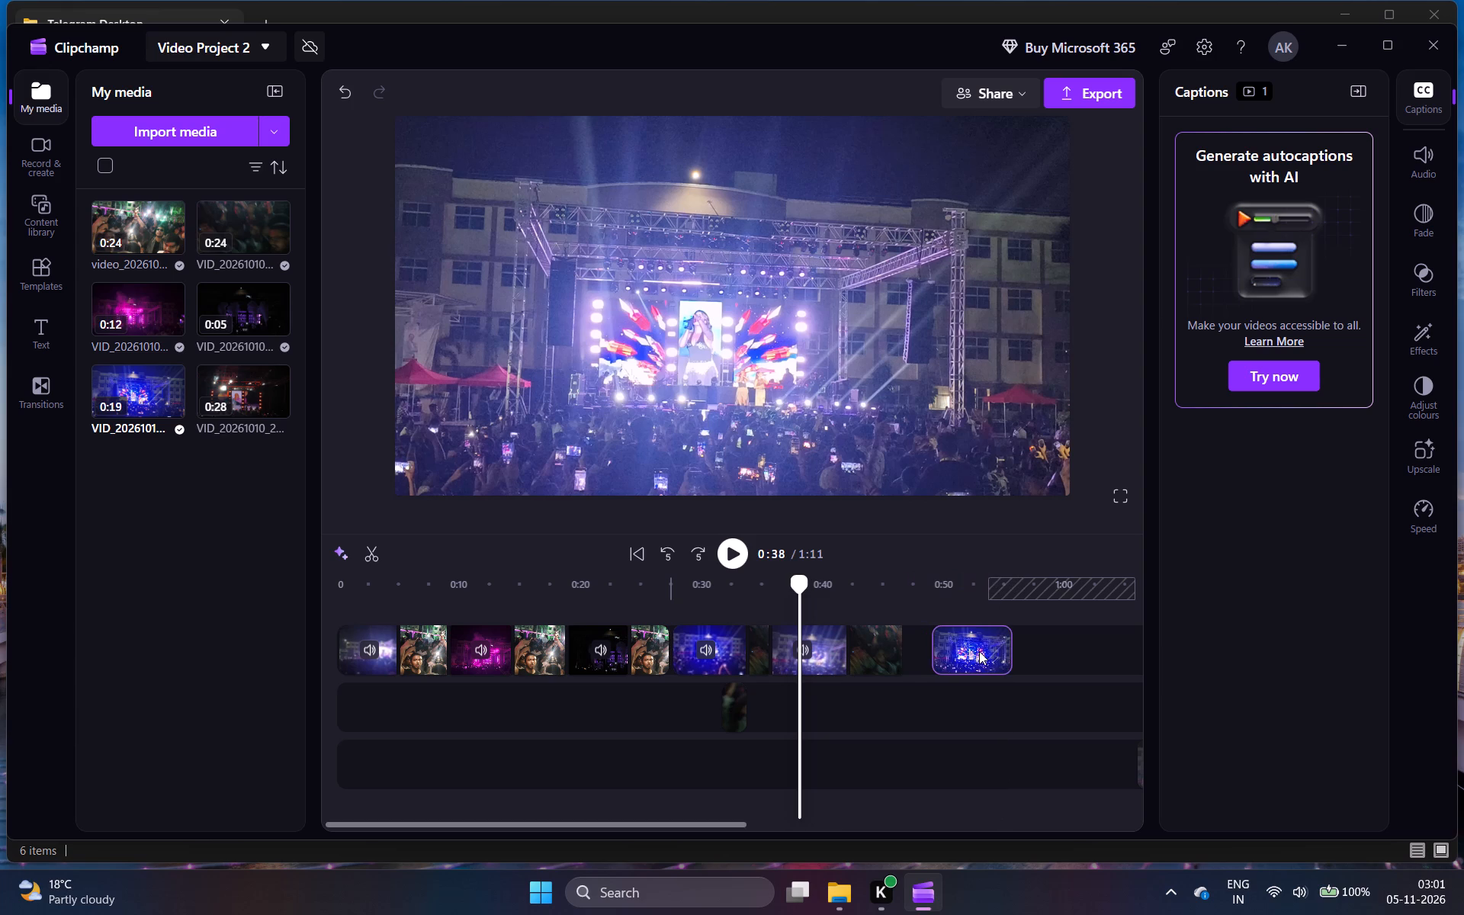
left_click_drag(979, 651, 999, 647)
left_click_drag(878, 655, 905, 655)
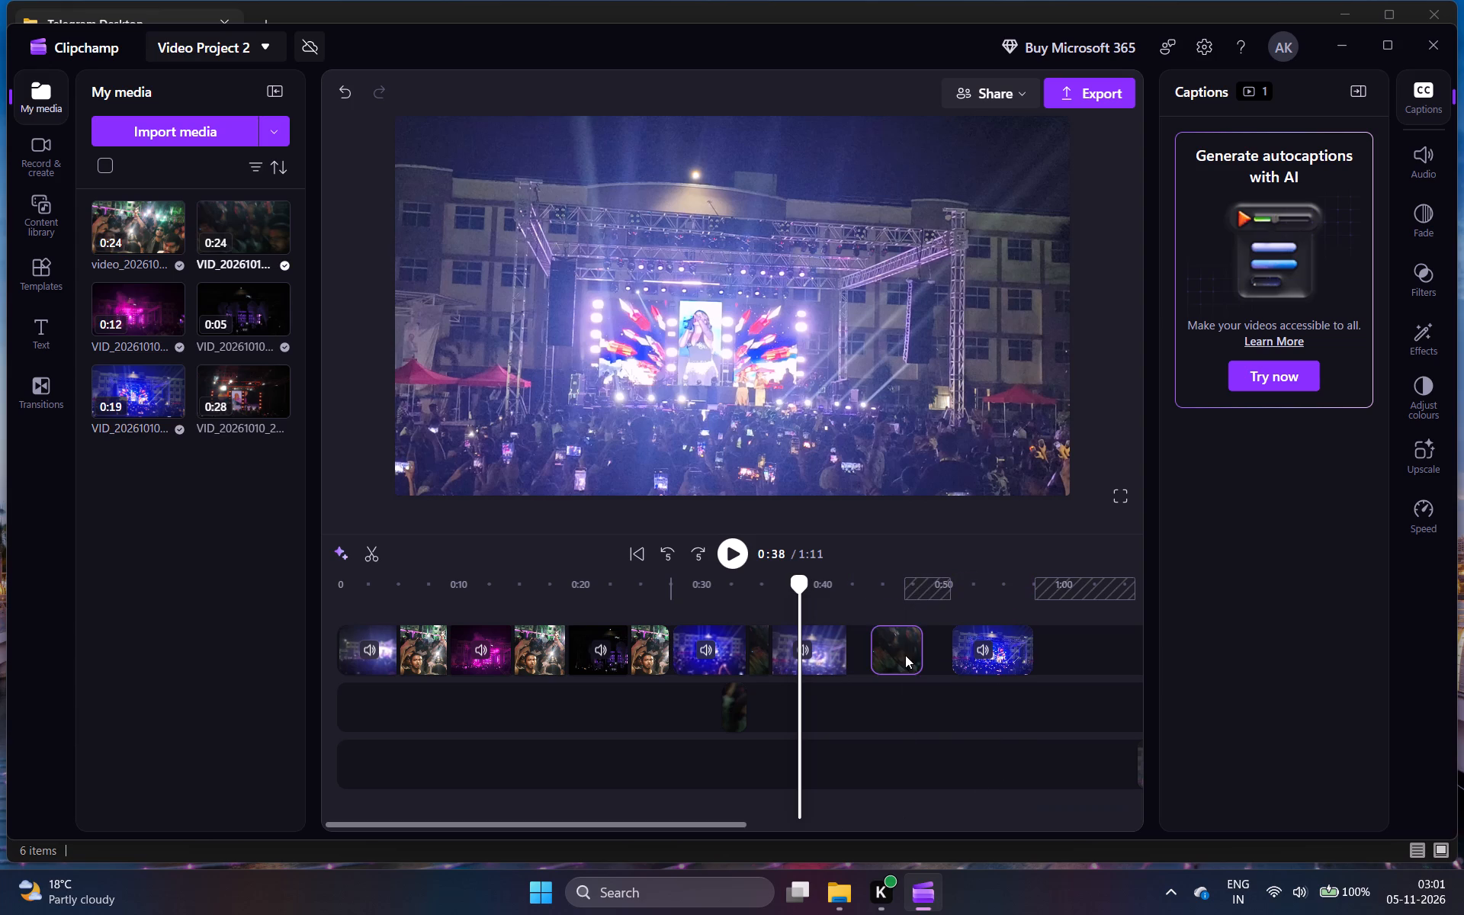
left_click_drag(905, 655, 924, 652)
left_click_drag(823, 650, 866, 648)
left_click_drag(762, 660, 808, 654)
left_click_drag(733, 705, 754, 653)
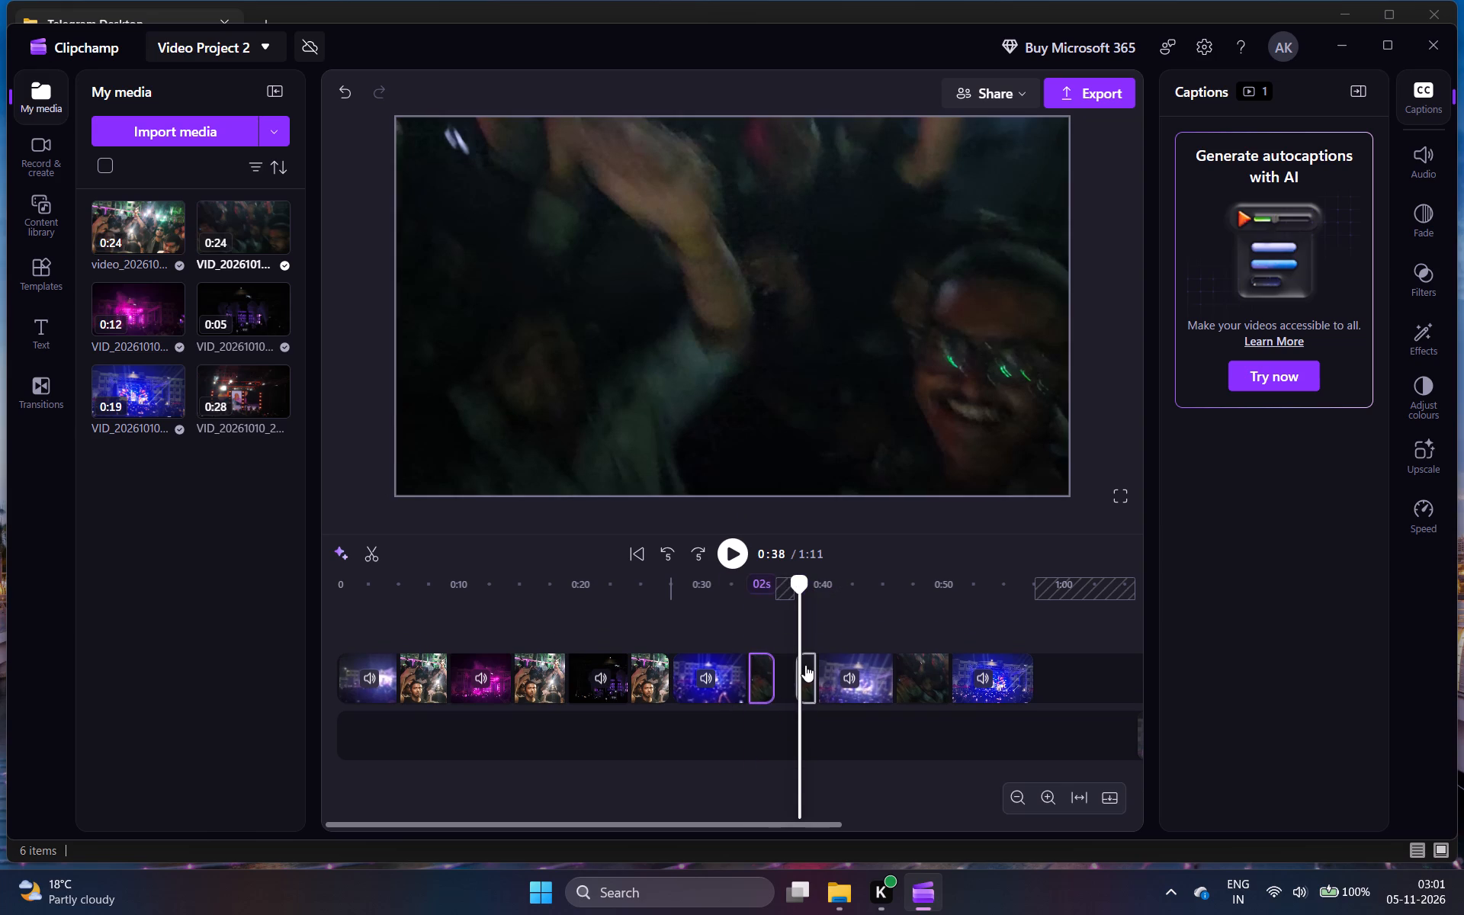
left_click_drag(805, 665, 782, 666)
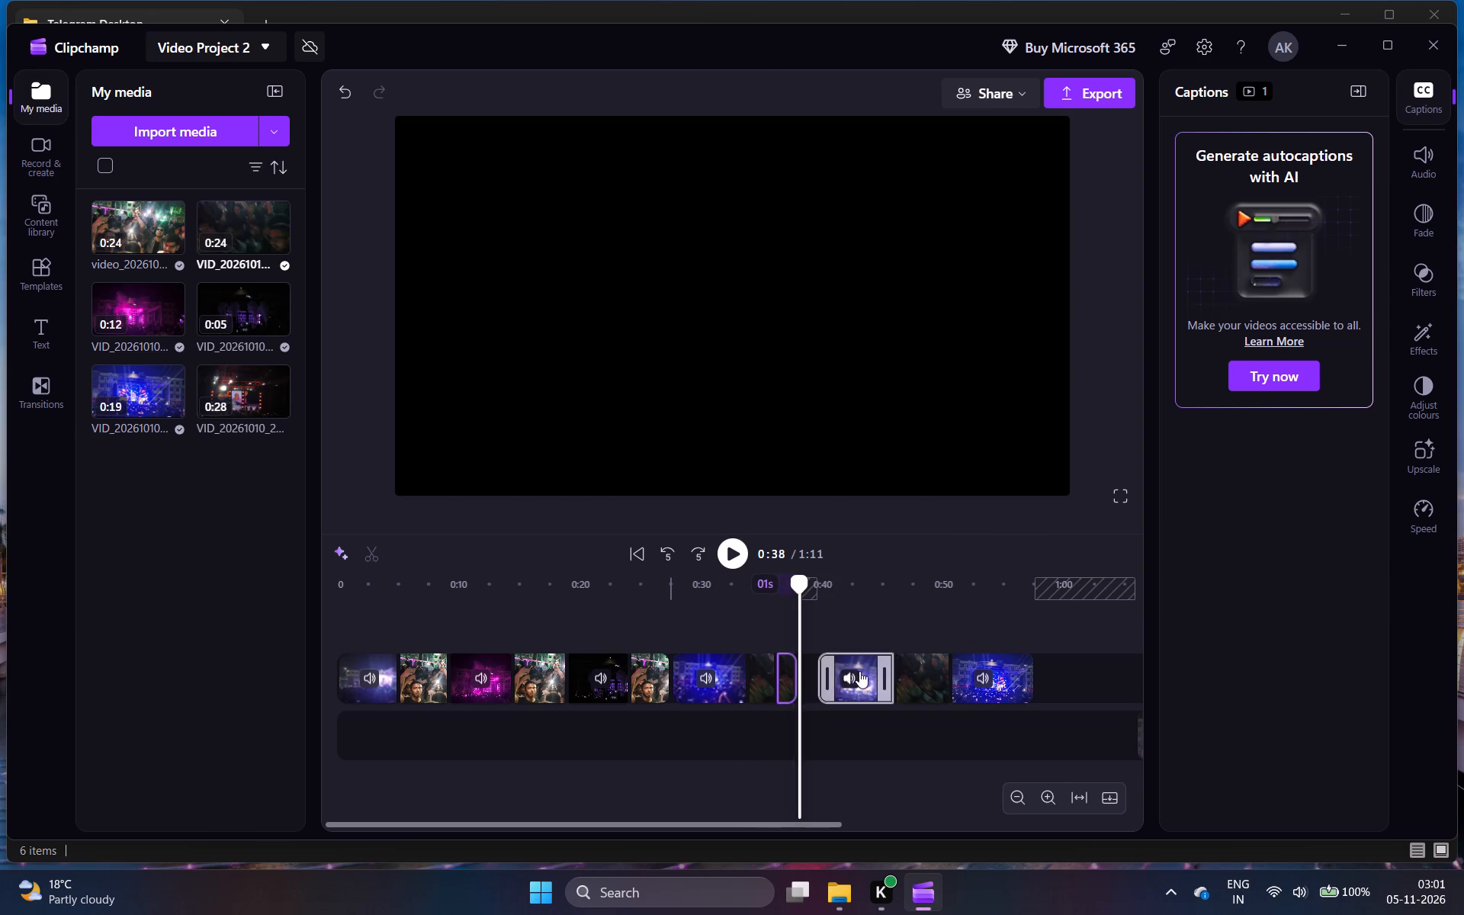
Close the remaining top-track gaps so the second blue stage piece, dark crowd piece and third blue stage piece run back to back.
left_click_drag(868, 672, 840, 673)
left_click_drag(916, 679, 892, 681)
left_click_drag(996, 678, 972, 679)
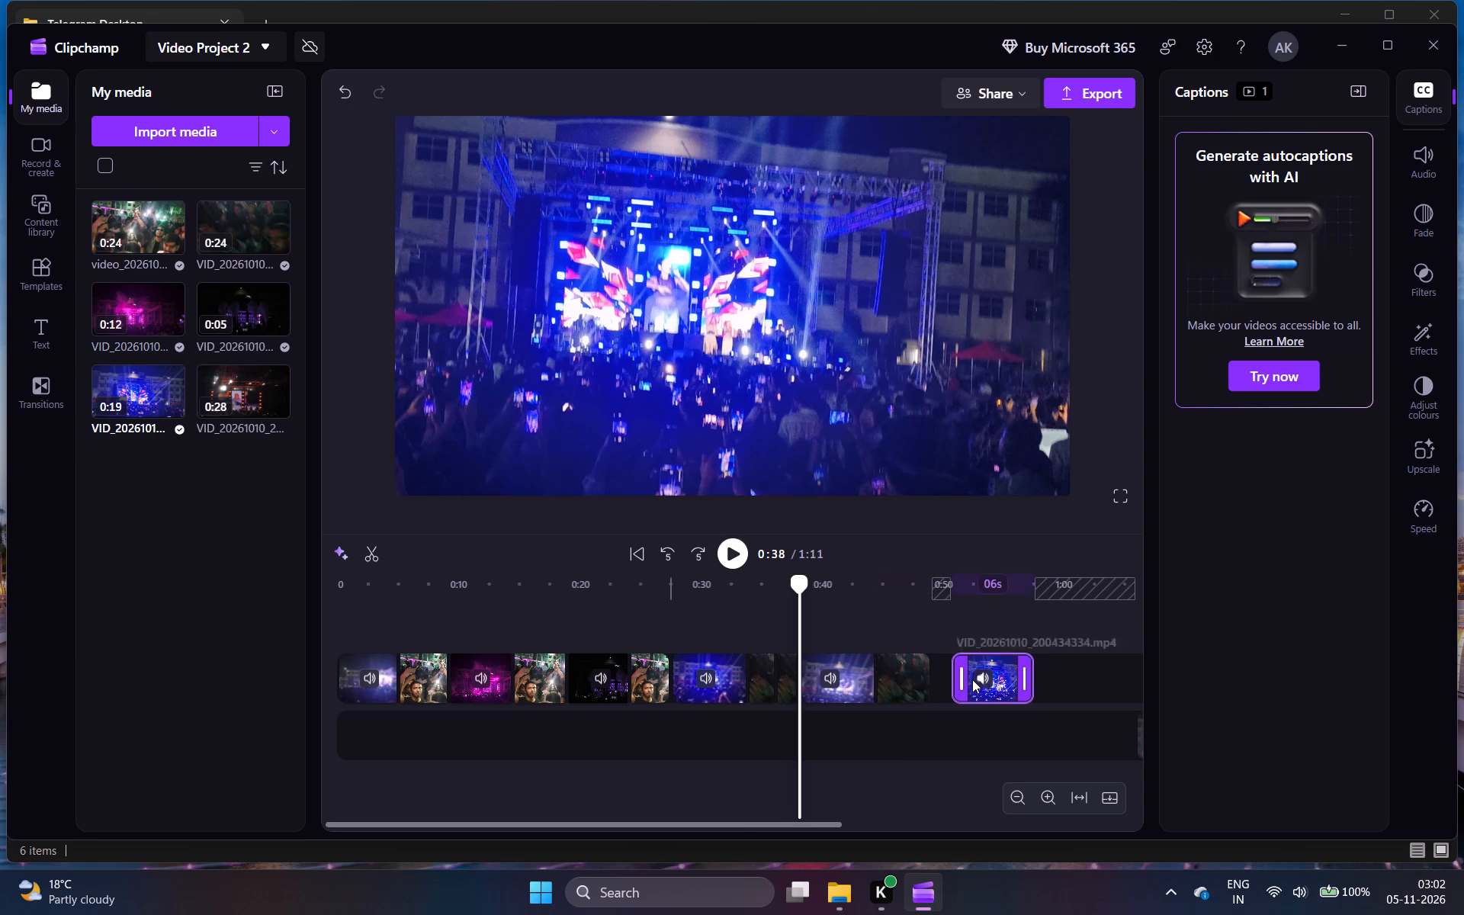
left_click_drag(972, 679, 966, 679)
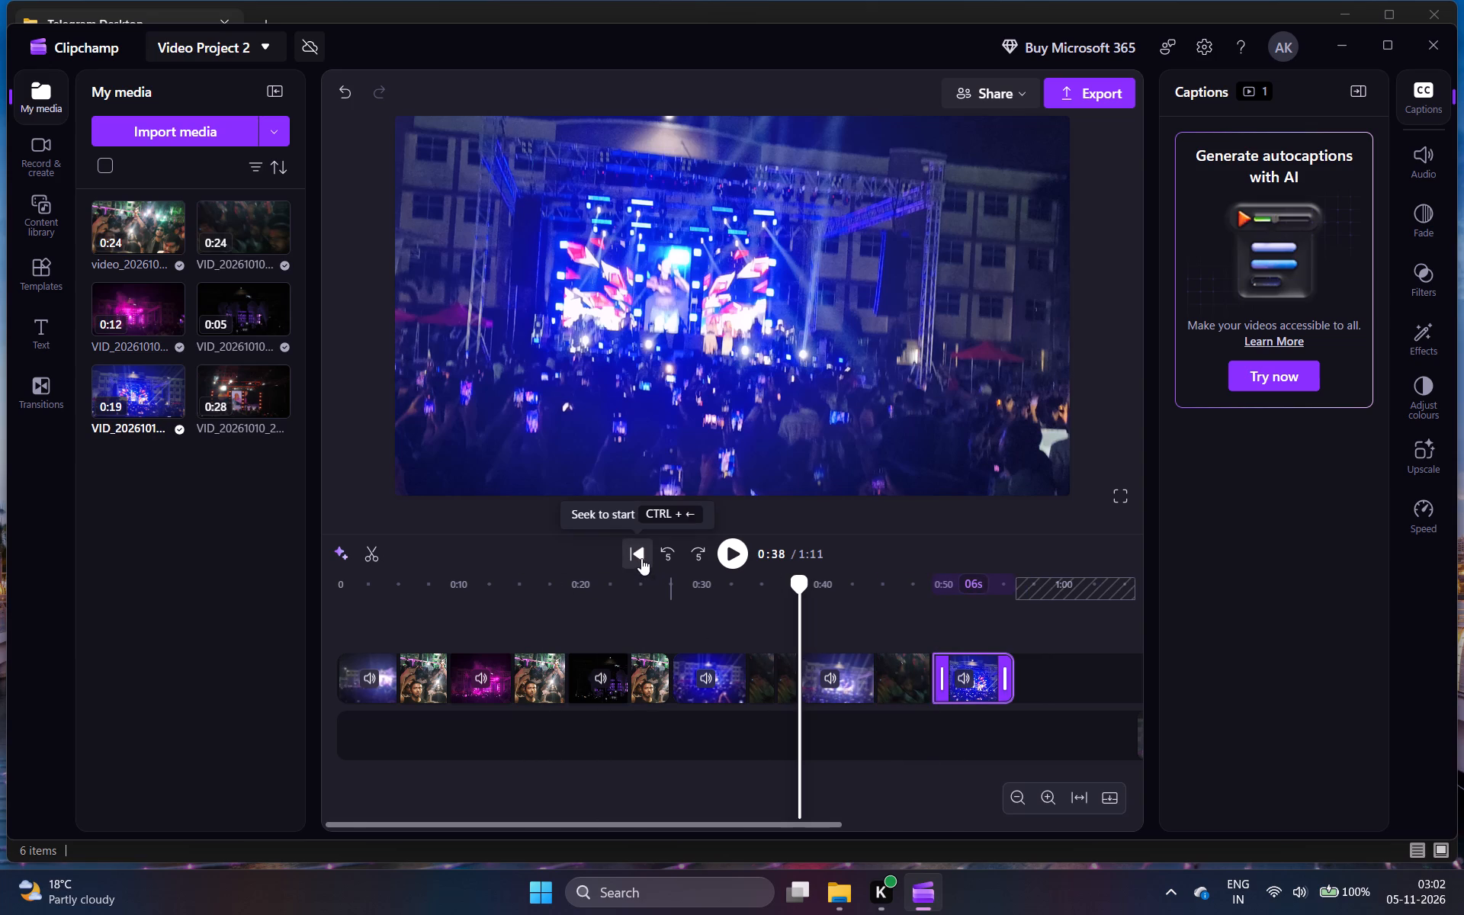
Play the assembled video from the start to review the sequence.
left_click(641, 558)
left_click(730, 560)
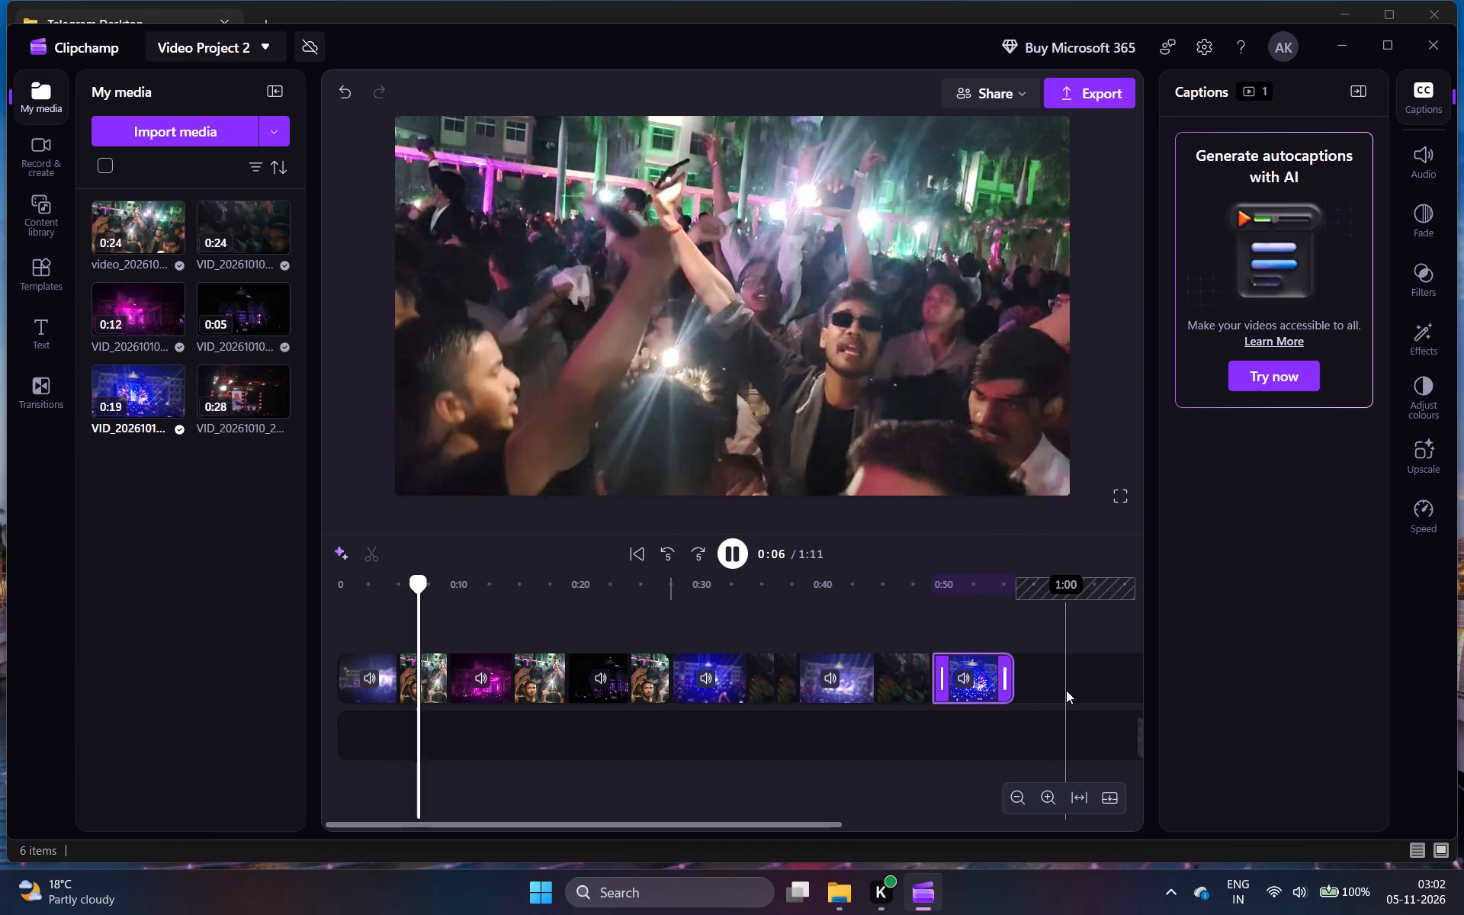
scroll(1066, 690, "up", 2)
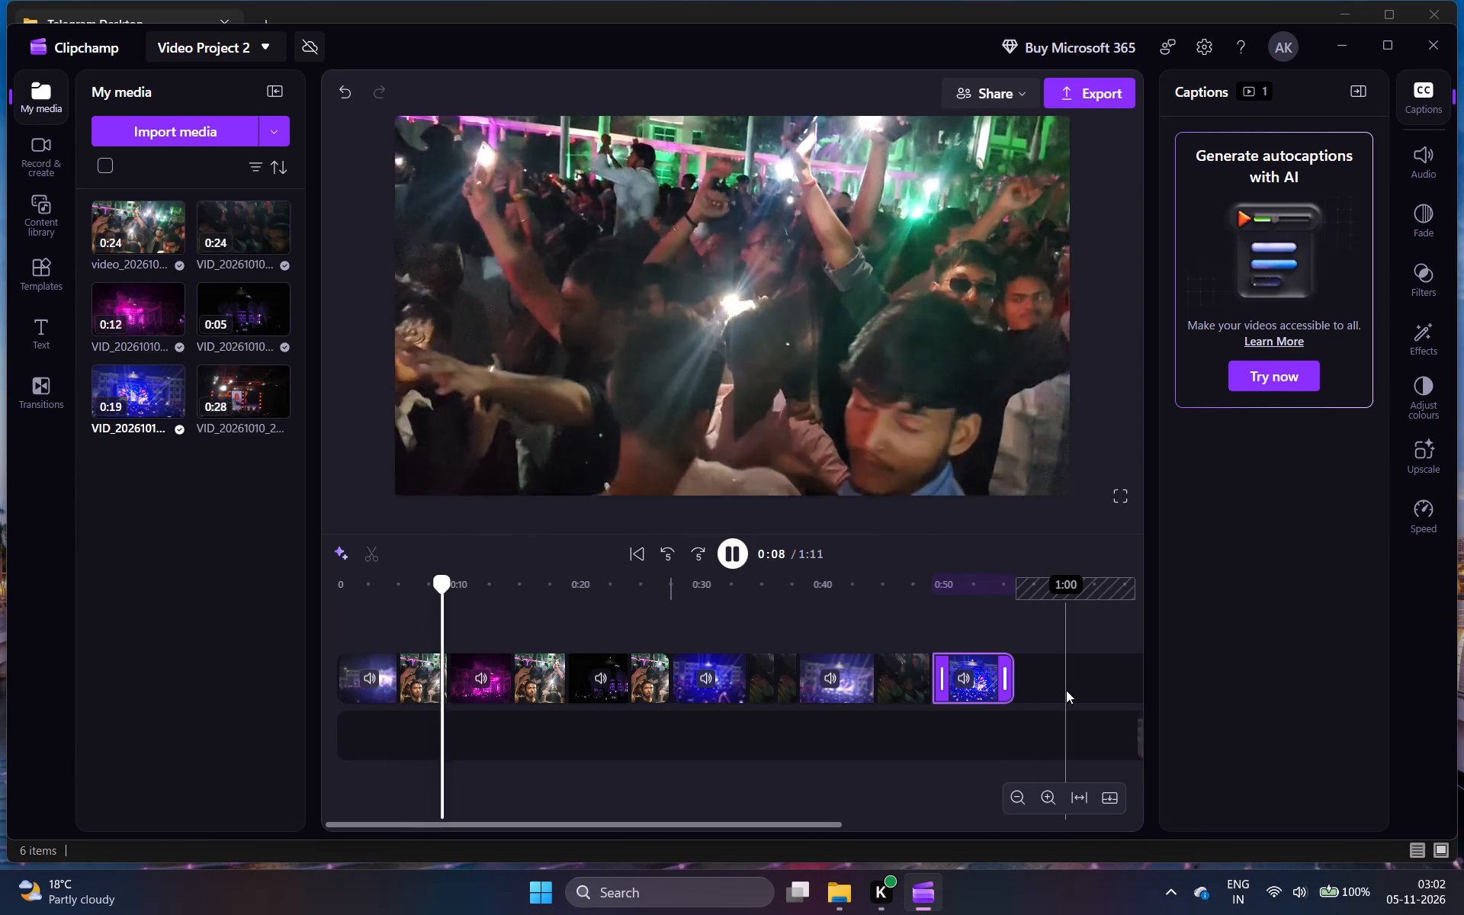
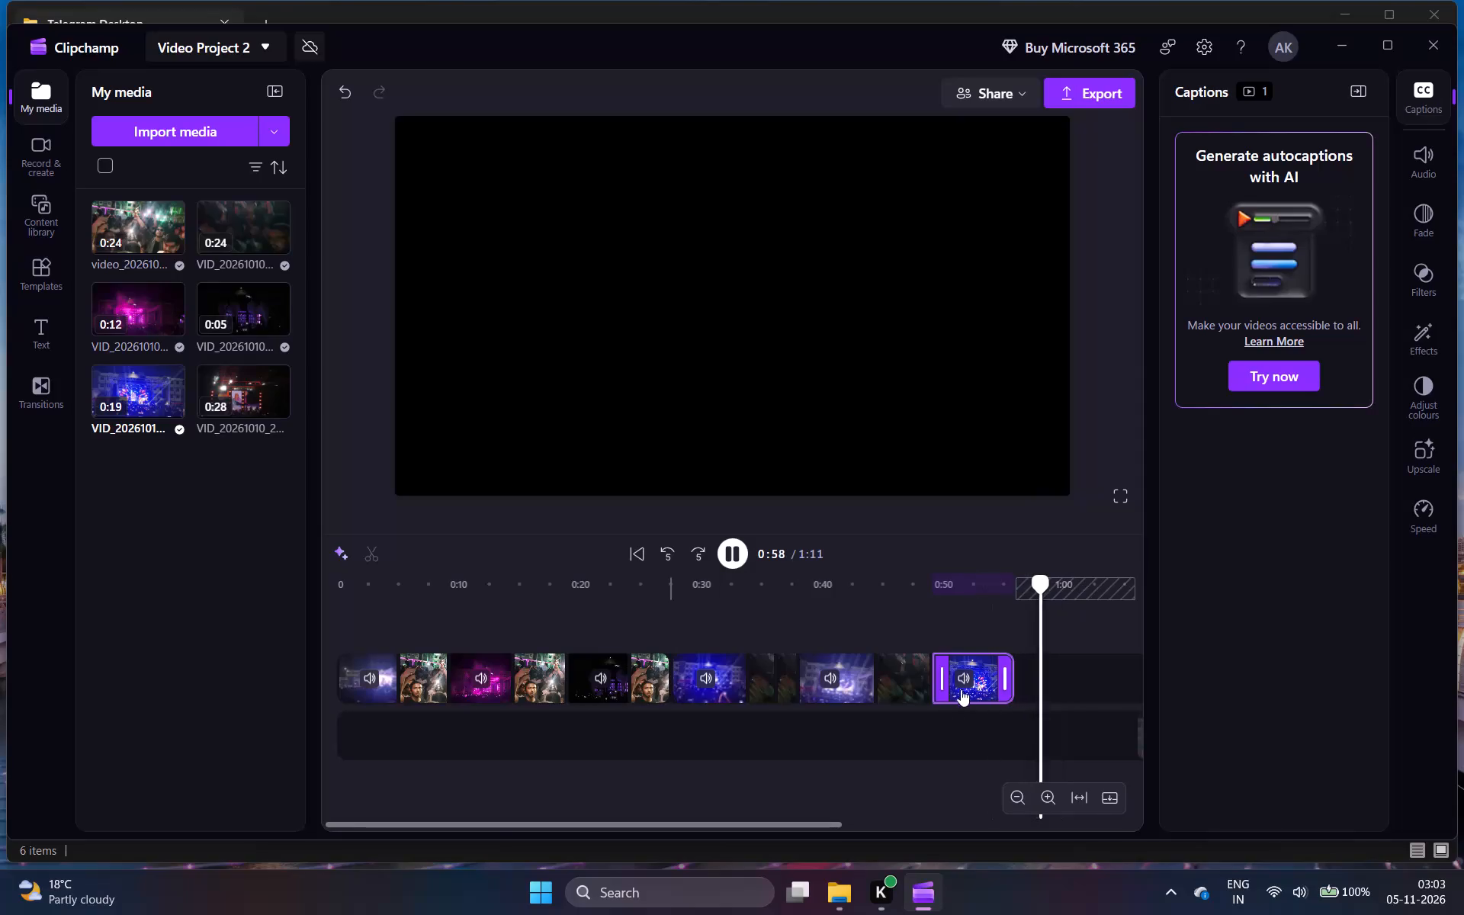
Delete the third blue stage piece at the end of the top track.
left_click(971, 686)
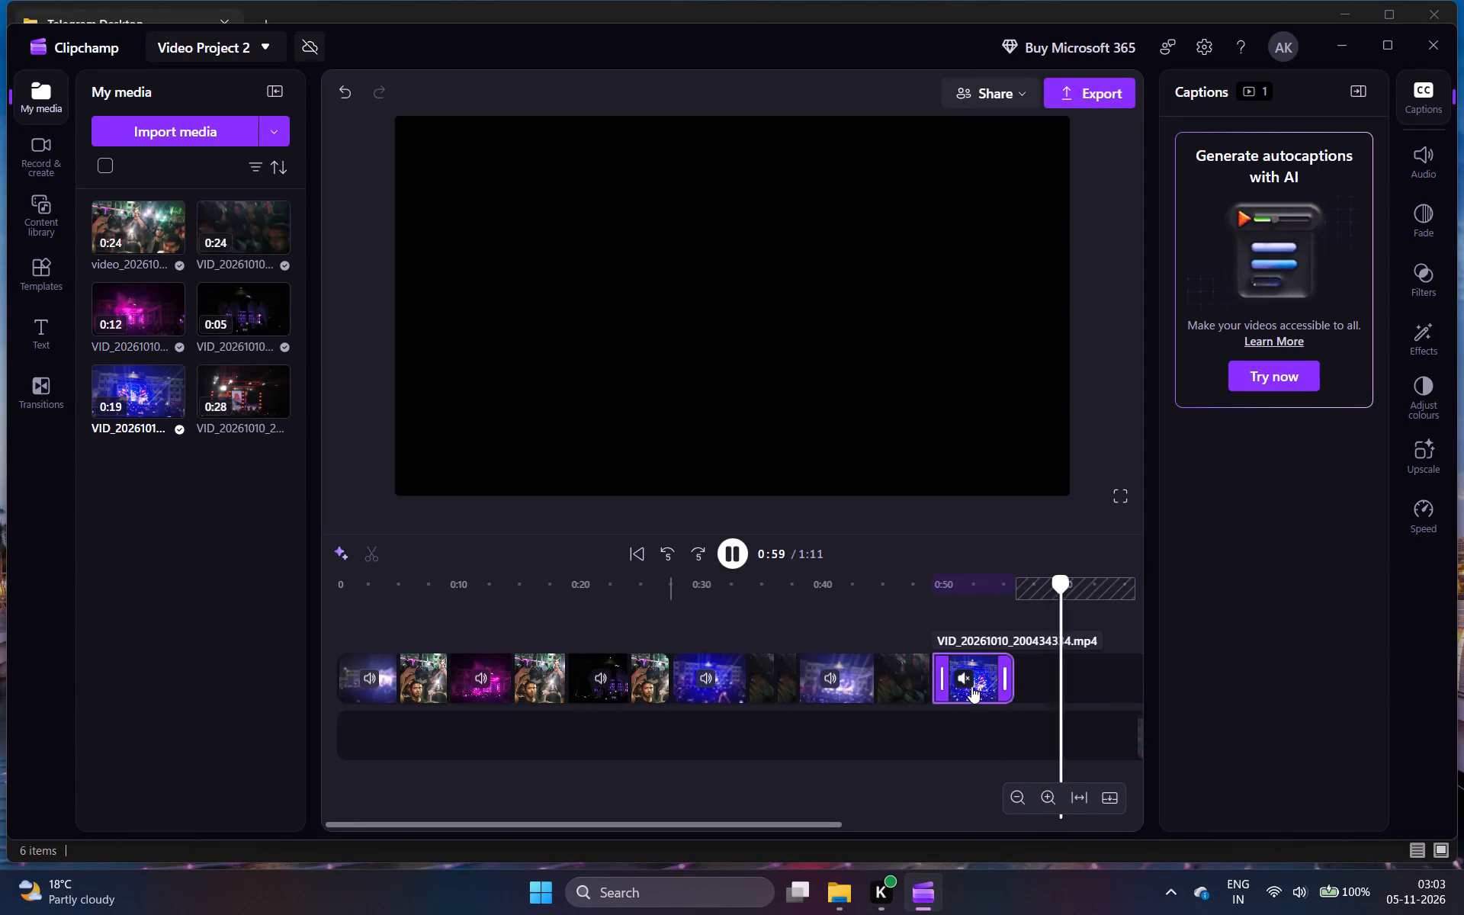
left_click(961, 681)
left_click(994, 689)
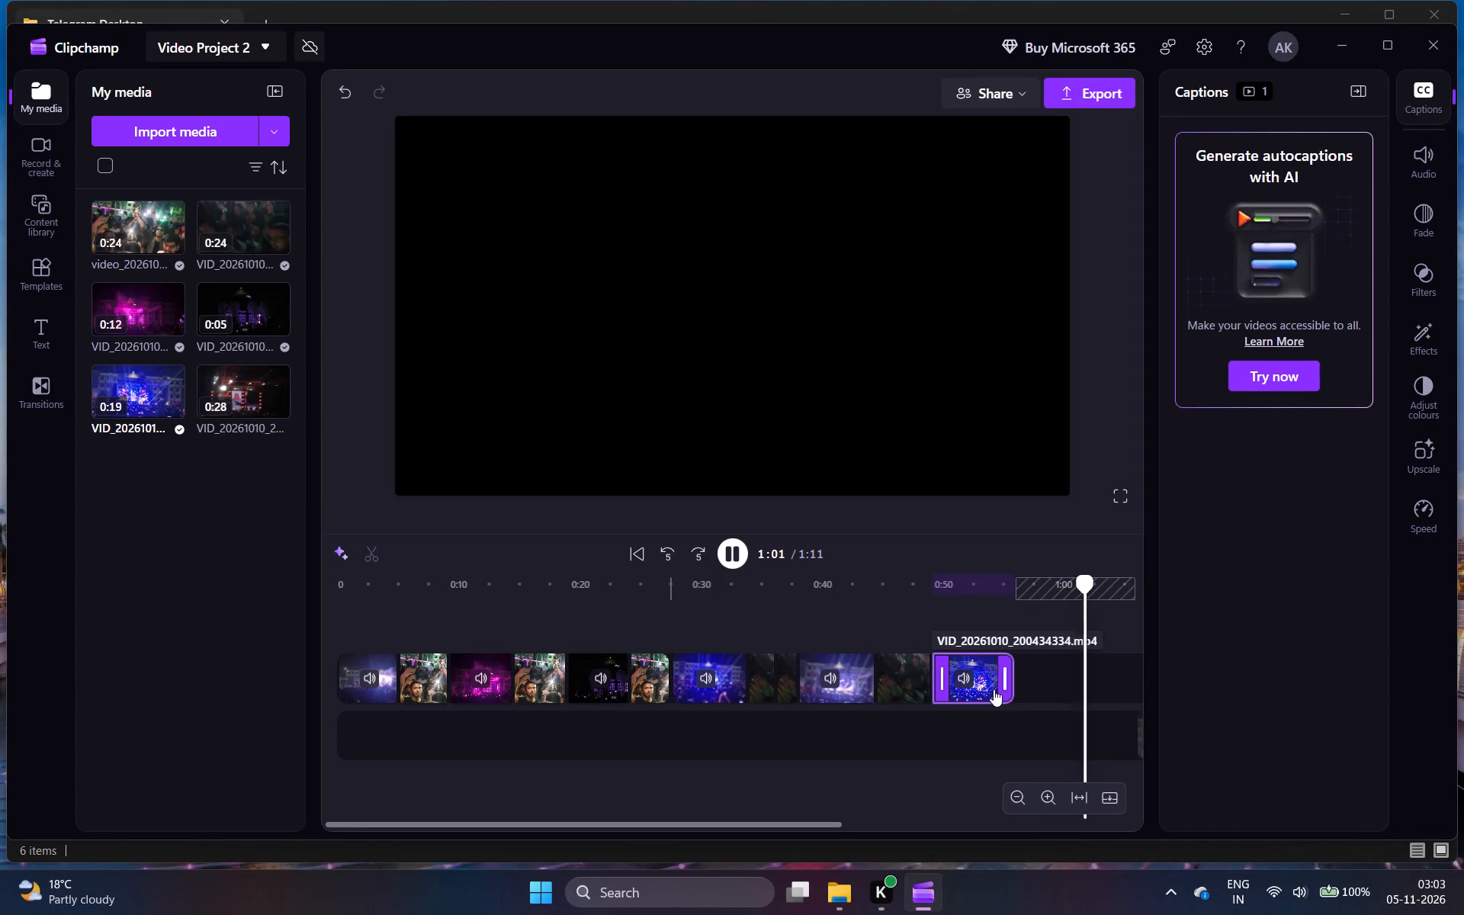
key("Delete")
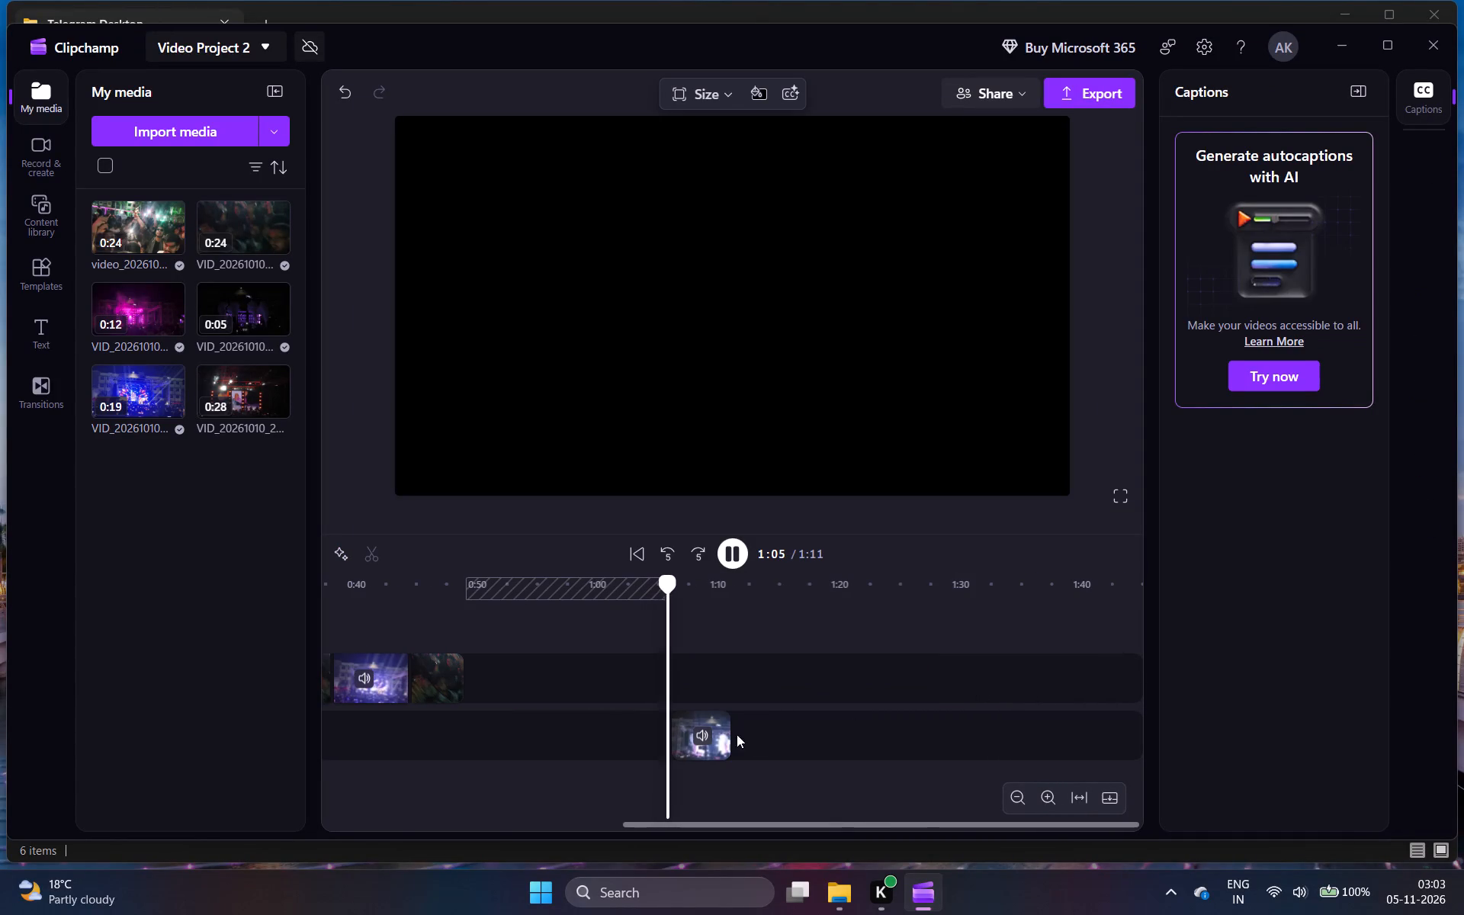
Move the 5-second dark stage piece from the lower track to the top track, directly behind the last dark crowd piece.
left_click_drag(695, 746, 489, 692)
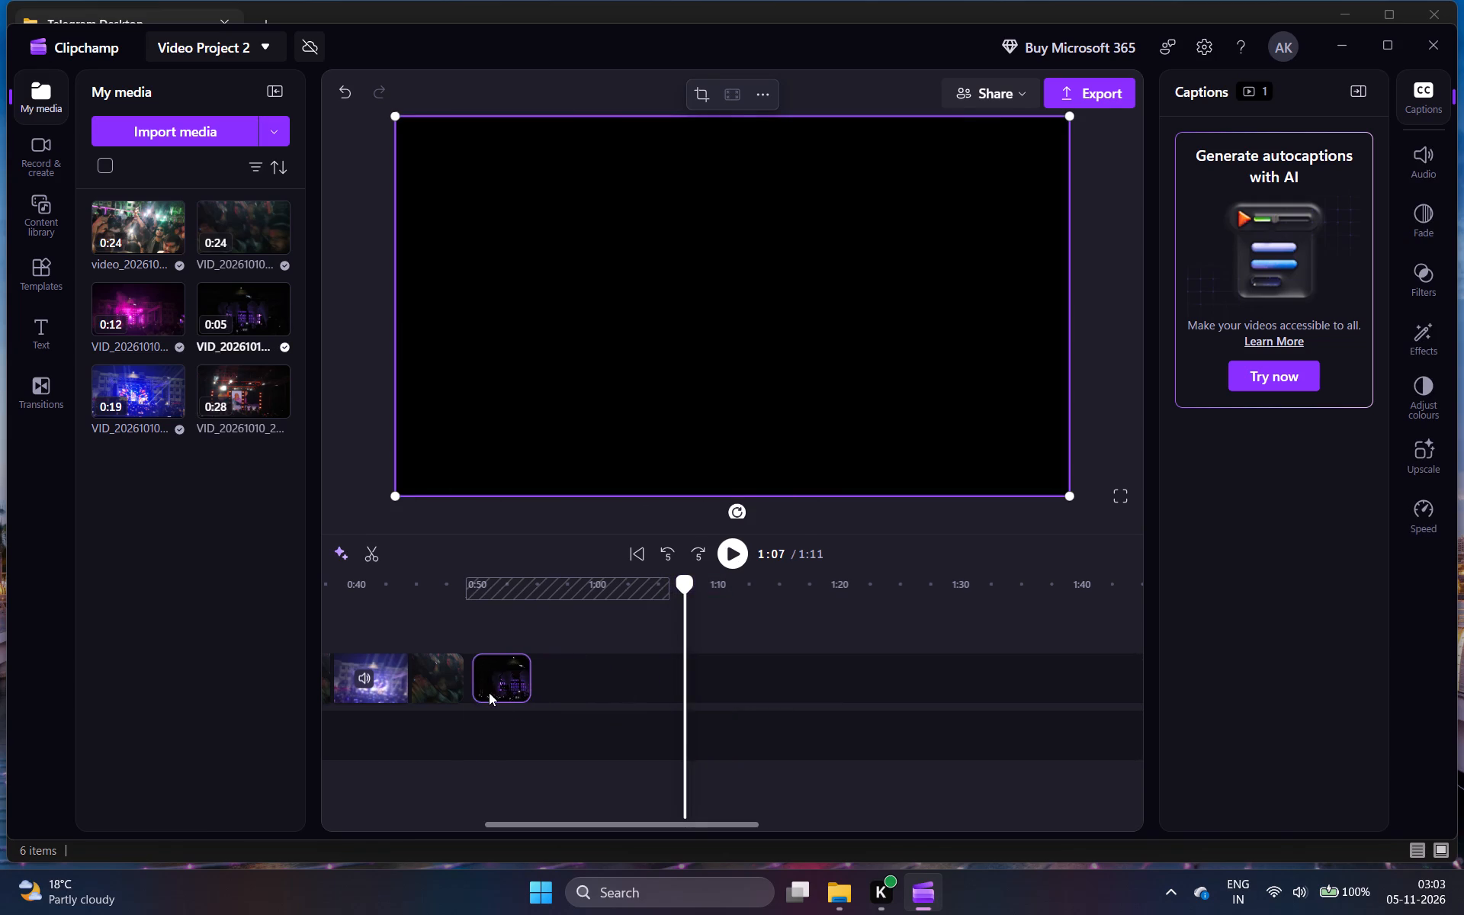
left_click_drag(489, 692, 484, 692)
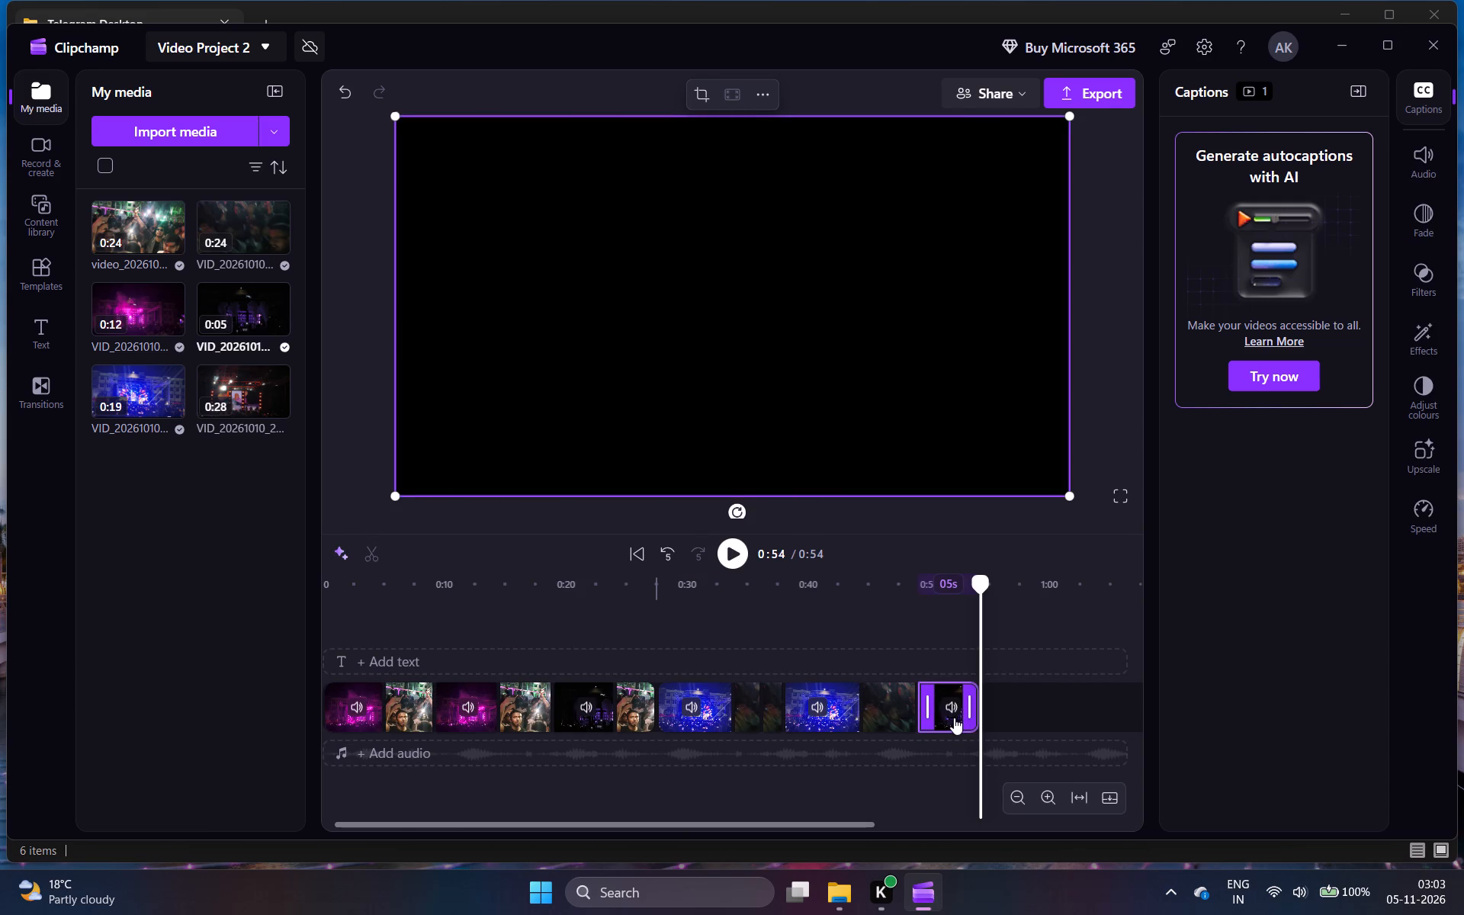
left_click(952, 718)
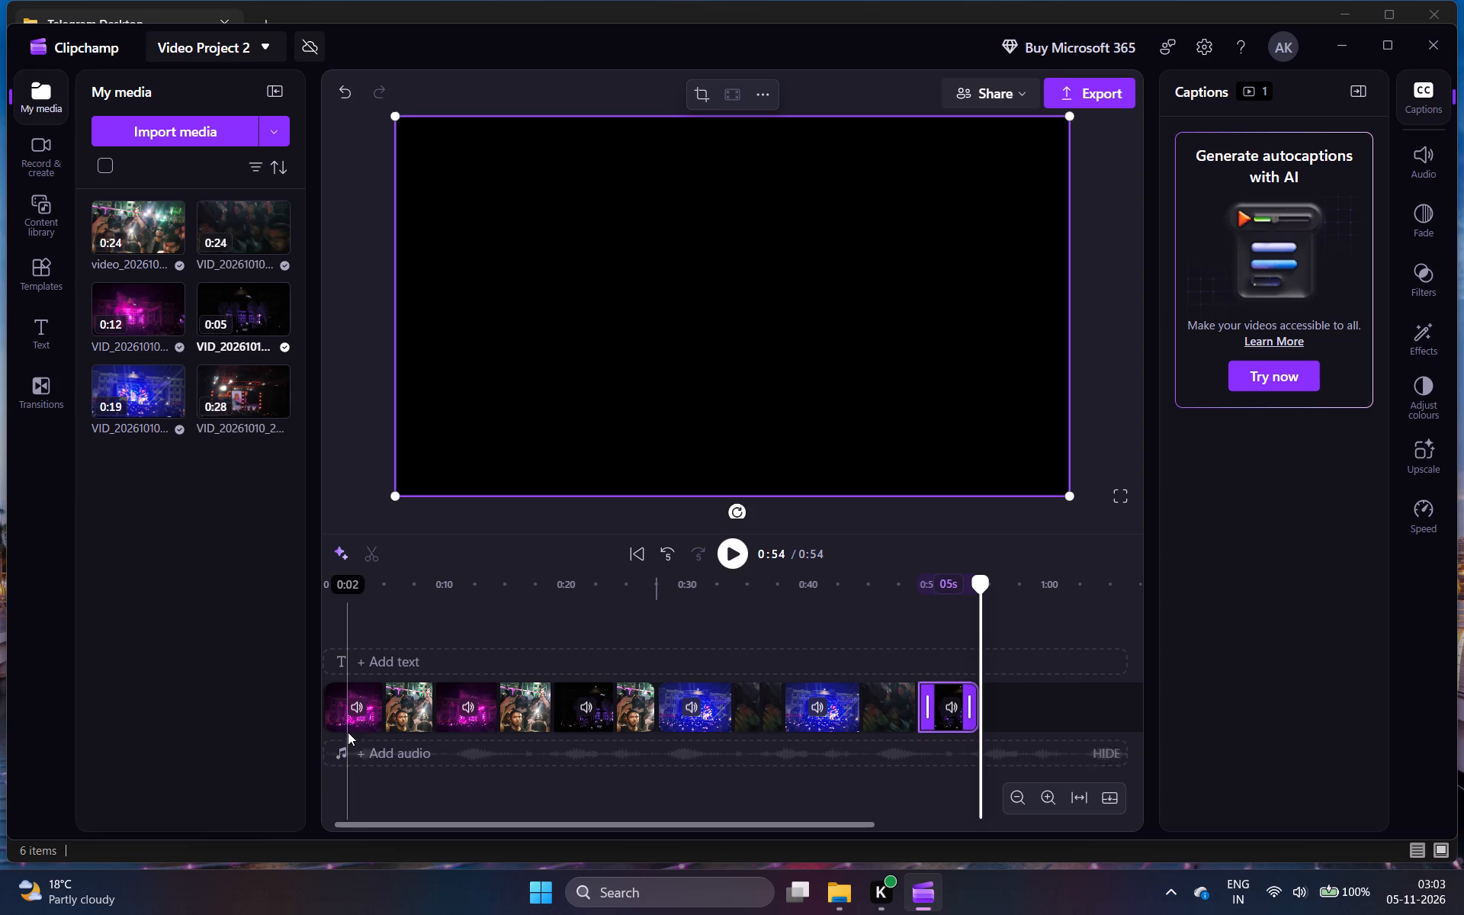
Play the opening of the assembled video, from the first stage piece into the first crowd piece.
left_click(345, 711)
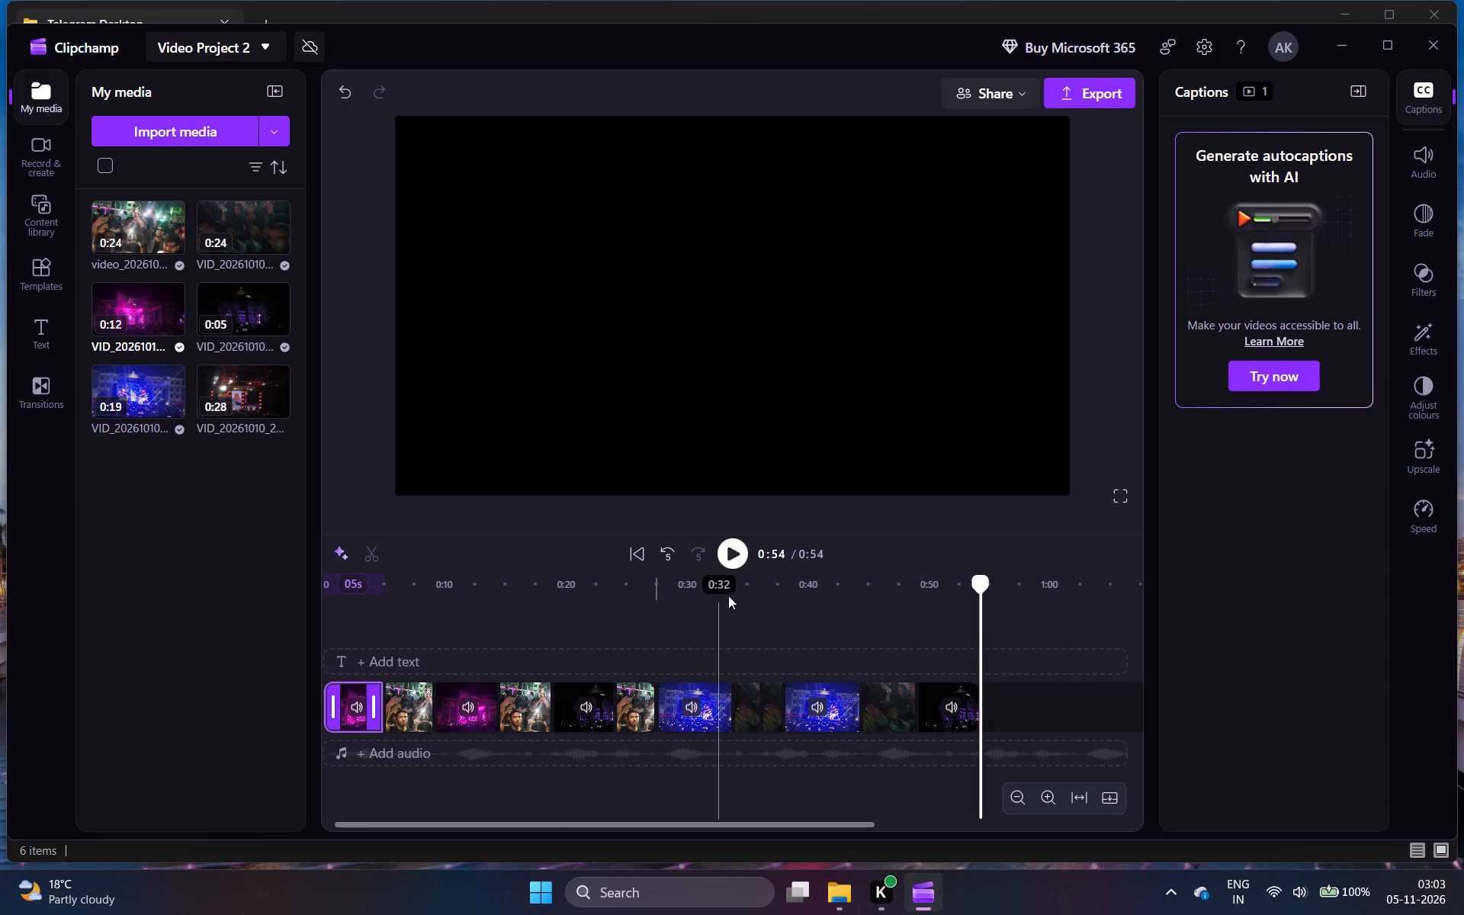
key("space")
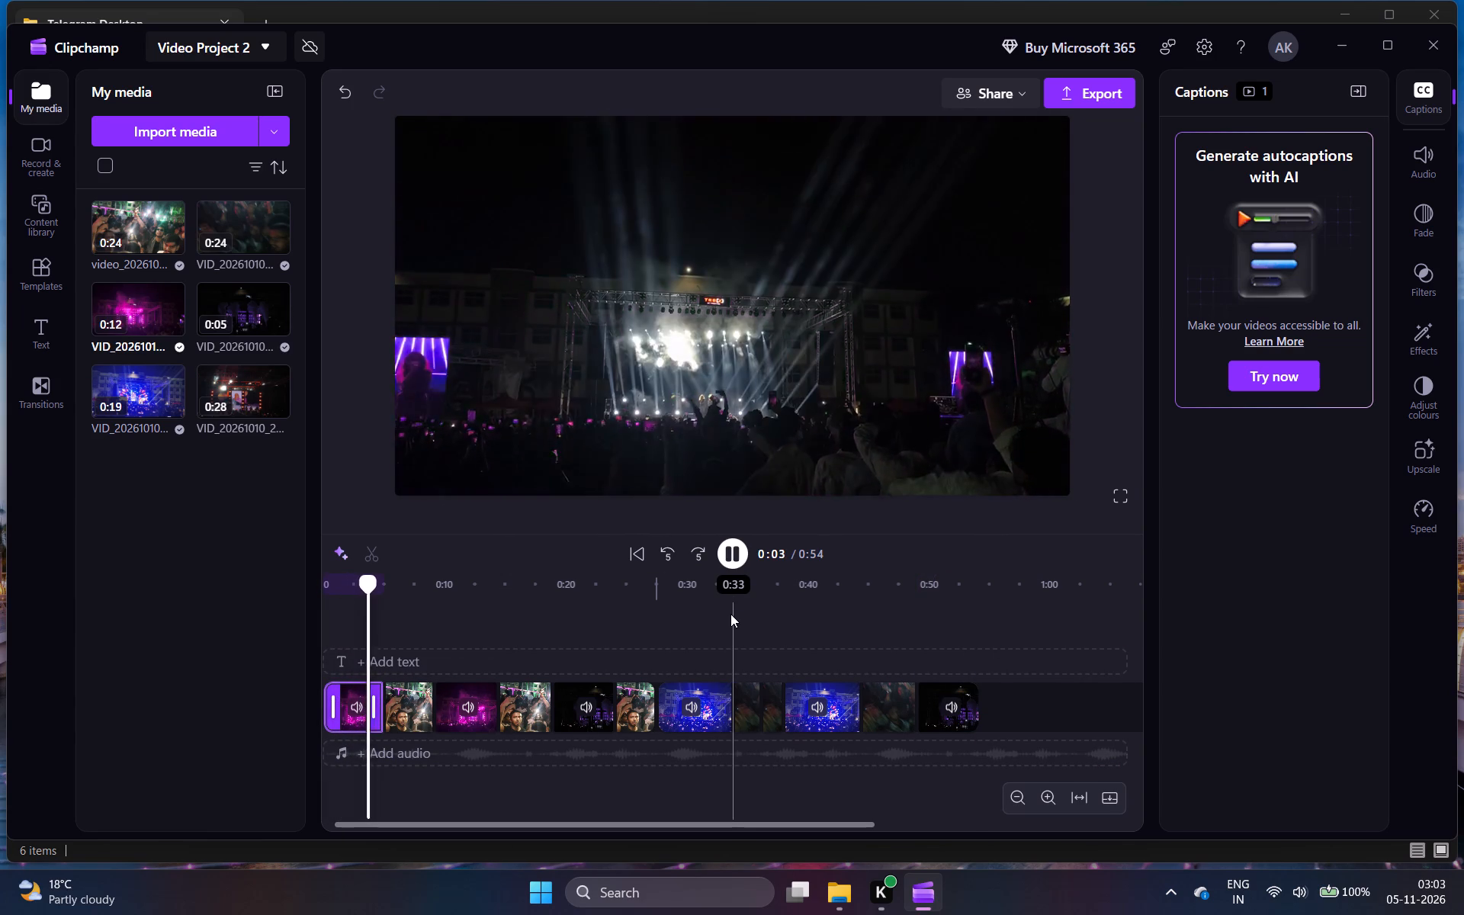
key("space")
key("space")
key("space")
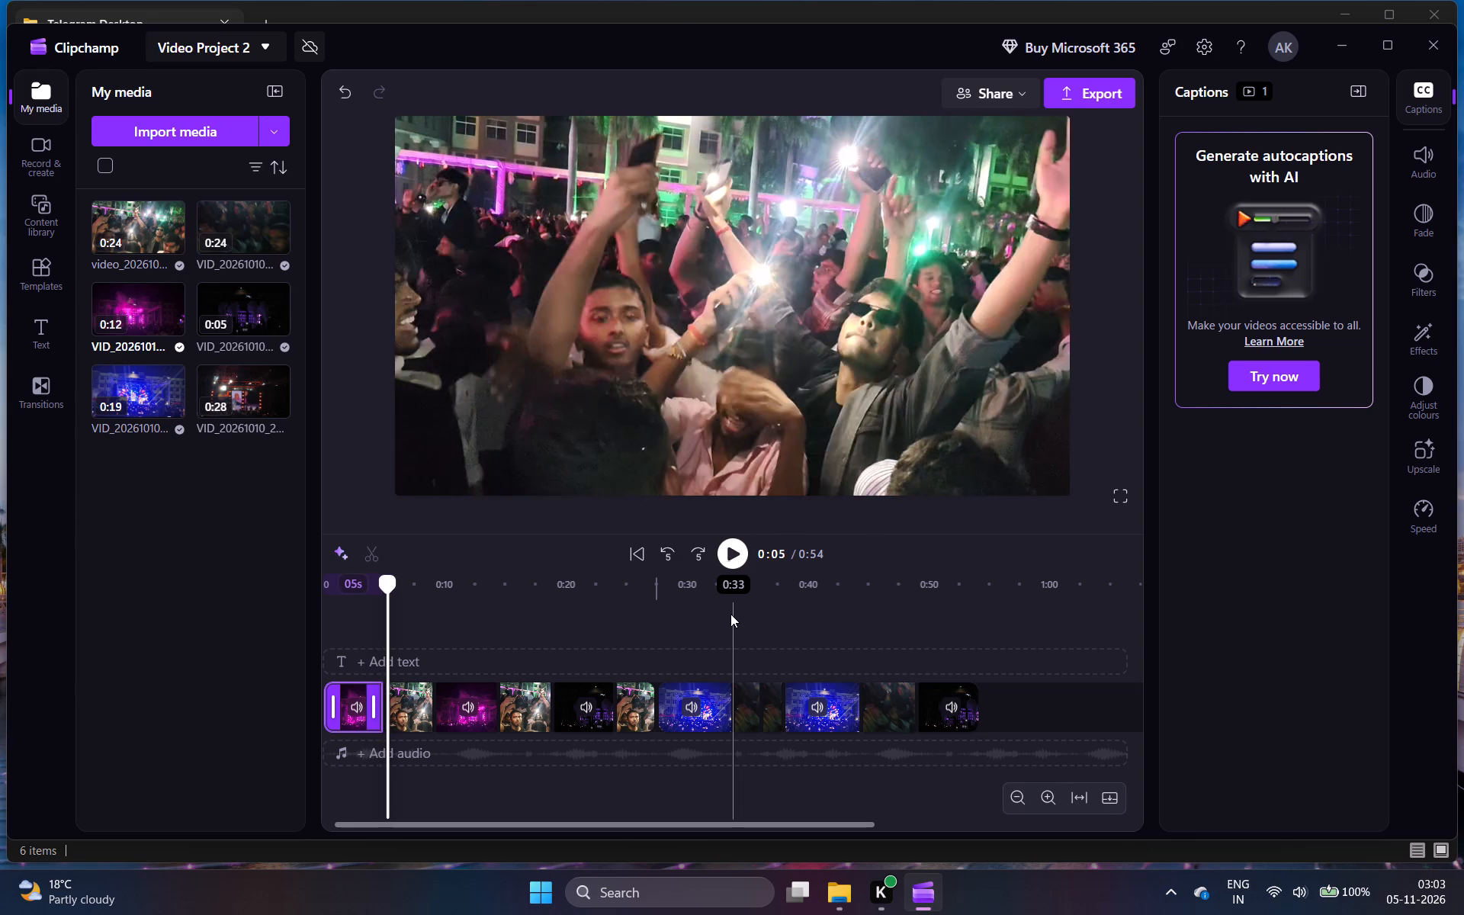
key("space")
key("space")
key("space")
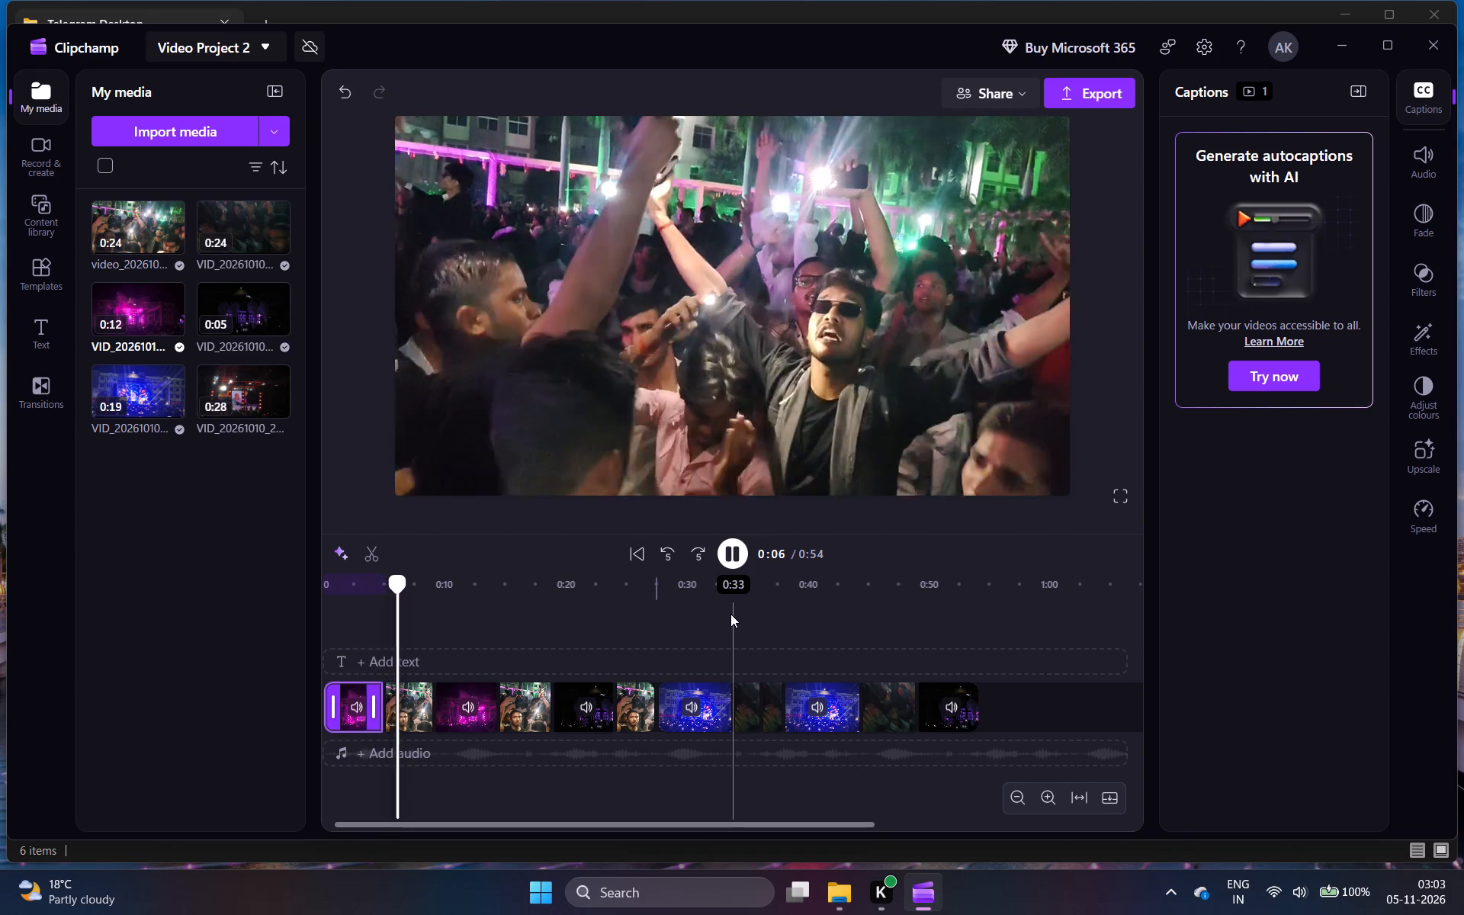
key("space")
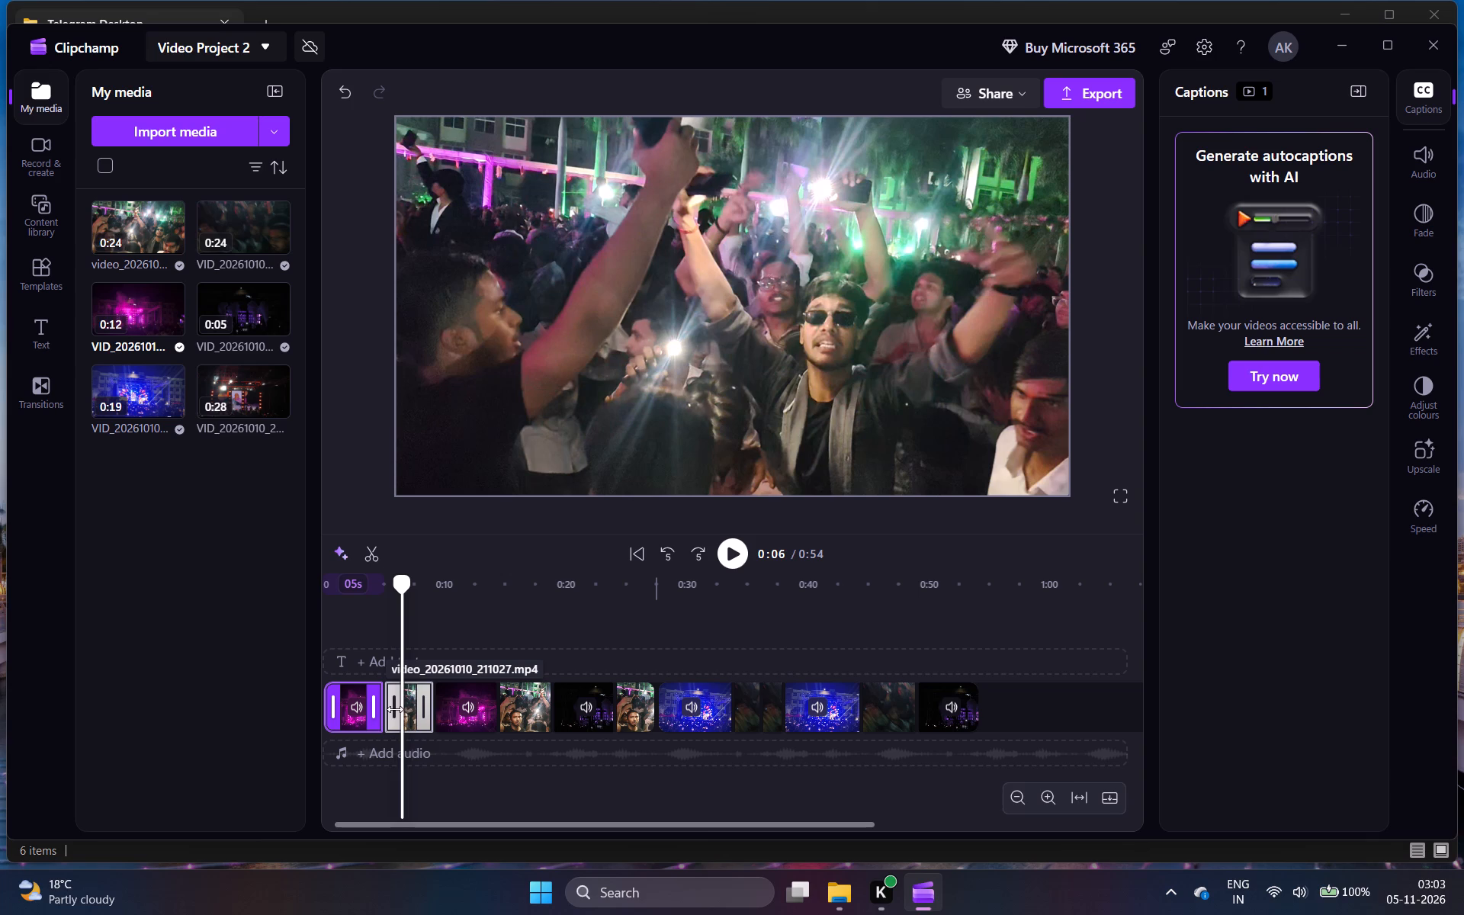
Examine the upscale, colour adjustment, blend mode, filter, fade, audio and caption options for the opening stage piece.
left_click(354, 715)
left_click(354, 715)
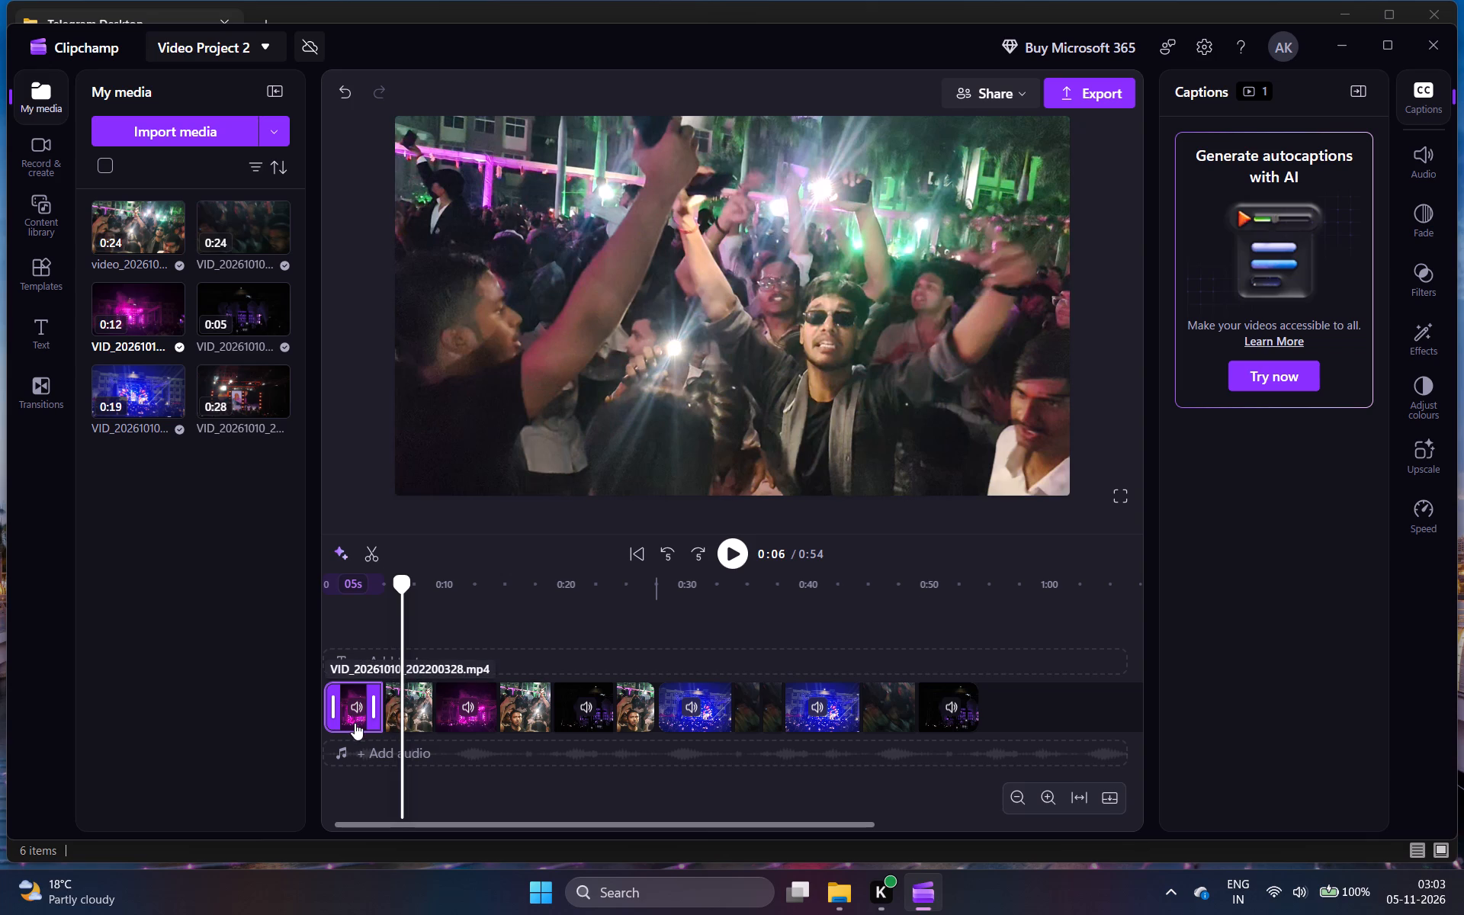
left_click(355, 723)
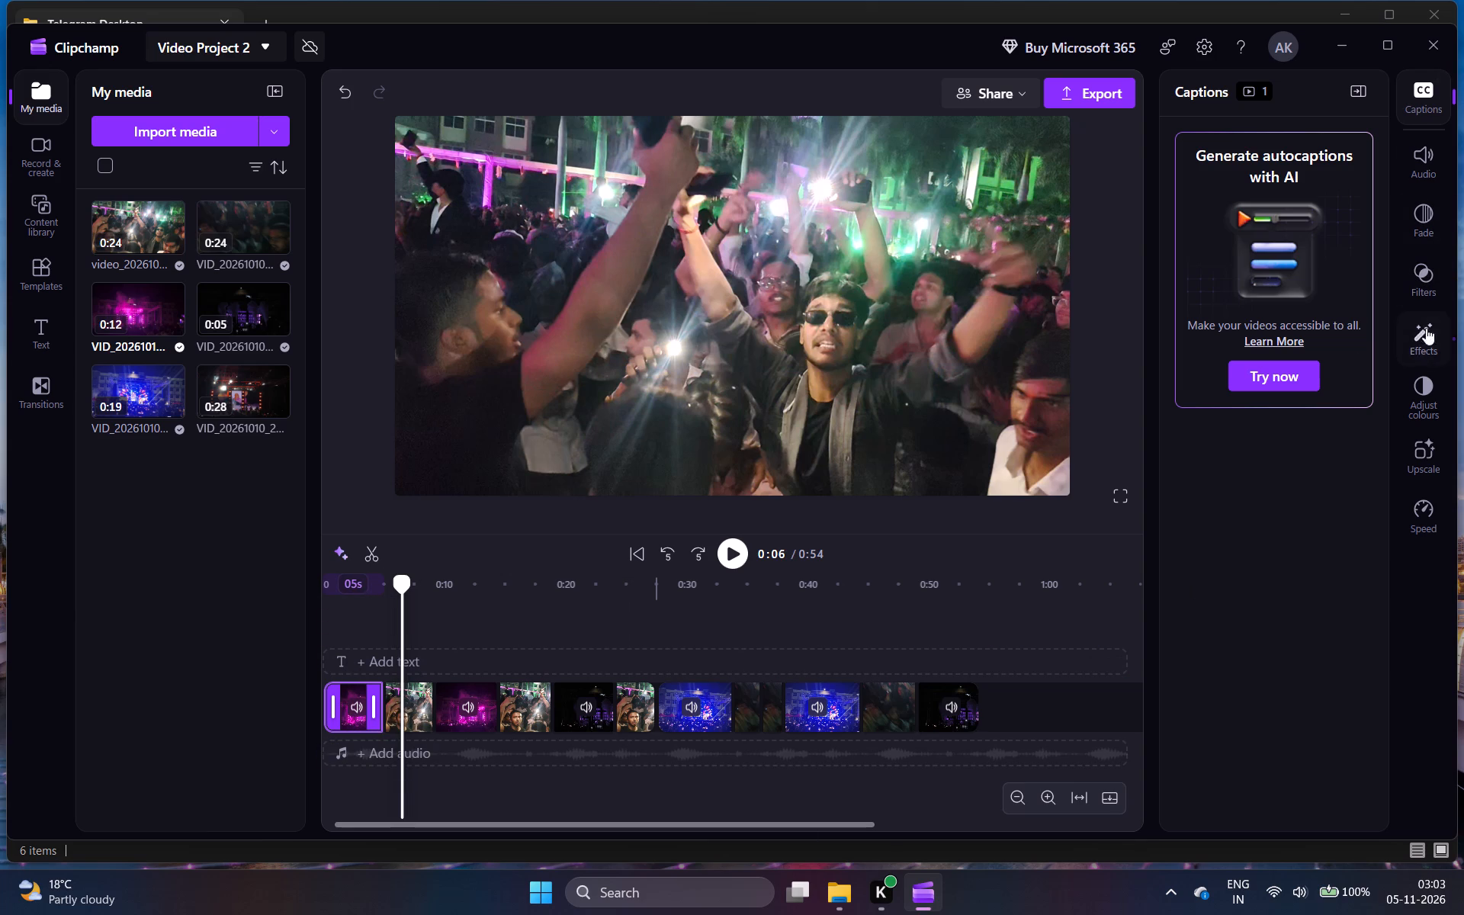
left_click(1416, 480)
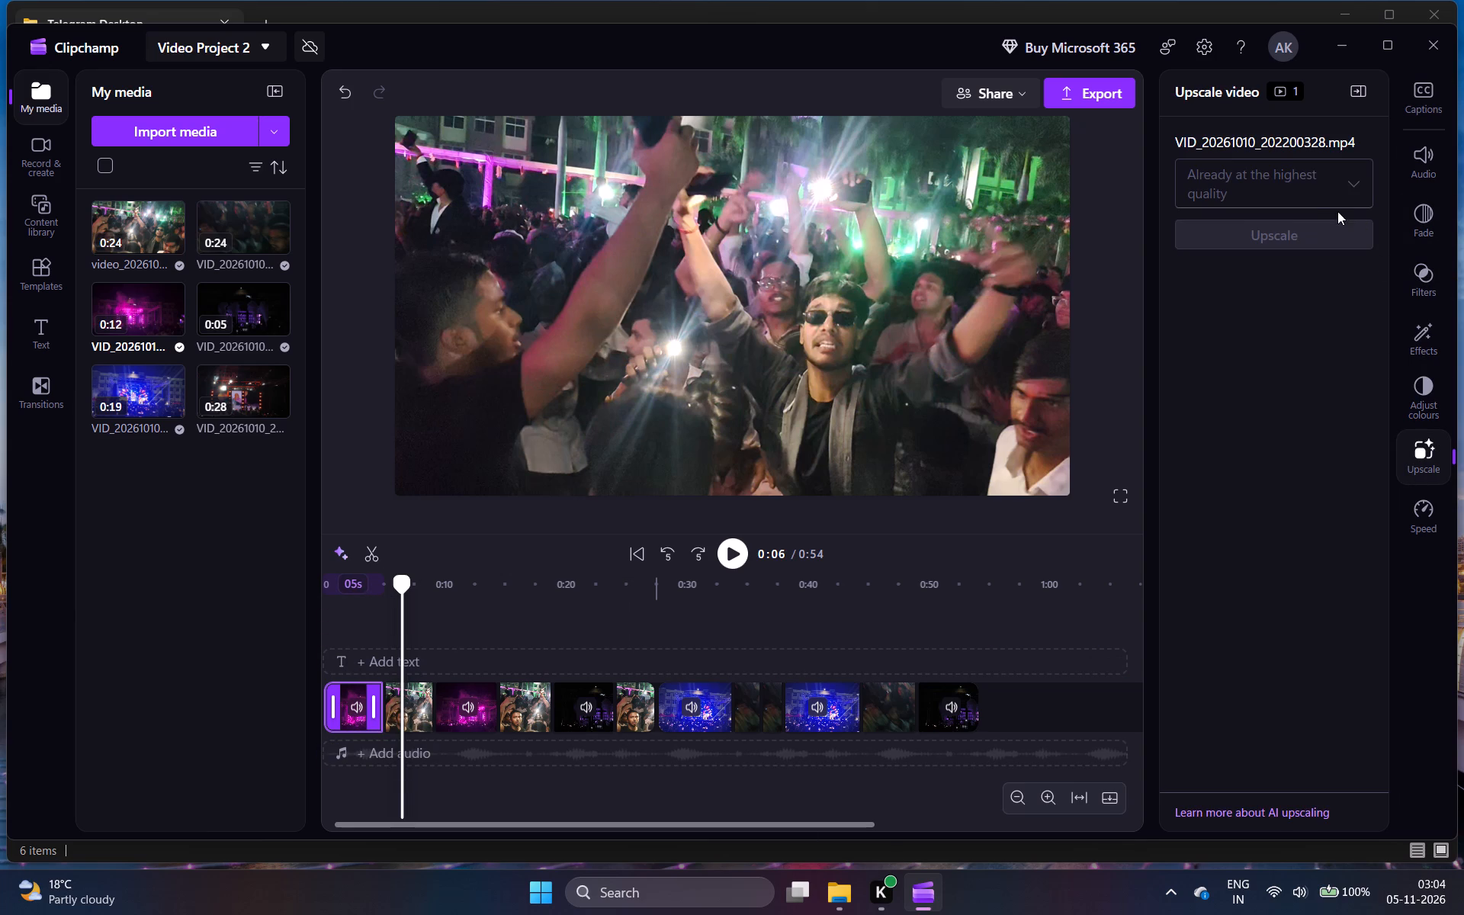
left_click(1420, 406)
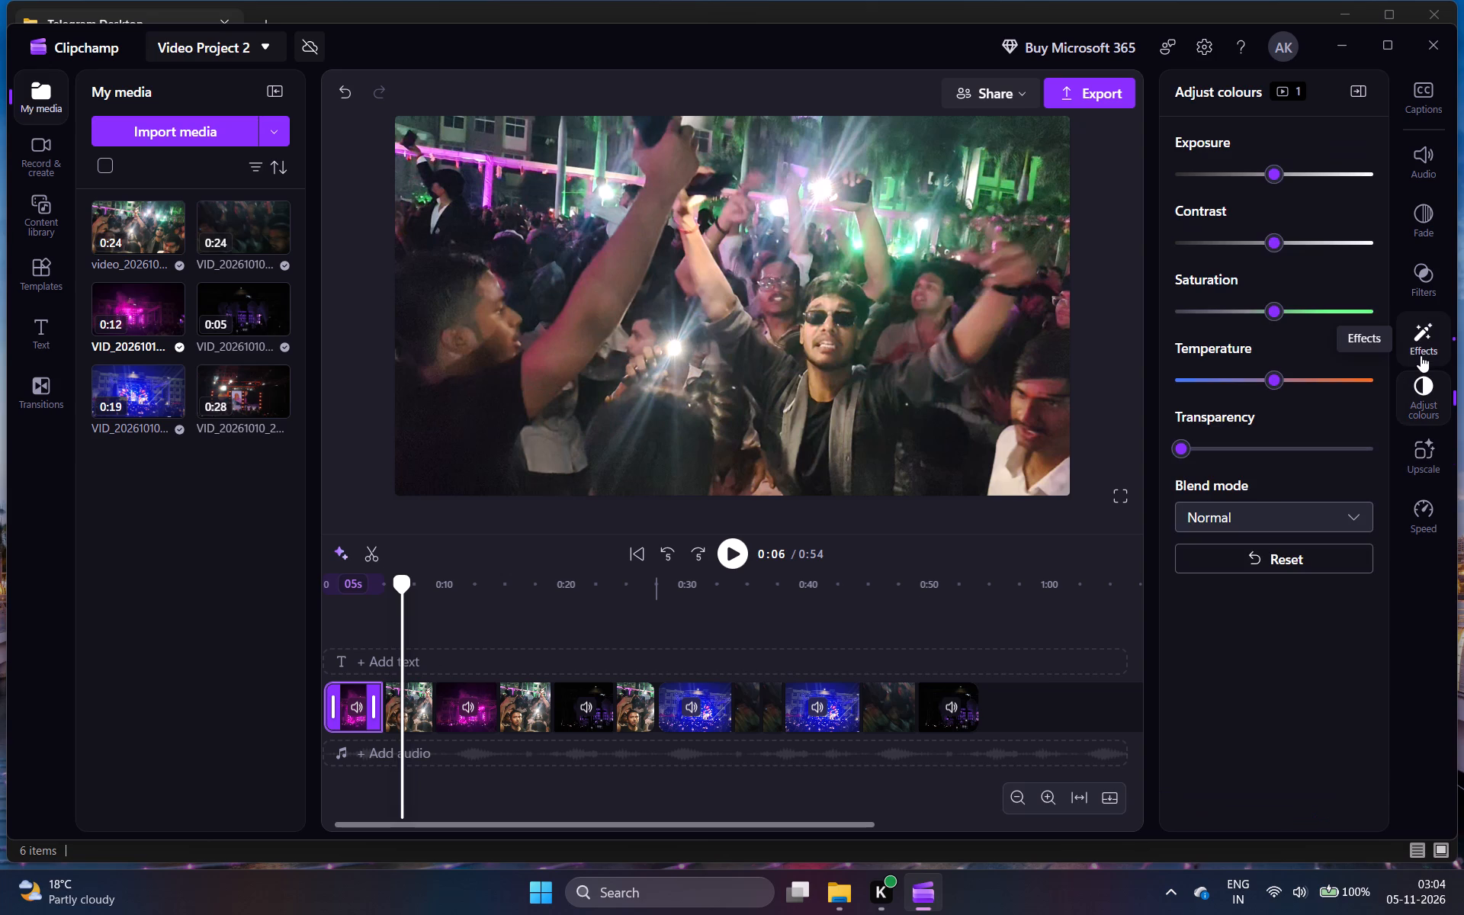
left_click(1364, 509)
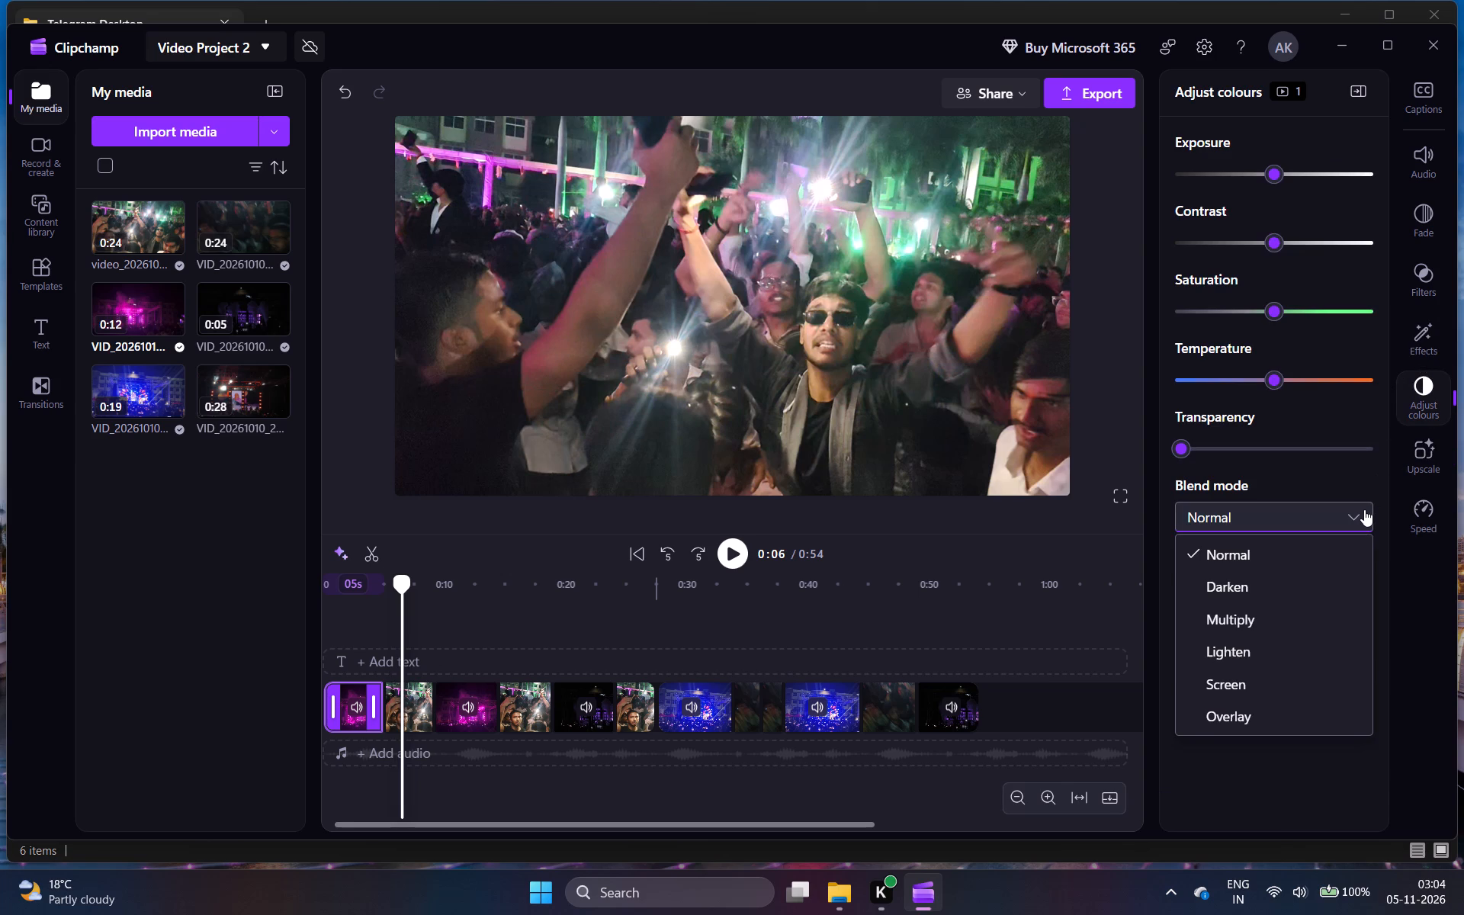
left_click(1364, 509)
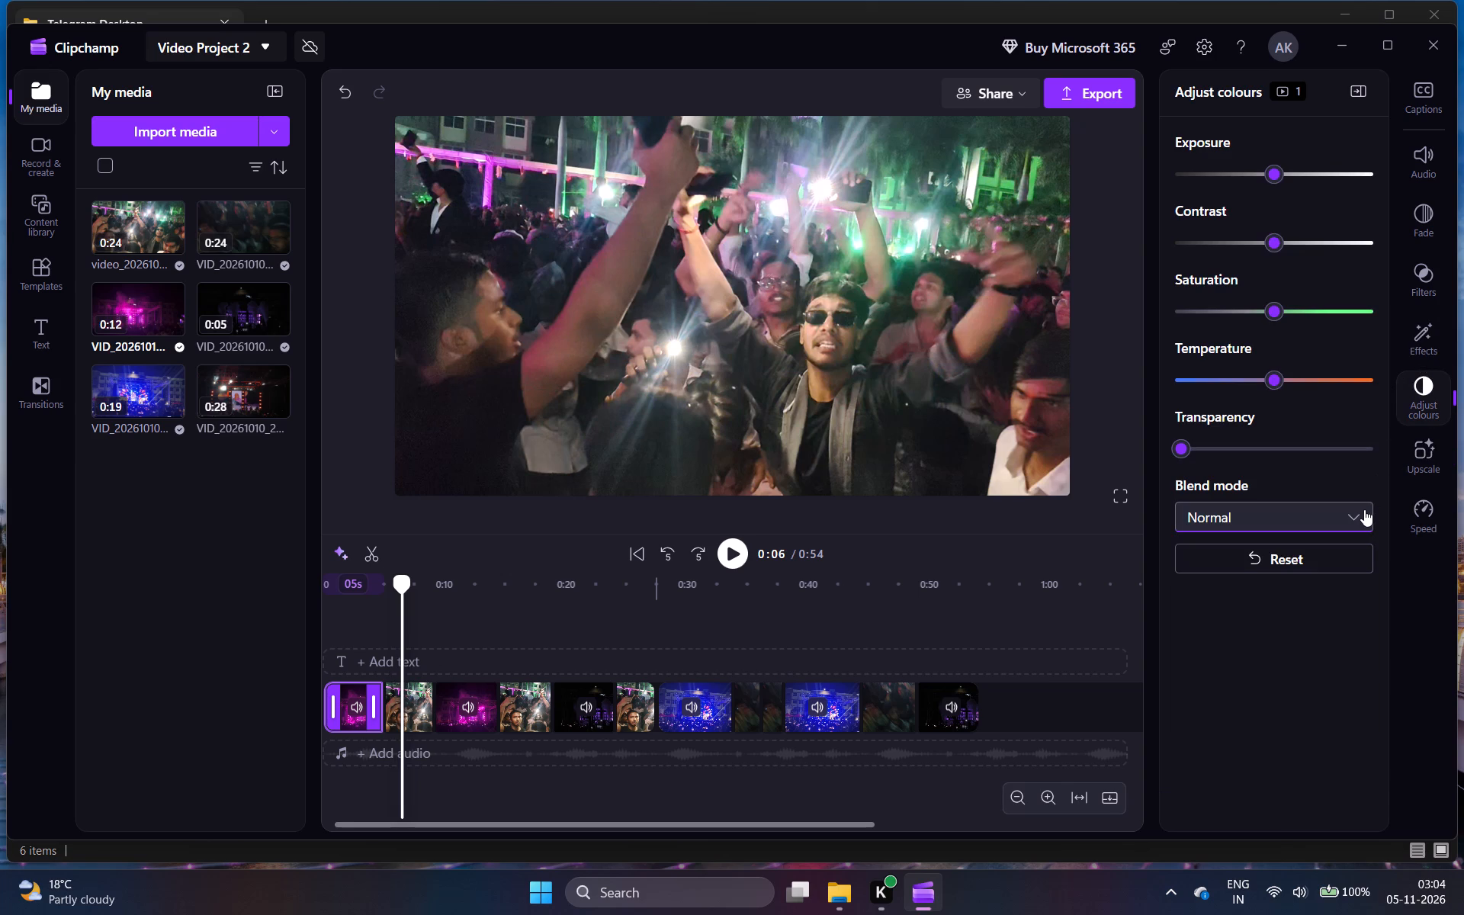
left_click(1423, 322)
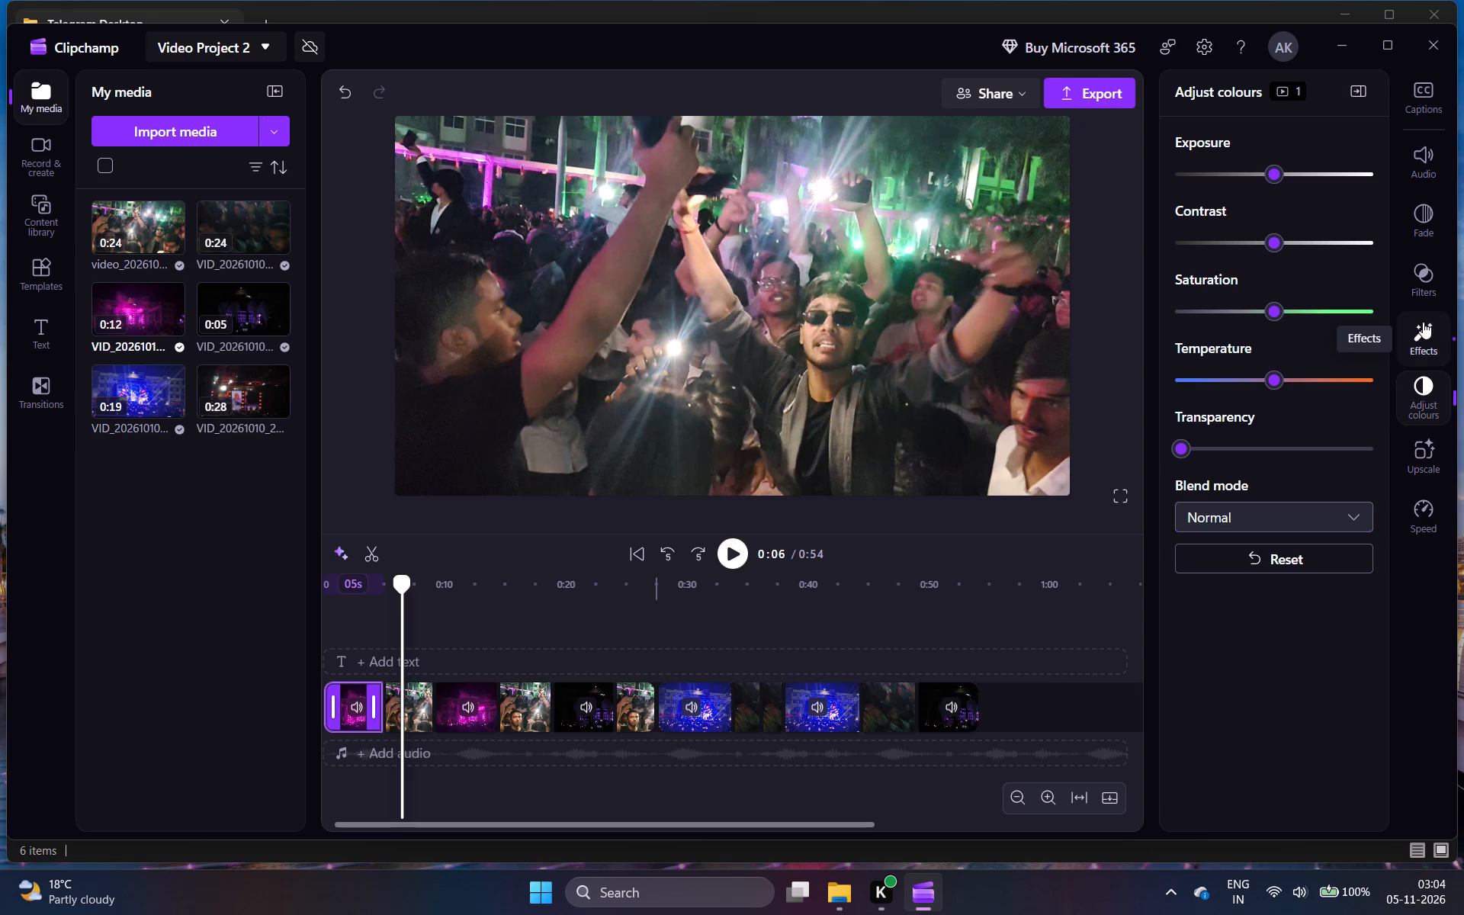
left_click(1425, 288)
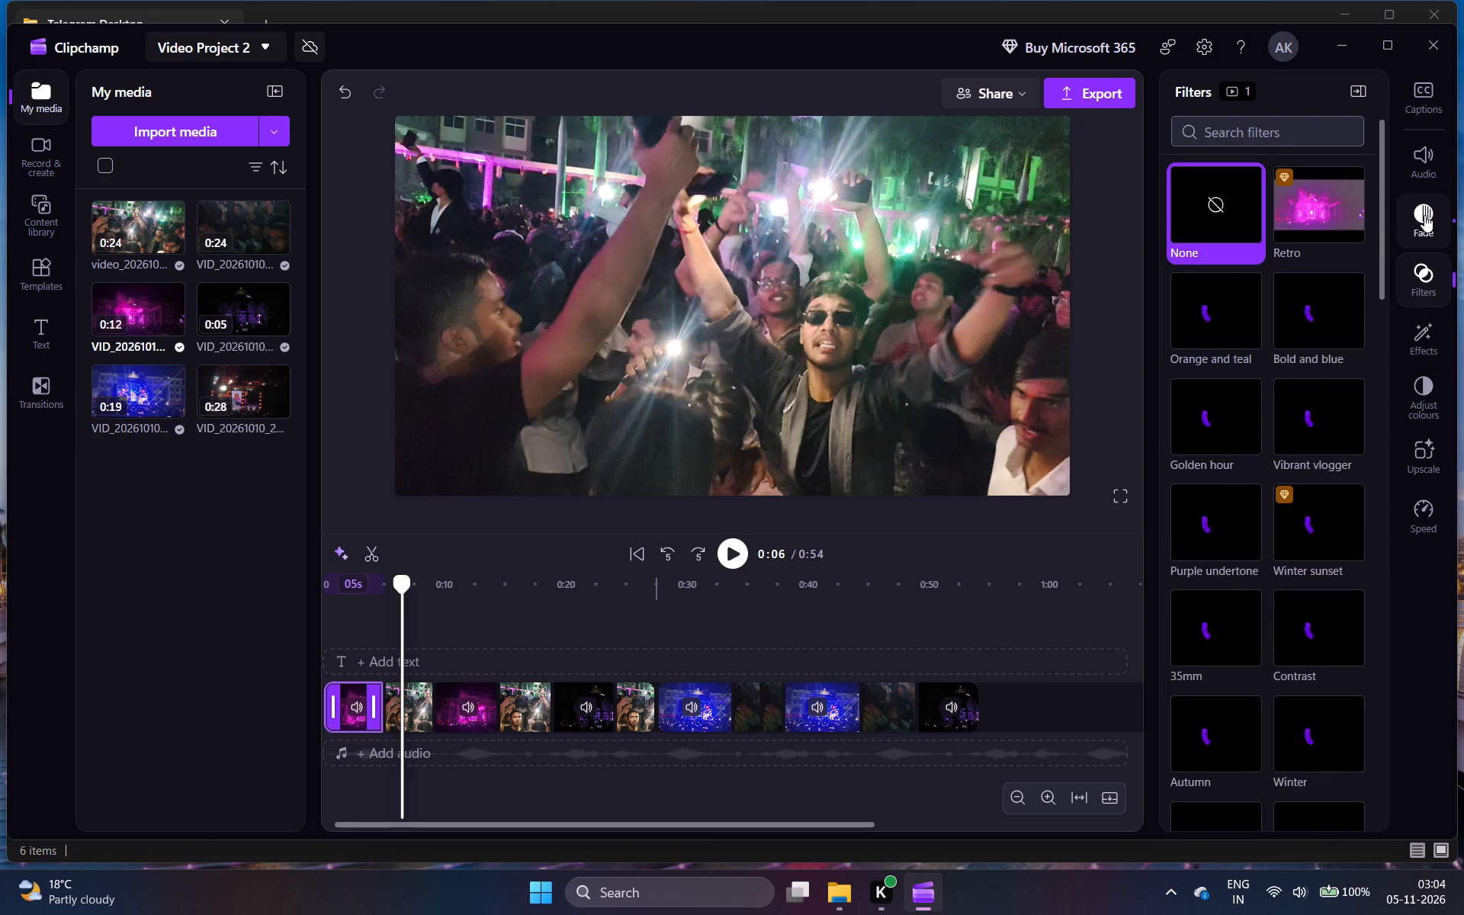
left_click(1424, 215)
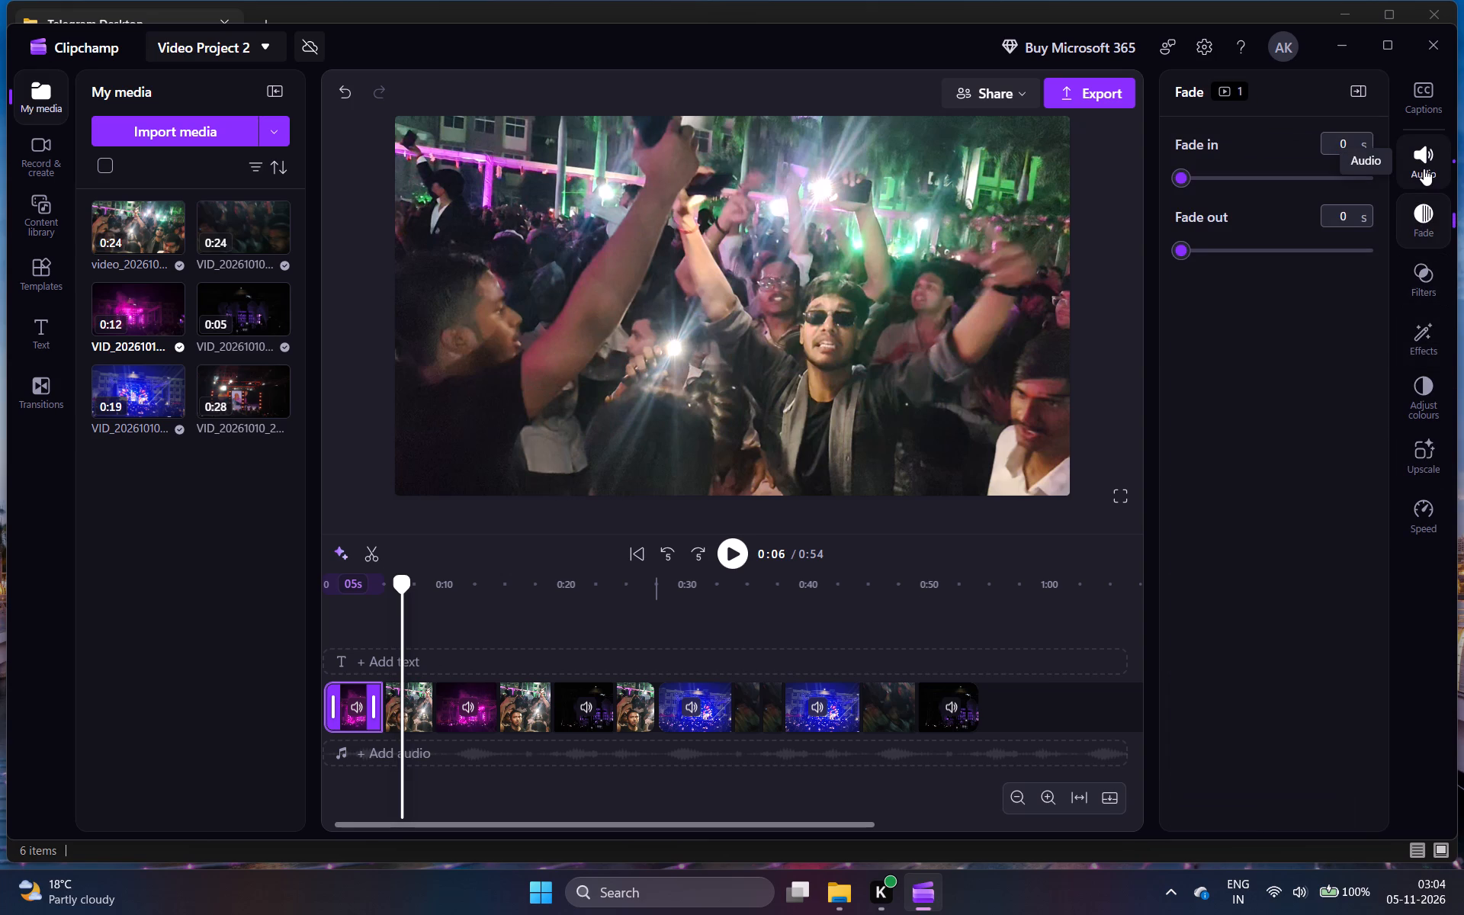
left_click(1424, 169)
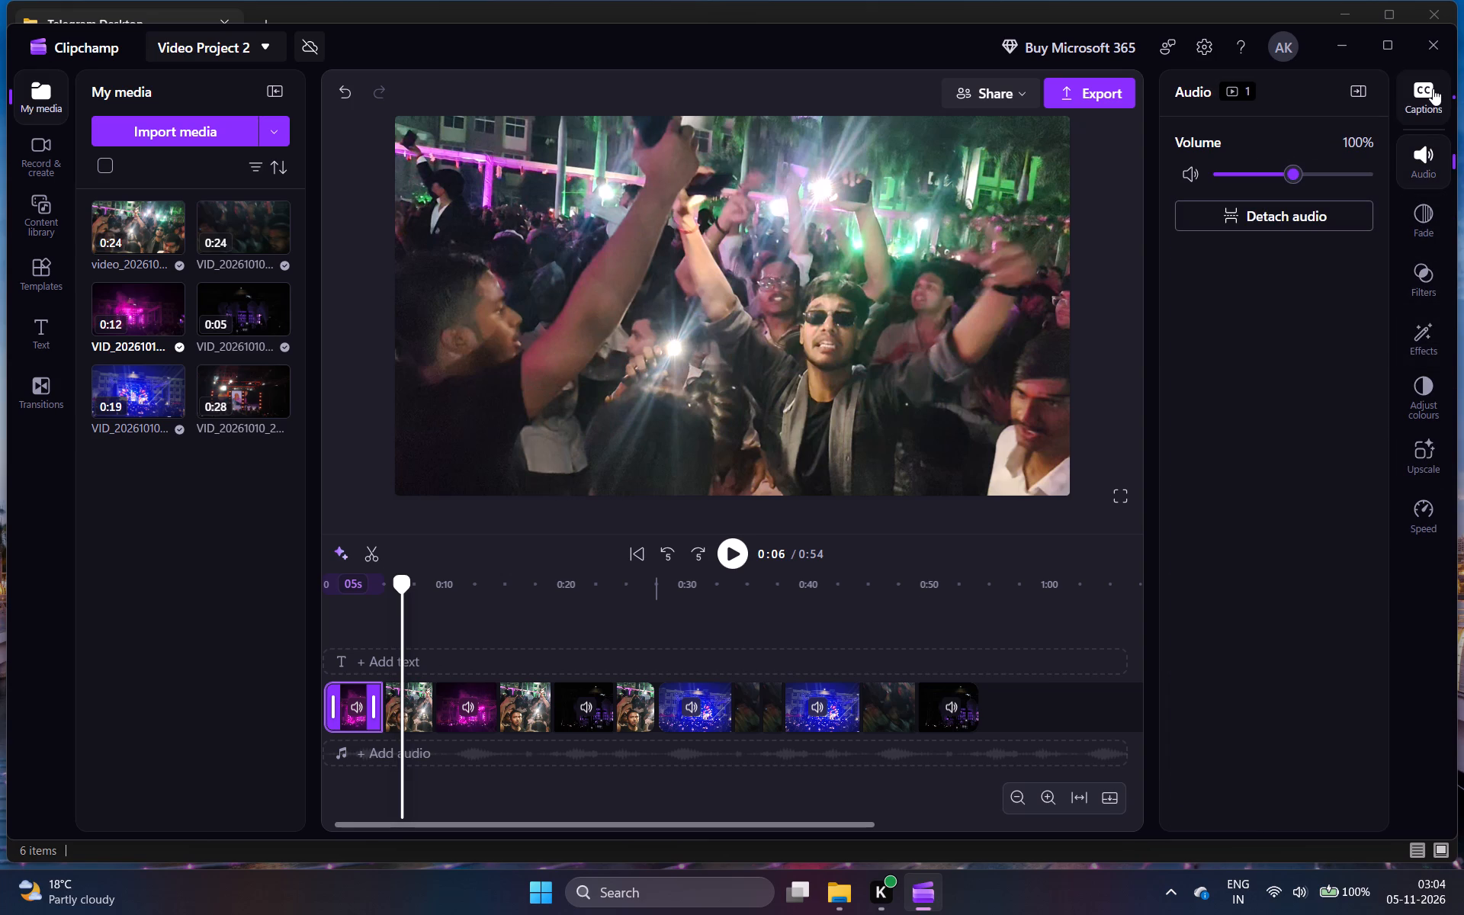
left_click(1433, 88)
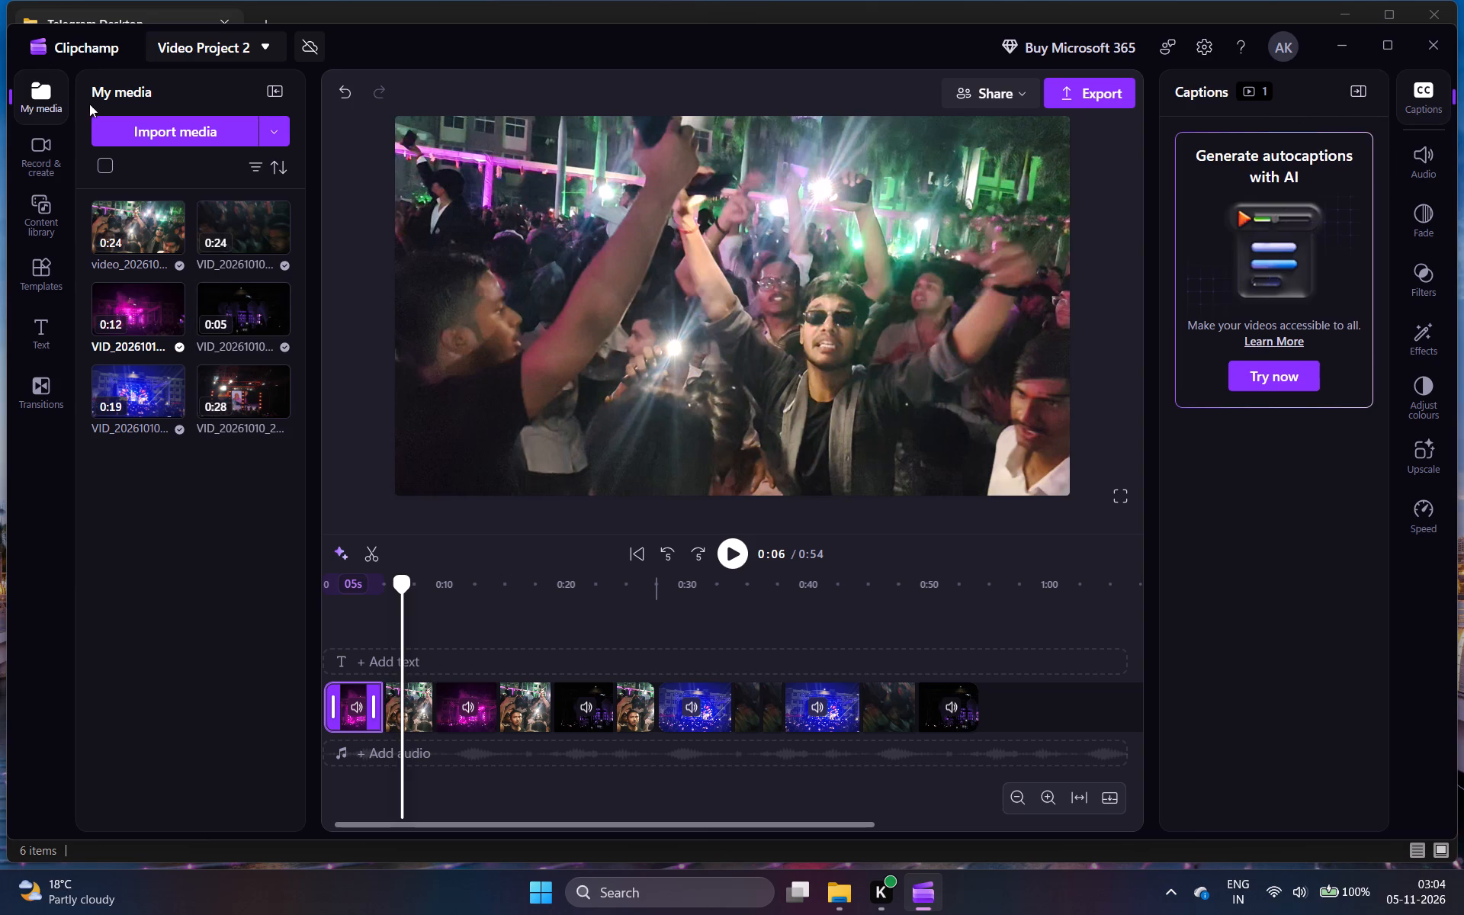
Browse the content library's sound effects and open the Machines collection.
left_click(43, 156)
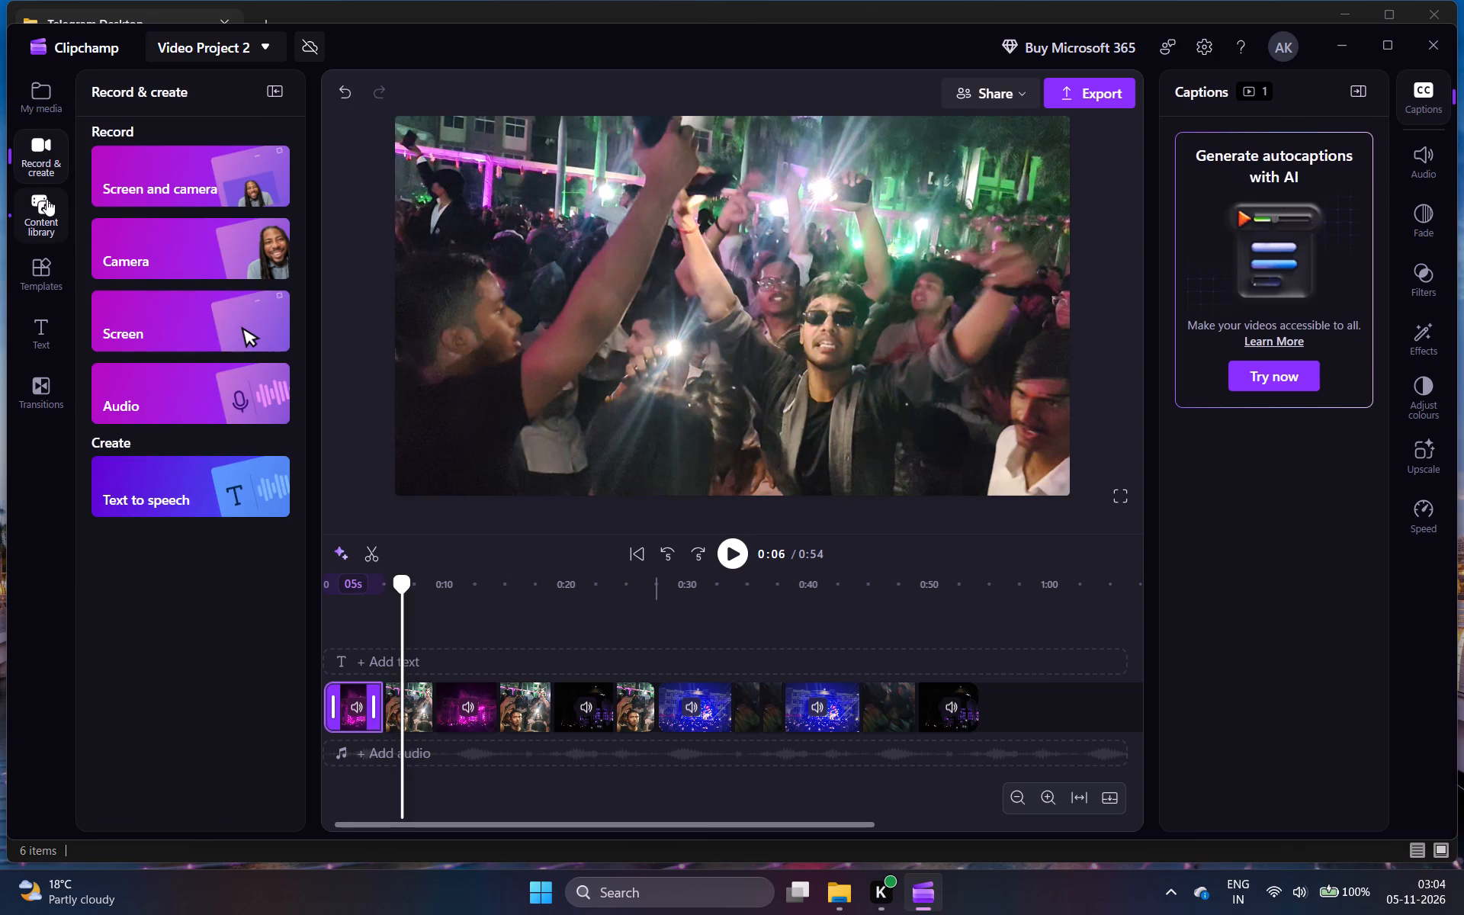
left_click(47, 199)
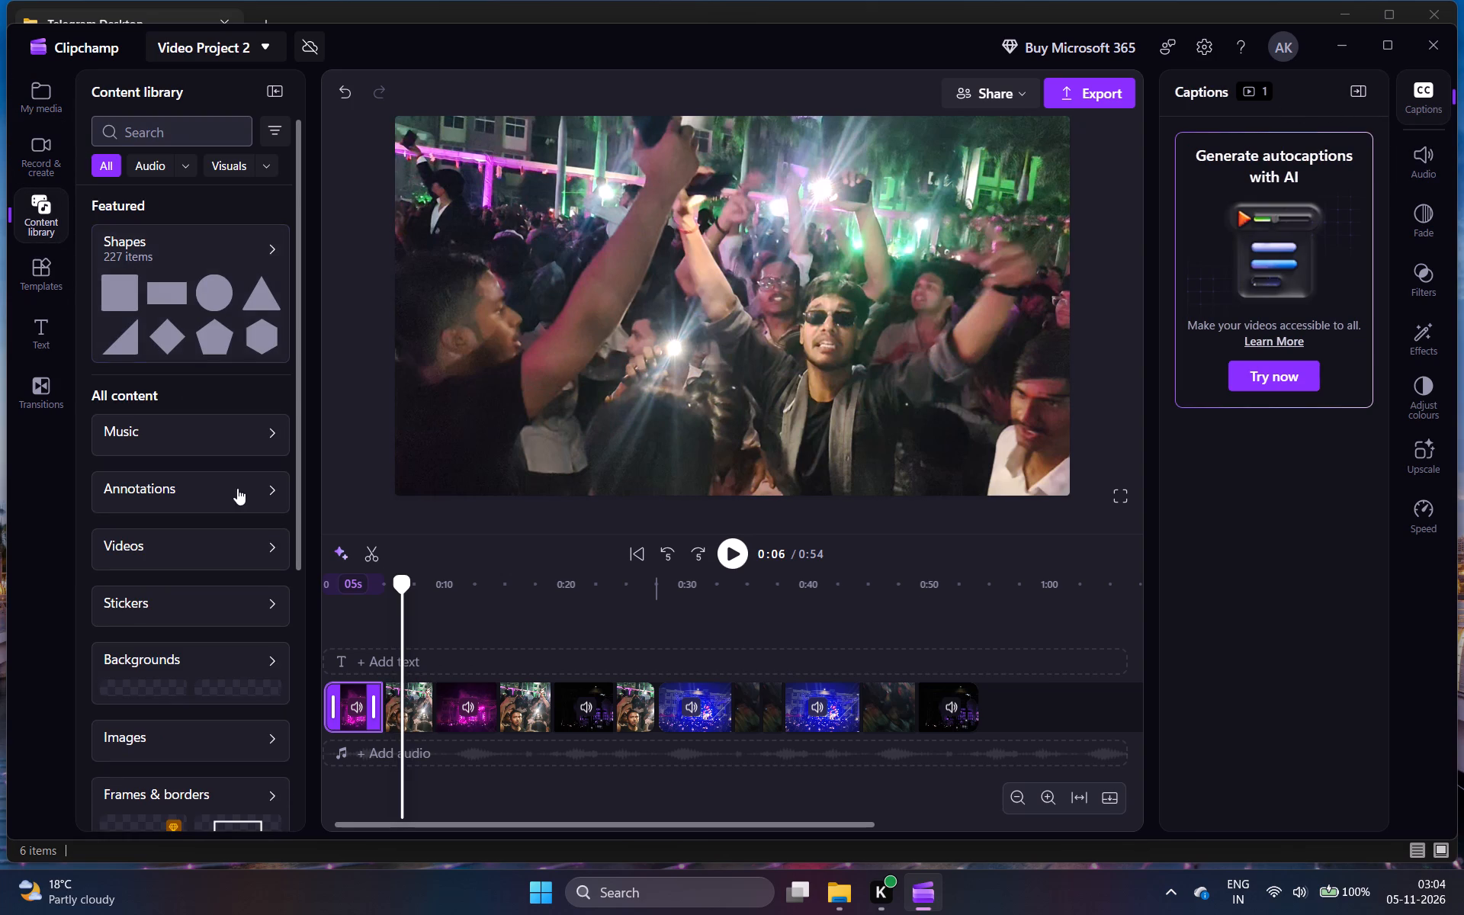
scroll(237, 488, "down", 1)
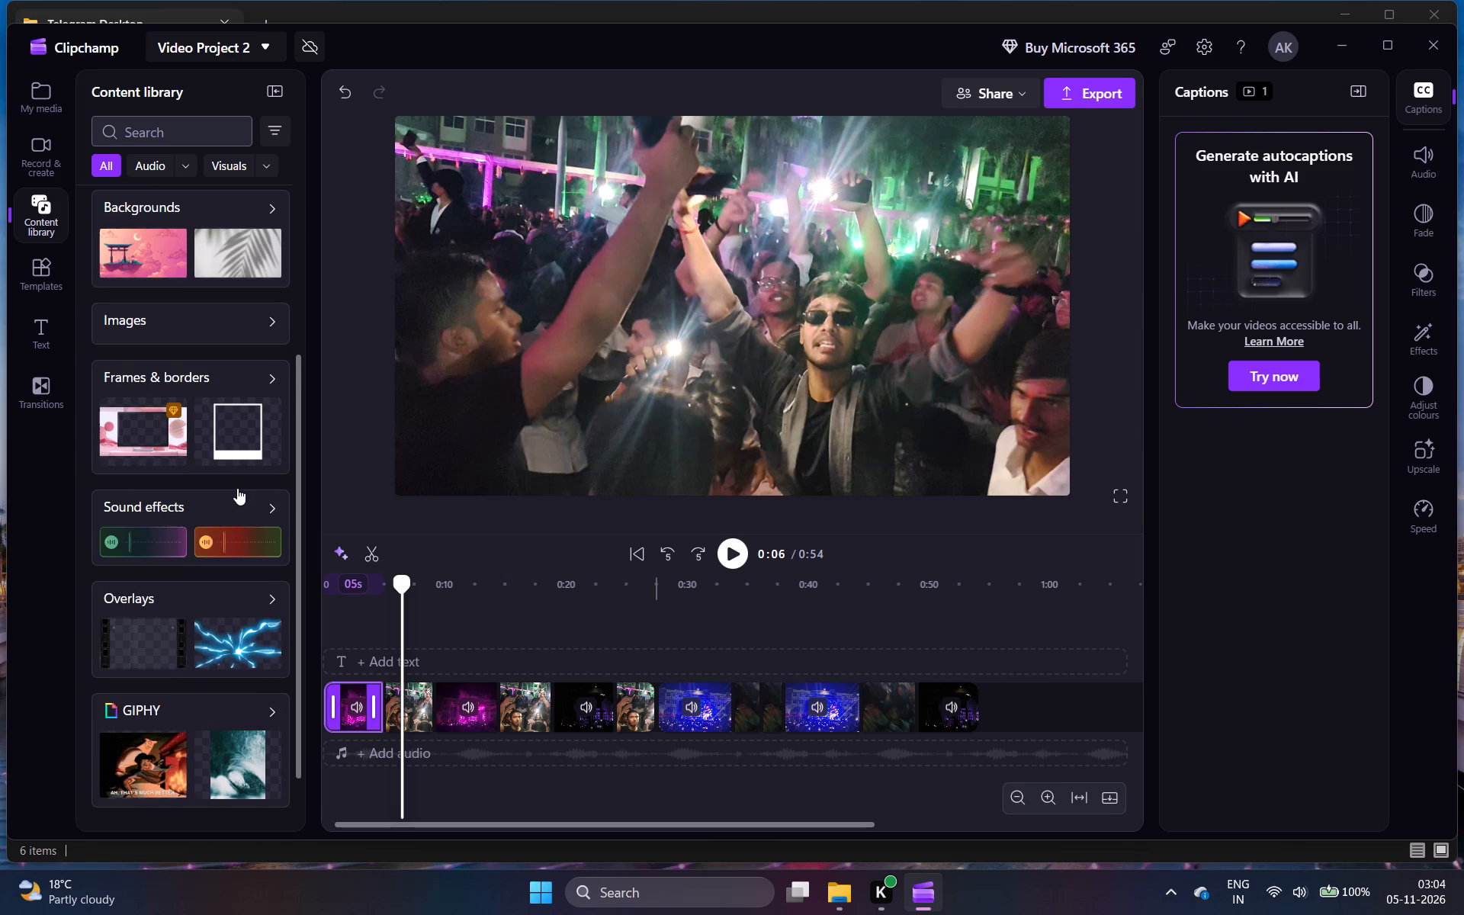
scroll(237, 488, "down", 1)
left_click(265, 493)
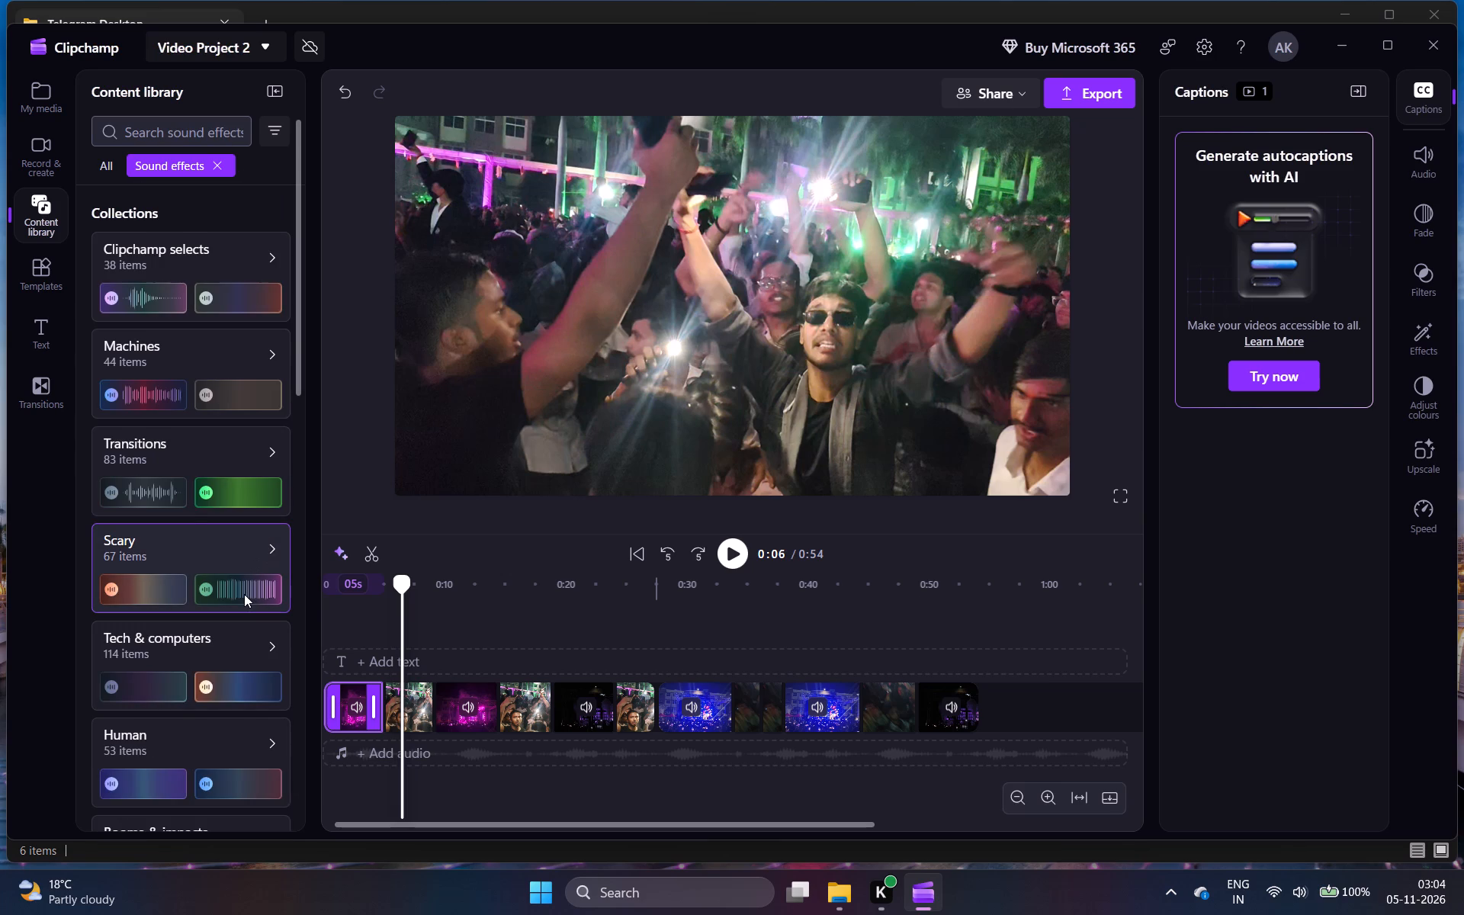
scroll(244, 594, "up", 2)
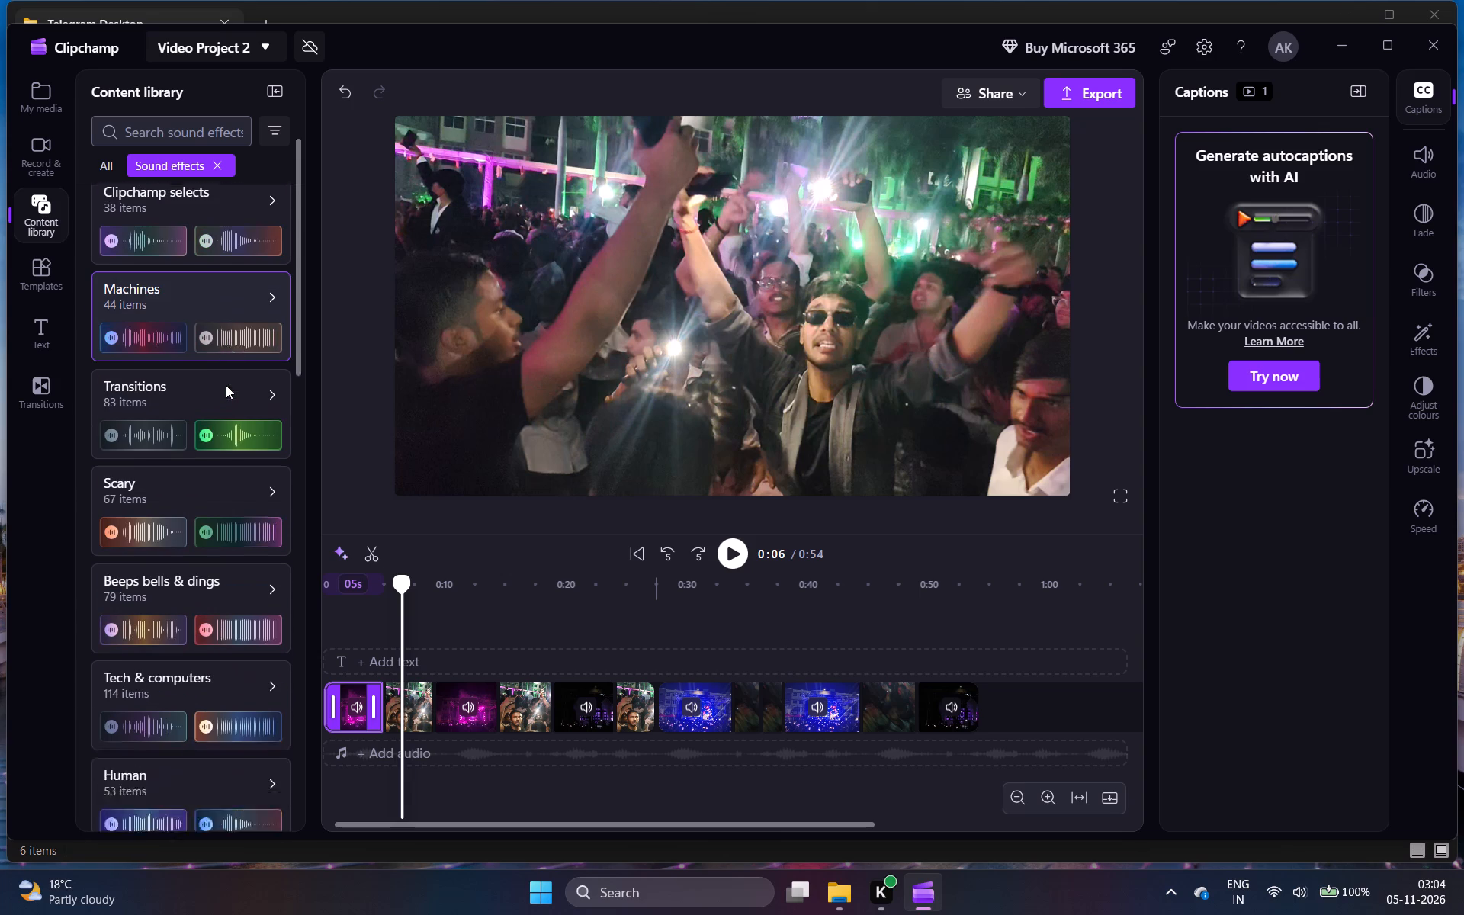
left_click_drag(262, 327, 262, 342)
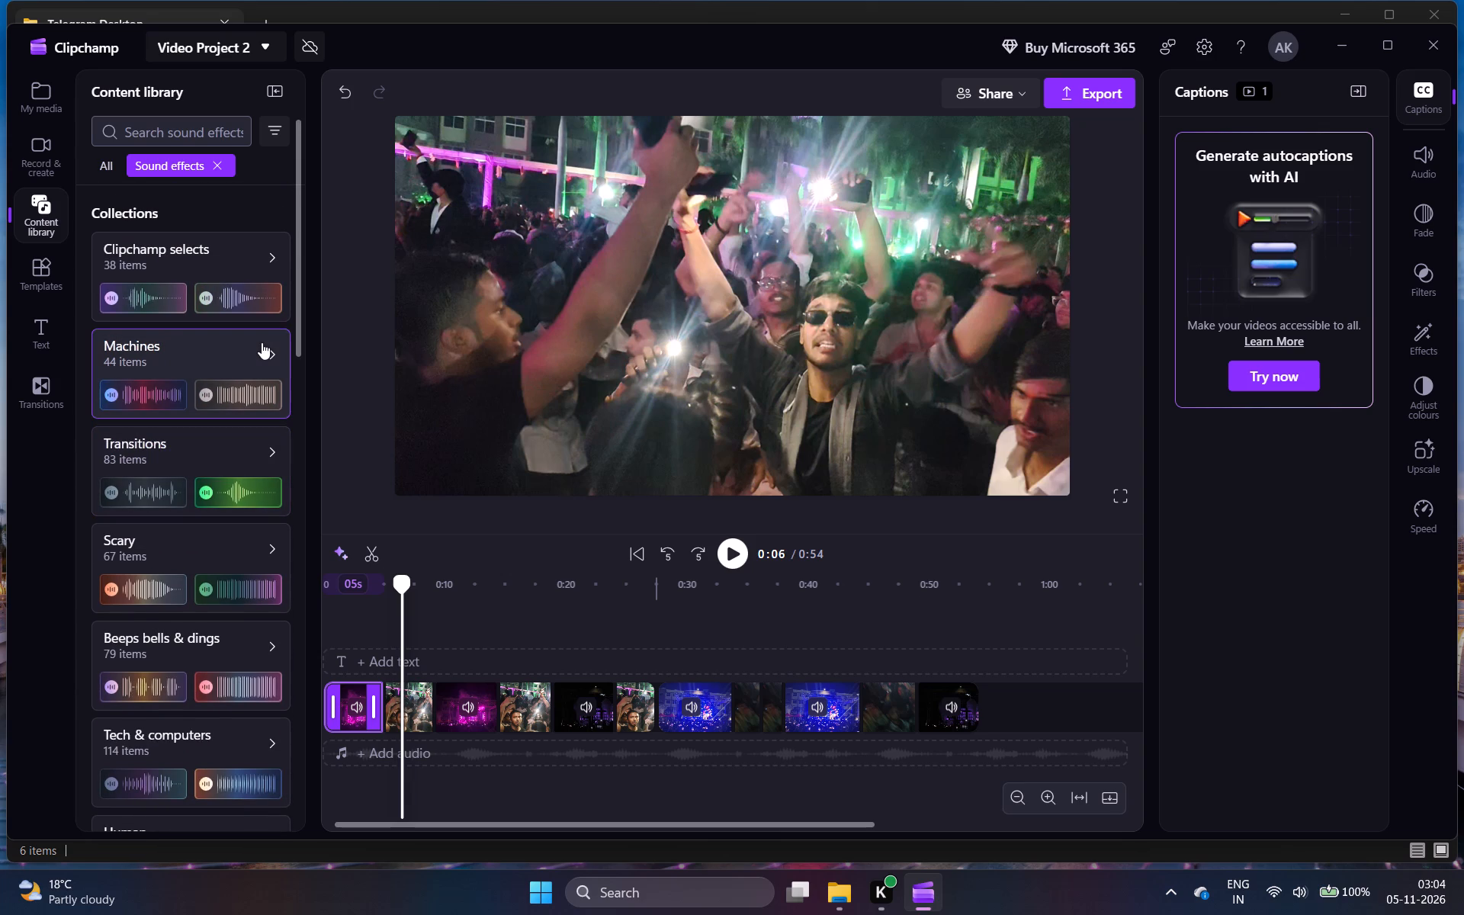
left_click(262, 342)
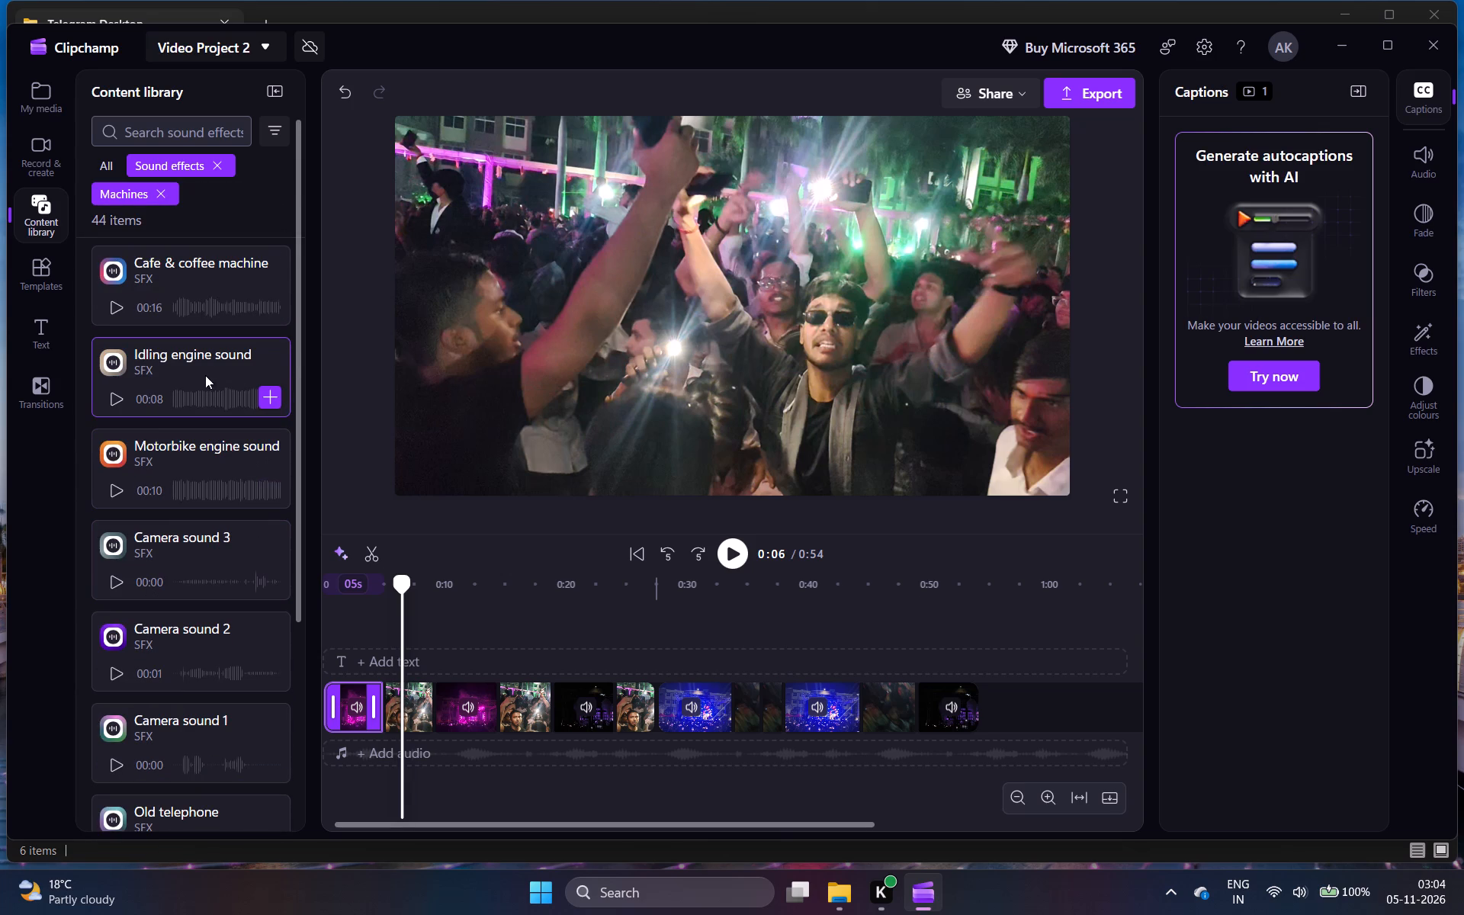
Preview the Idling engine, Camera 1, 2 and 3, Old telephone and Classic telephone sounds in the Machines collection.
left_click(108, 390)
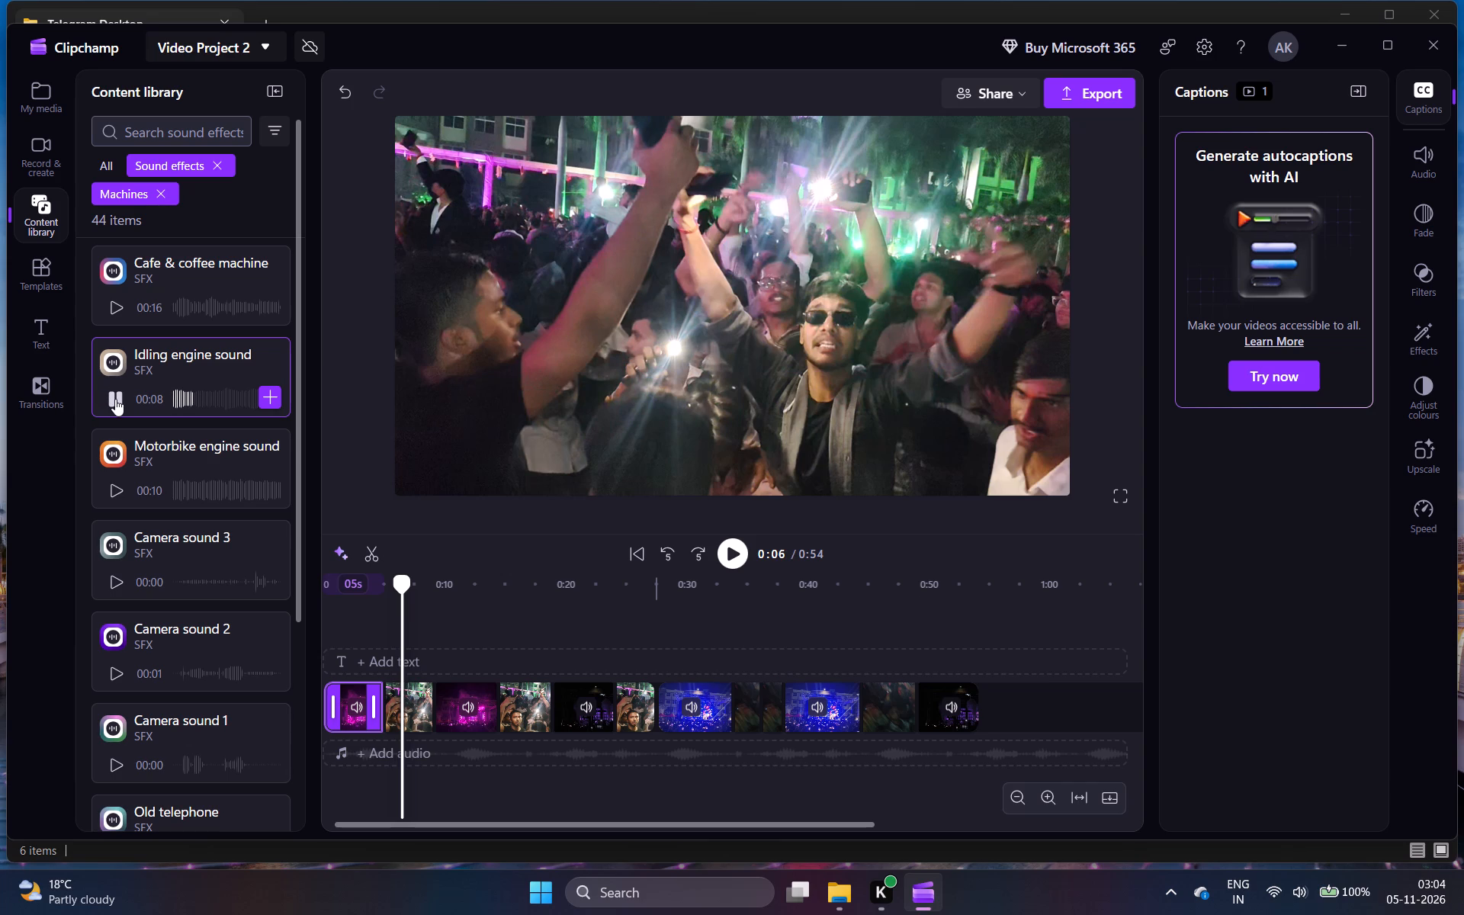
left_click(115, 399)
scroll(198, 512, "down", 1)
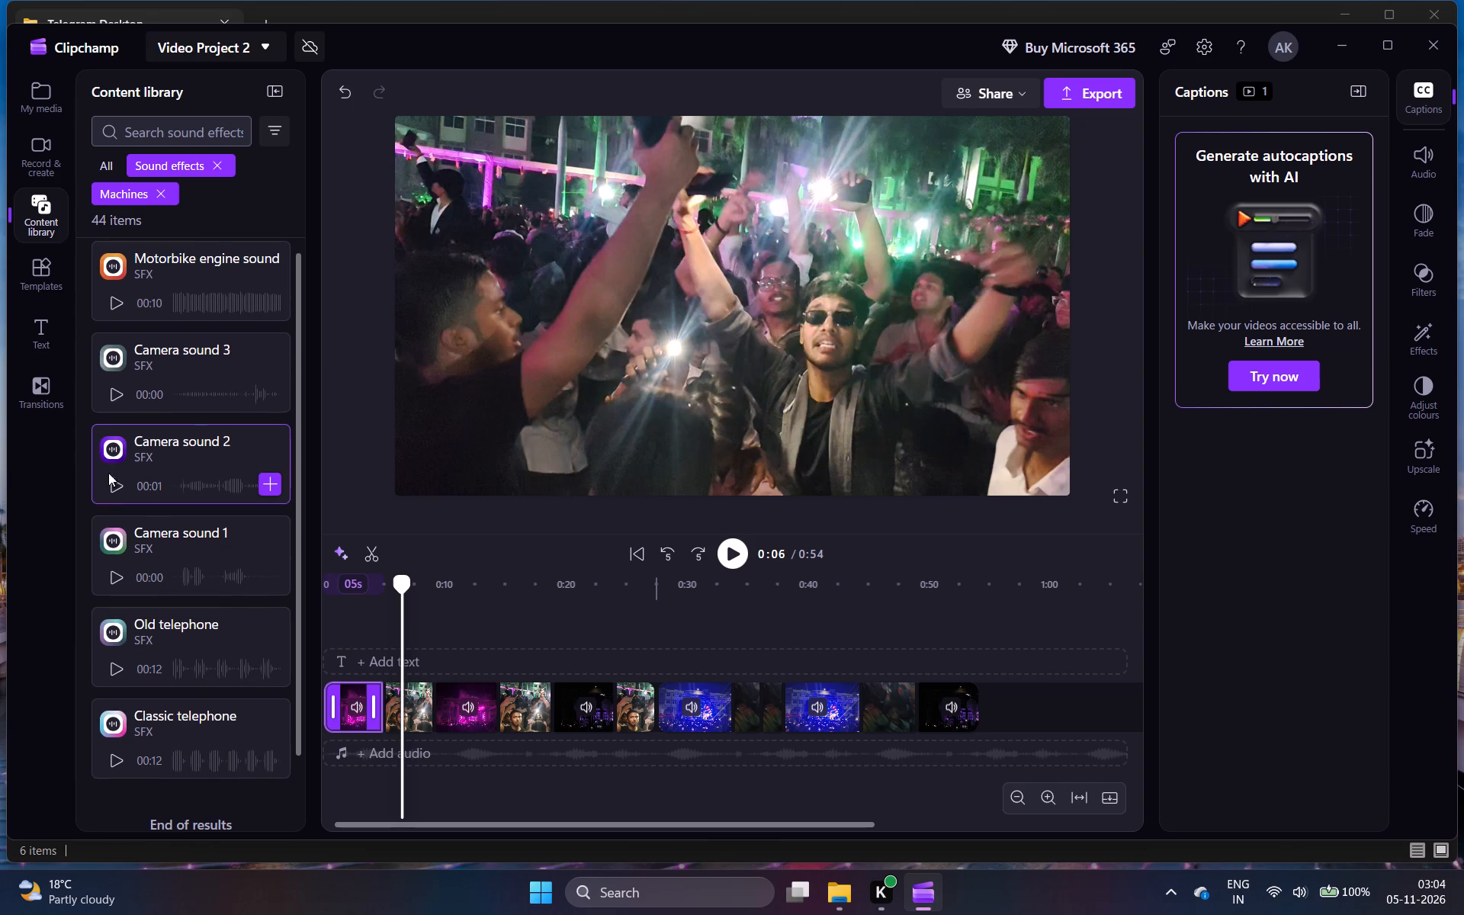
left_click(109, 478)
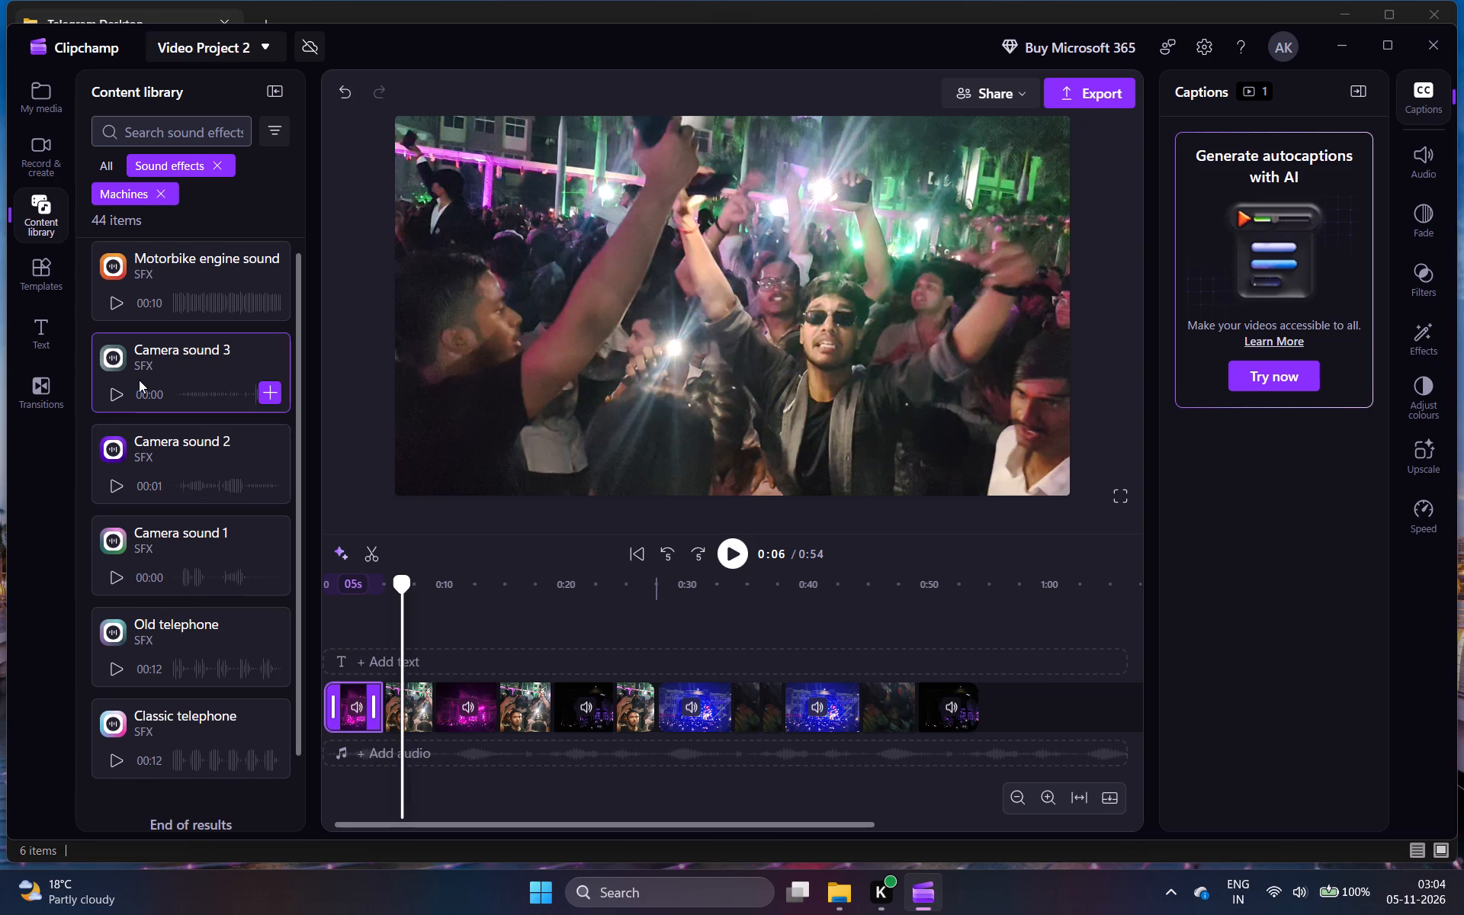
left_click(114, 396)
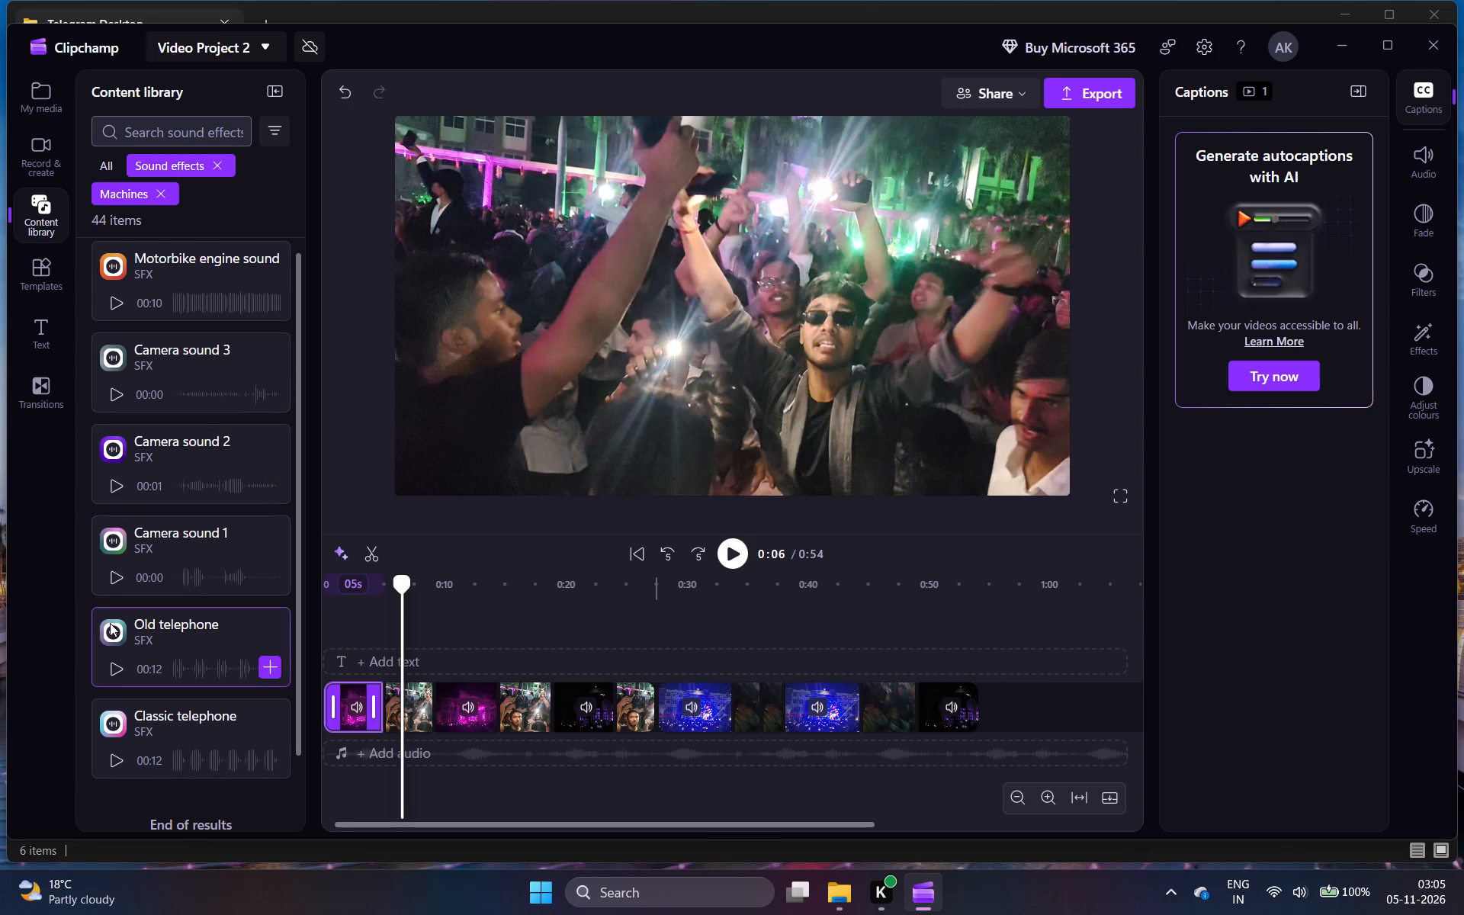
left_click(114, 576)
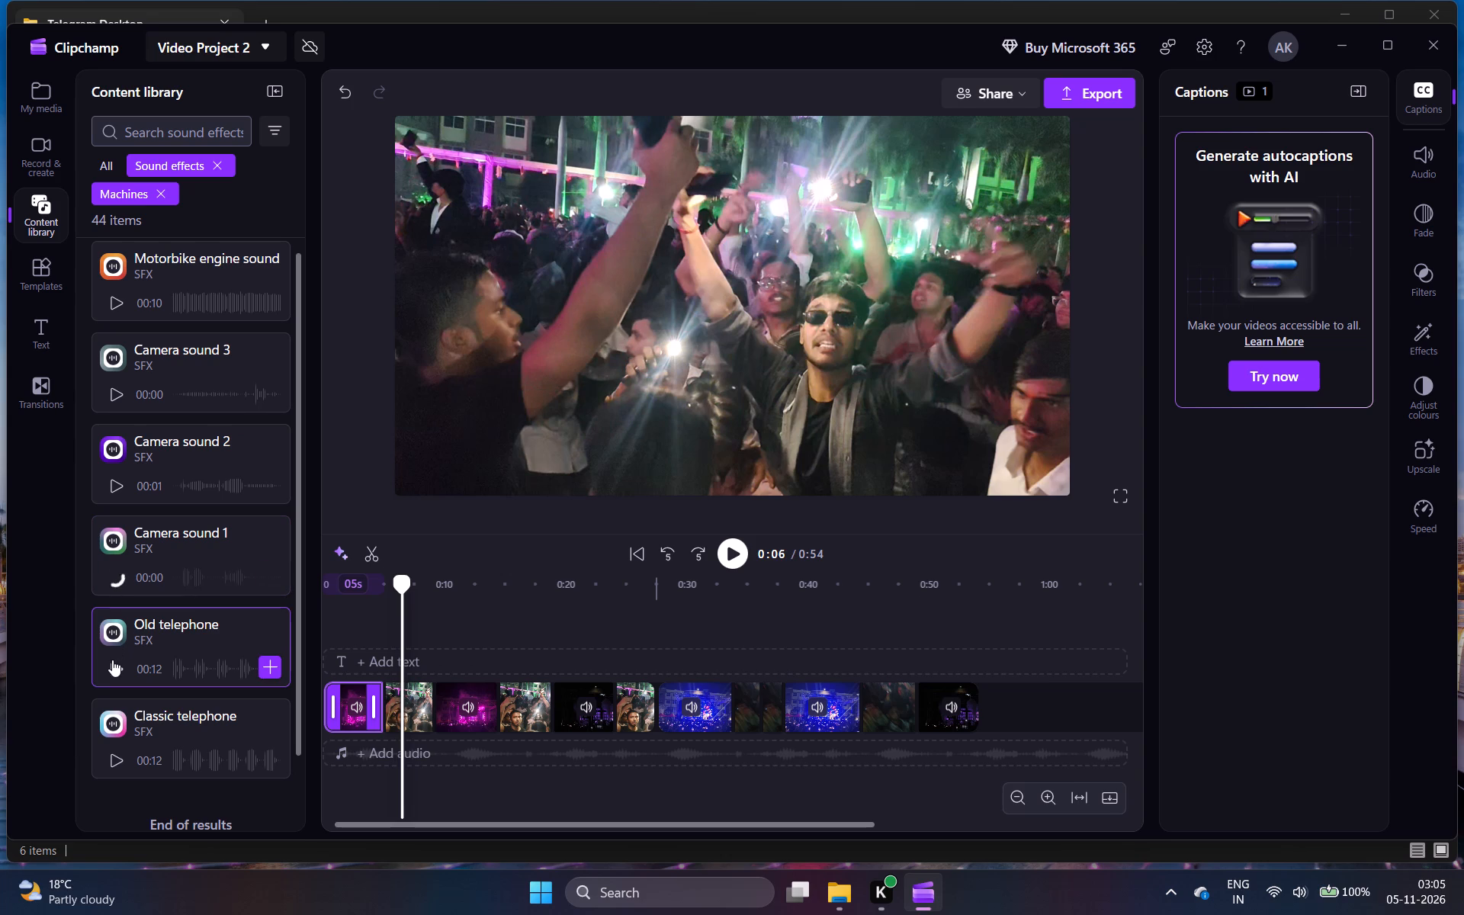
left_click(112, 660)
left_click(114, 753)
scroll(158, 597, "up", 2)
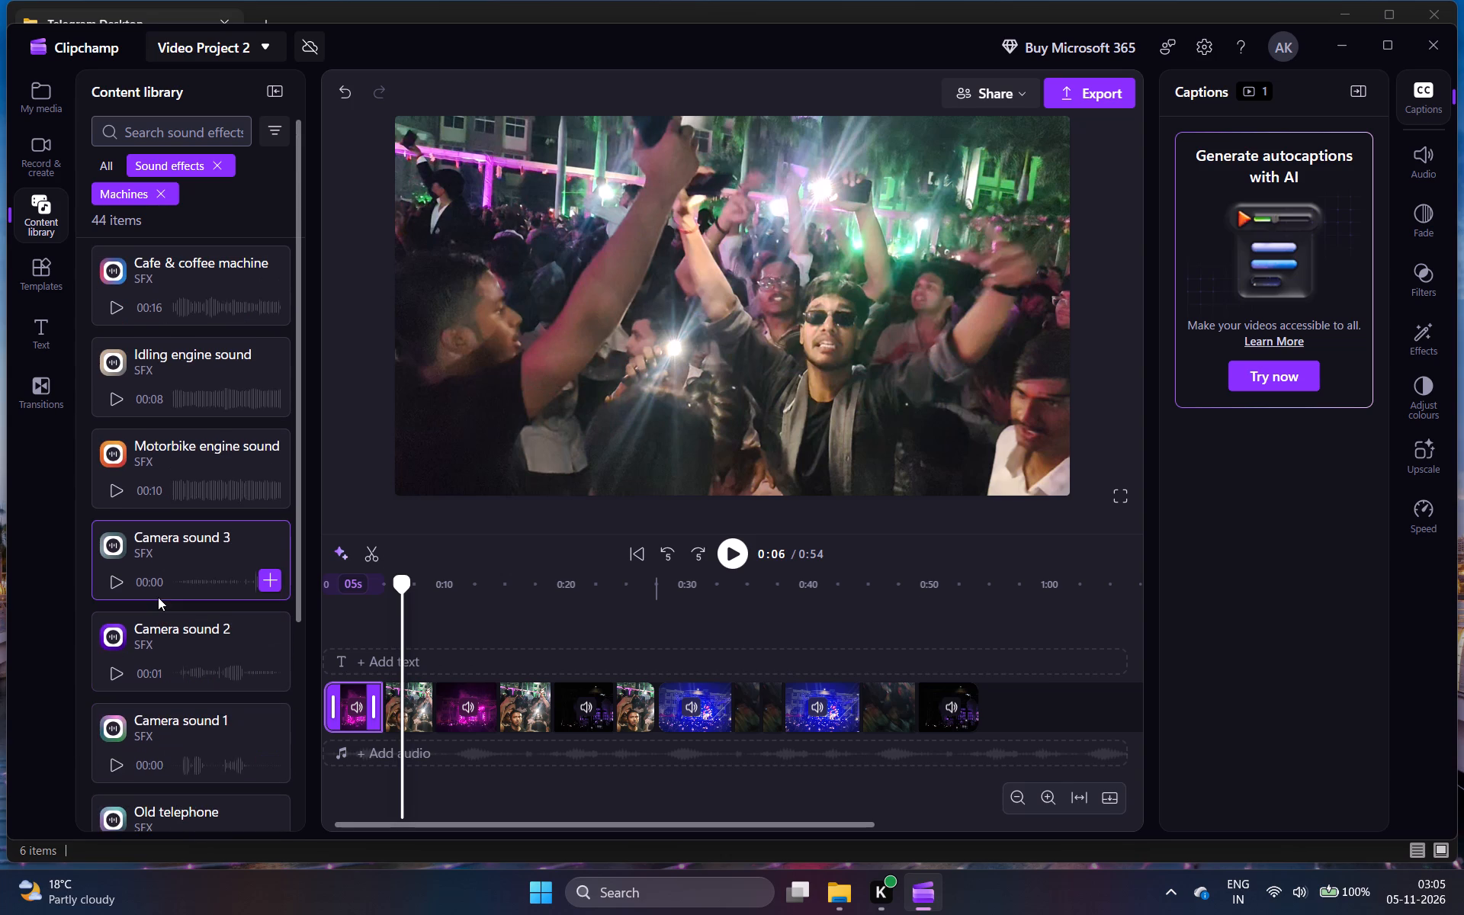
scroll(158, 597, "up", 1)
Leave the Machines collection and look through the remaining sound effect collections down to Back to school.
left_click(165, 188)
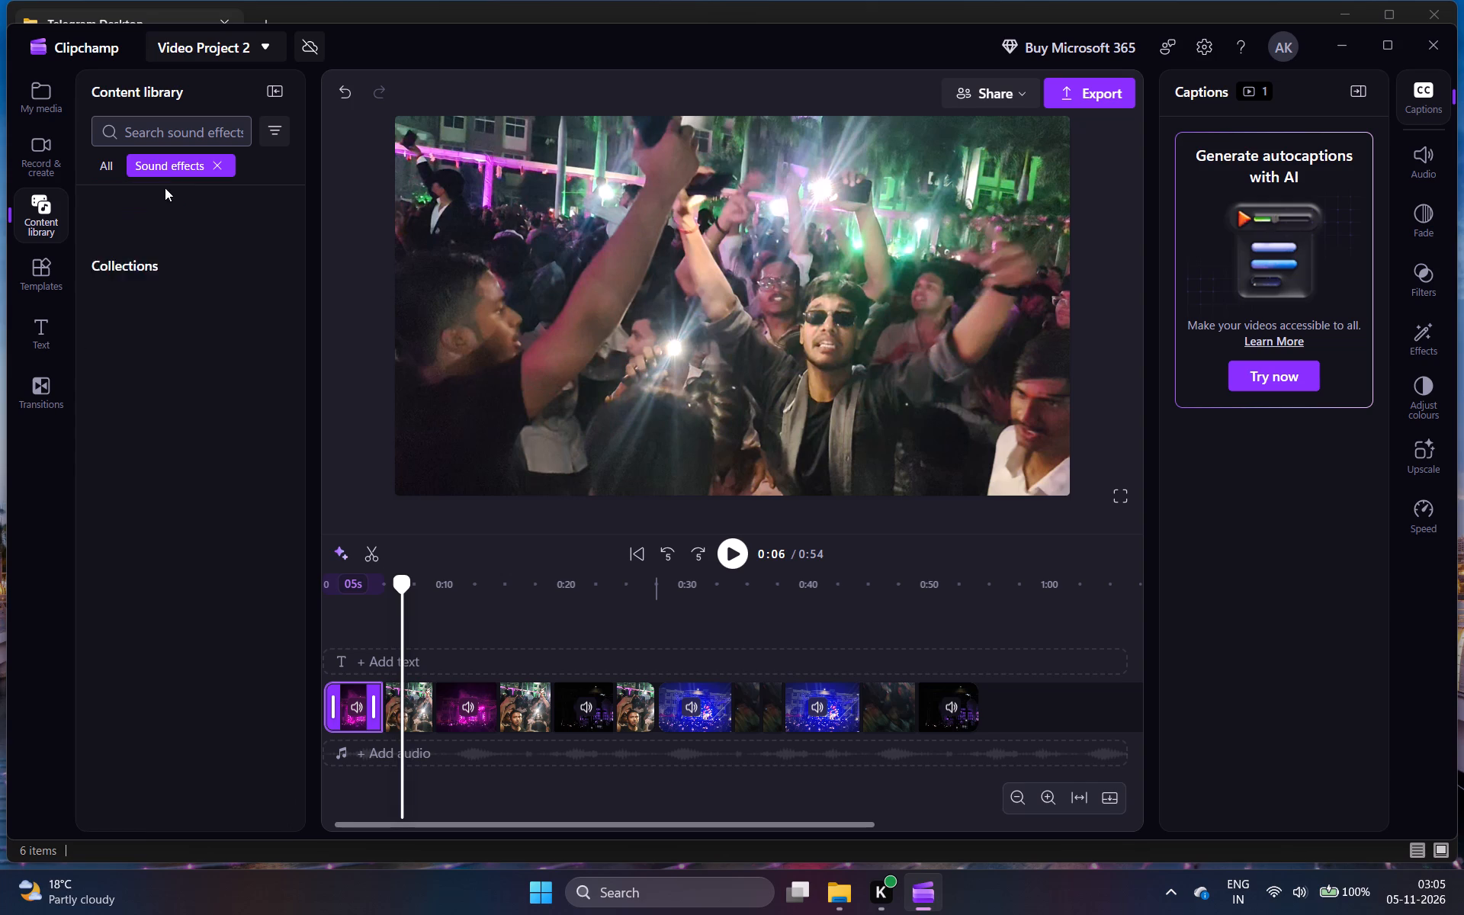
scroll(233, 428, "down", 2)
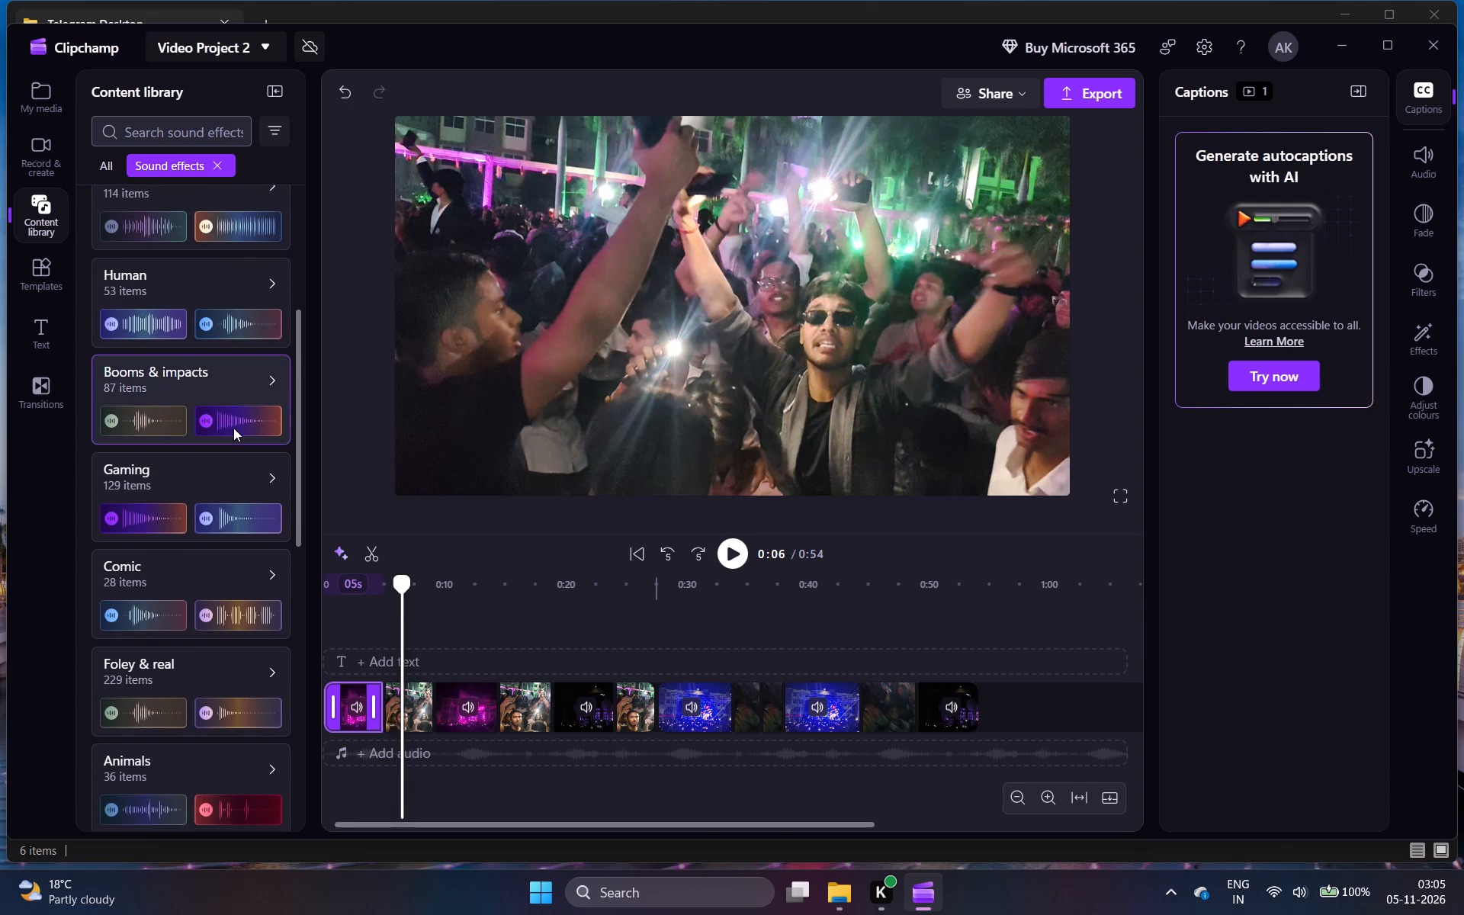
scroll(233, 428, "down", 3)
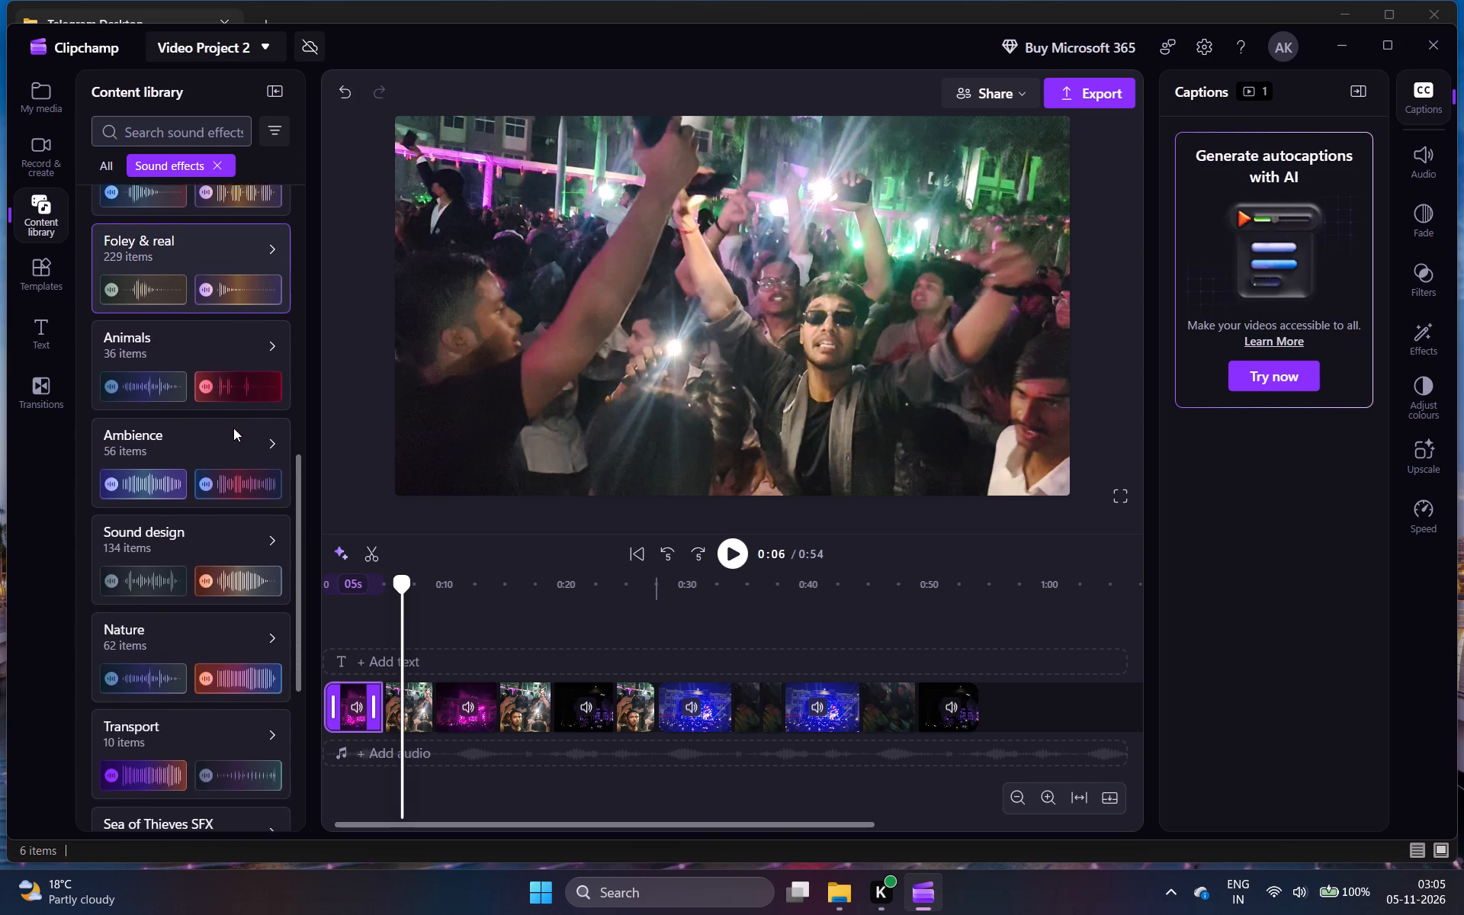
scroll(233, 428, "down", 2)
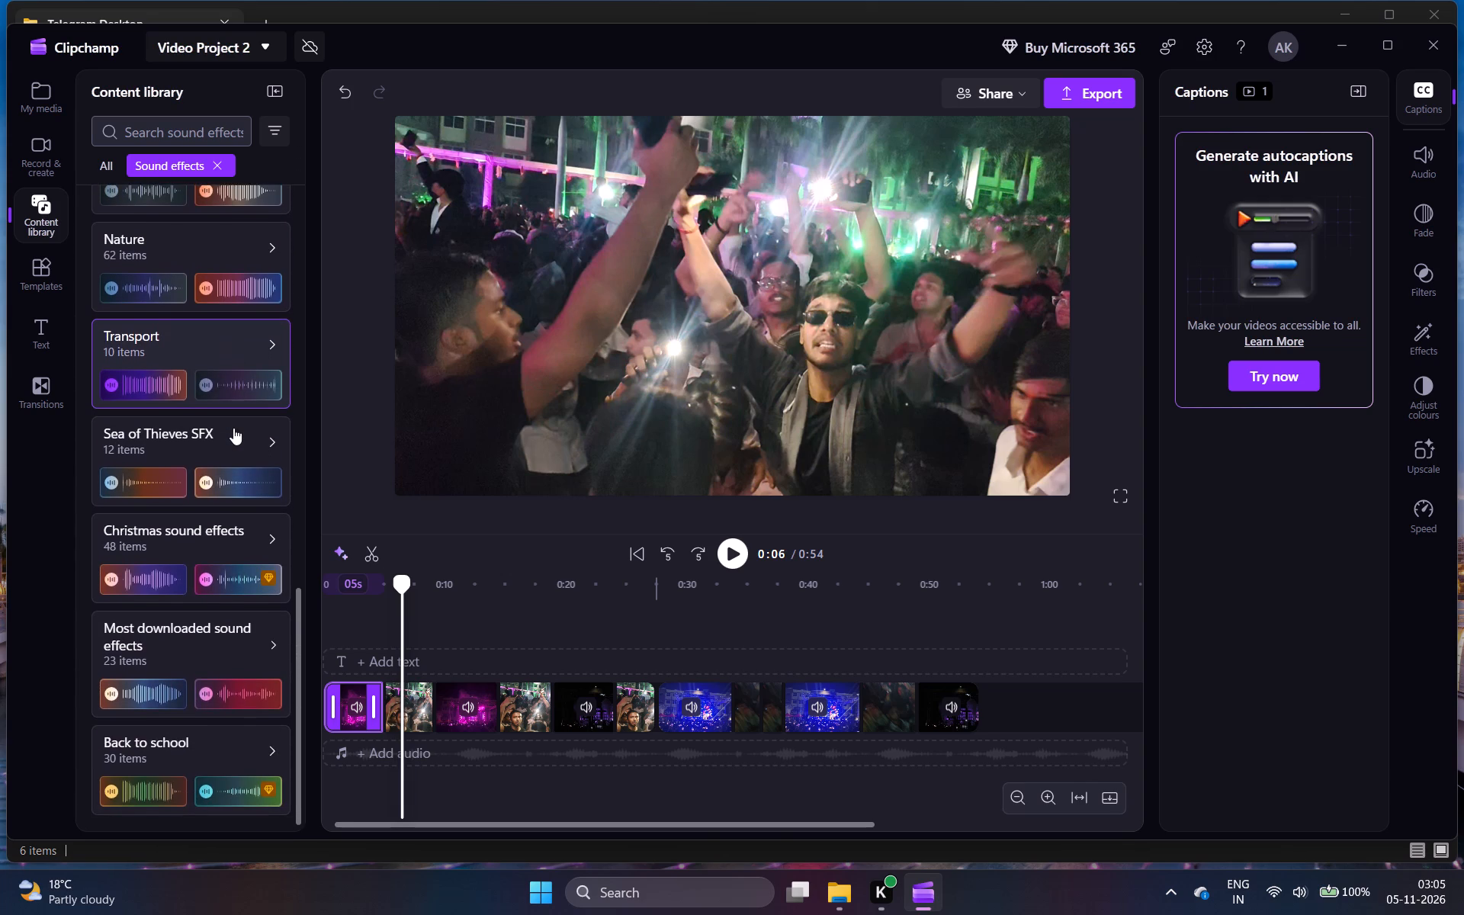
scroll(233, 428, "down", 1)
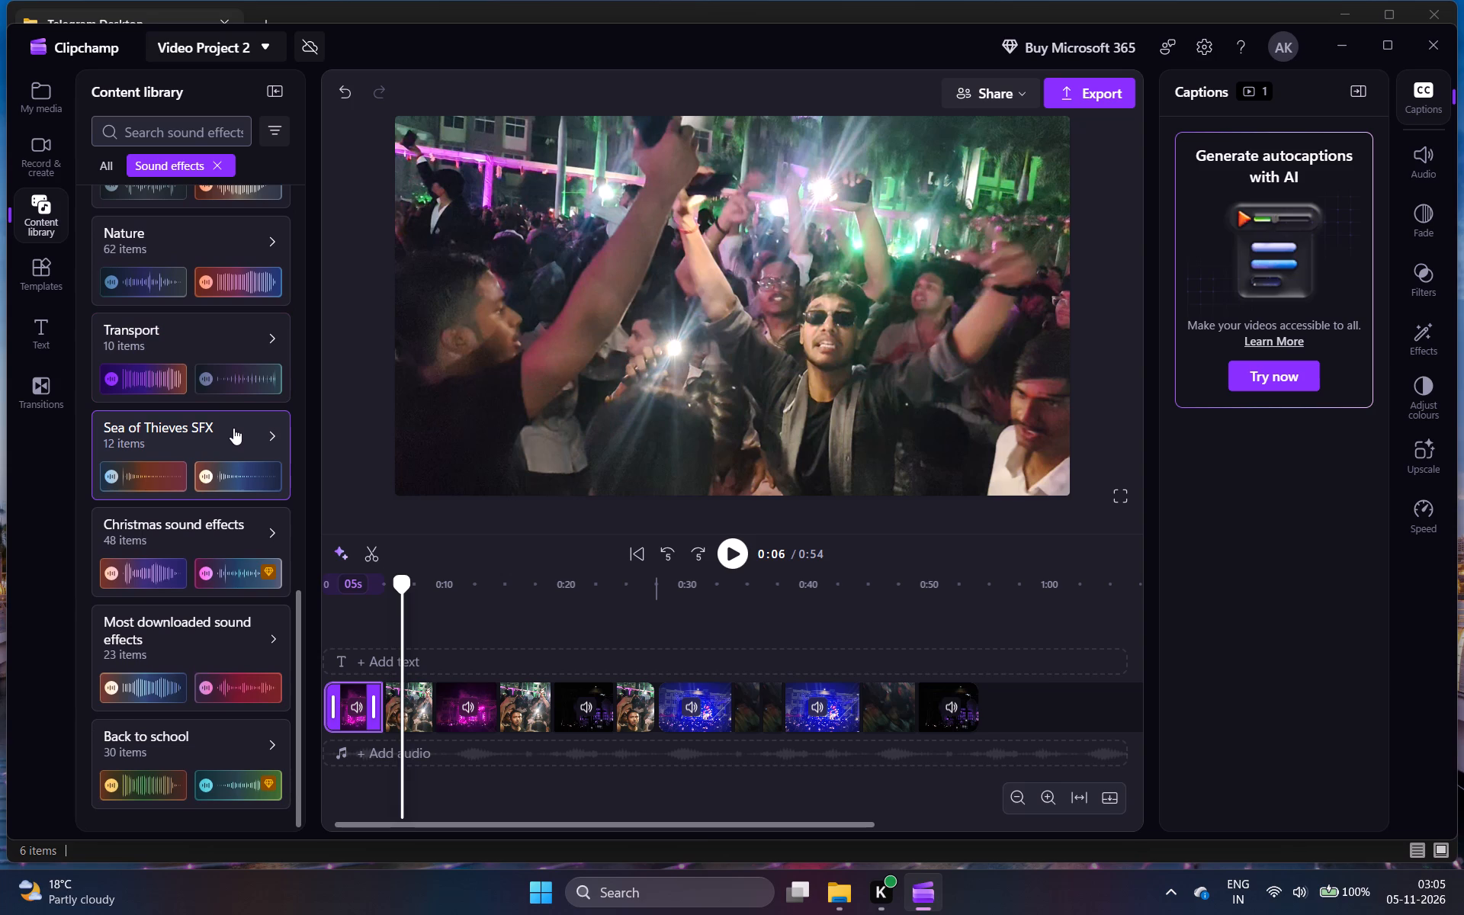
Move every piece after the opening stage piece together onto a new track below it.
left_click(350, 719)
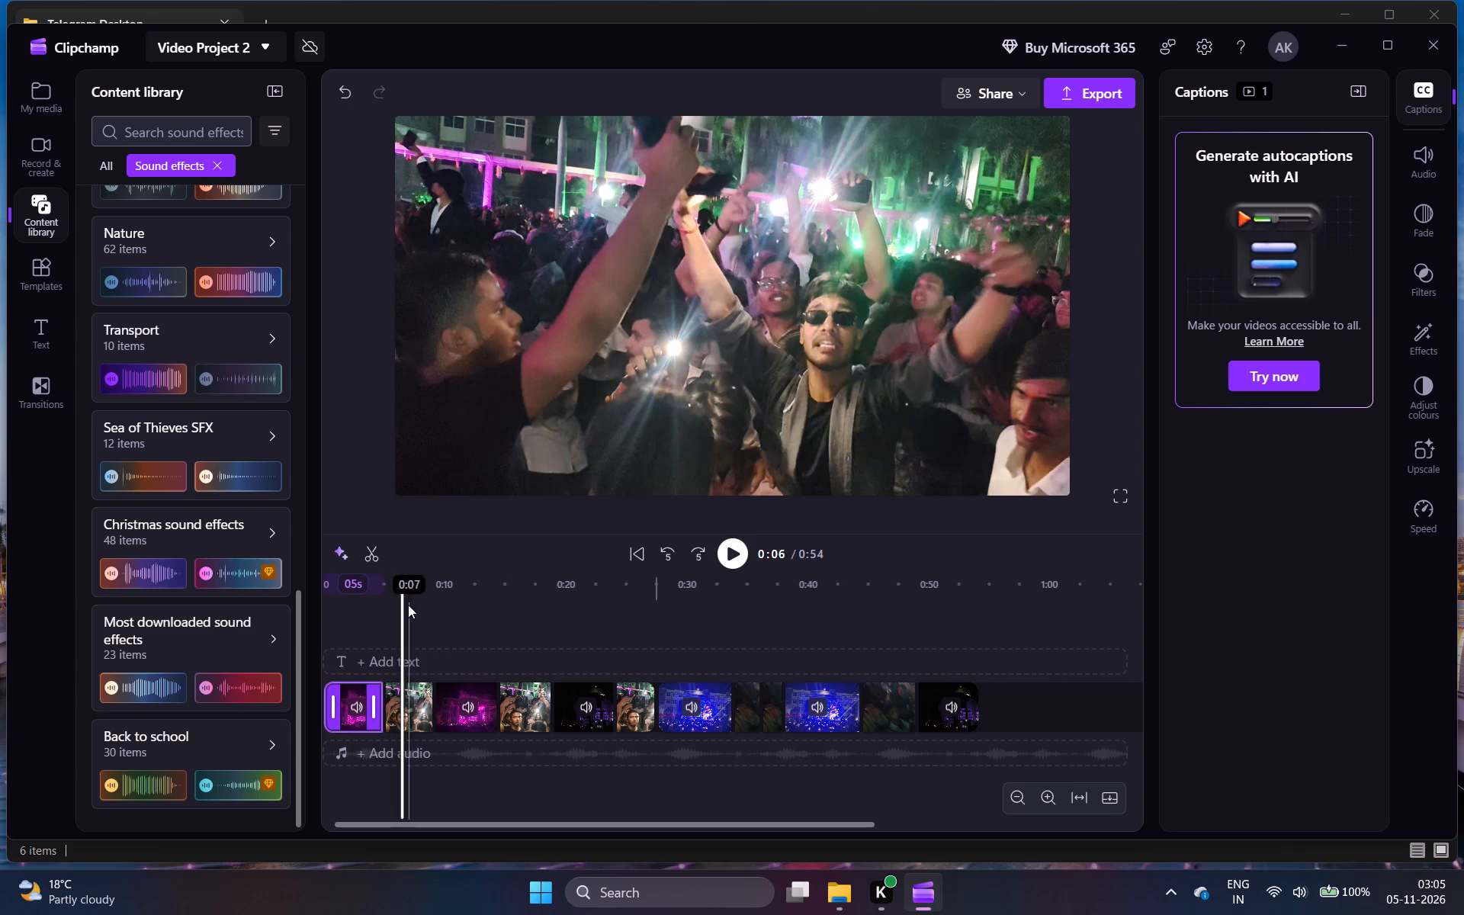
left_click(419, 792)
left_click_drag(393, 786, 452, 696)
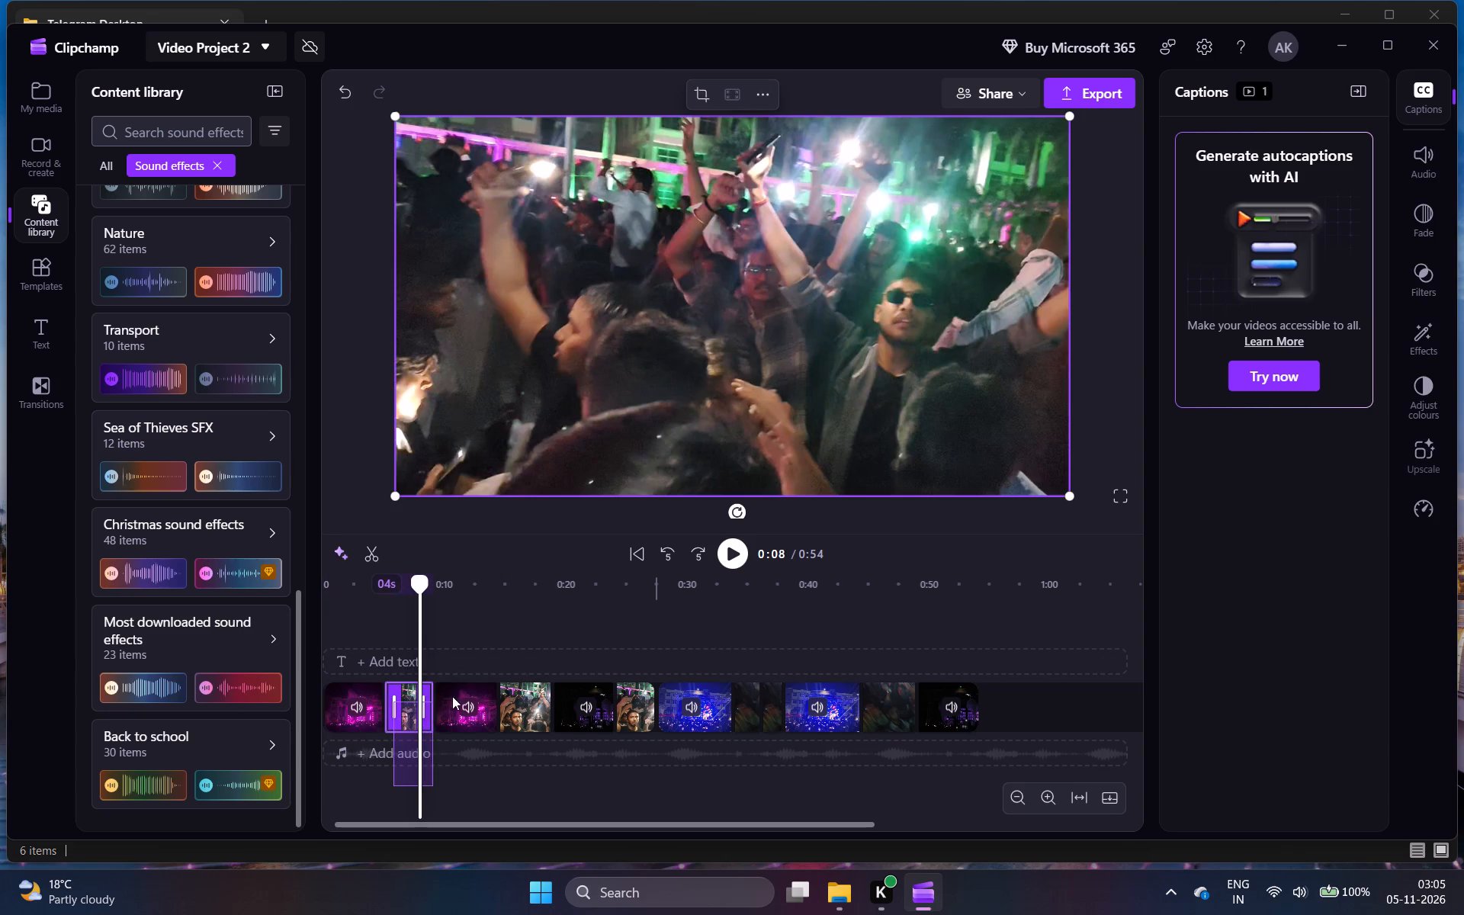
left_click_drag(452, 696, 971, 696)
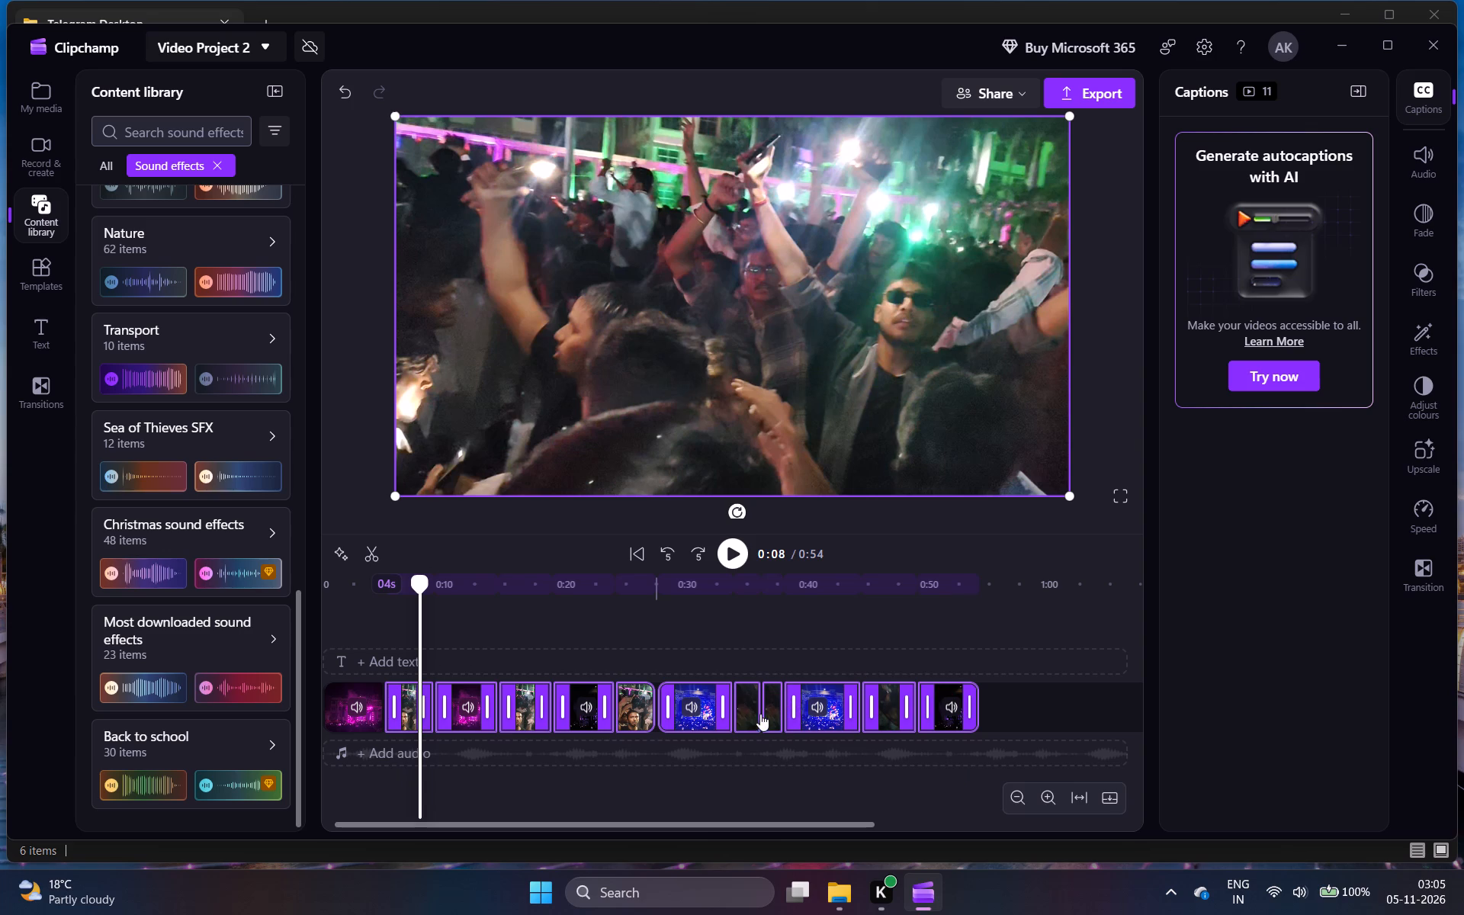
left_click_drag(753, 715, 767, 762)
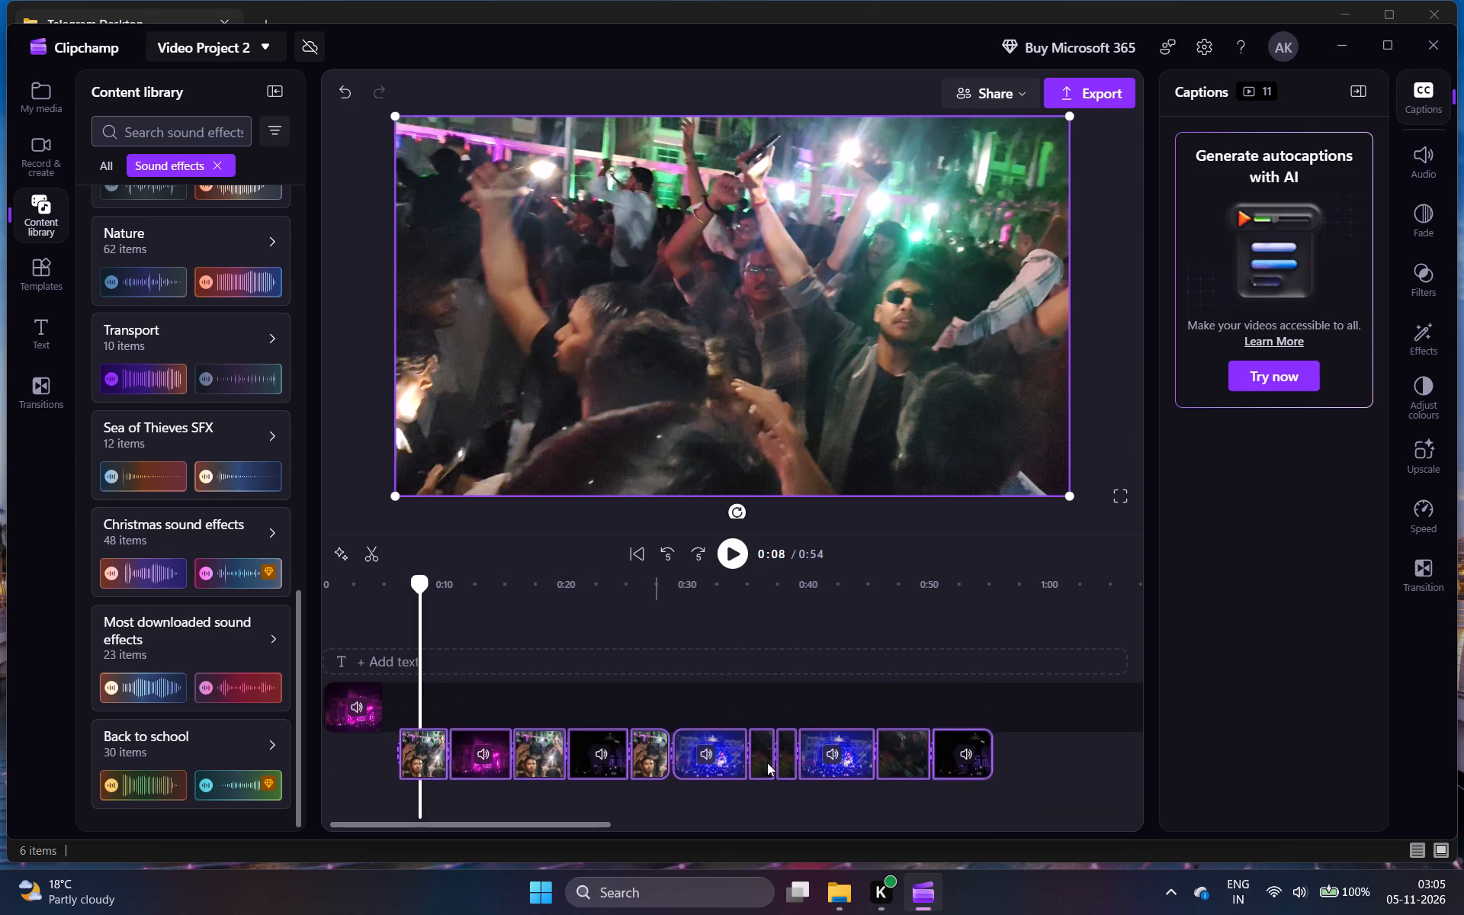
left_click_drag(767, 762, 768, 765)
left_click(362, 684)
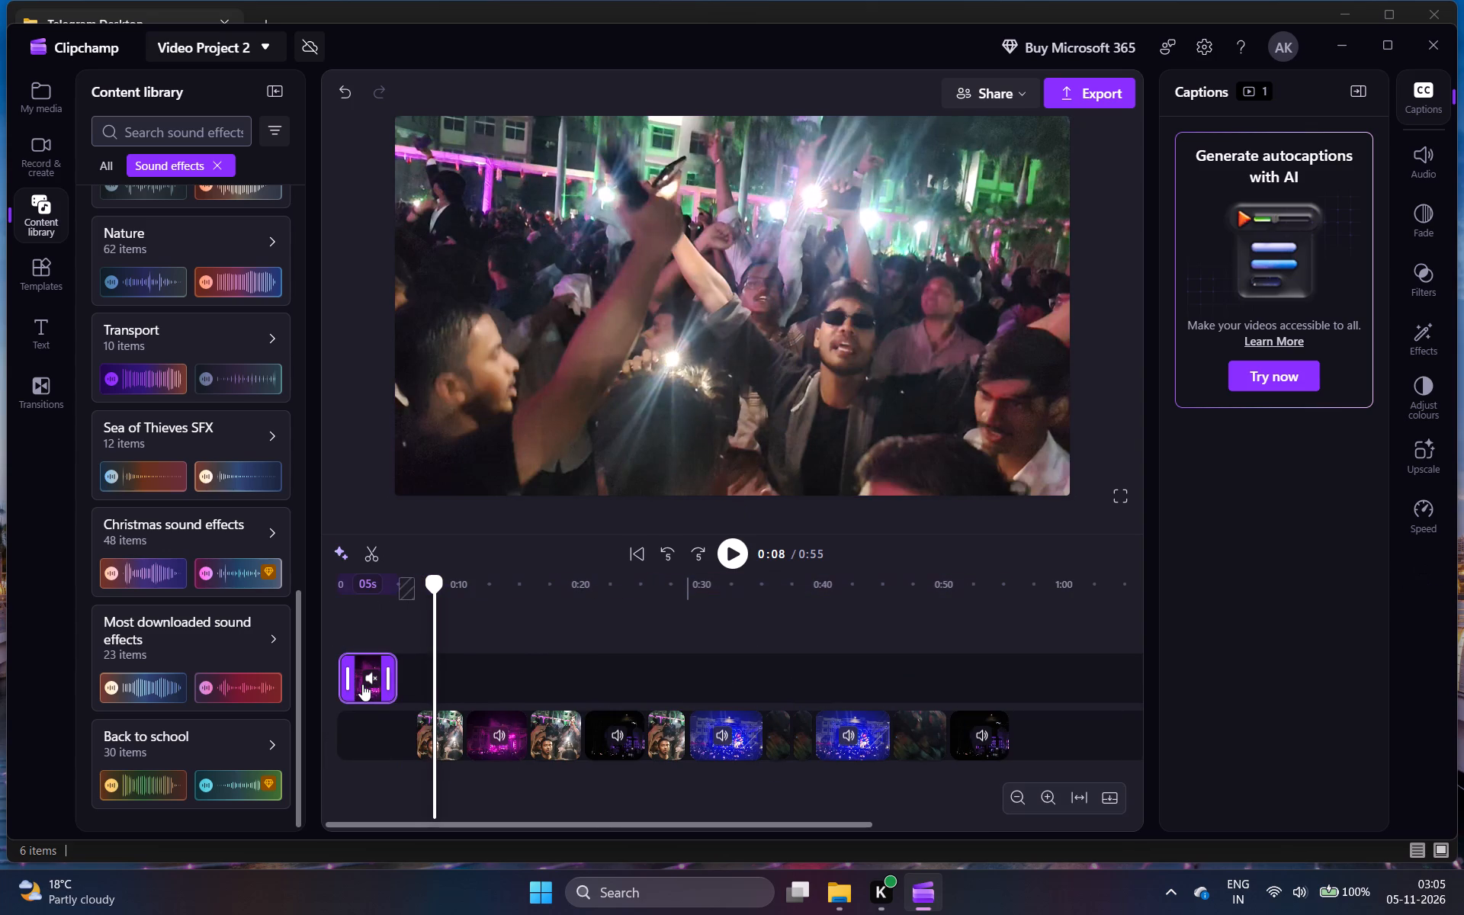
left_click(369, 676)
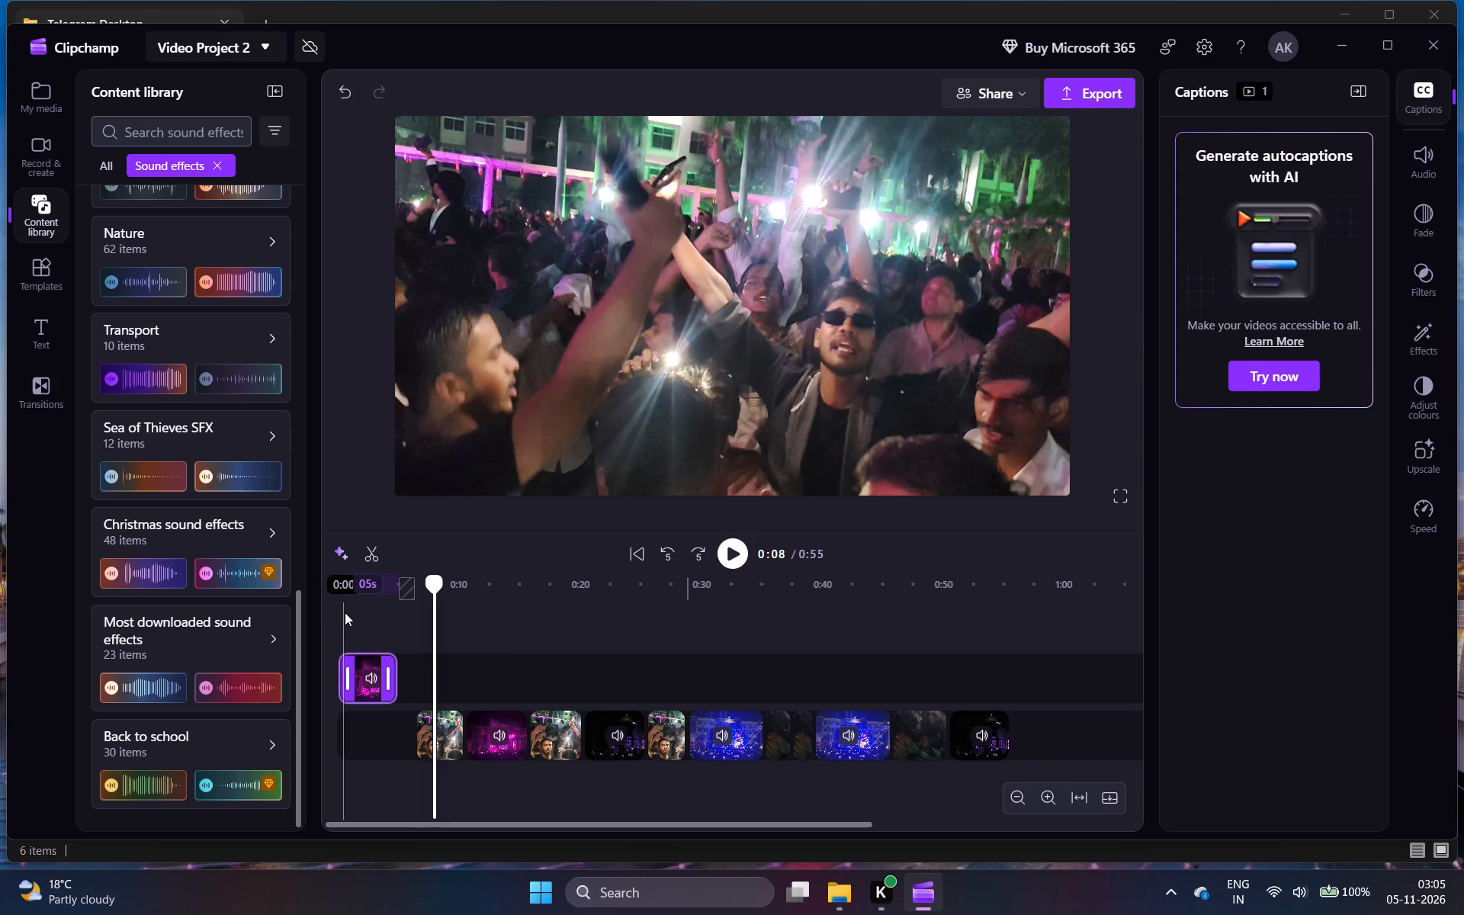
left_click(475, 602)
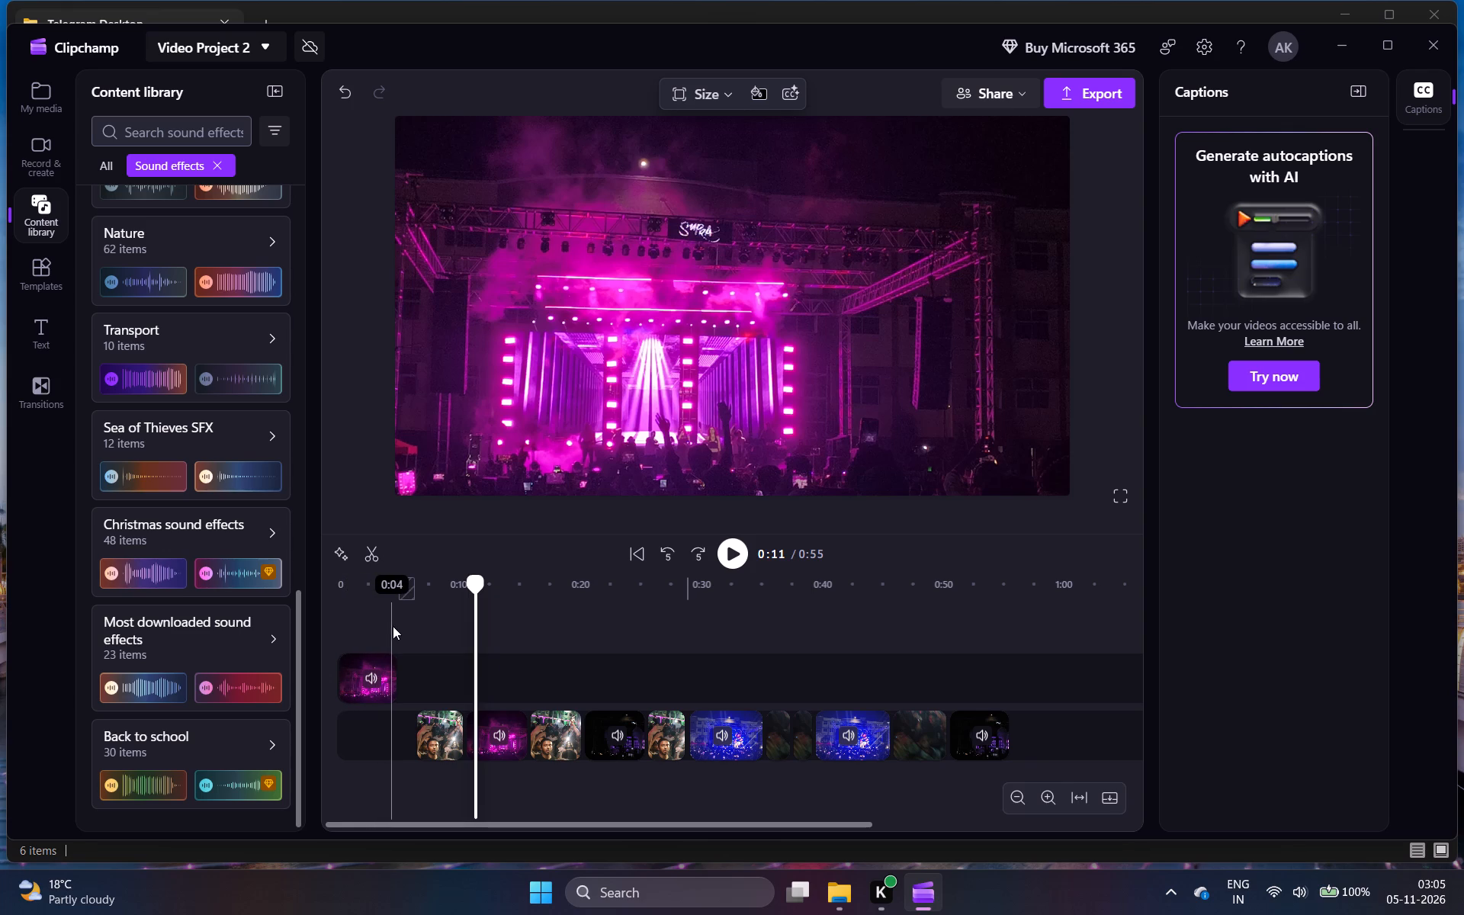
Extend the end of the opening stage piece on the upper track to about 6 seconds.
left_click(384, 683)
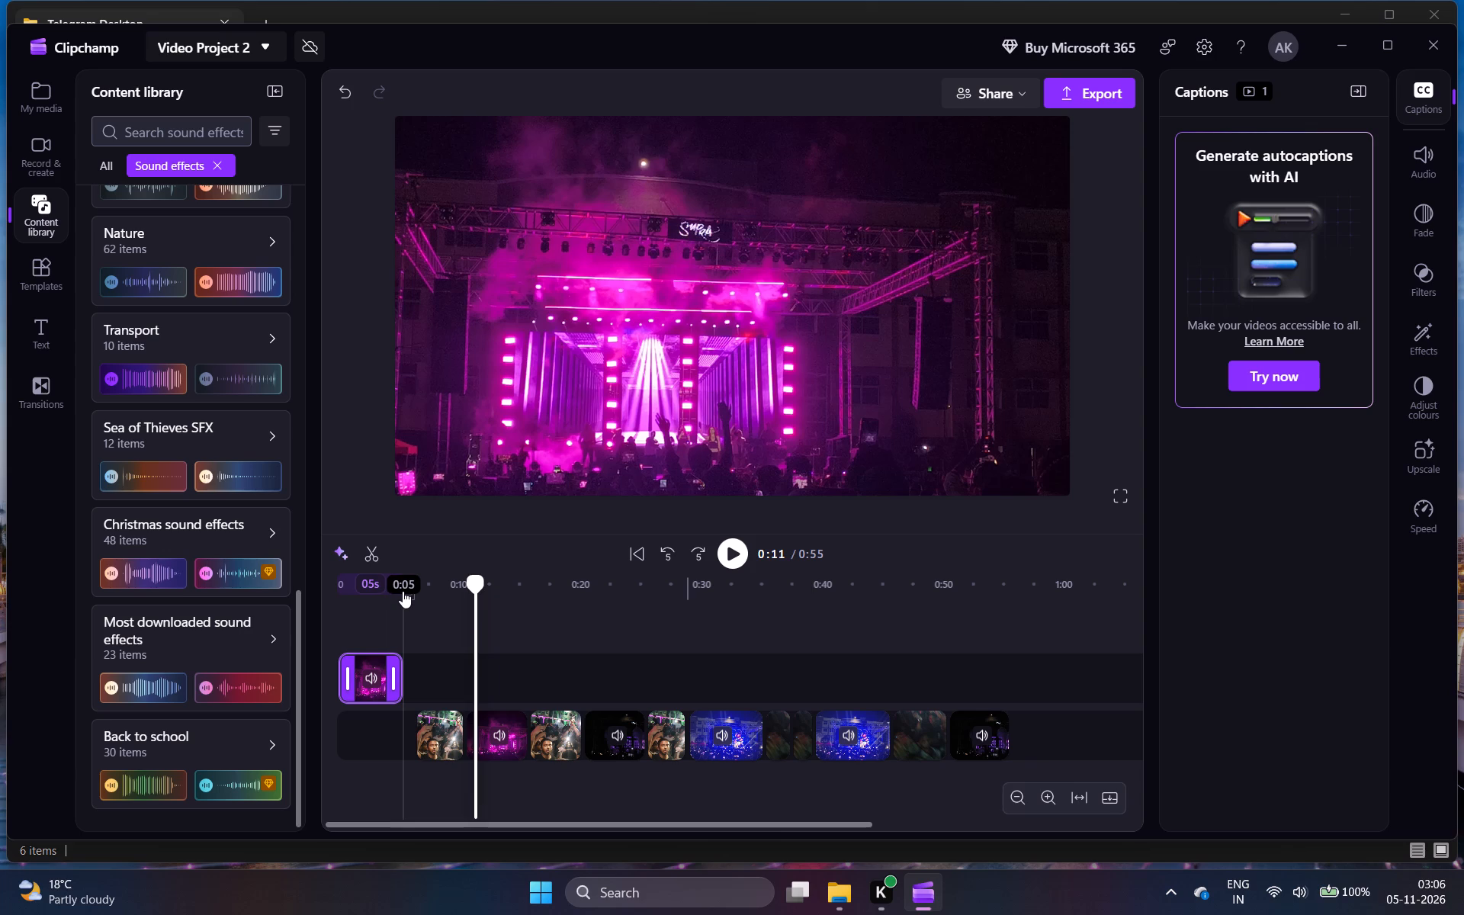
left_click_drag(399, 666, 406, 666)
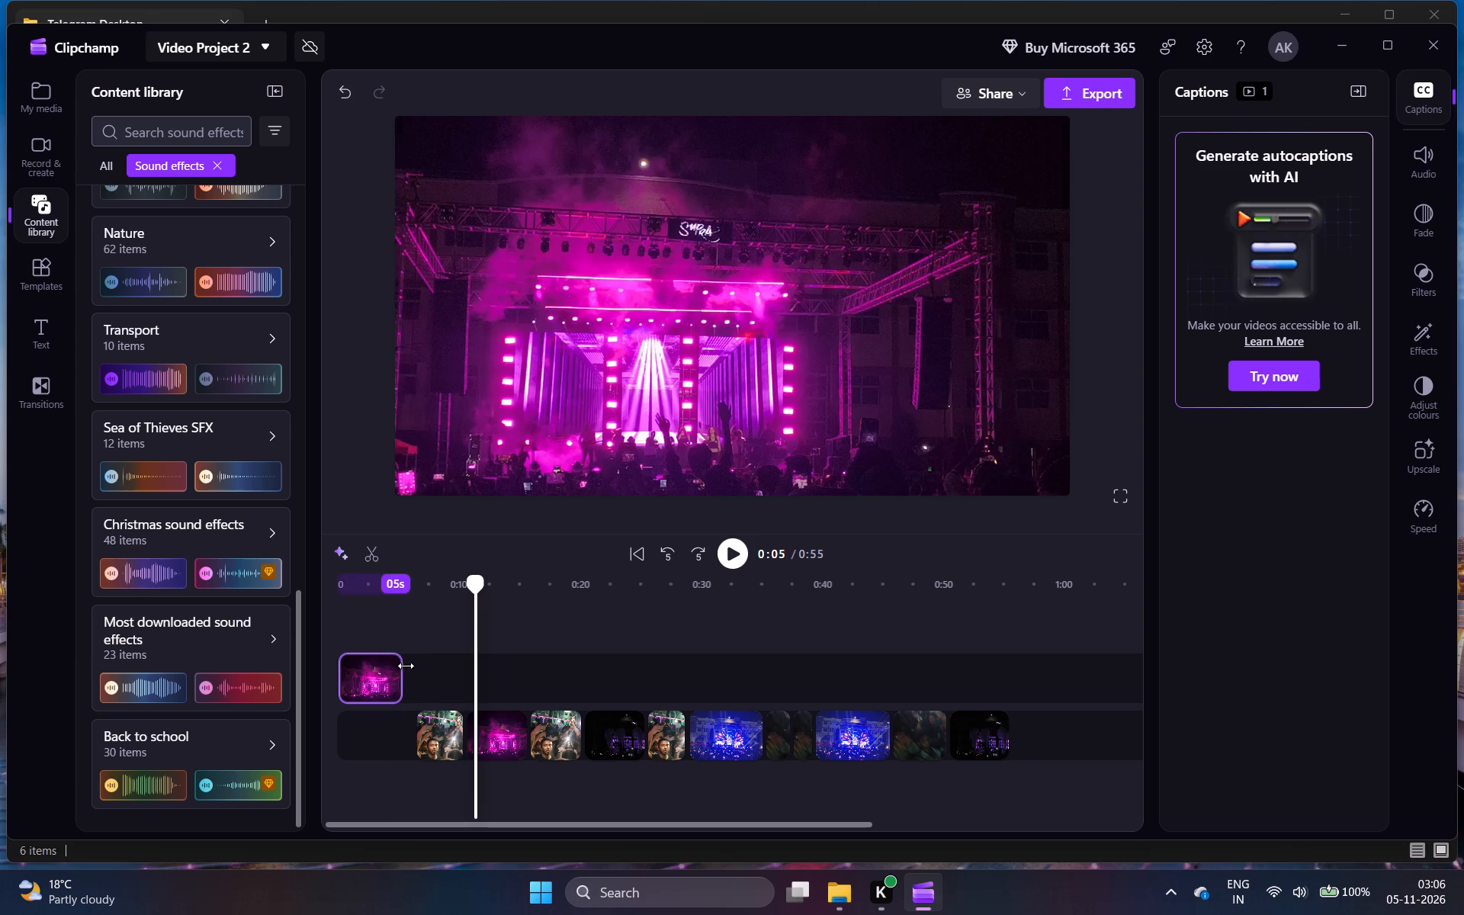
left_click_drag(406, 666, 469, 666)
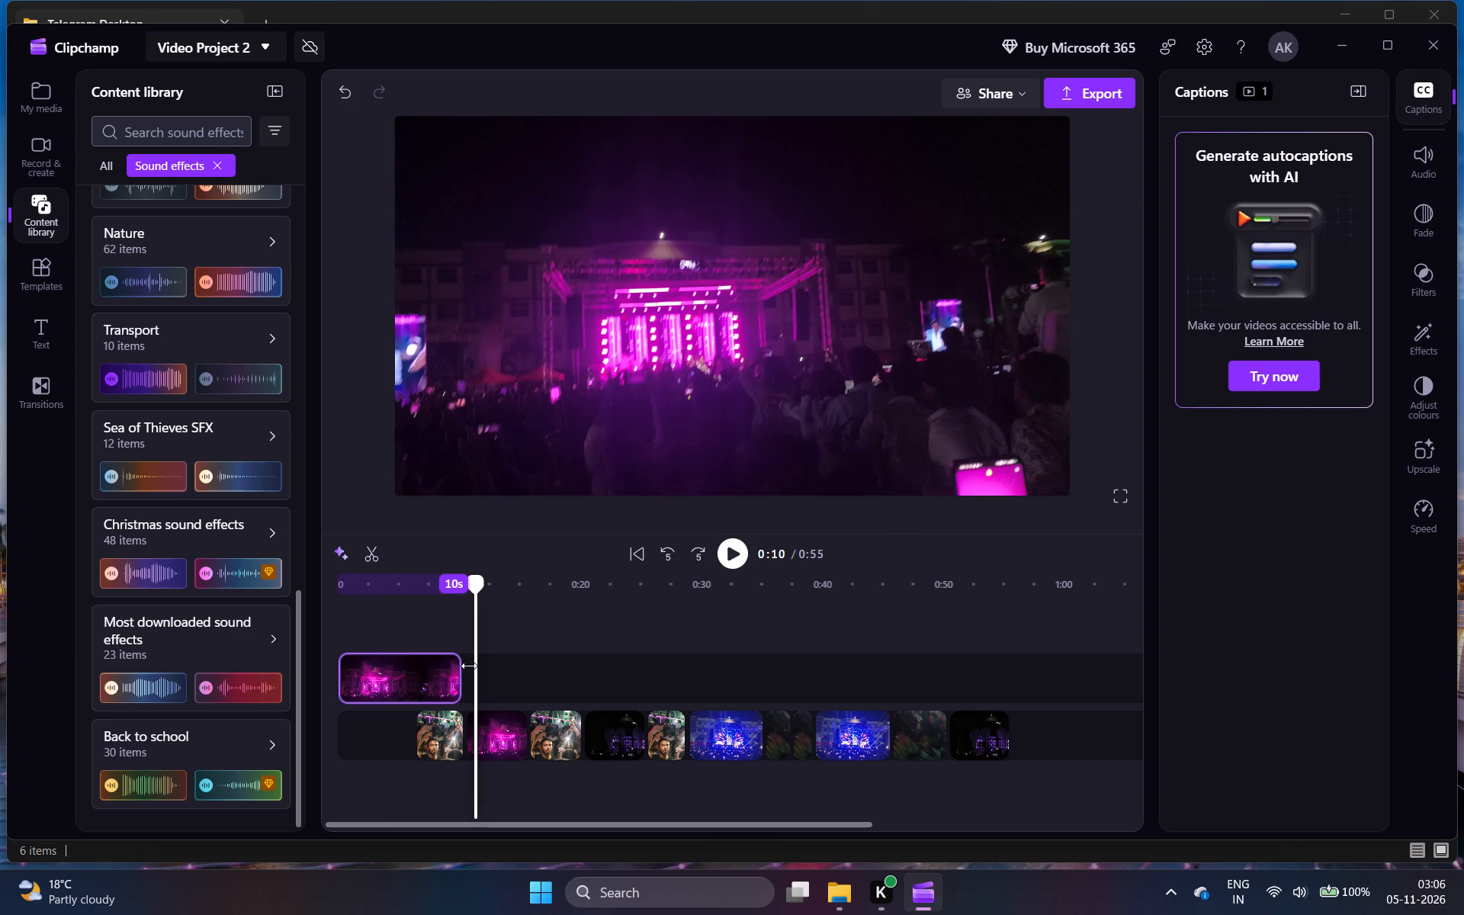
left_click_drag(469, 666, 361, 667)
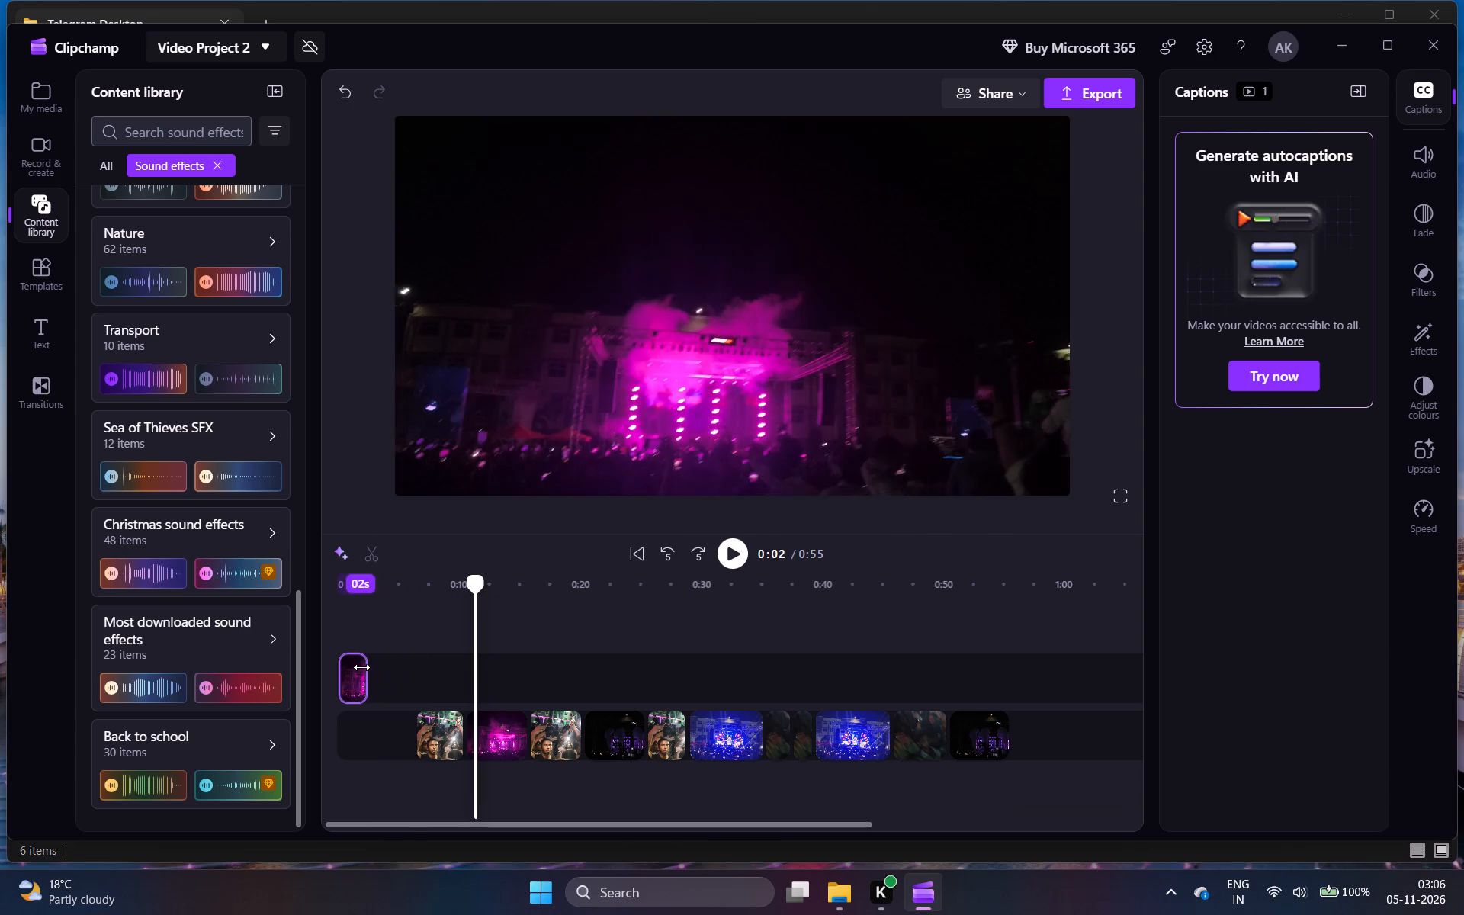
left_click_drag(361, 667, 373, 666)
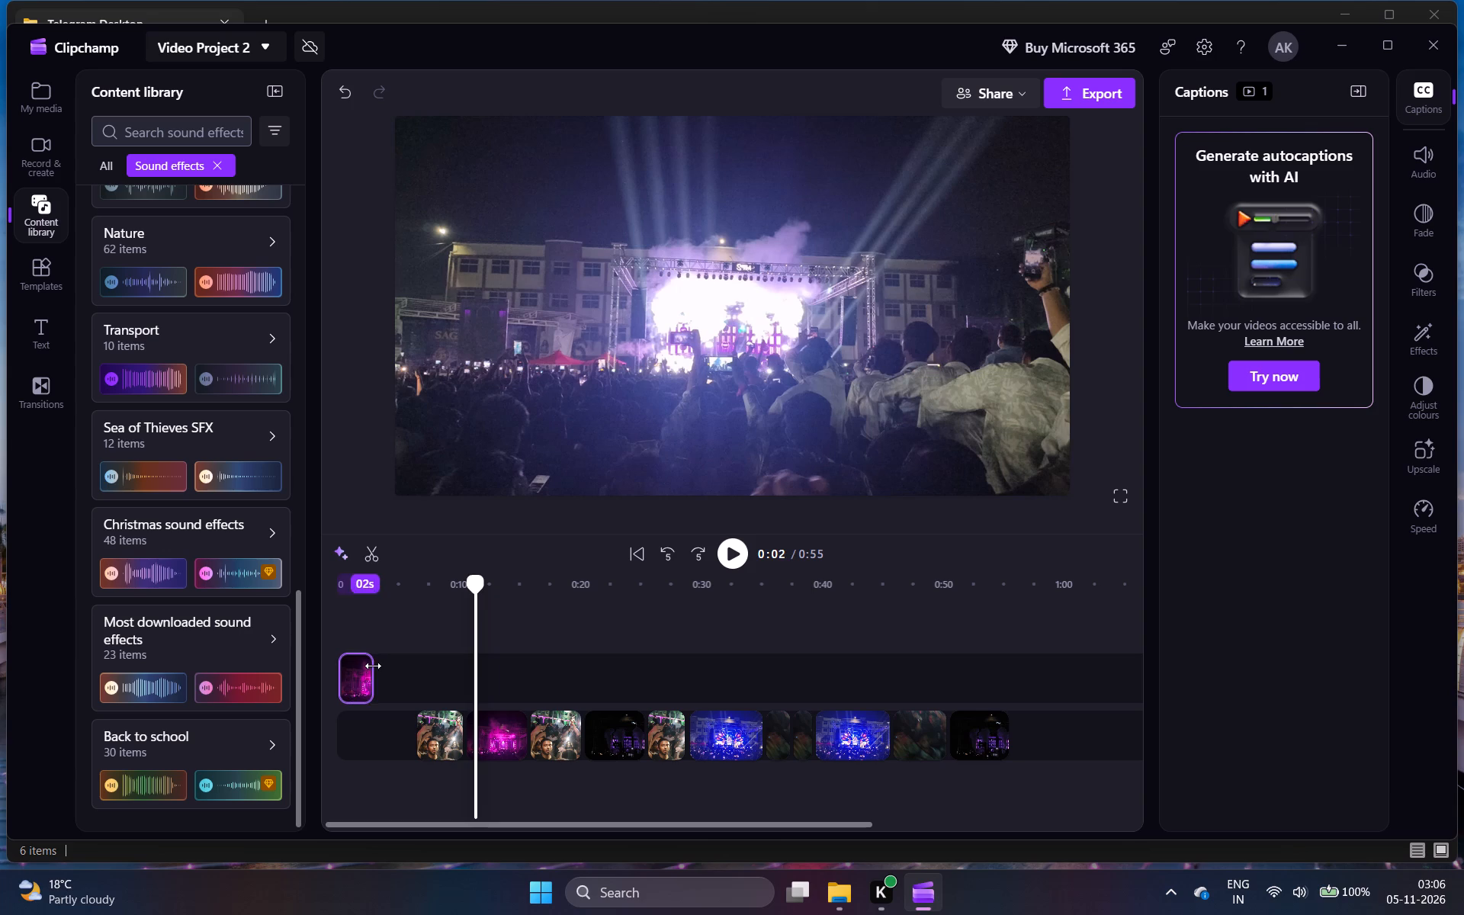
left_click_drag(373, 666, 404, 664)
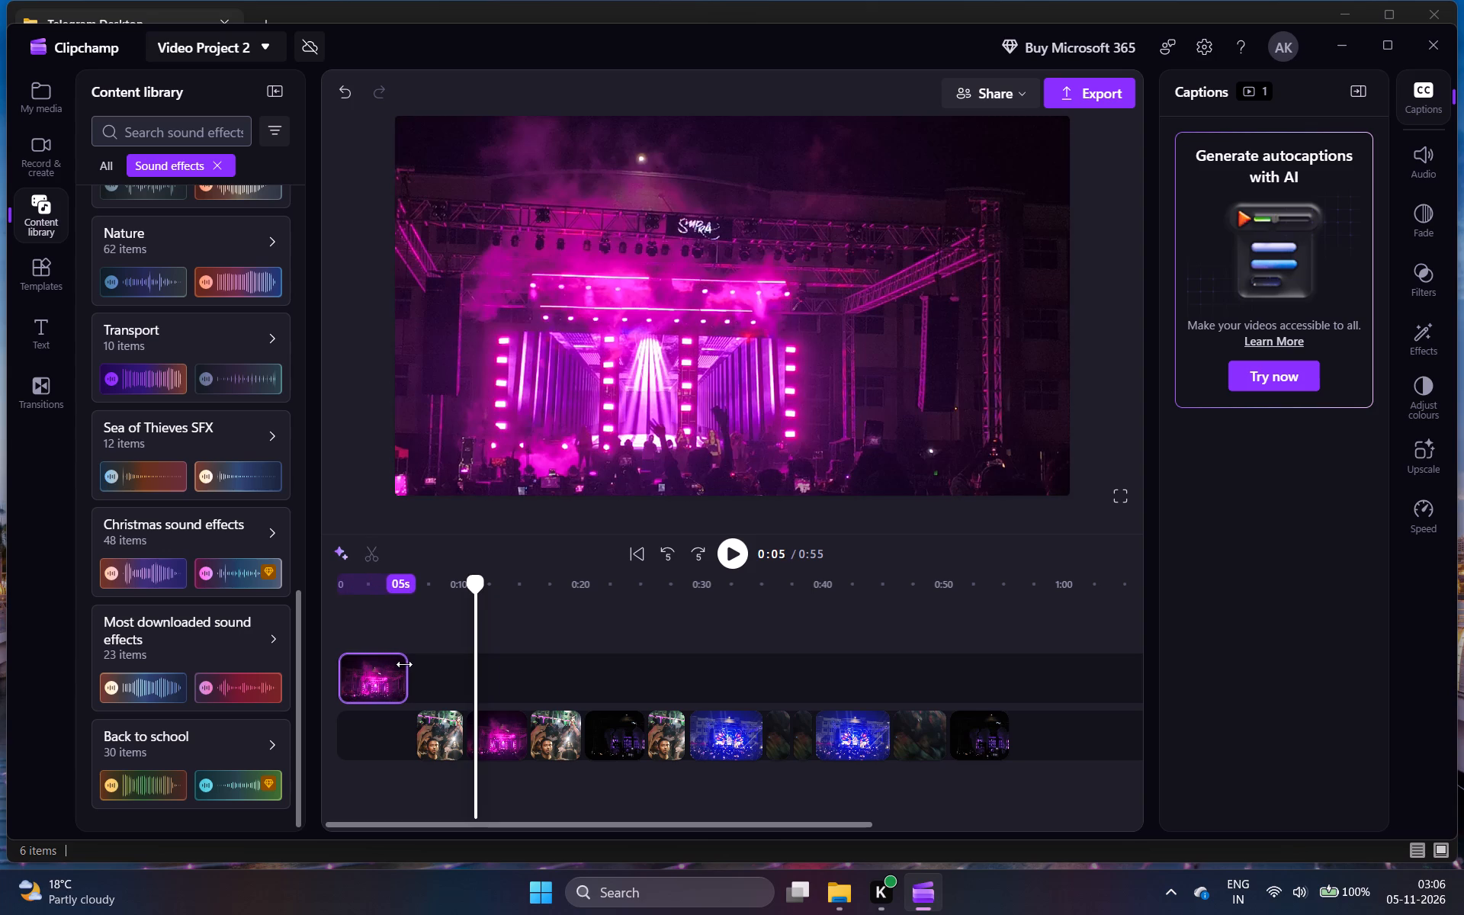
left_click_drag(404, 664, 410, 662)
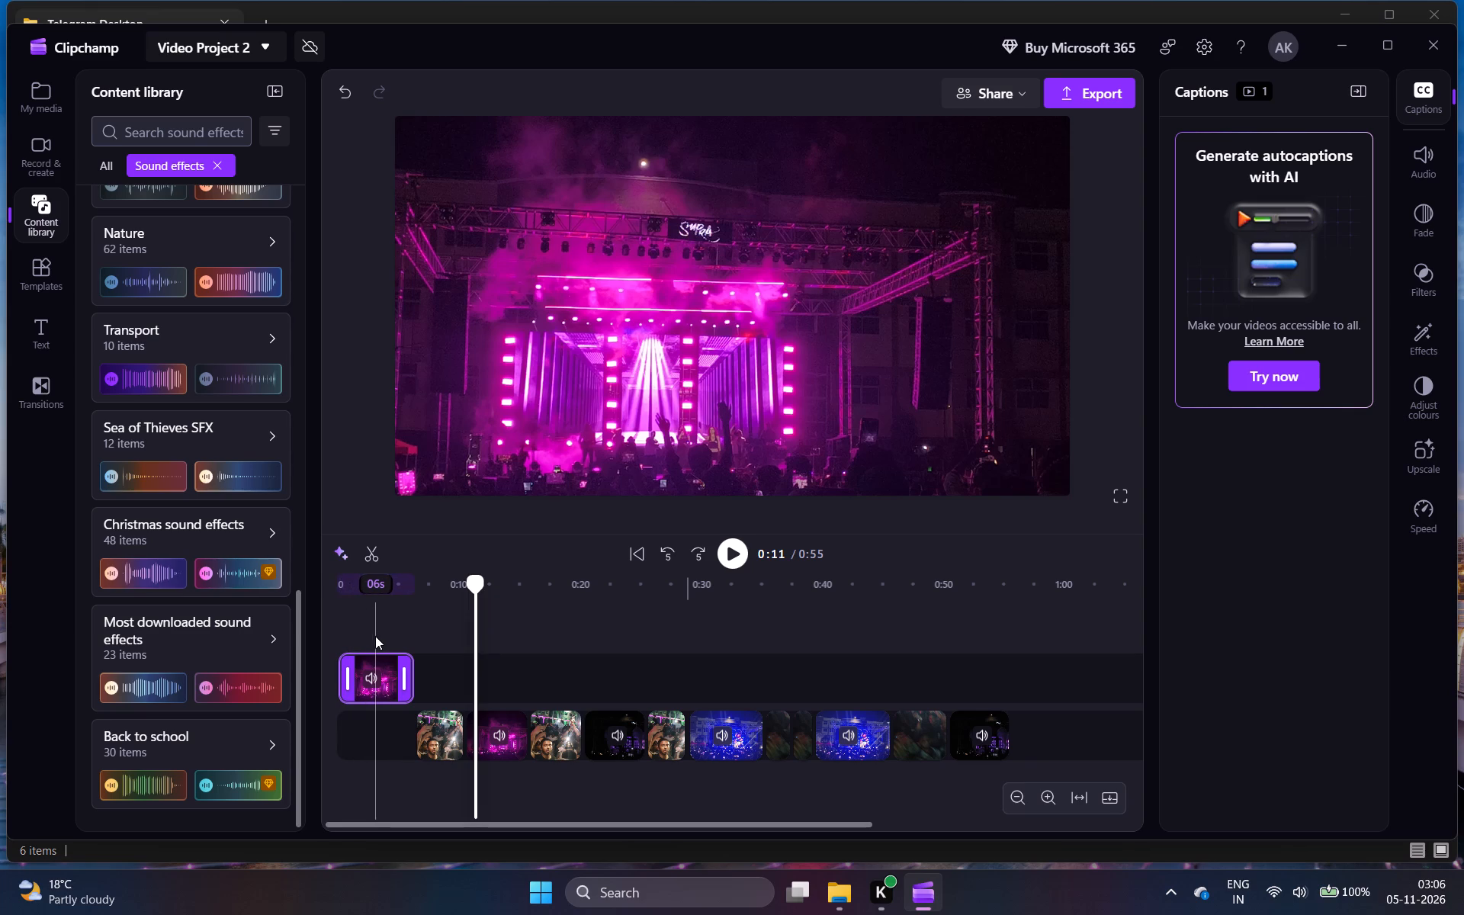
left_click(433, 683)
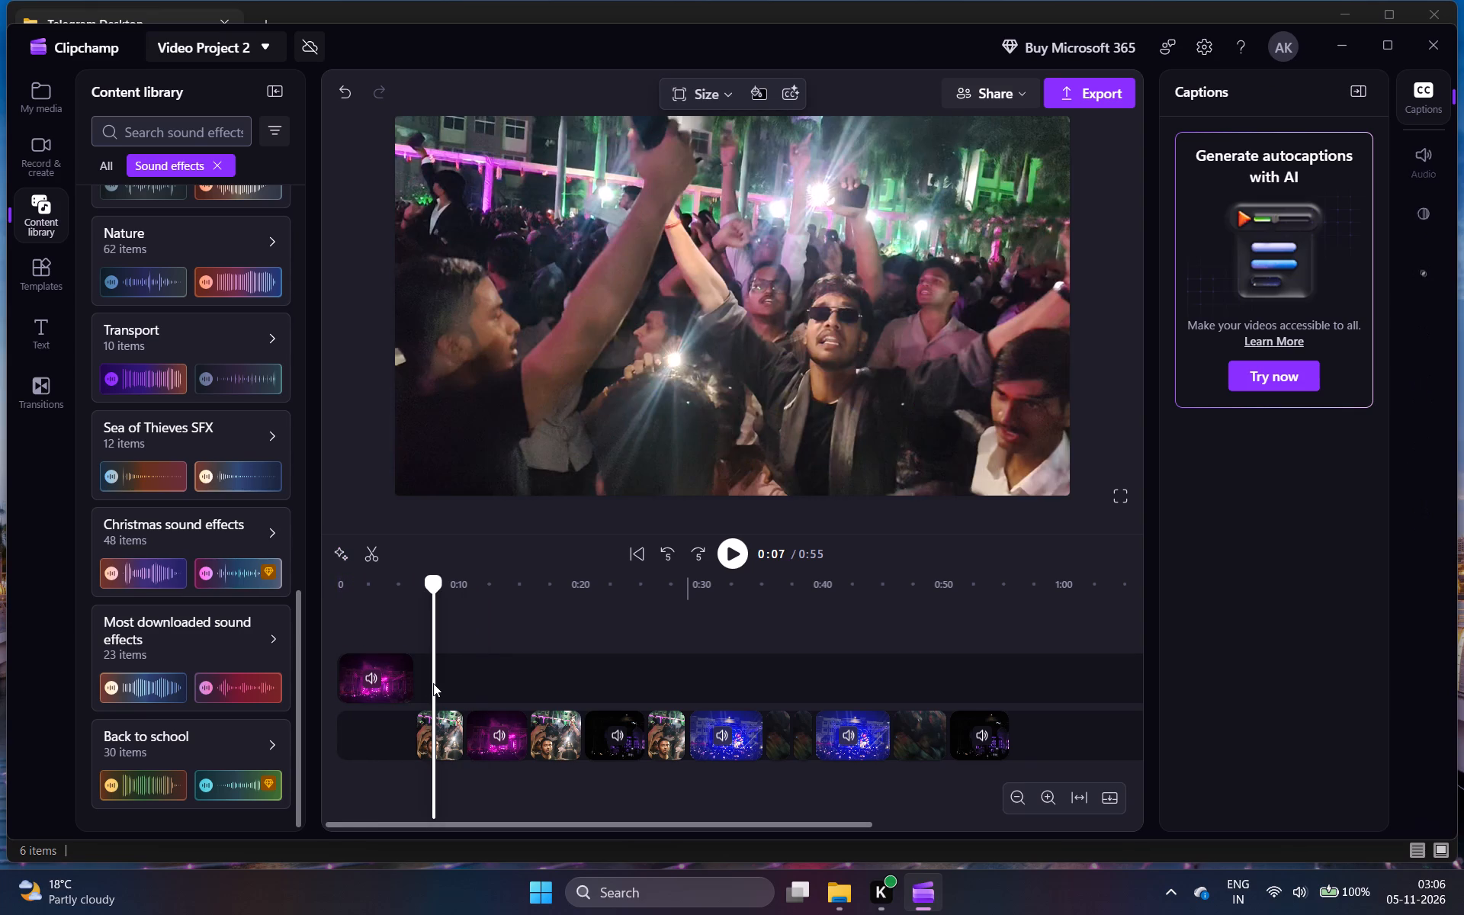
Split the opening stage piece at 0:03 and shift its rear part along the upper track to leave a gap.
left_click(379, 618)
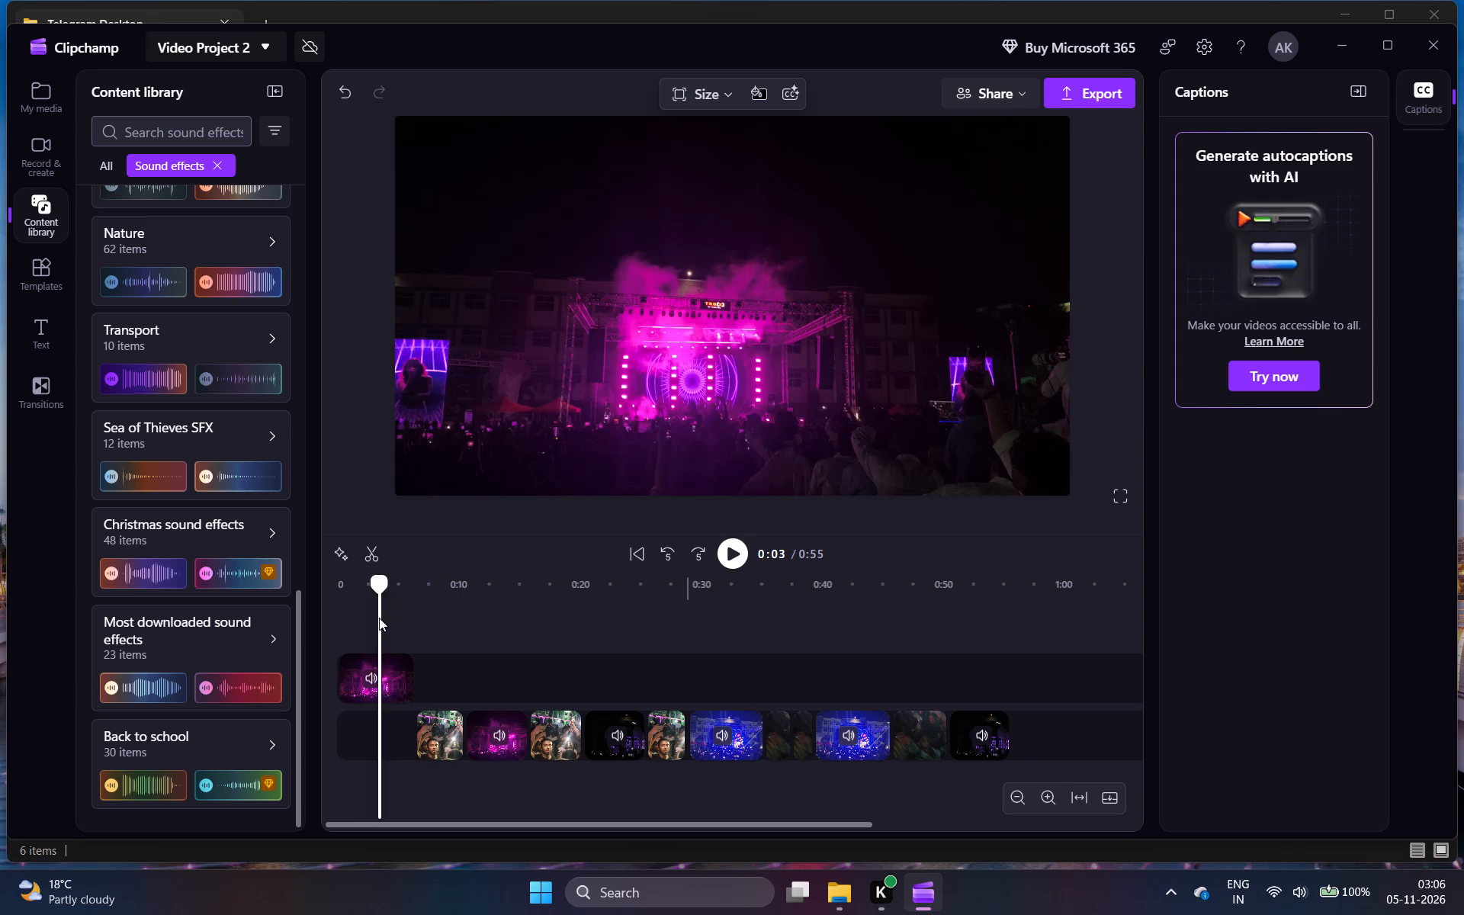
left_click(366, 557)
left_click_drag(393, 679, 419, 675)
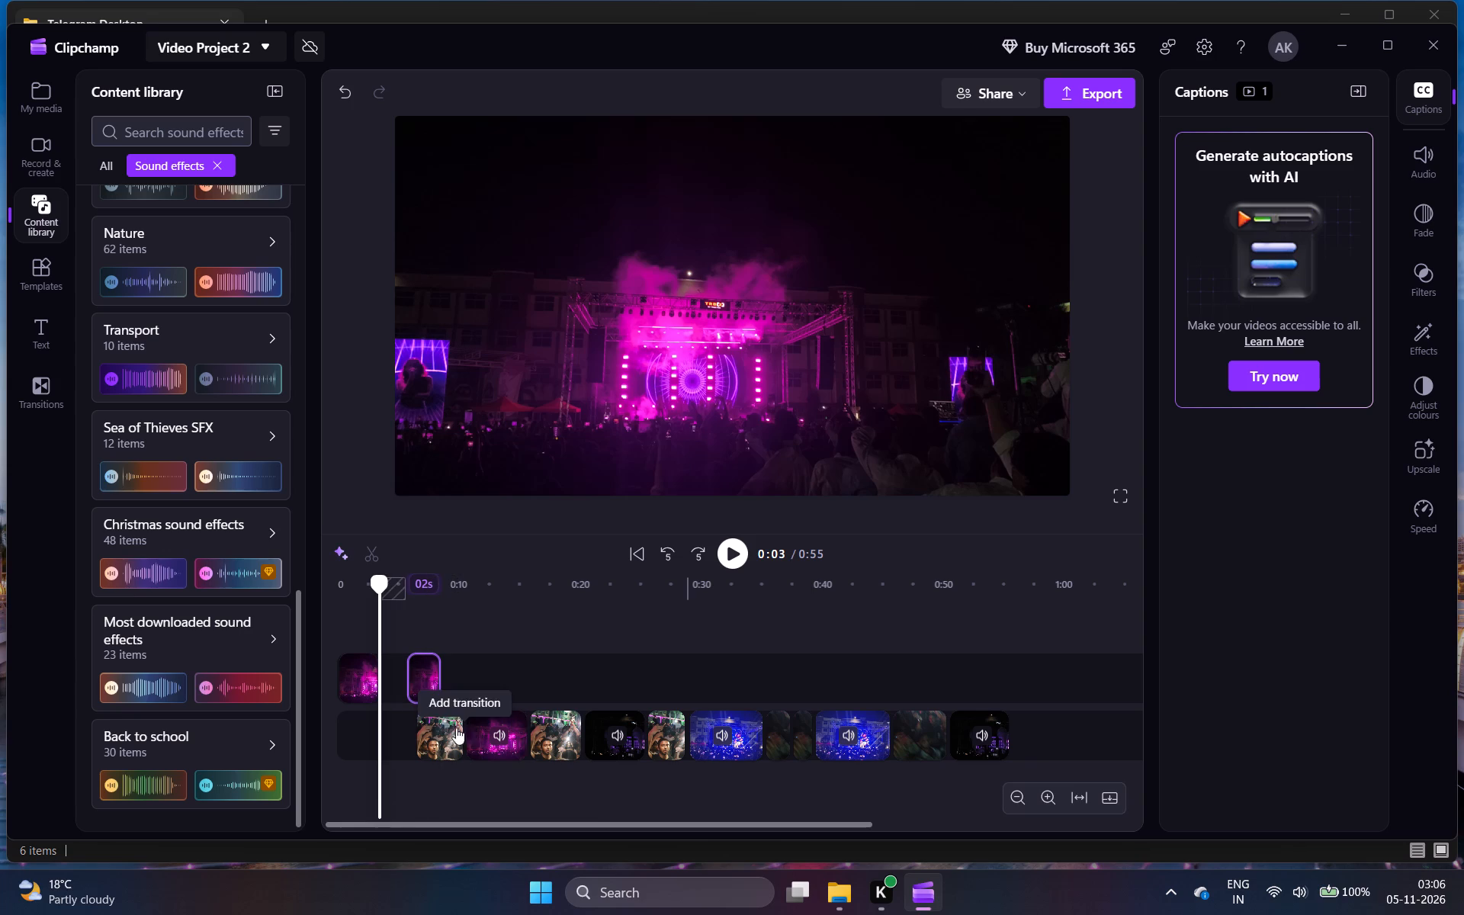
Insert the 4-second crowd piece from the lower track between the two halves of the opening stage piece.
left_click(437, 744)
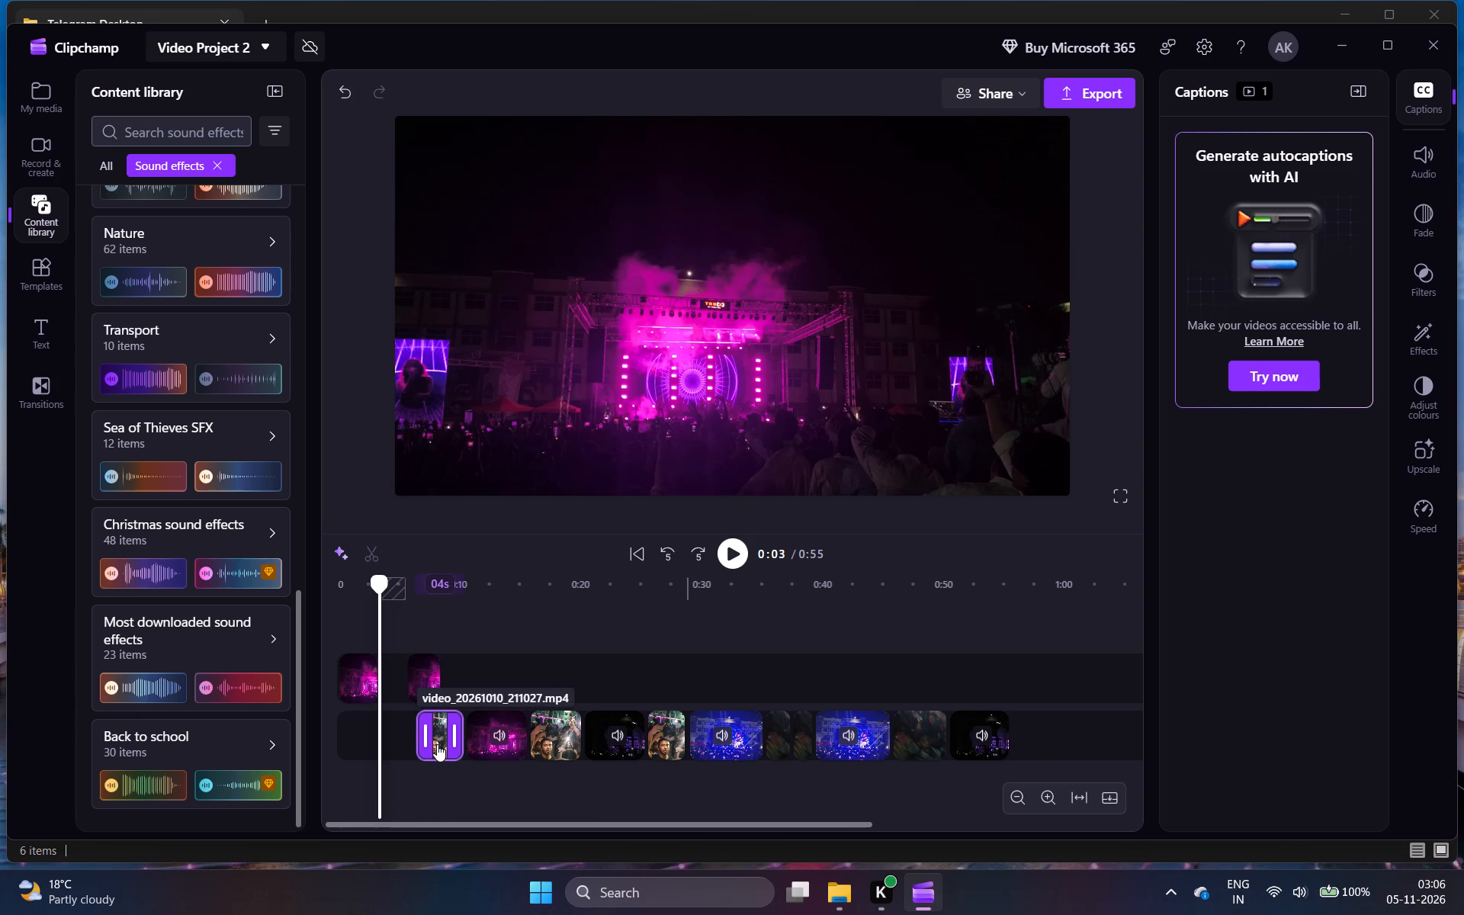
left_click_drag(437, 744, 410, 718)
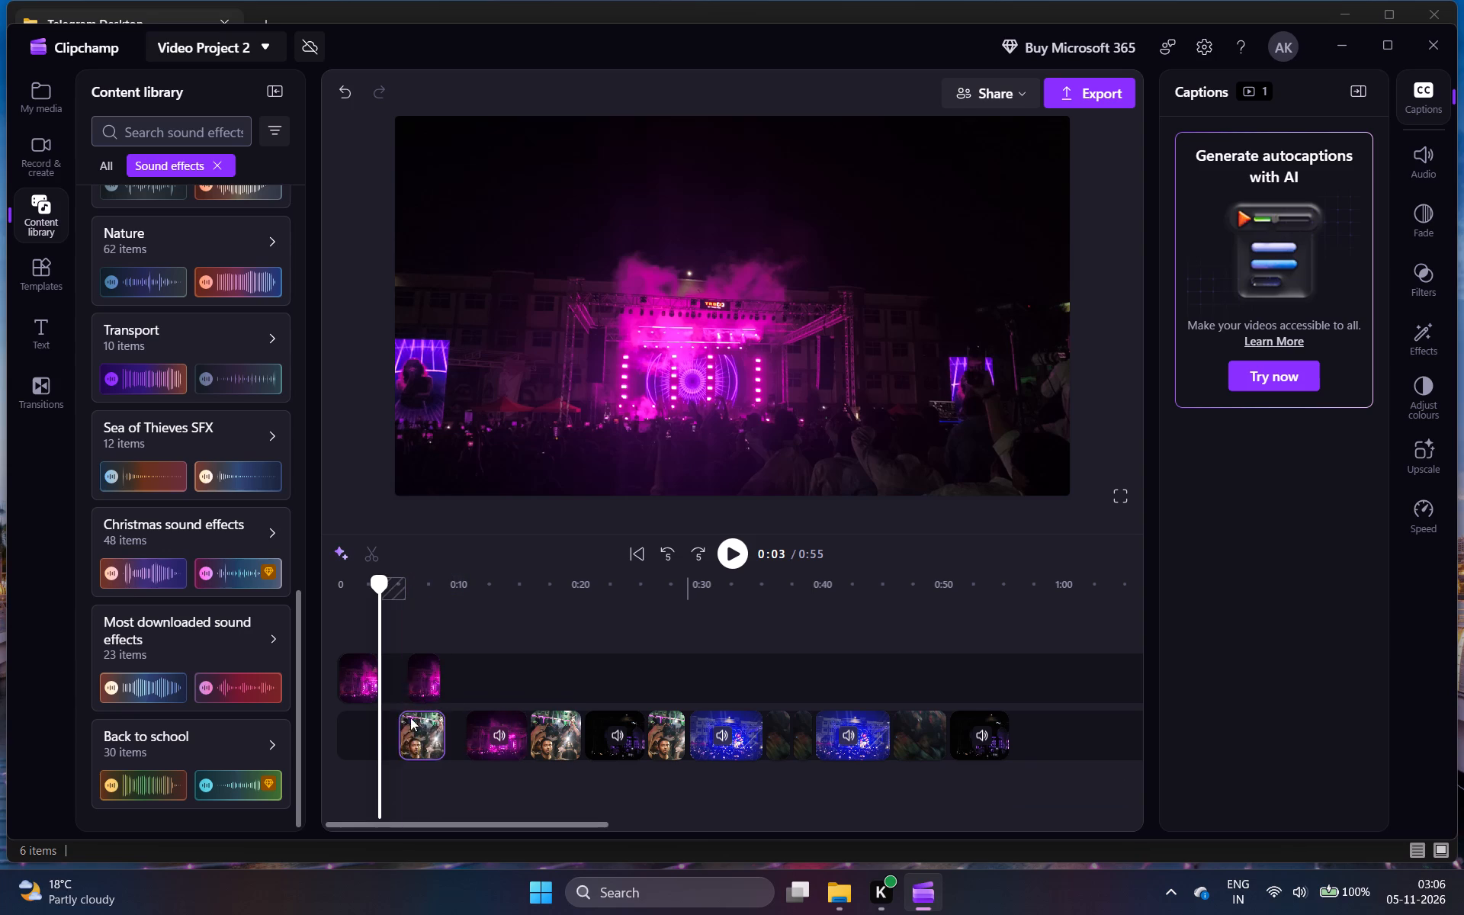
left_click_drag(410, 718, 391, 689)
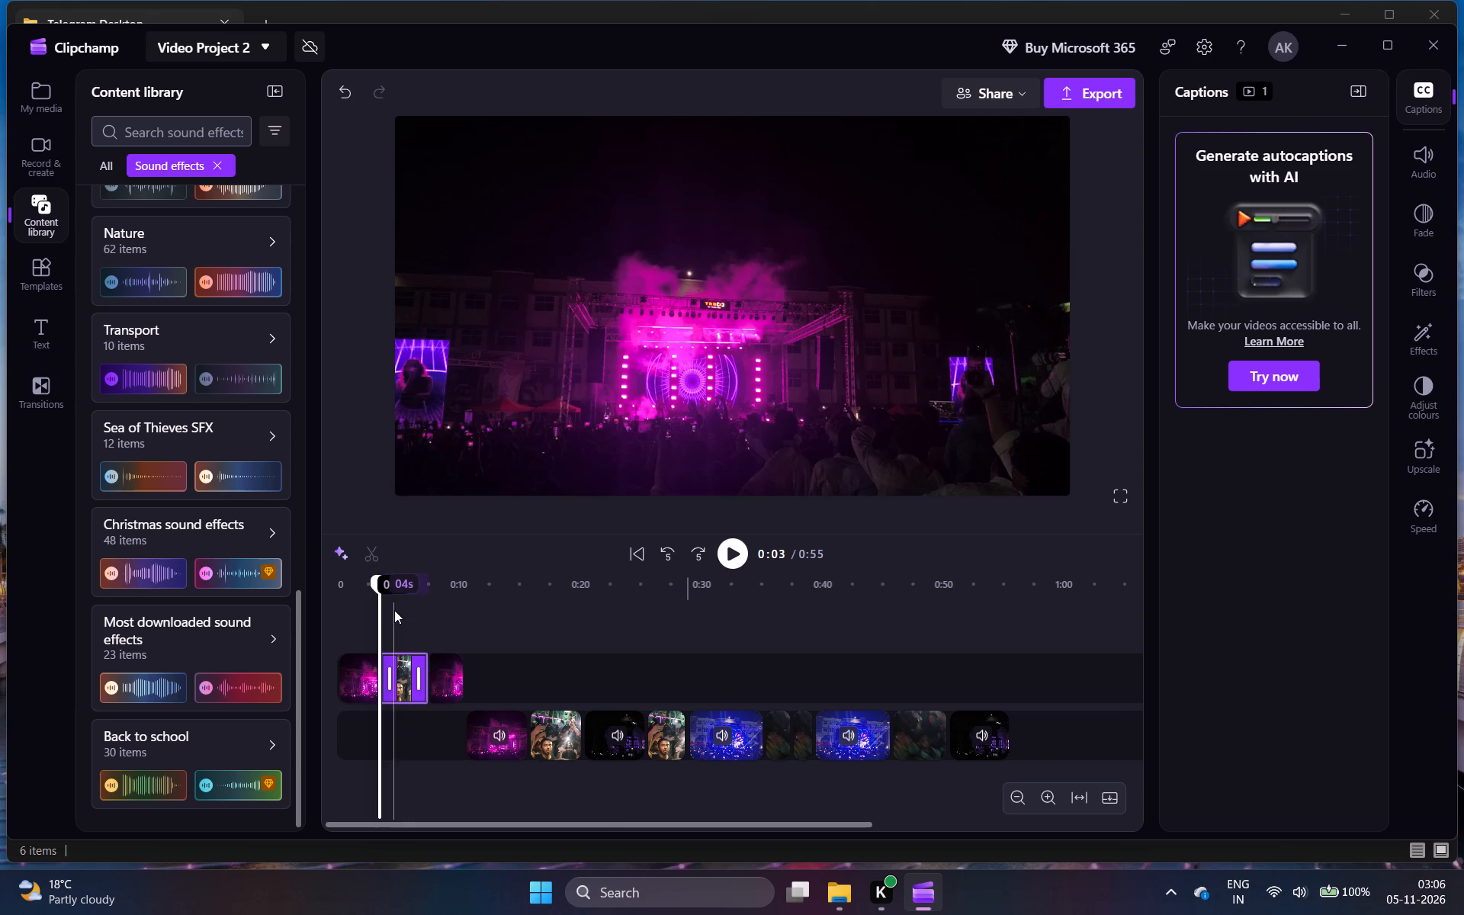
left_click(515, 666)
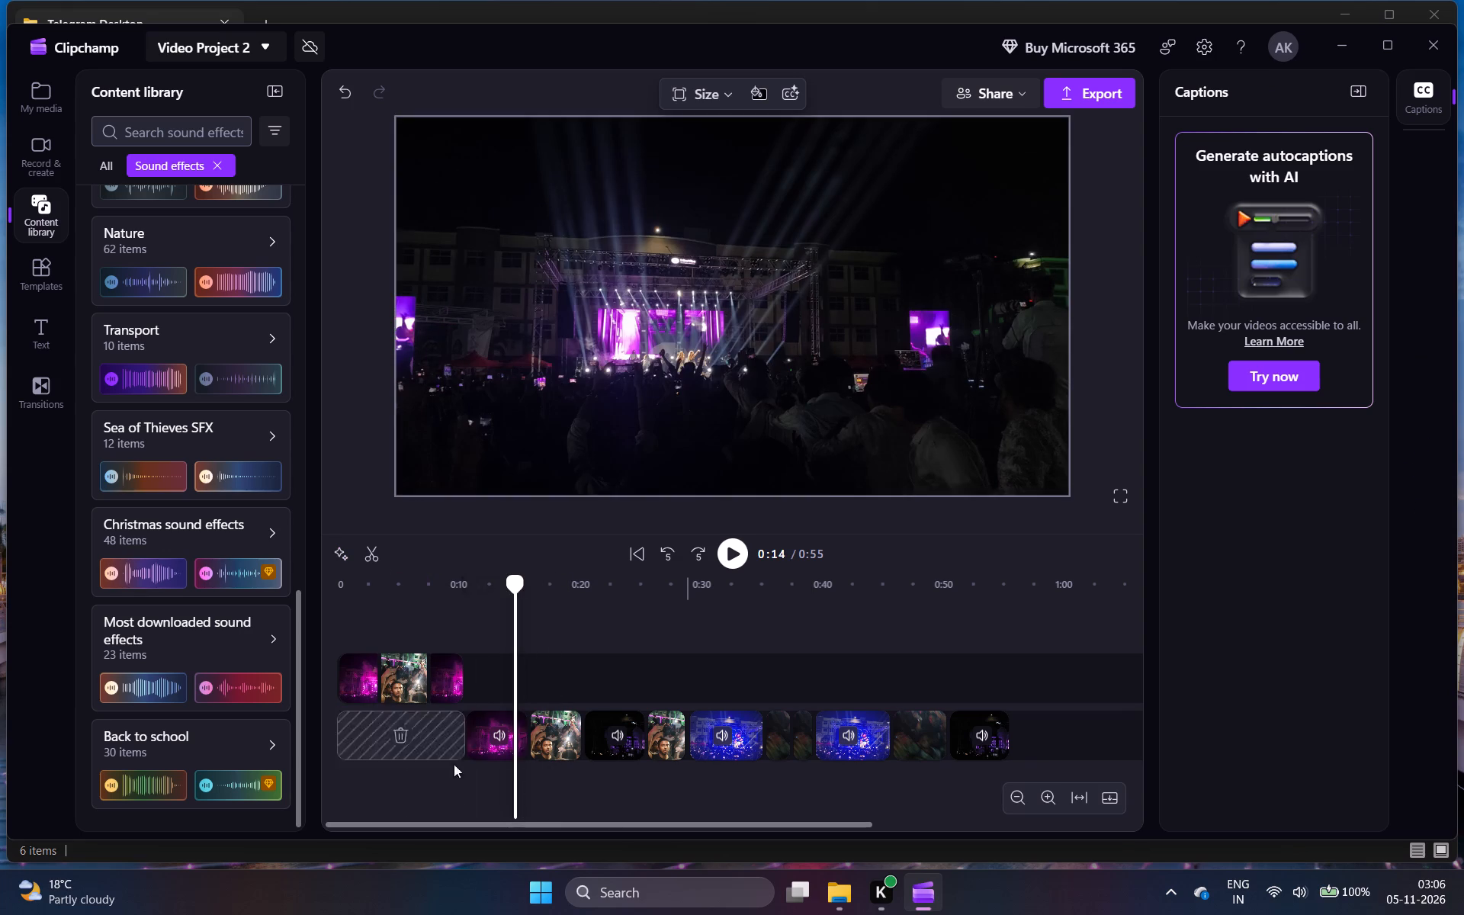
Shift all the pieces on the lower track together about 4 seconds later along the timeline.
left_click_drag(447, 796, 869, 723)
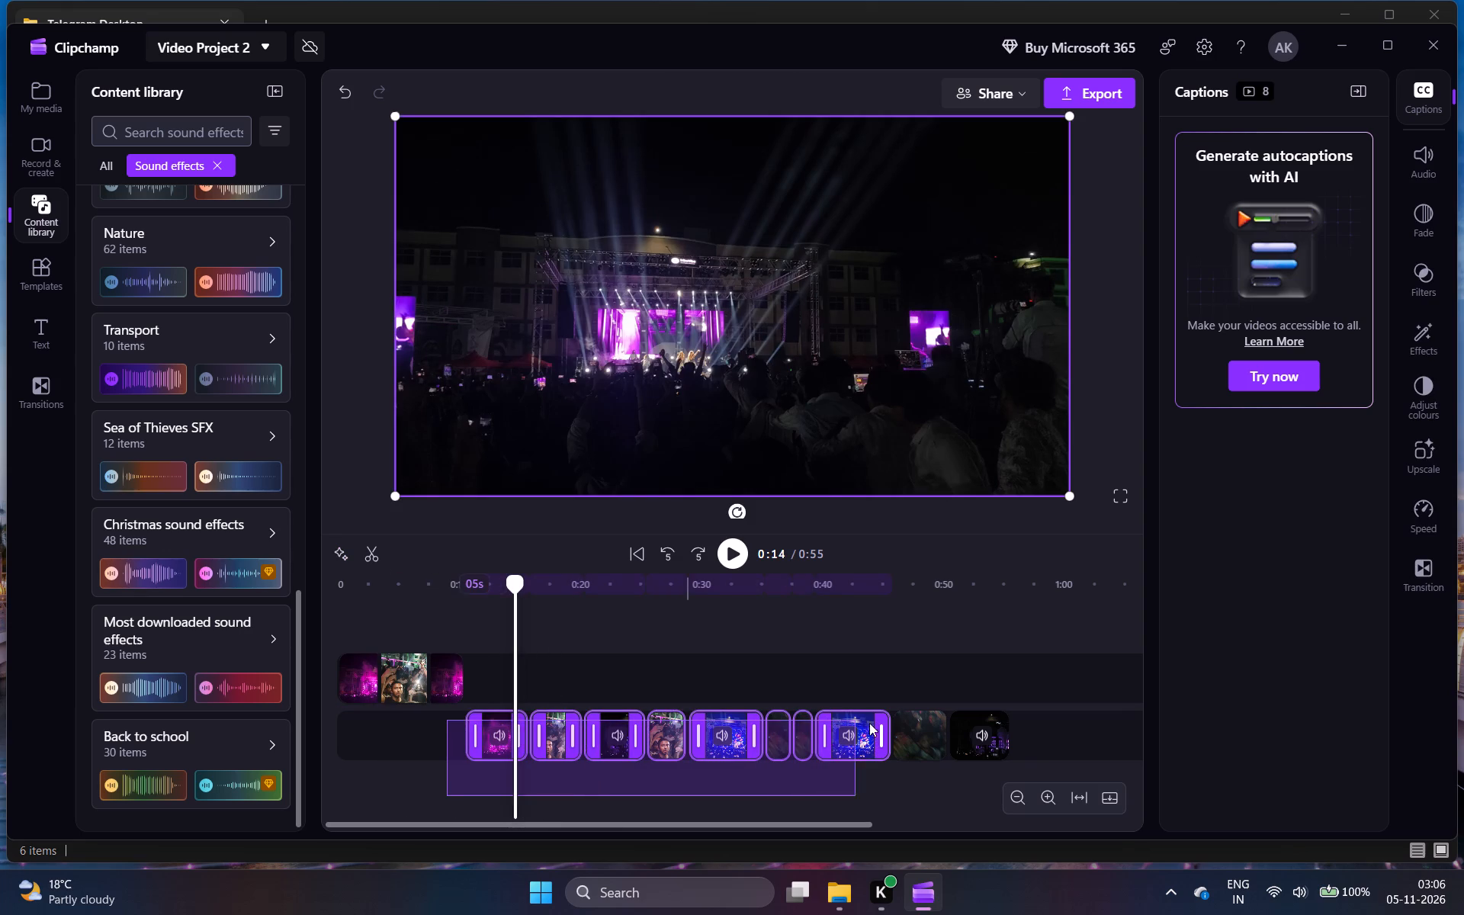
left_click_drag(869, 723, 956, 724)
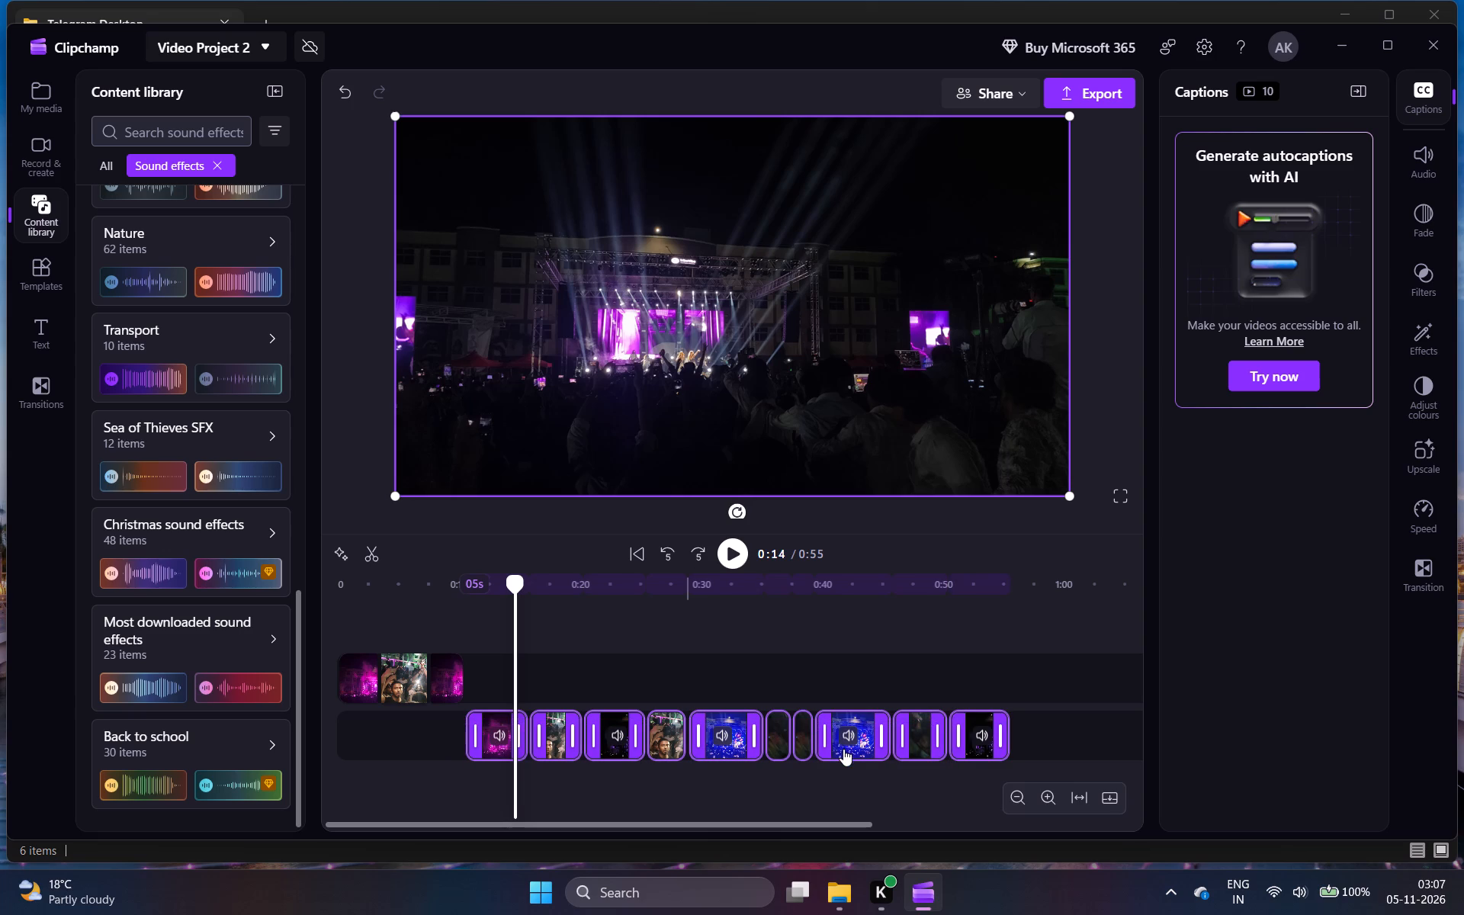
left_click_drag(843, 749, 889, 750)
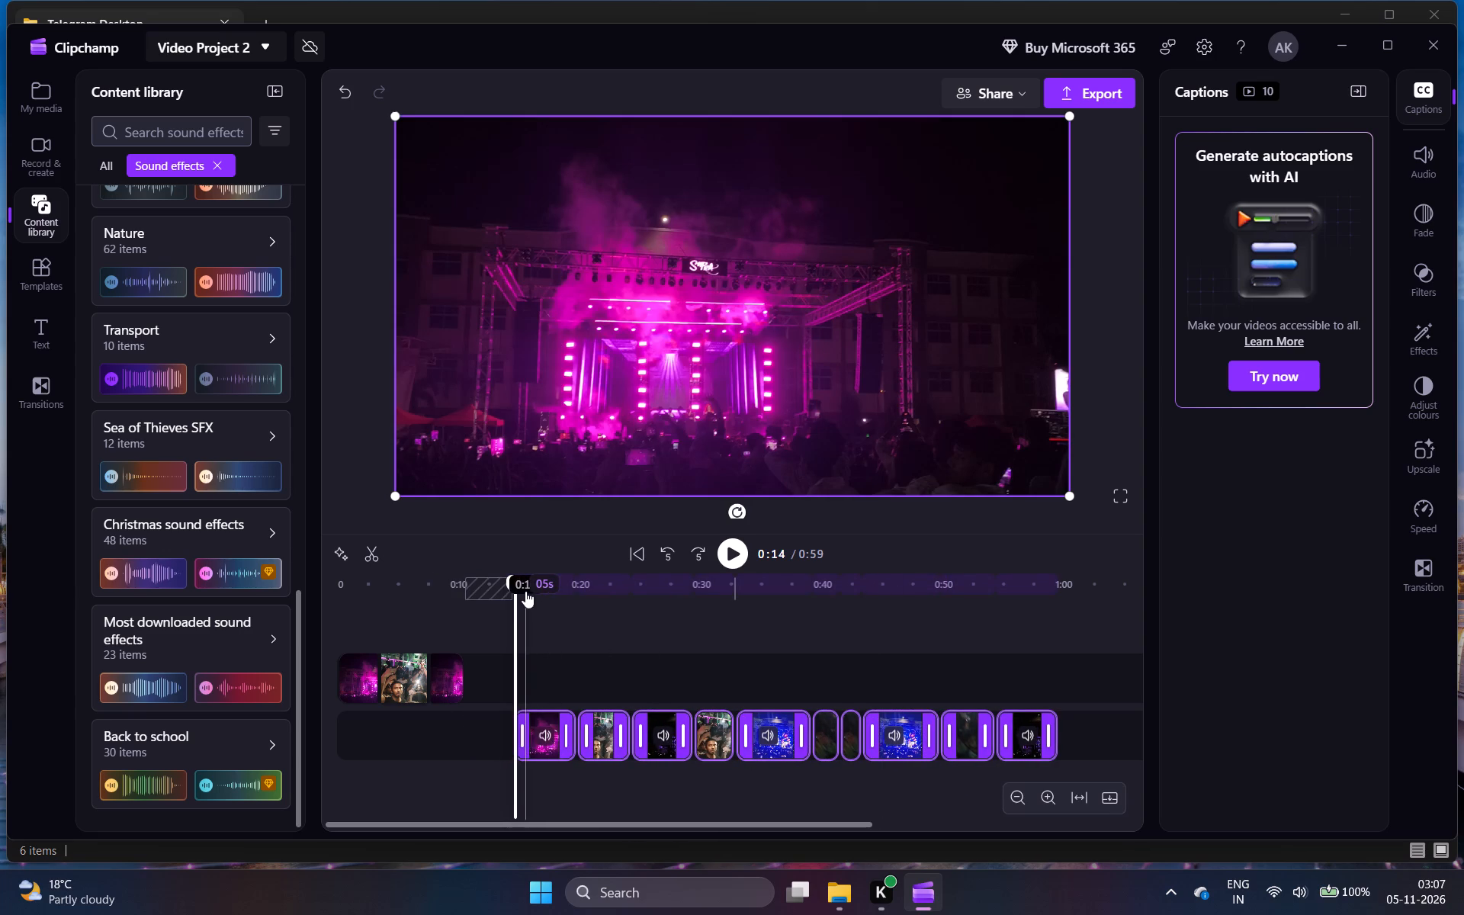
Play the opening sequence to find a cut point and split the upper track's crowd piece at 0:05.
left_click(622, 548)
left_click(743, 556)
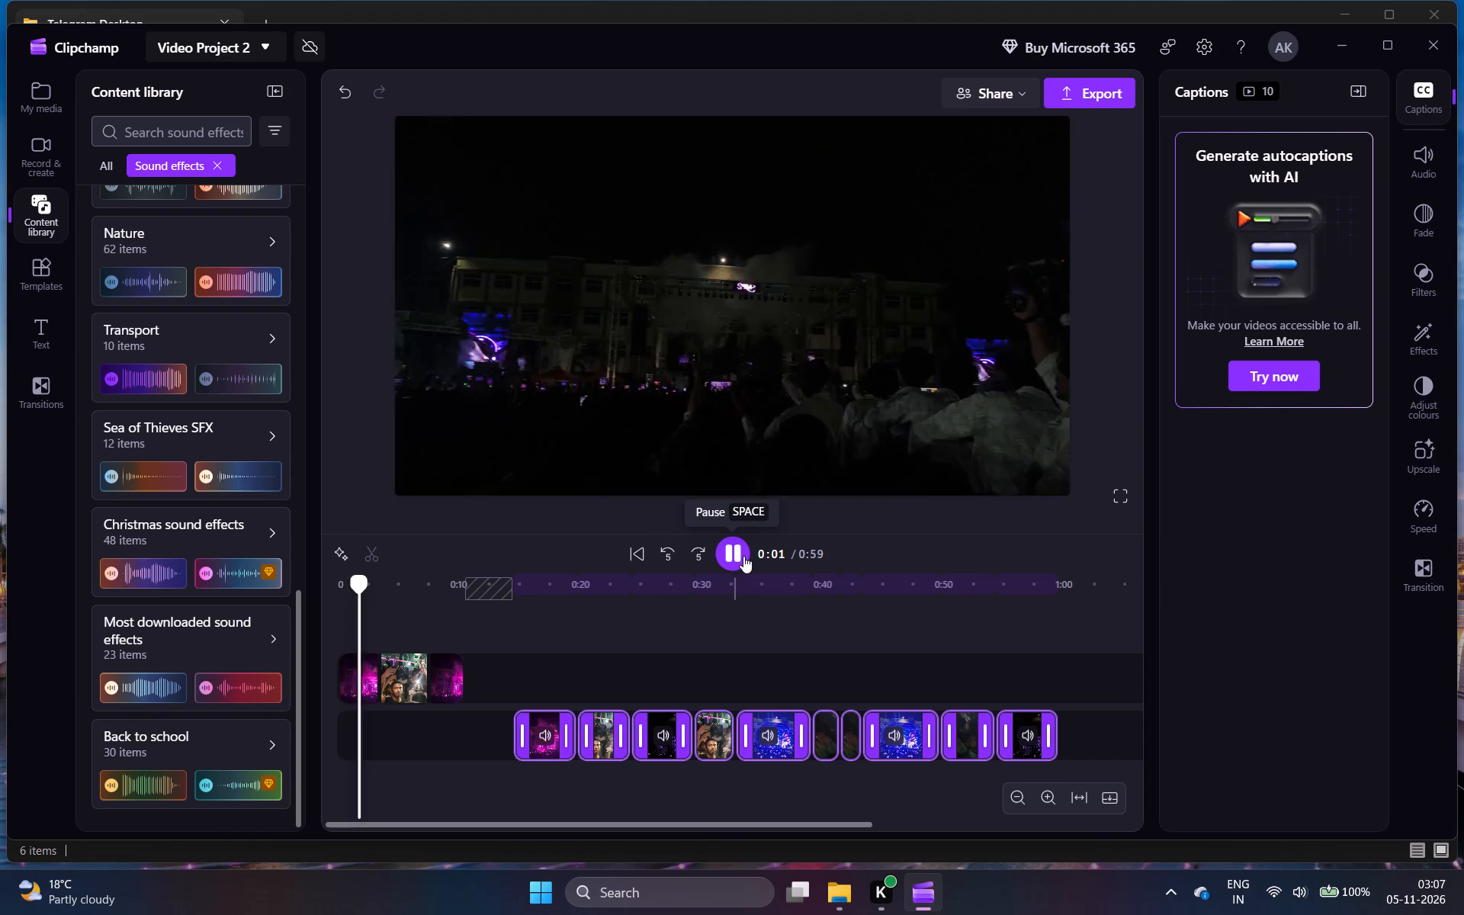
key("space")
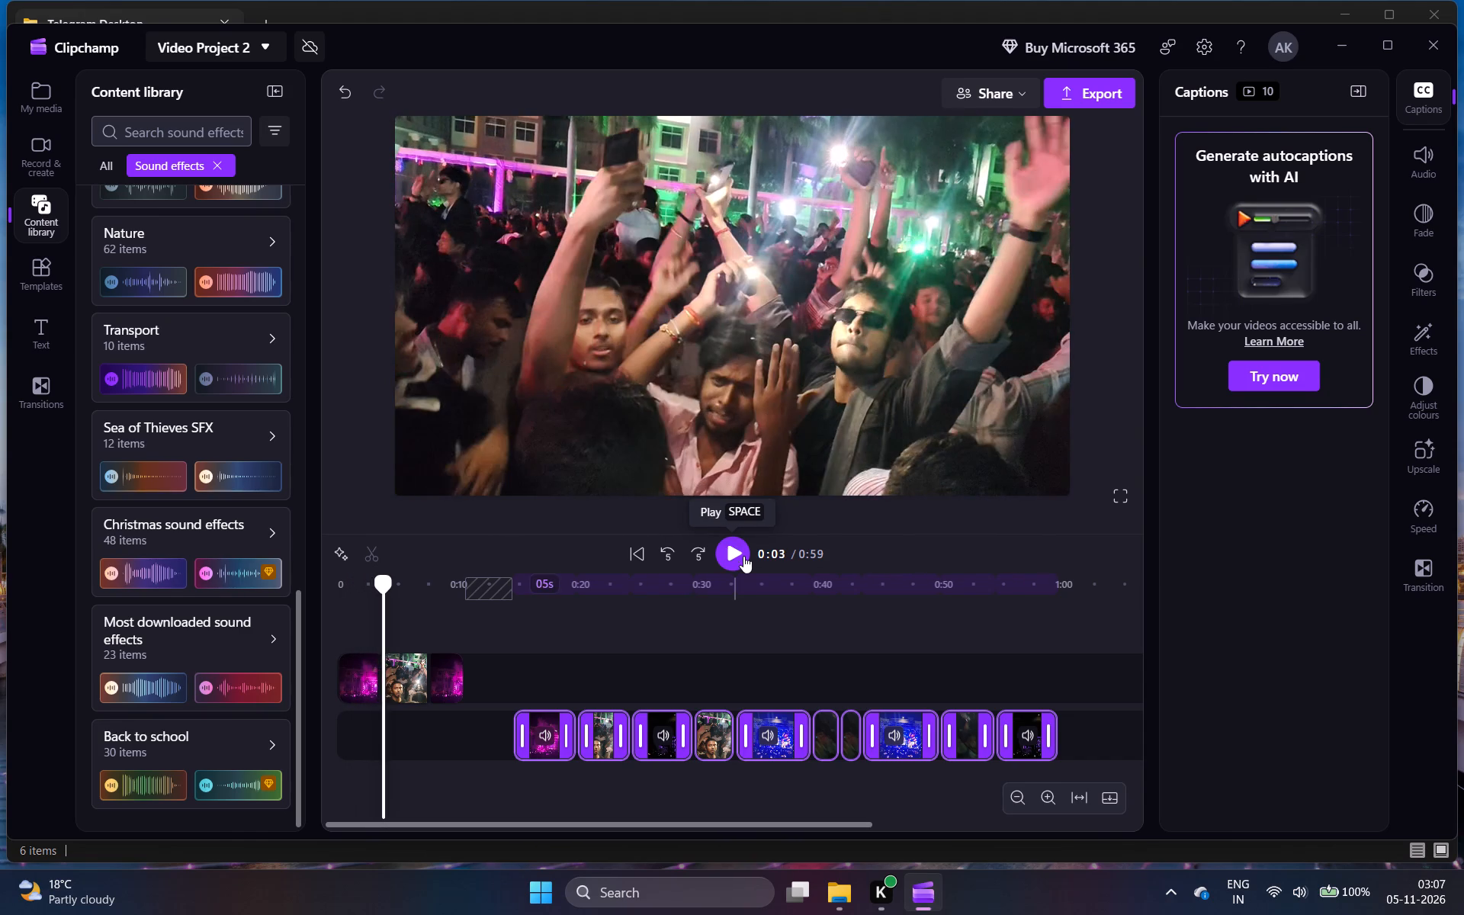
key("space")
key("space")
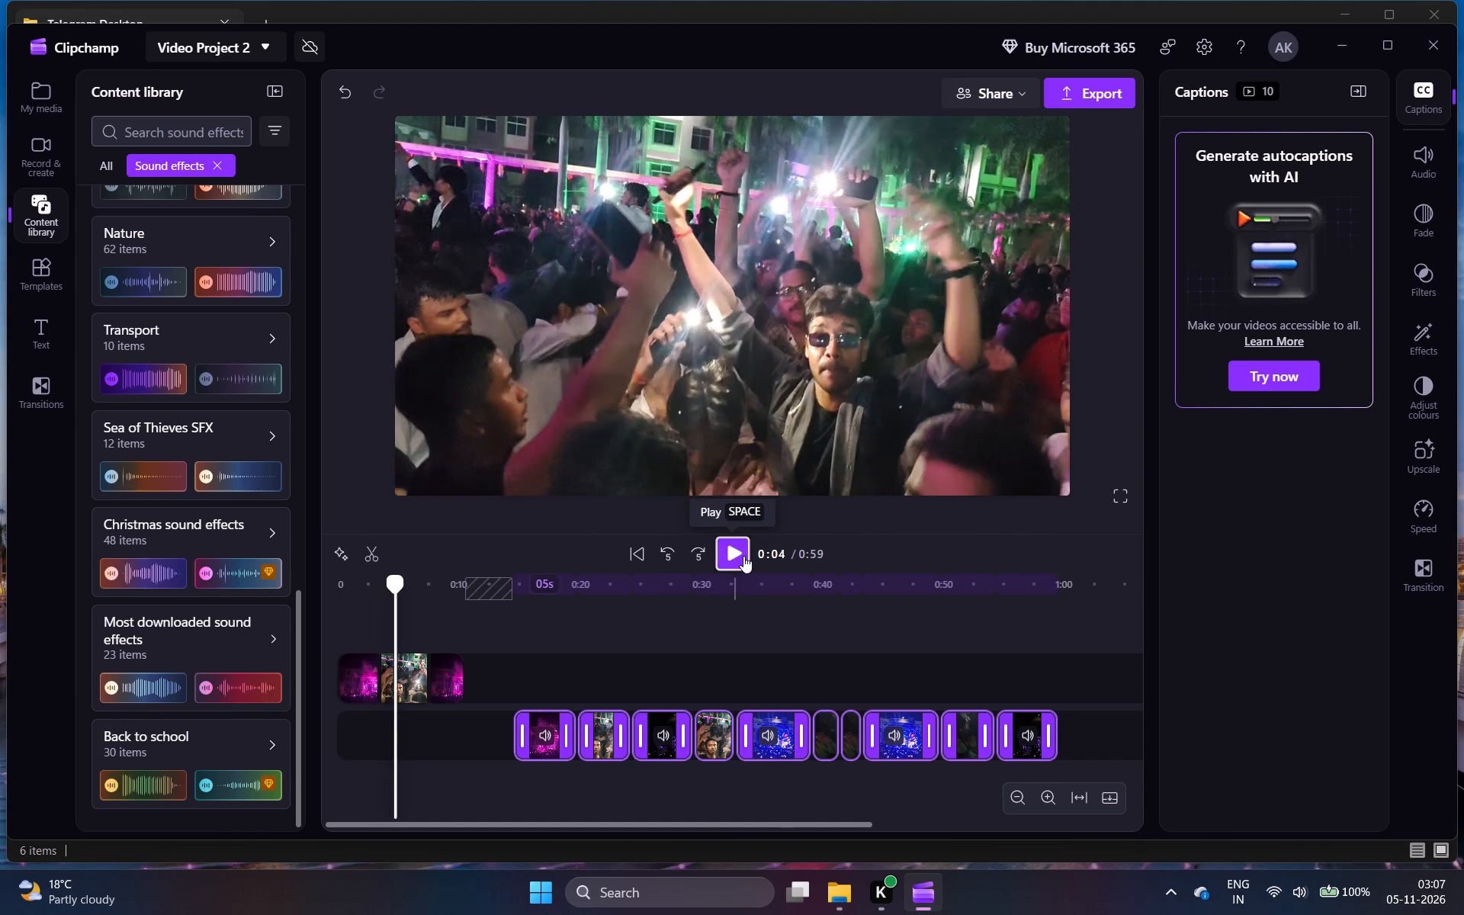
key("space")
key("space")
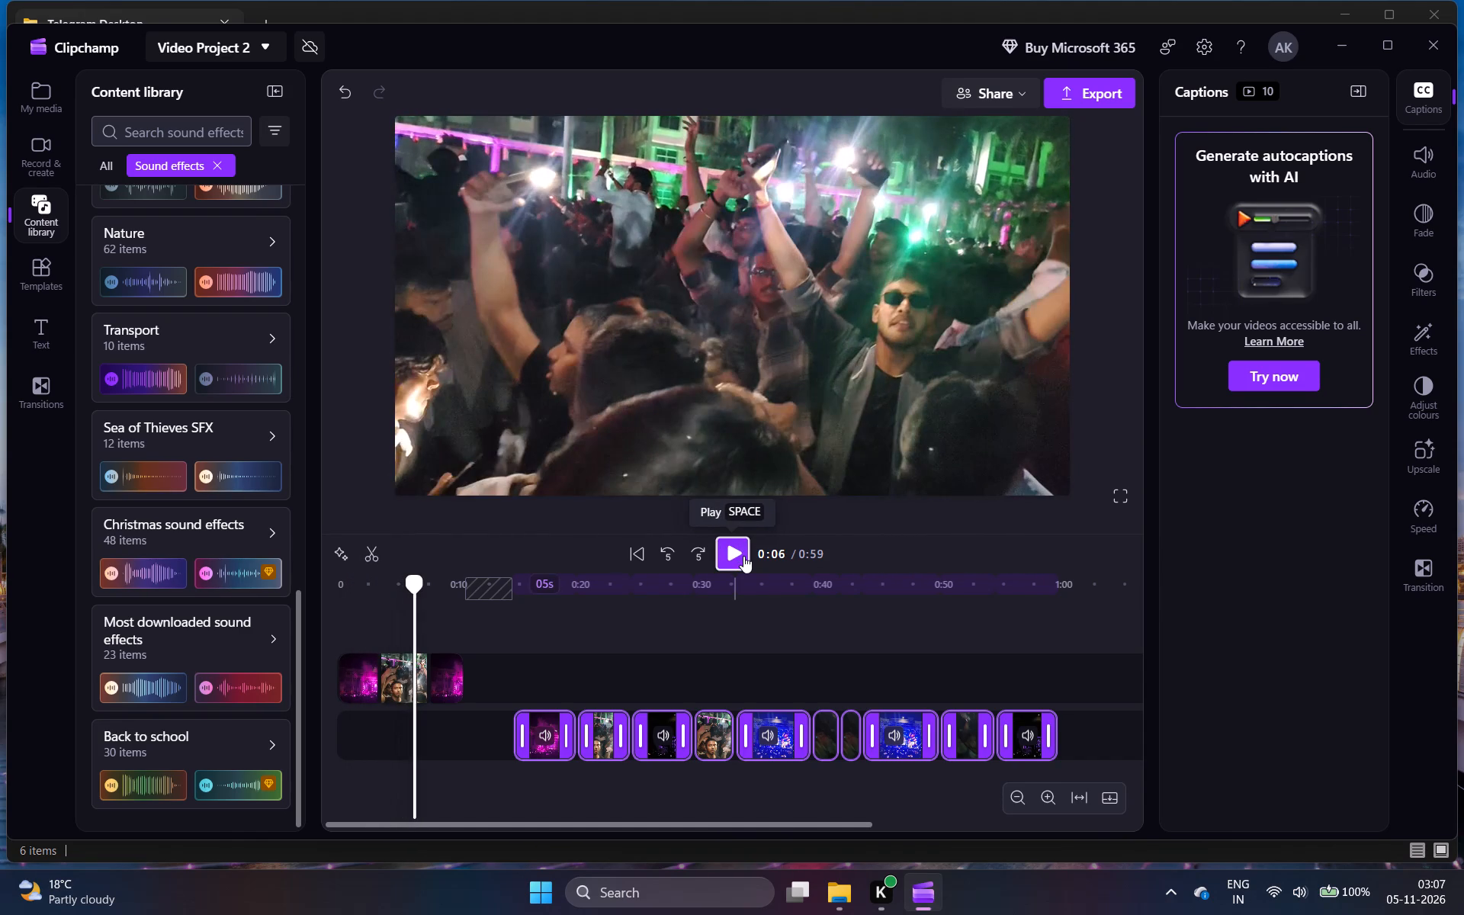
key("Left")
key("Left")
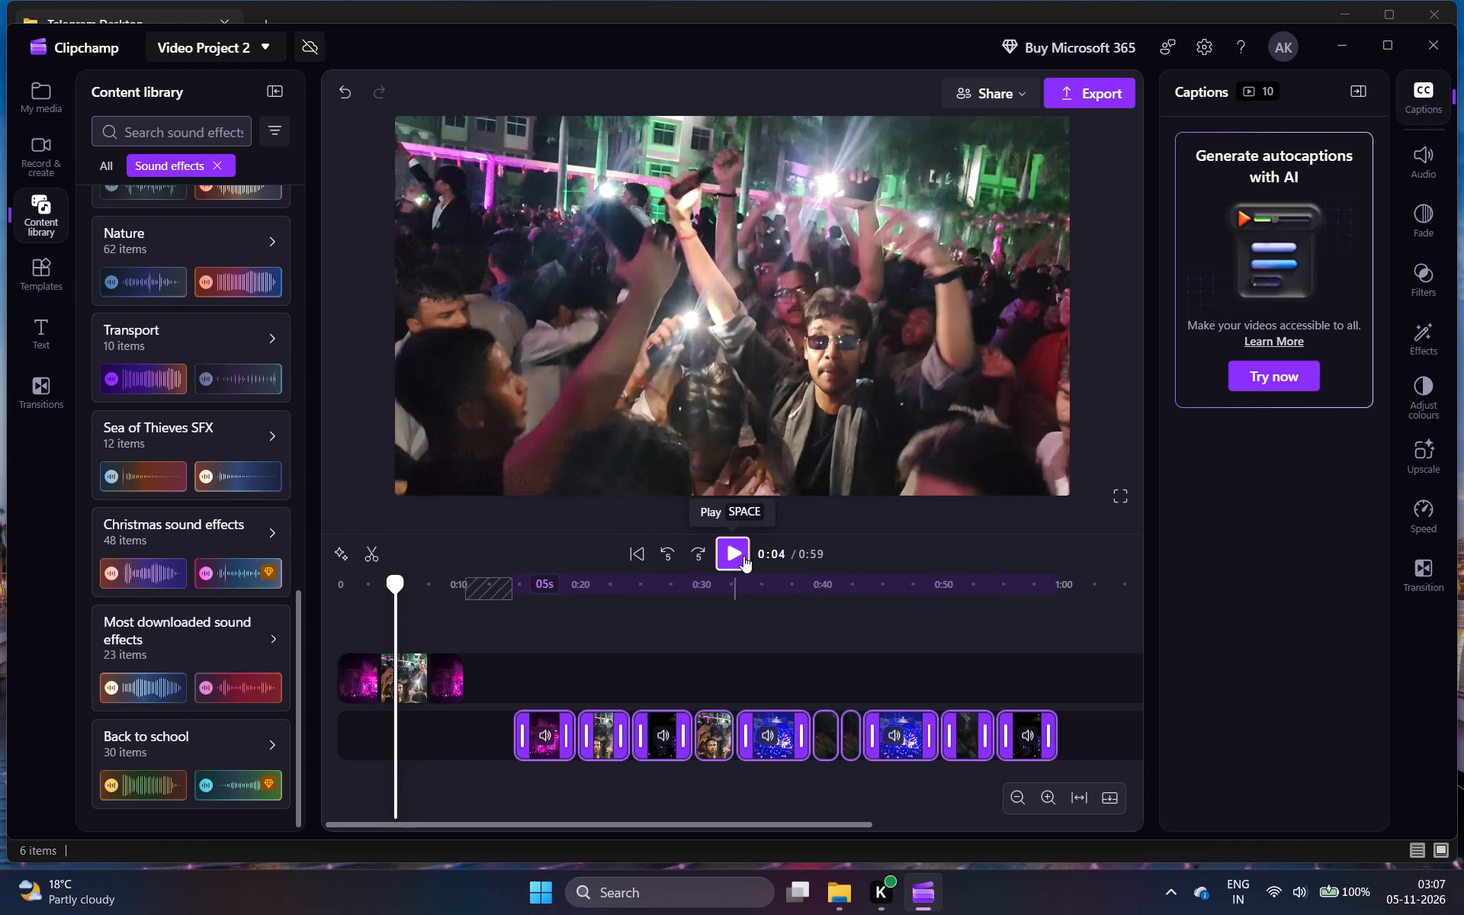
left_click(404, 628)
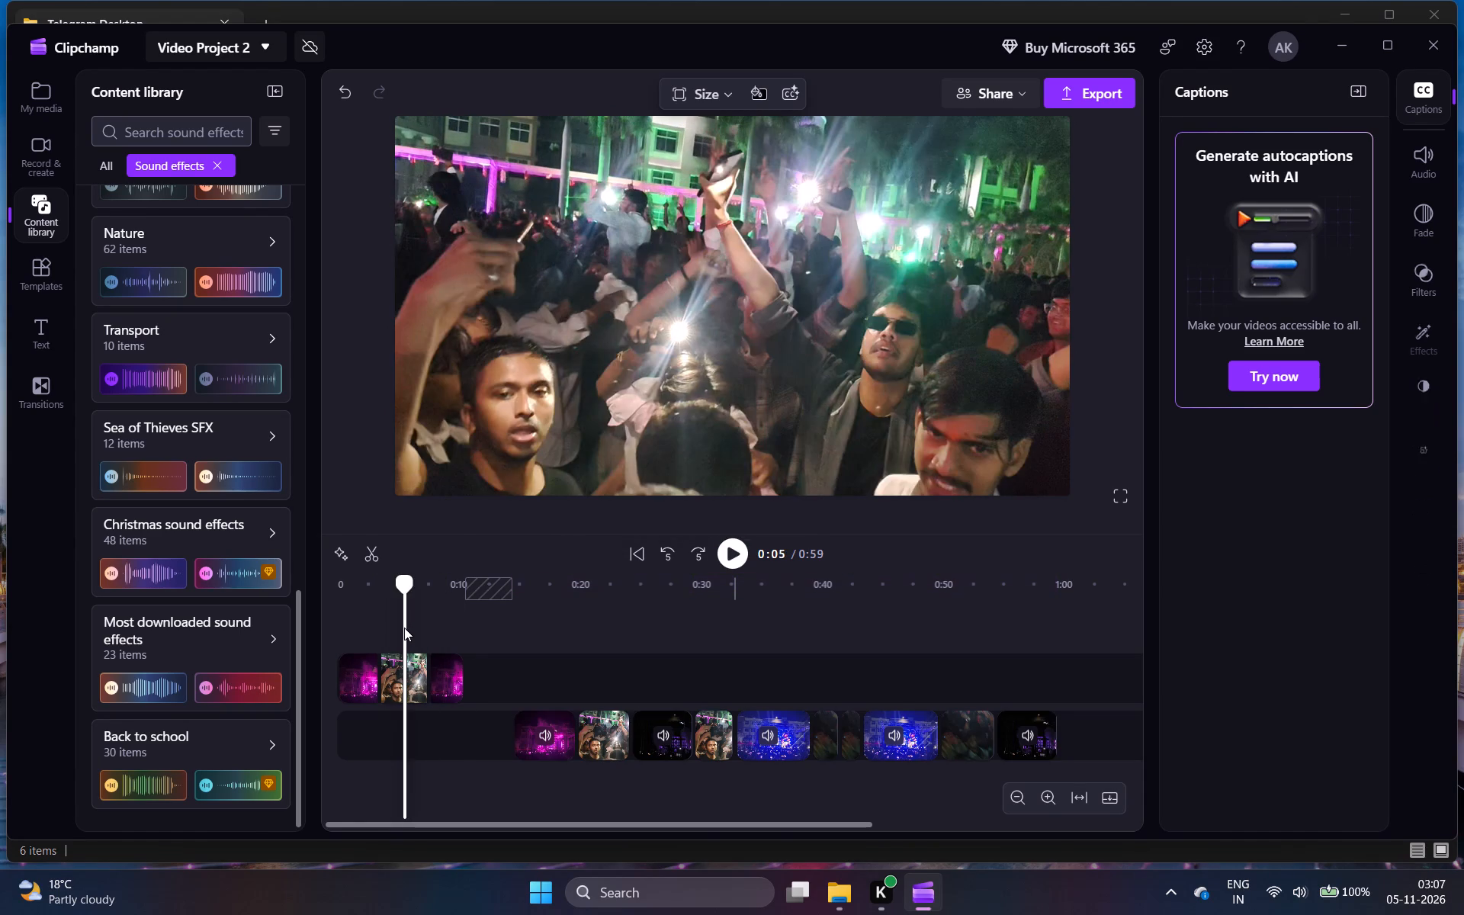
left_click(376, 560)
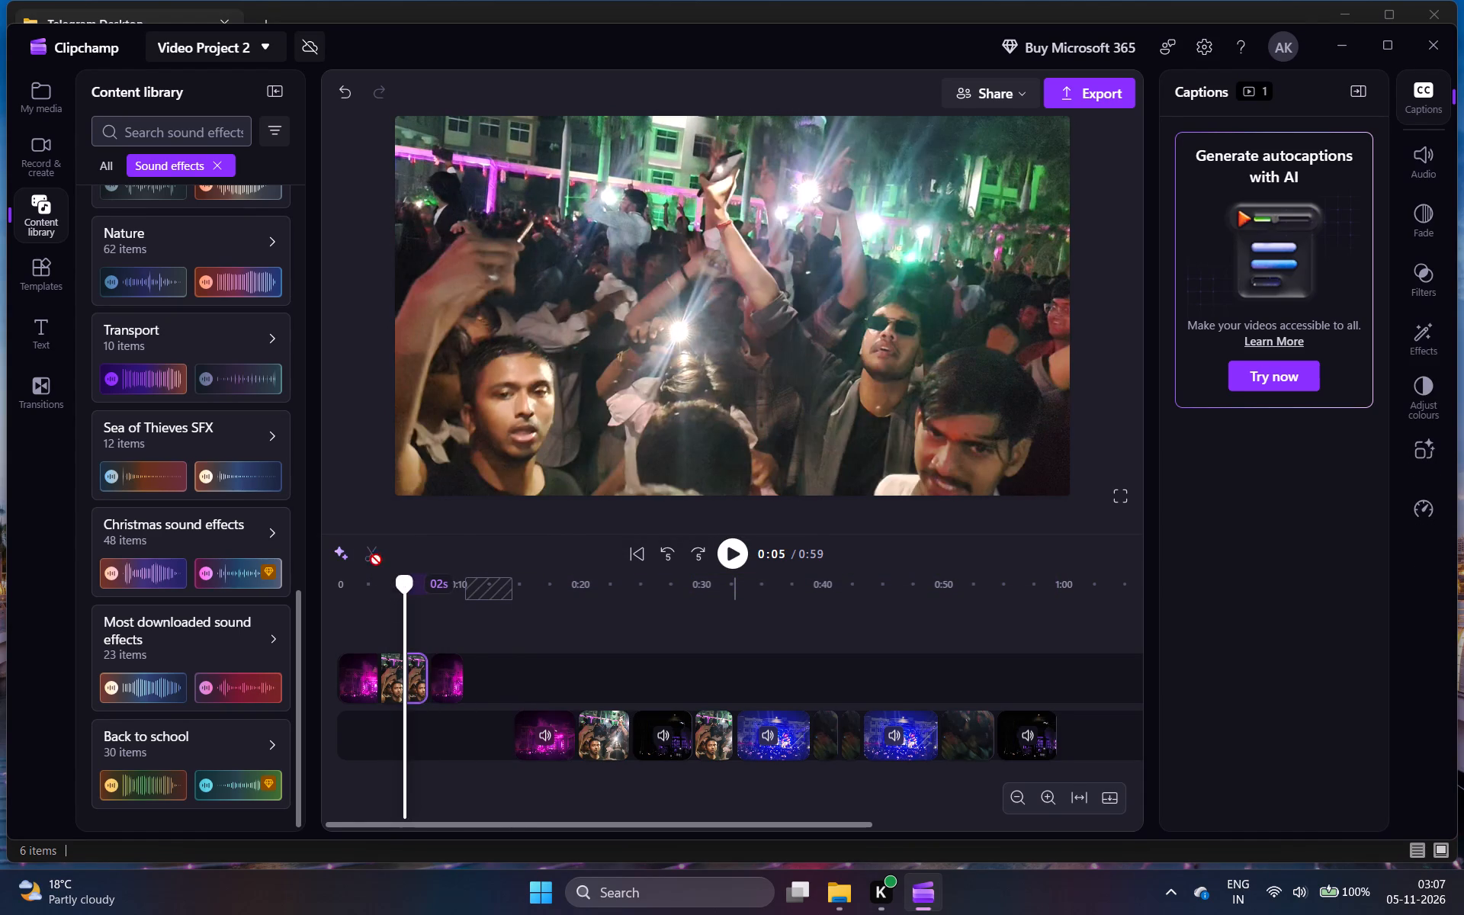
Rearrange the upper track so the second stage piece sits between the two halves of the crowd piece, with no gaps.
left_click_drag(444, 689, 462, 689)
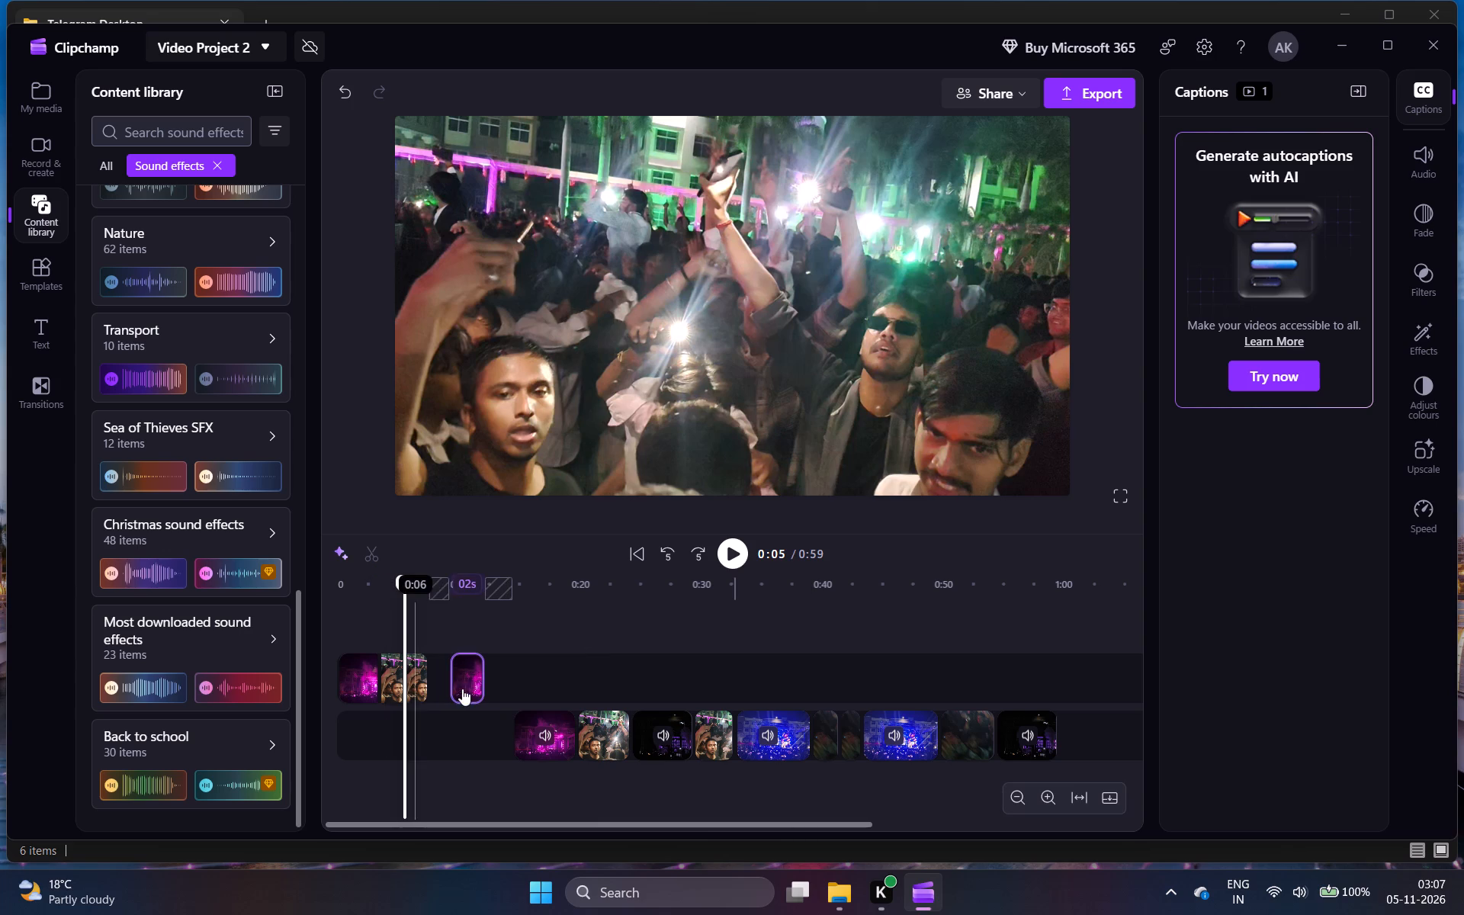
left_click_drag(416, 687, 435, 685)
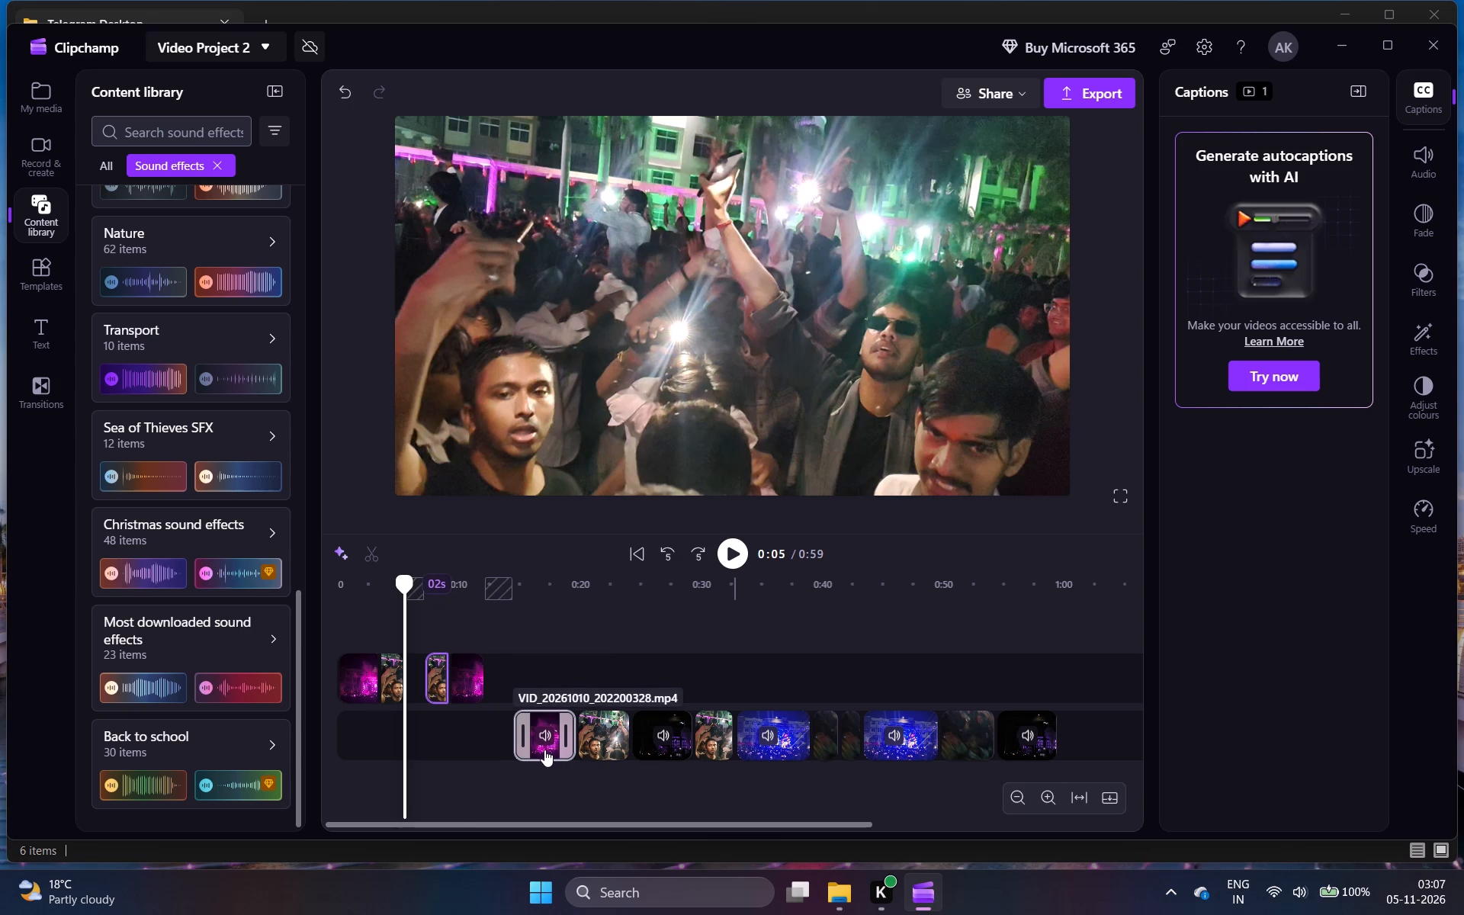
left_click_drag(475, 686, 421, 692)
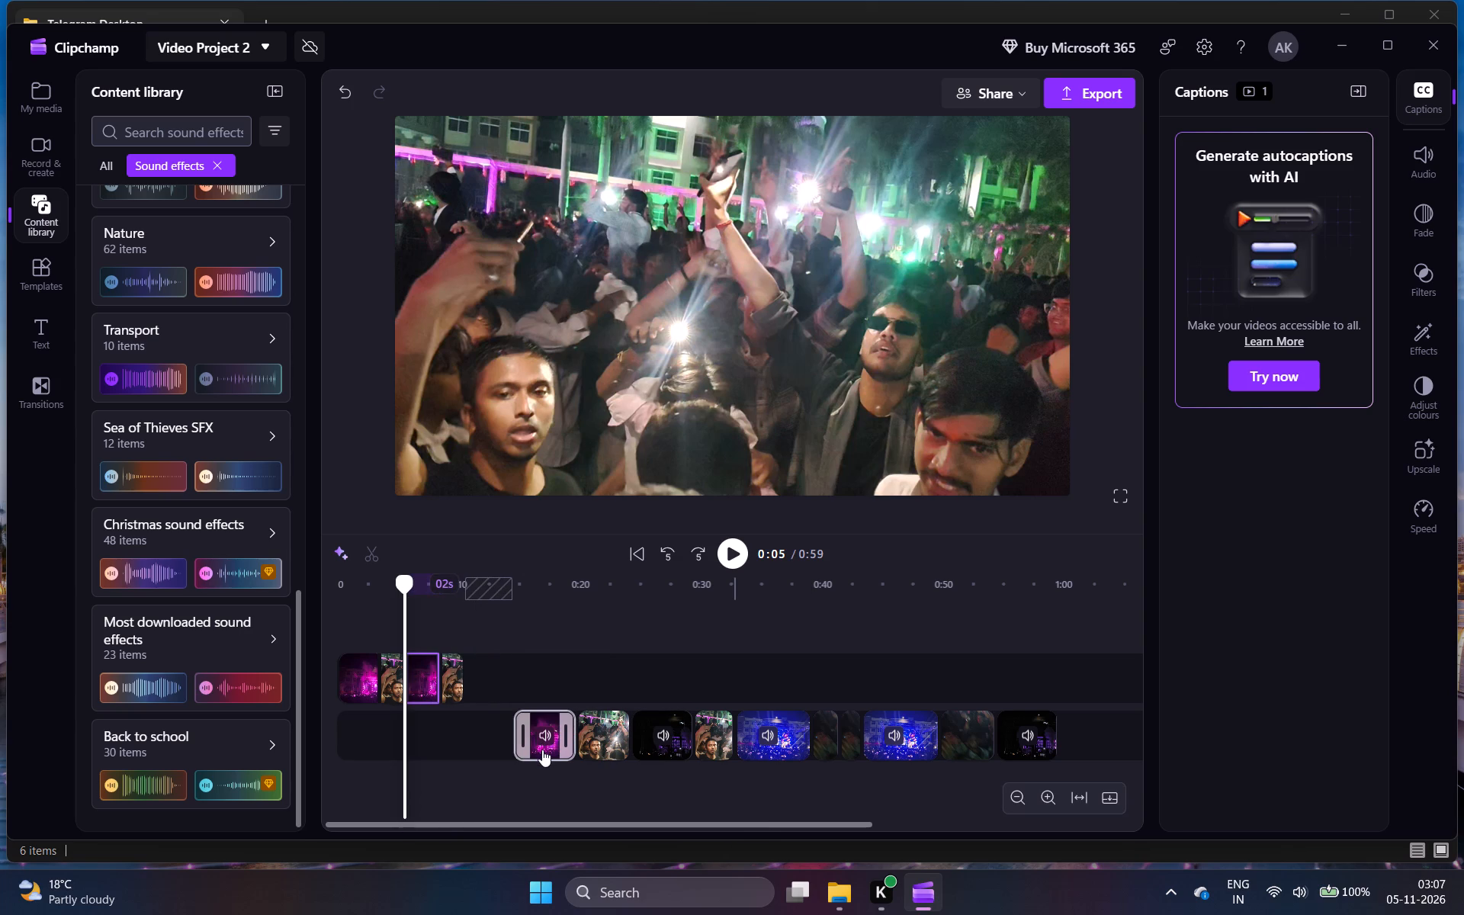
Move the first stage piece of the lower track to the end of the upper track's sequence.
left_click_drag(542, 750, 496, 696)
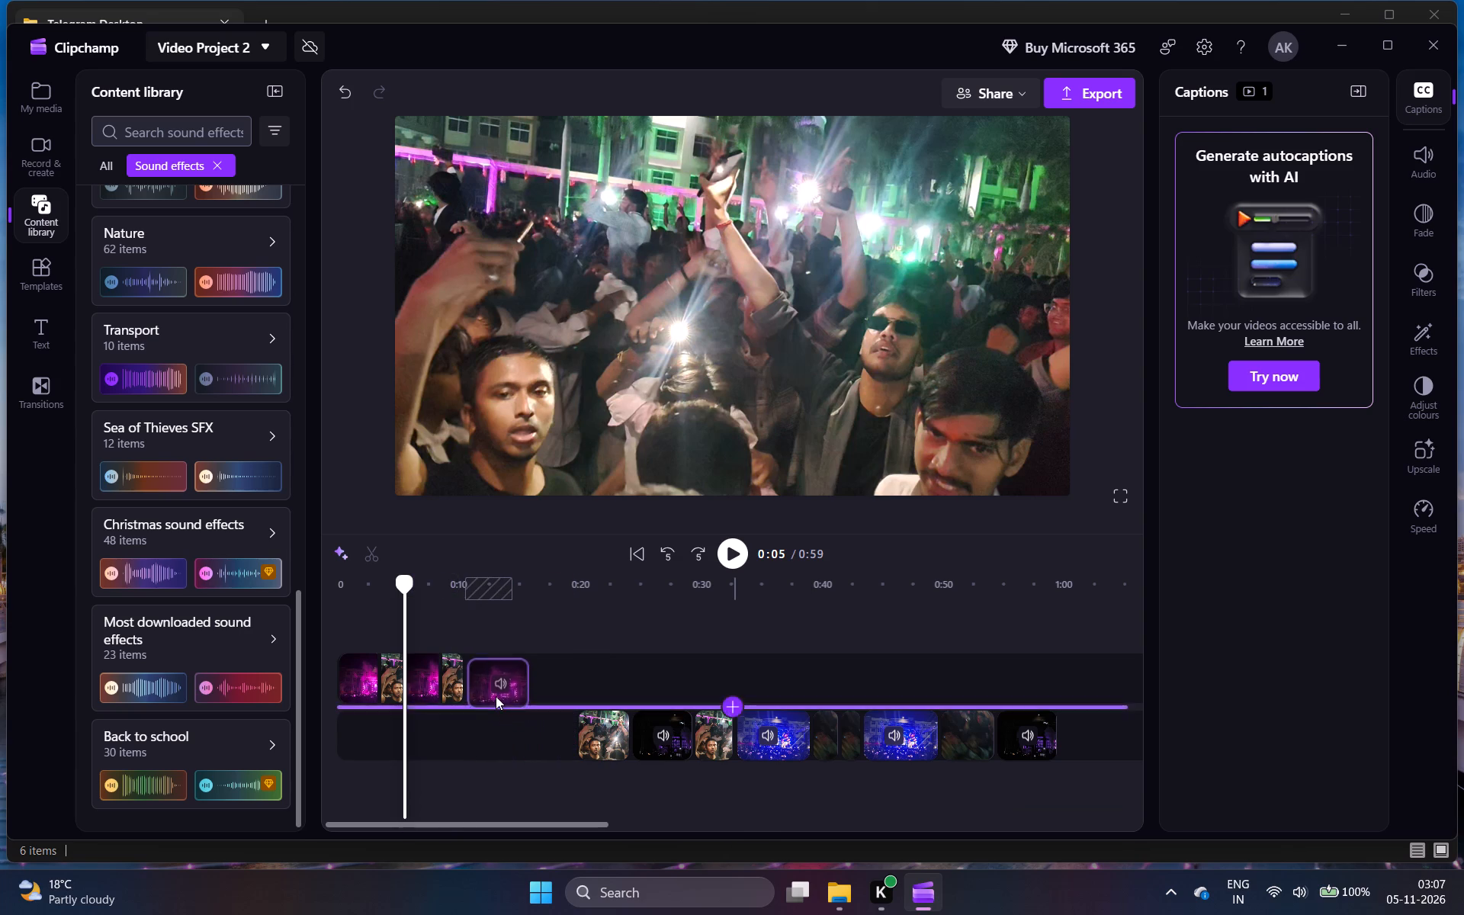
left_click_drag(496, 696, 495, 695)
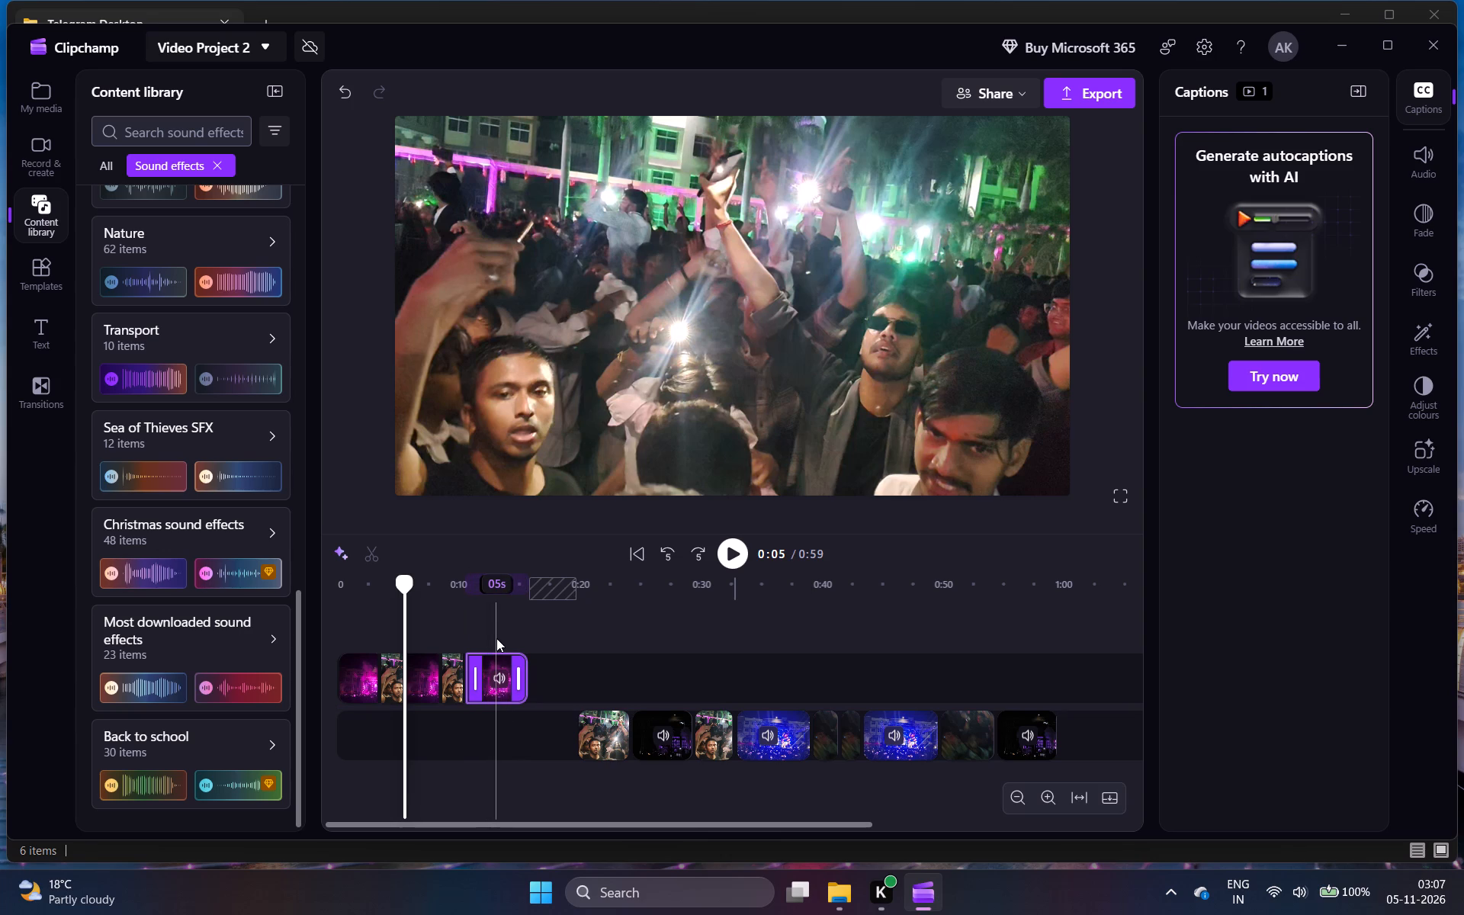
Split the last stage piece on the upper track at 0:13 and return its rear part to the start of the lower track's pieces.
left_click(496, 639)
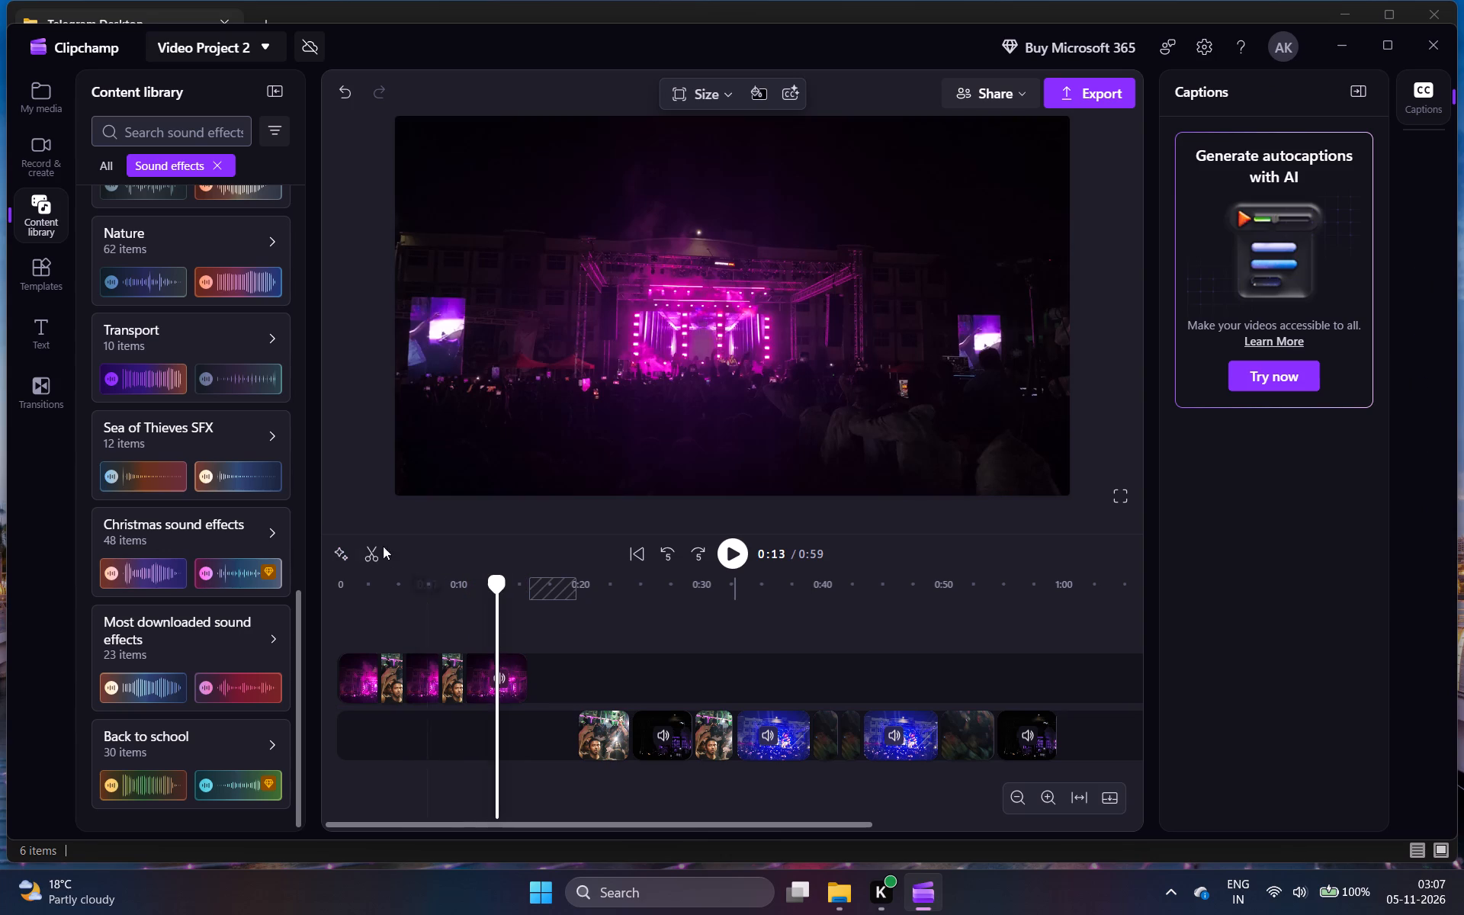
left_click(371, 547)
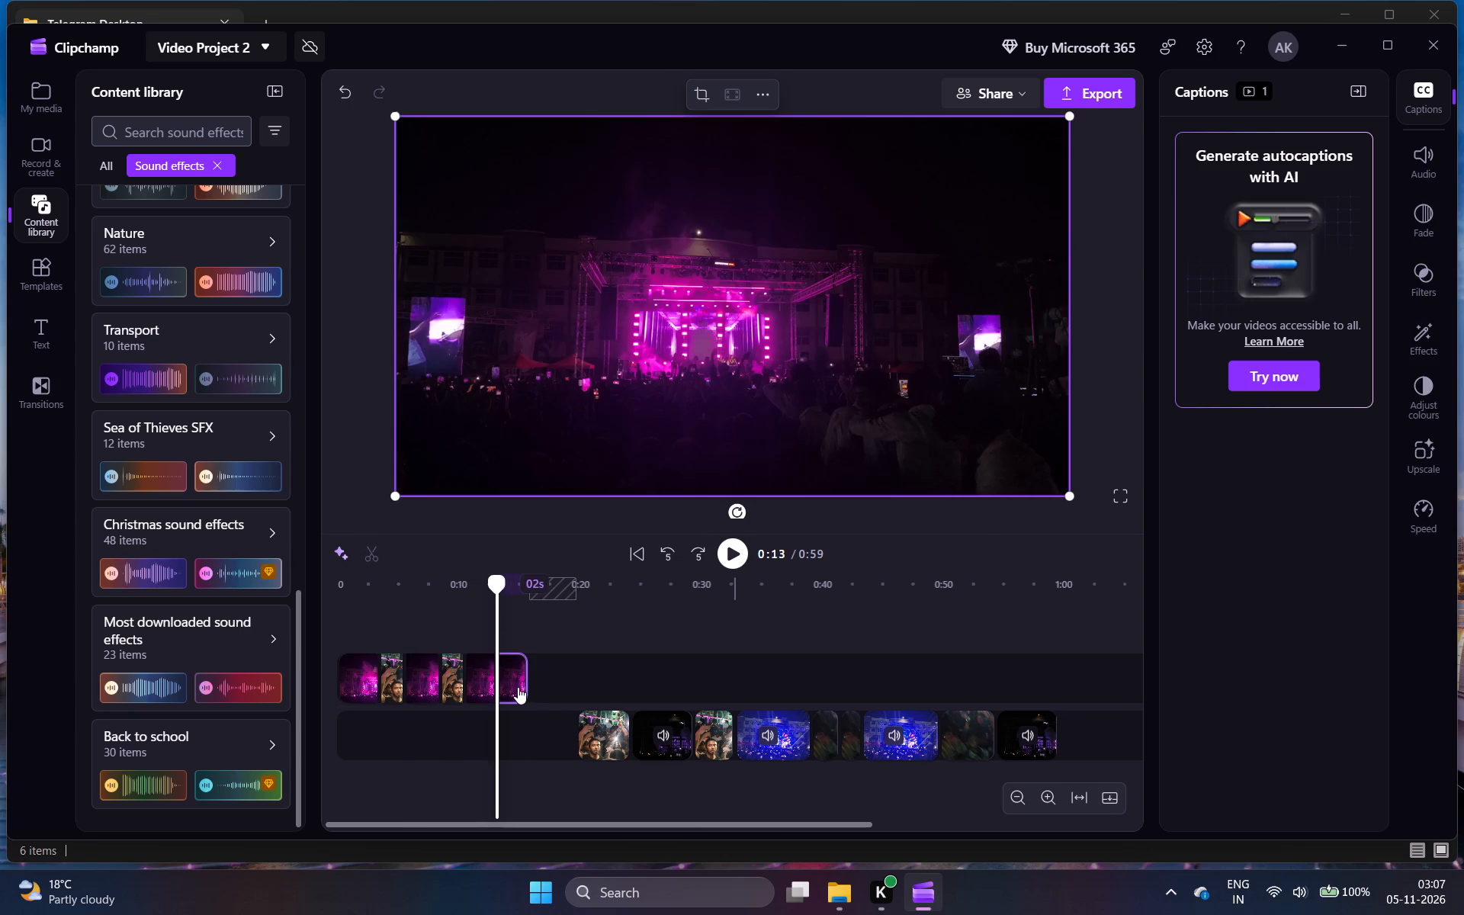
left_click_drag(518, 687, 569, 735)
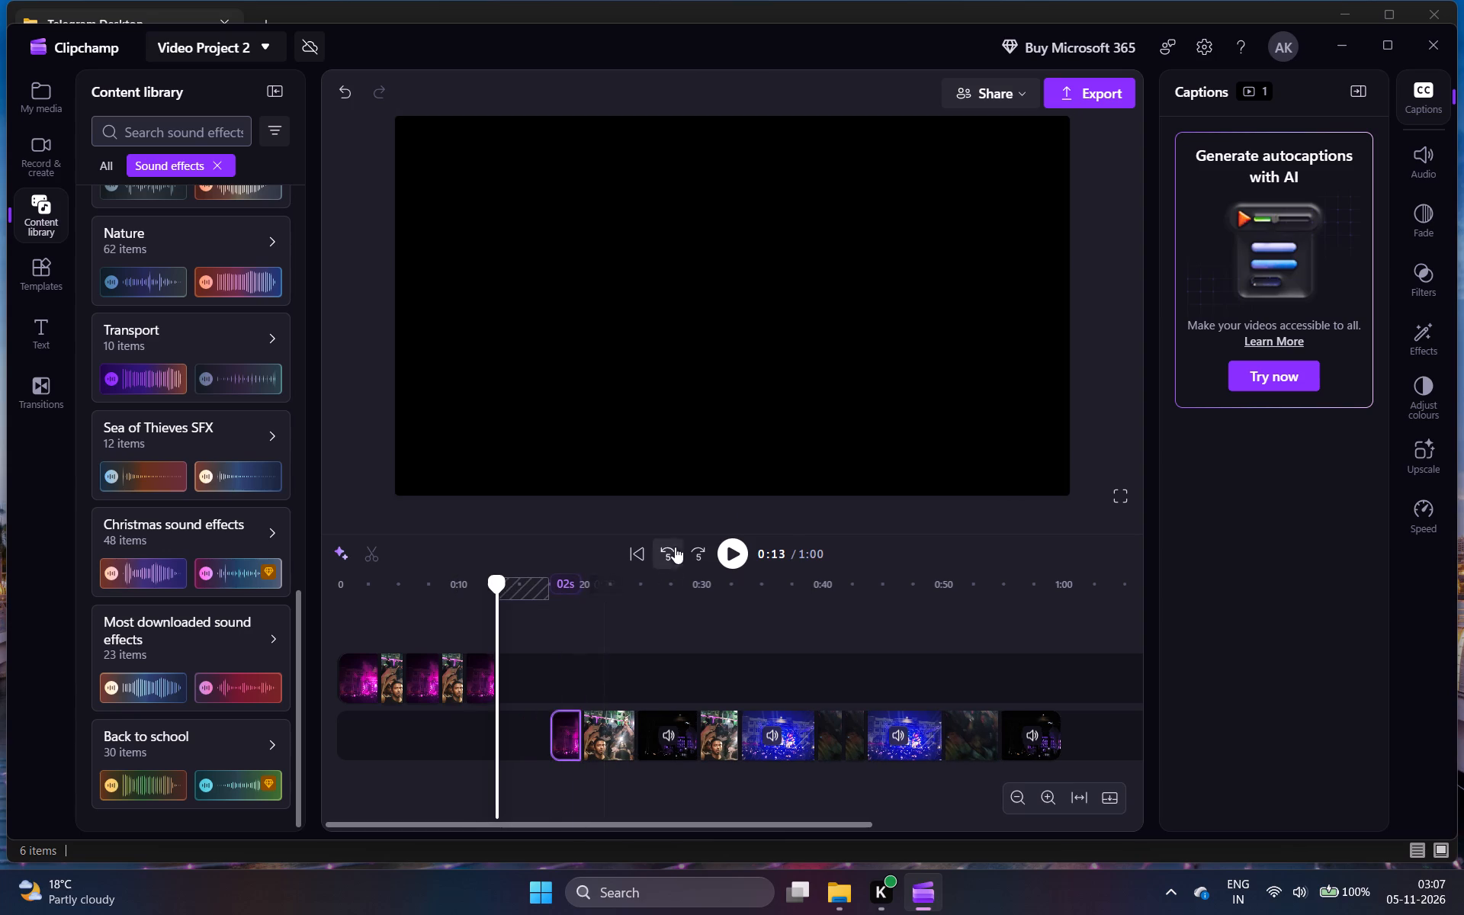
Play the re-cut sequence from the start to check the cuts between stage and crowd pieces.
left_click(631, 543)
left_click(732, 556)
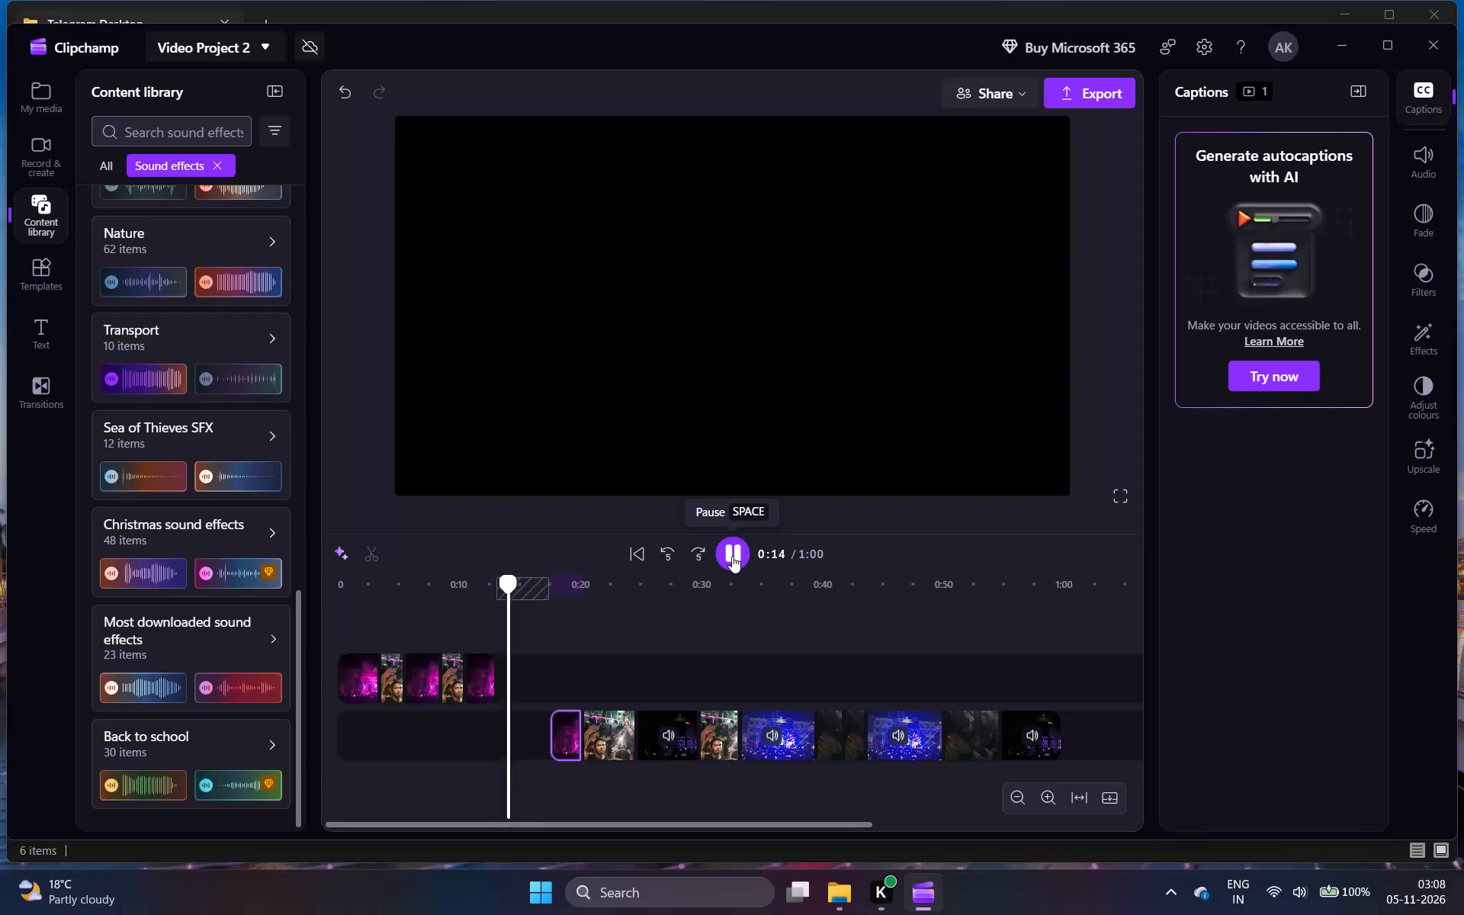
left_click(729, 564)
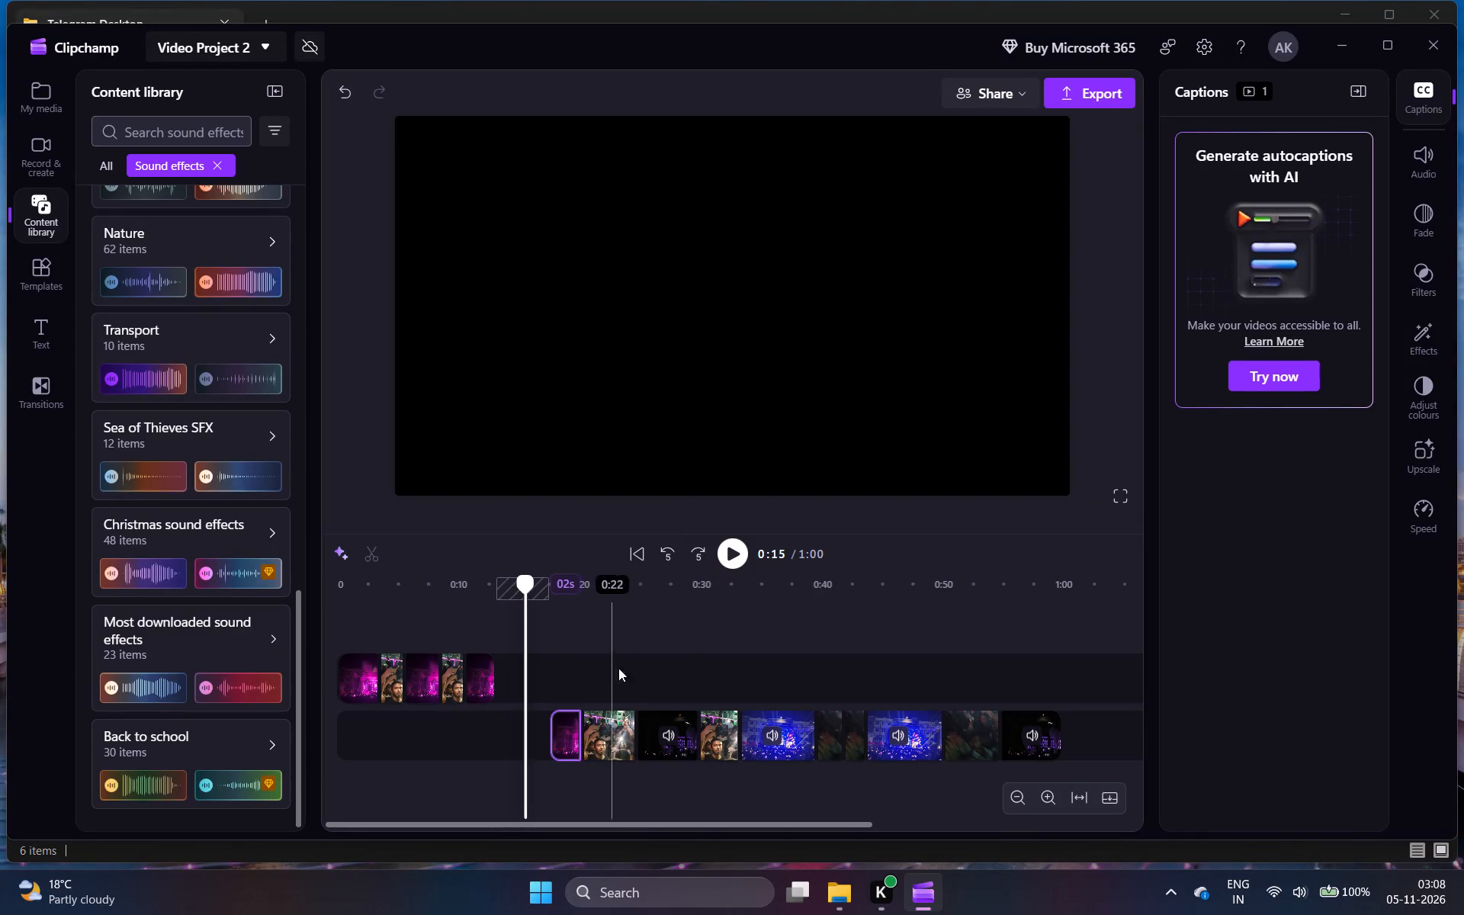
left_click_drag(524, 586, 374, 594)
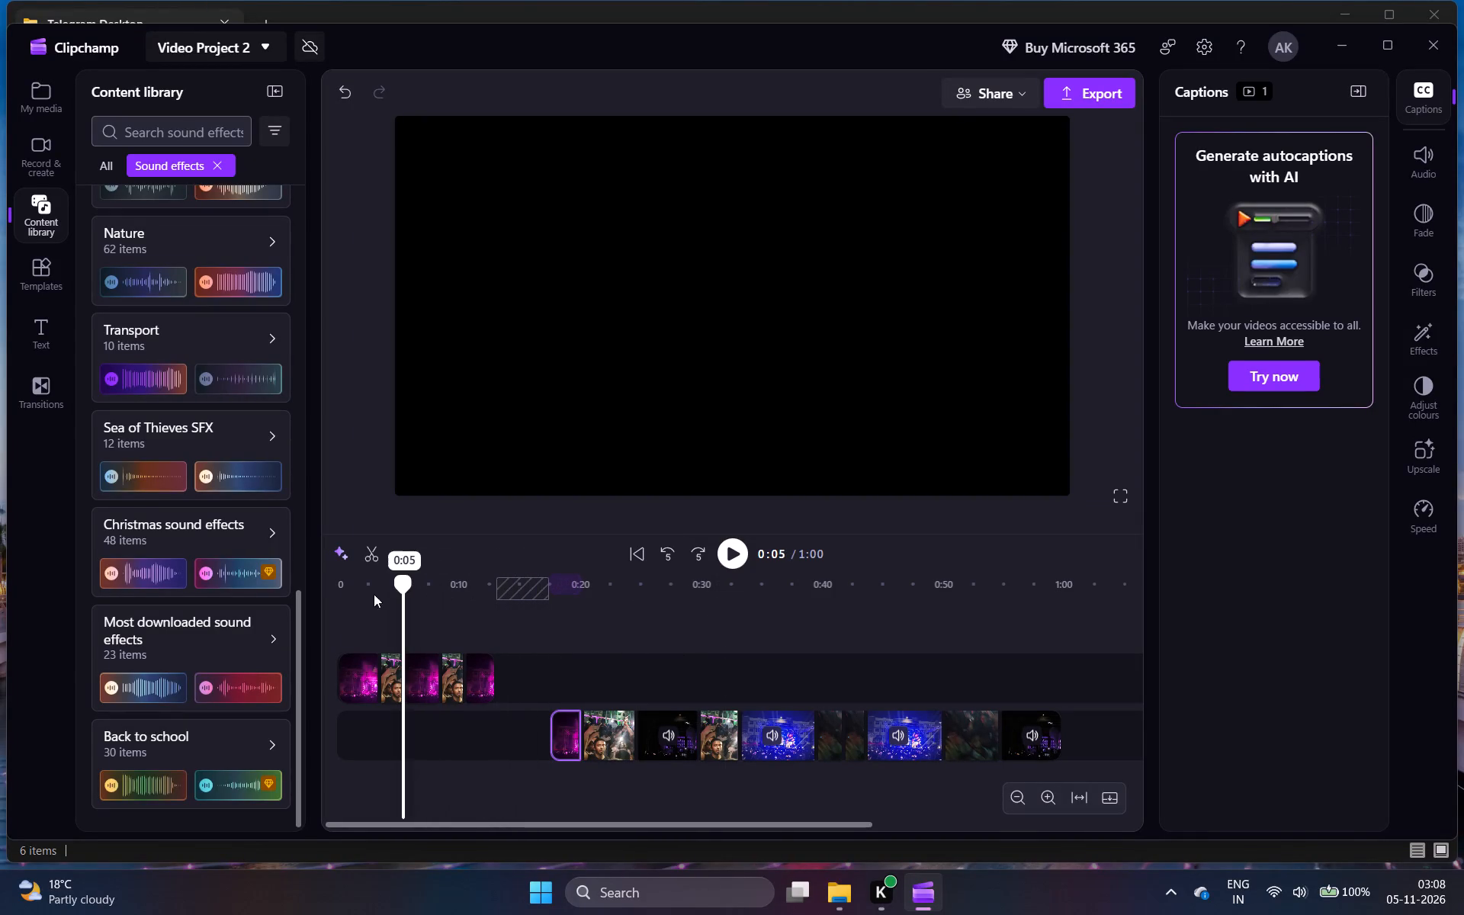
left_click_drag(374, 594, 332, 594)
key("space")
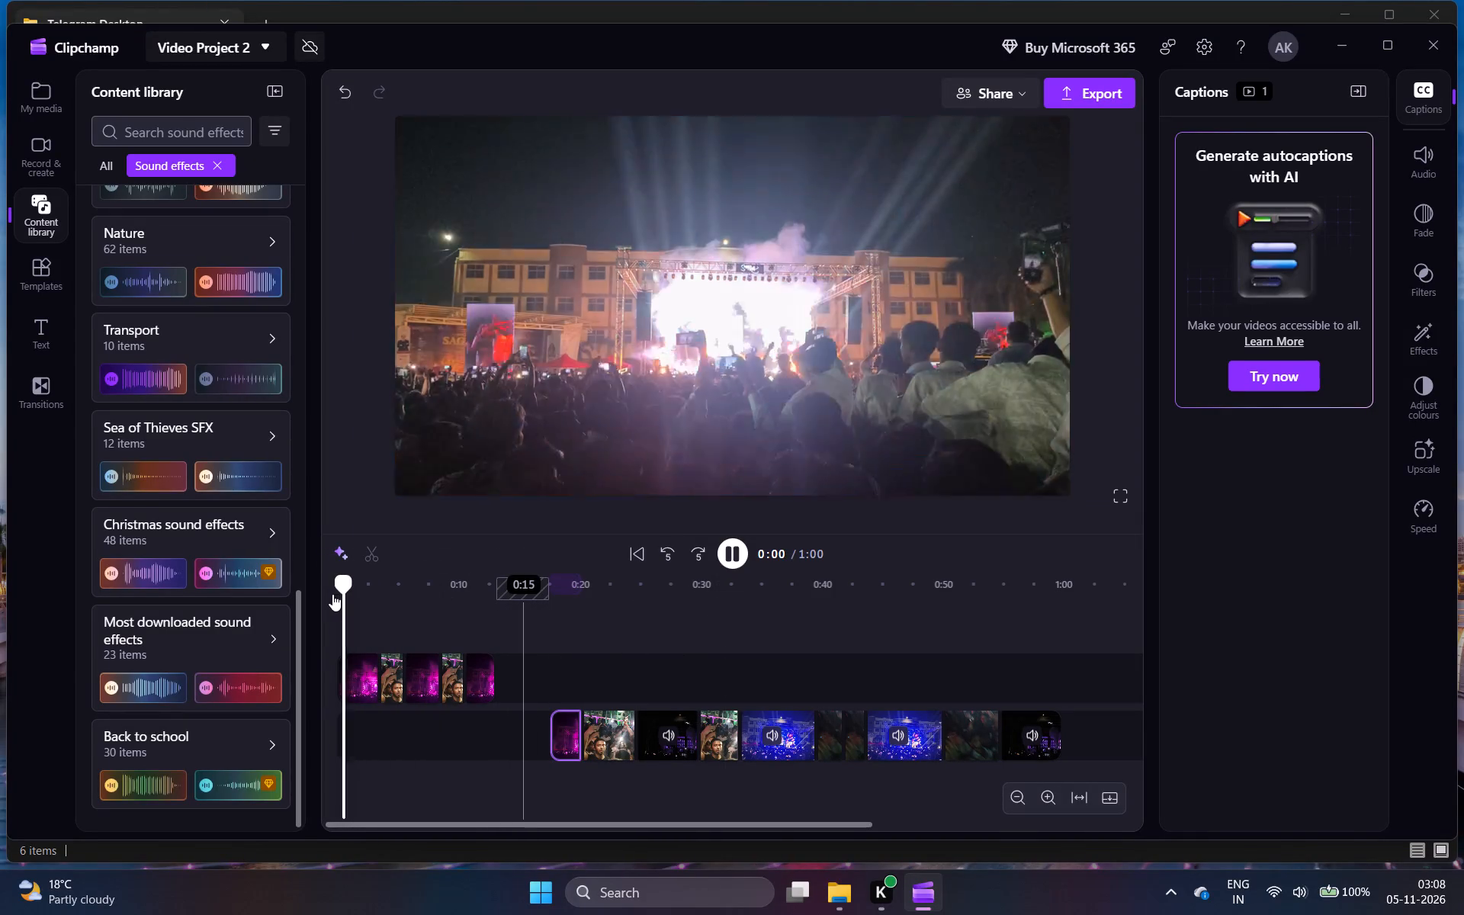
key("space")
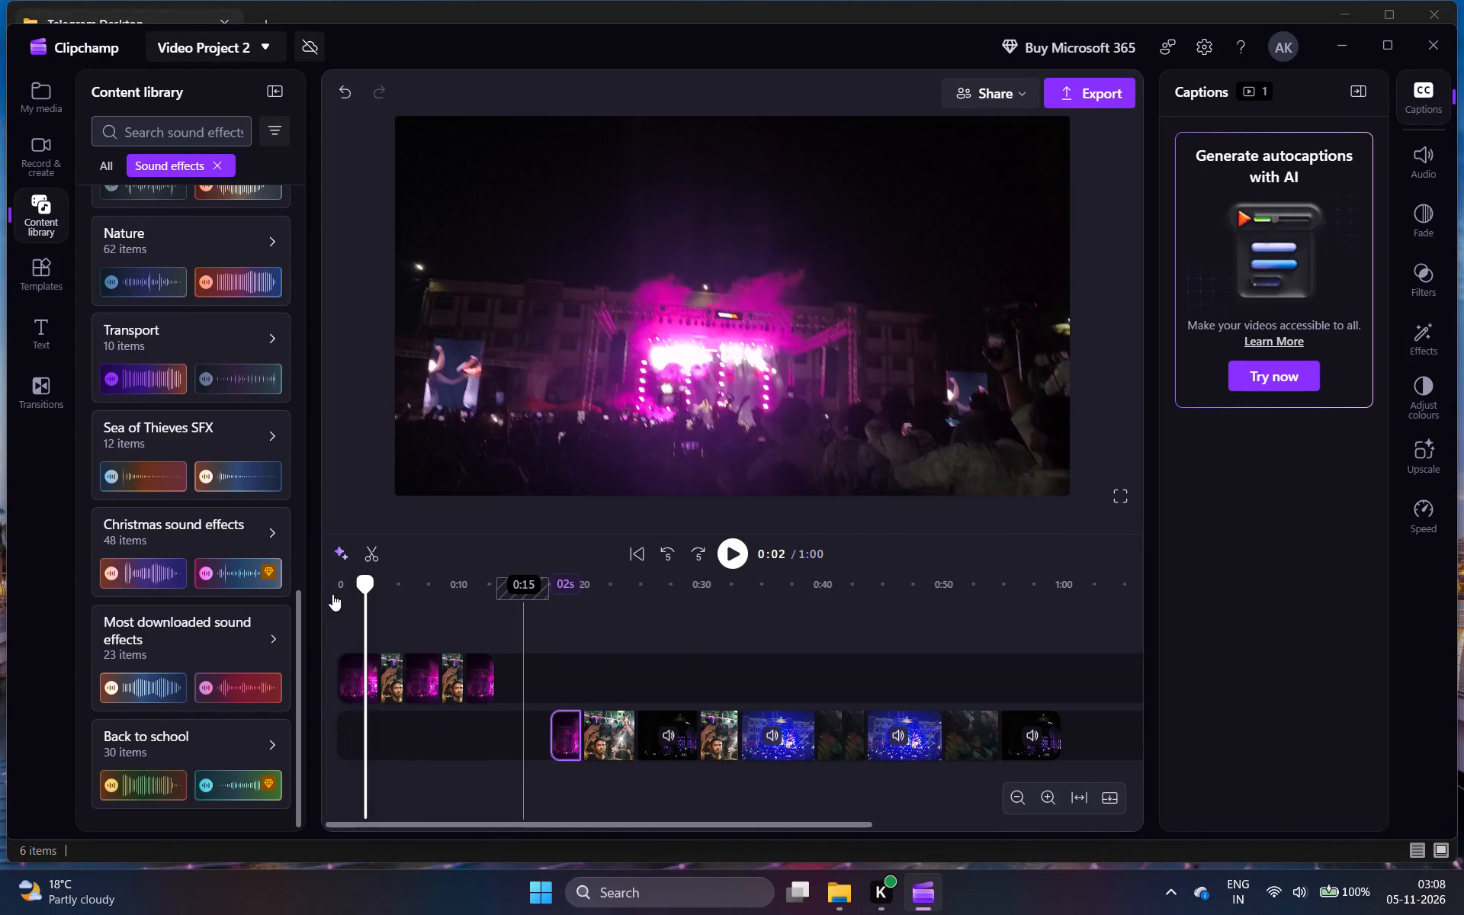
key("space")
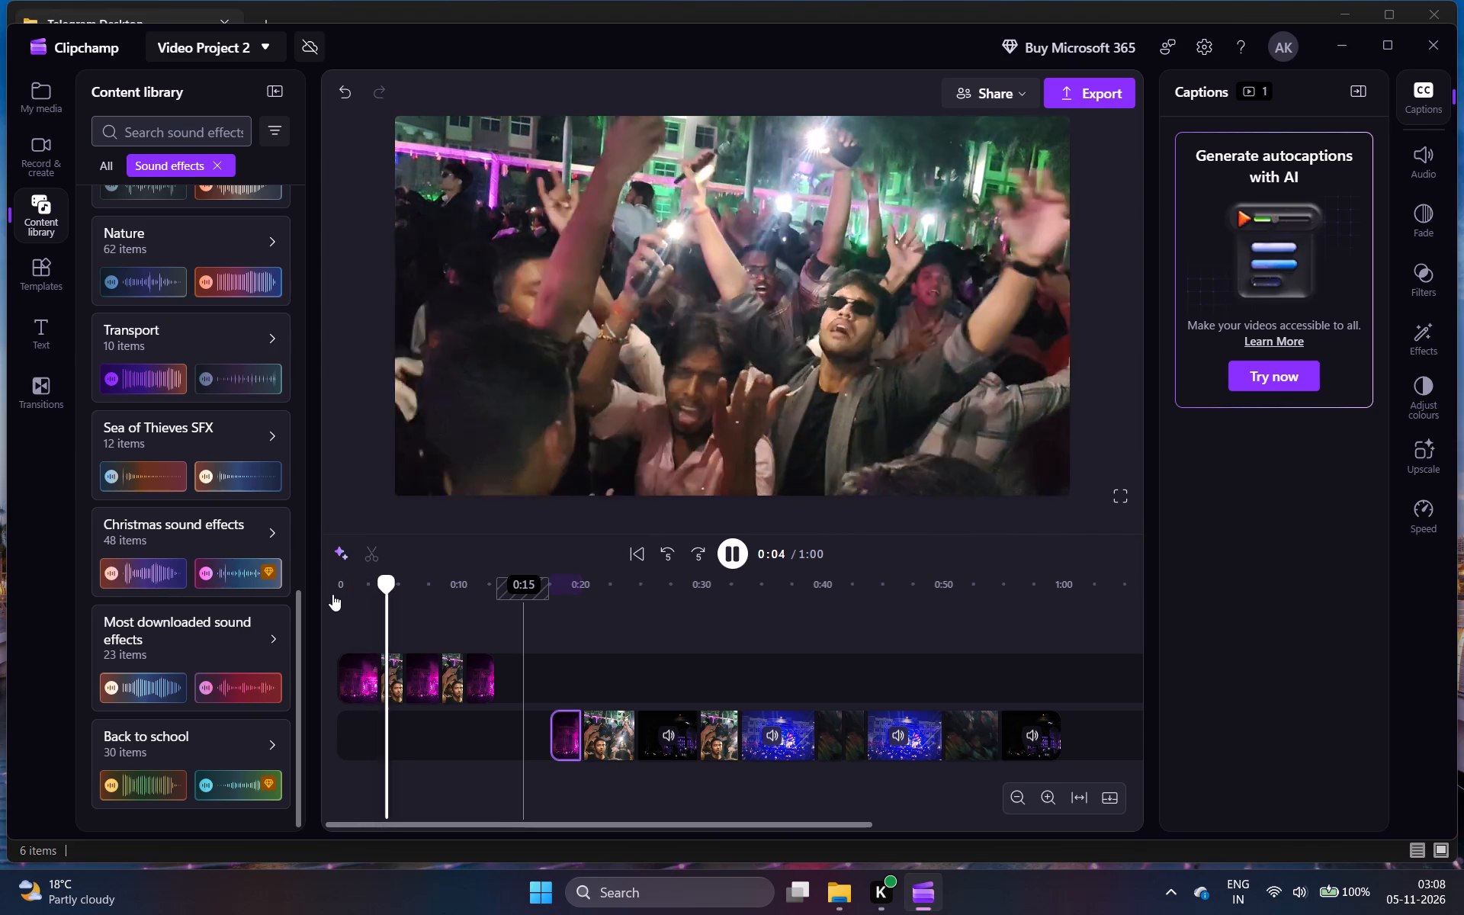
key("space")
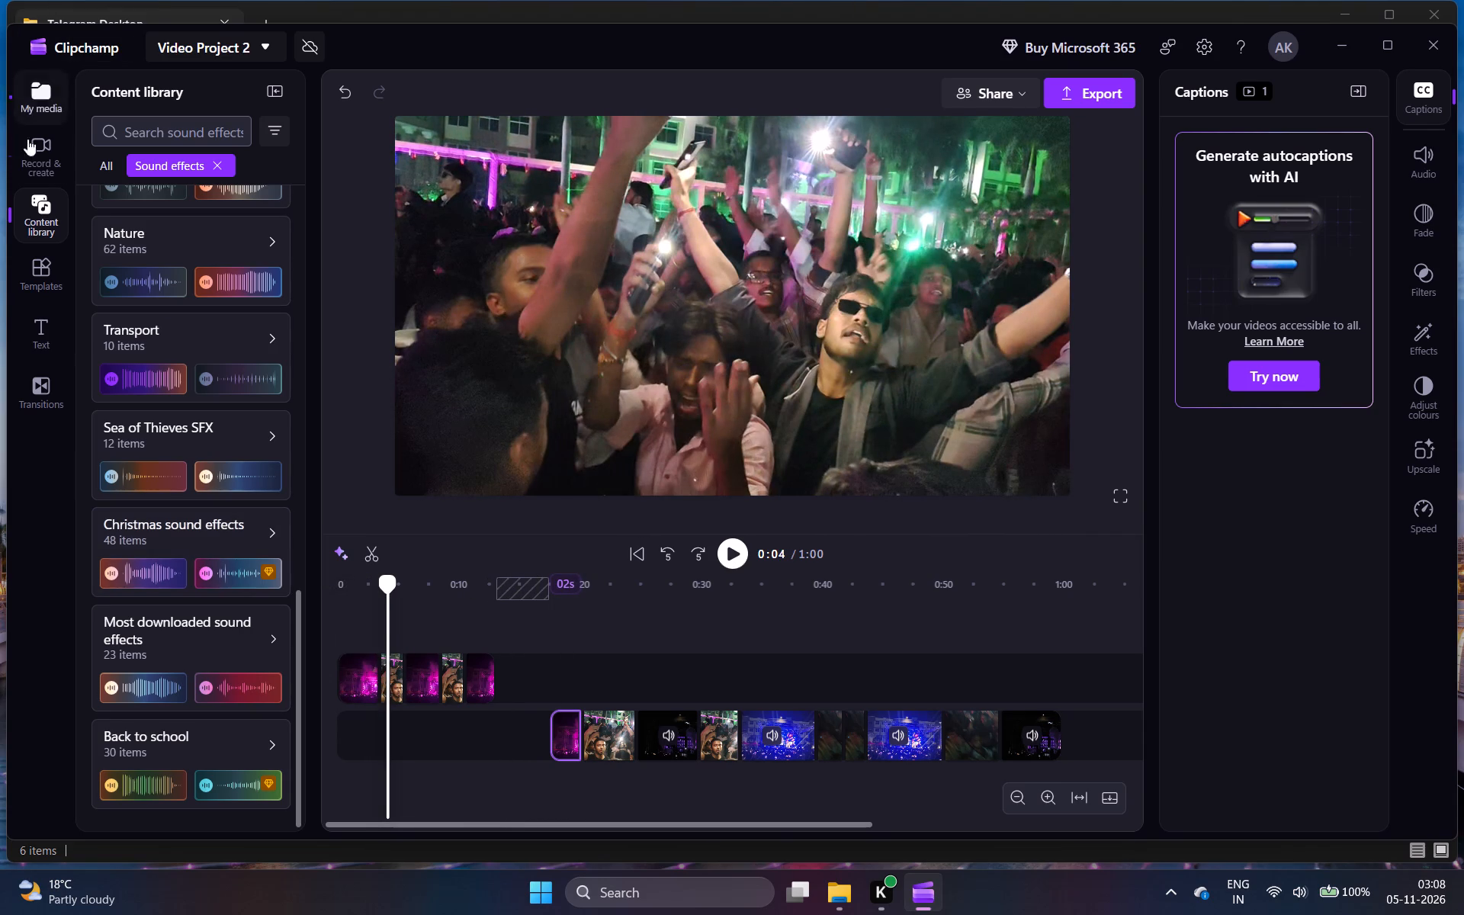
Add the Horizontal ban... transition between the opening stage piece and the first crowd piece on the upper track.
left_click(50, 280)
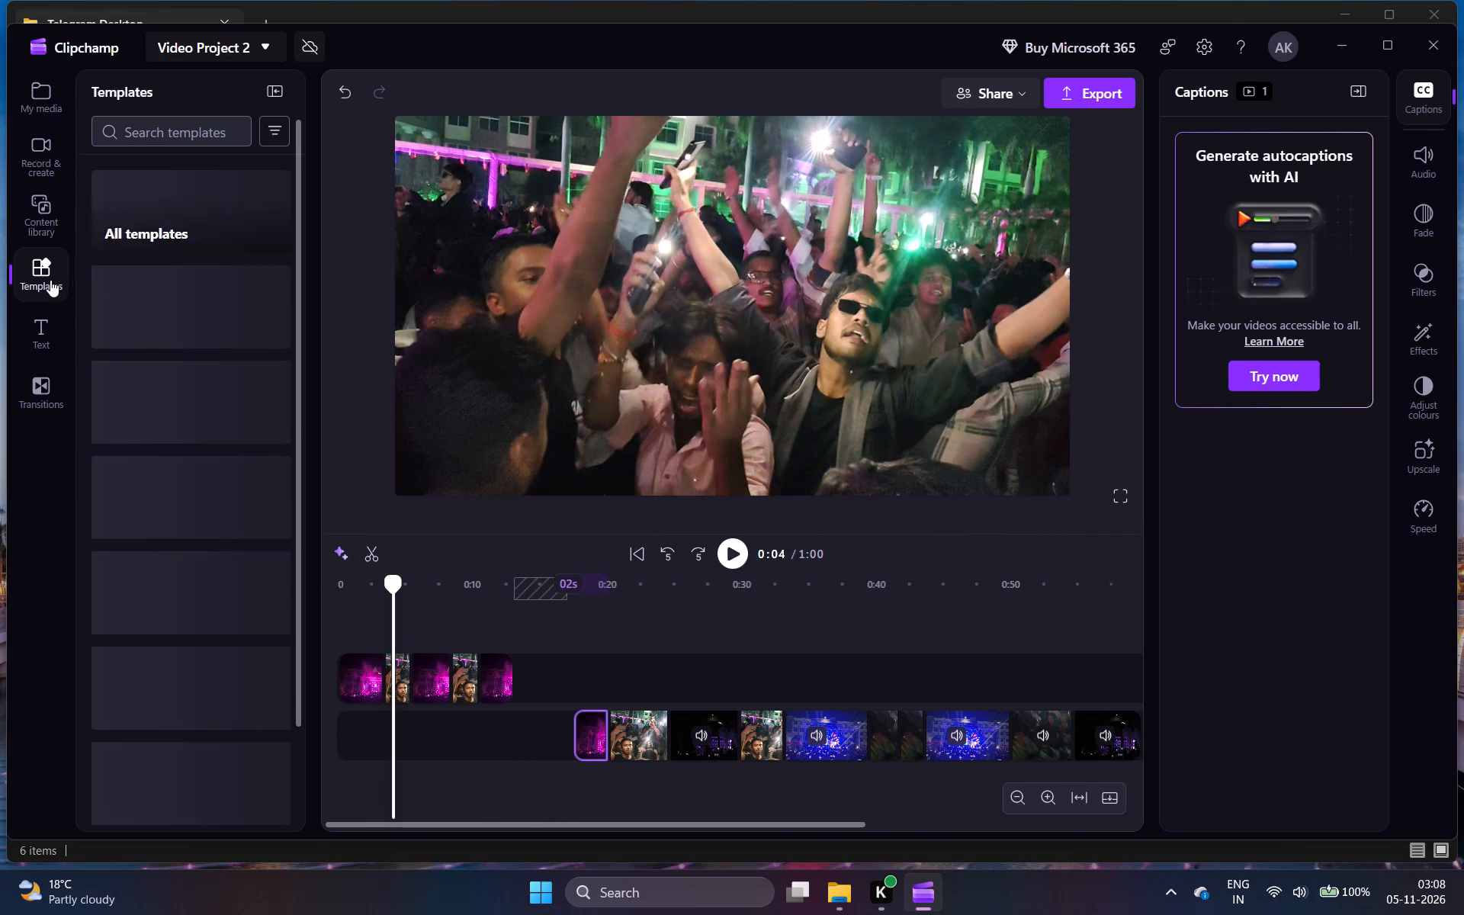
left_click(45, 396)
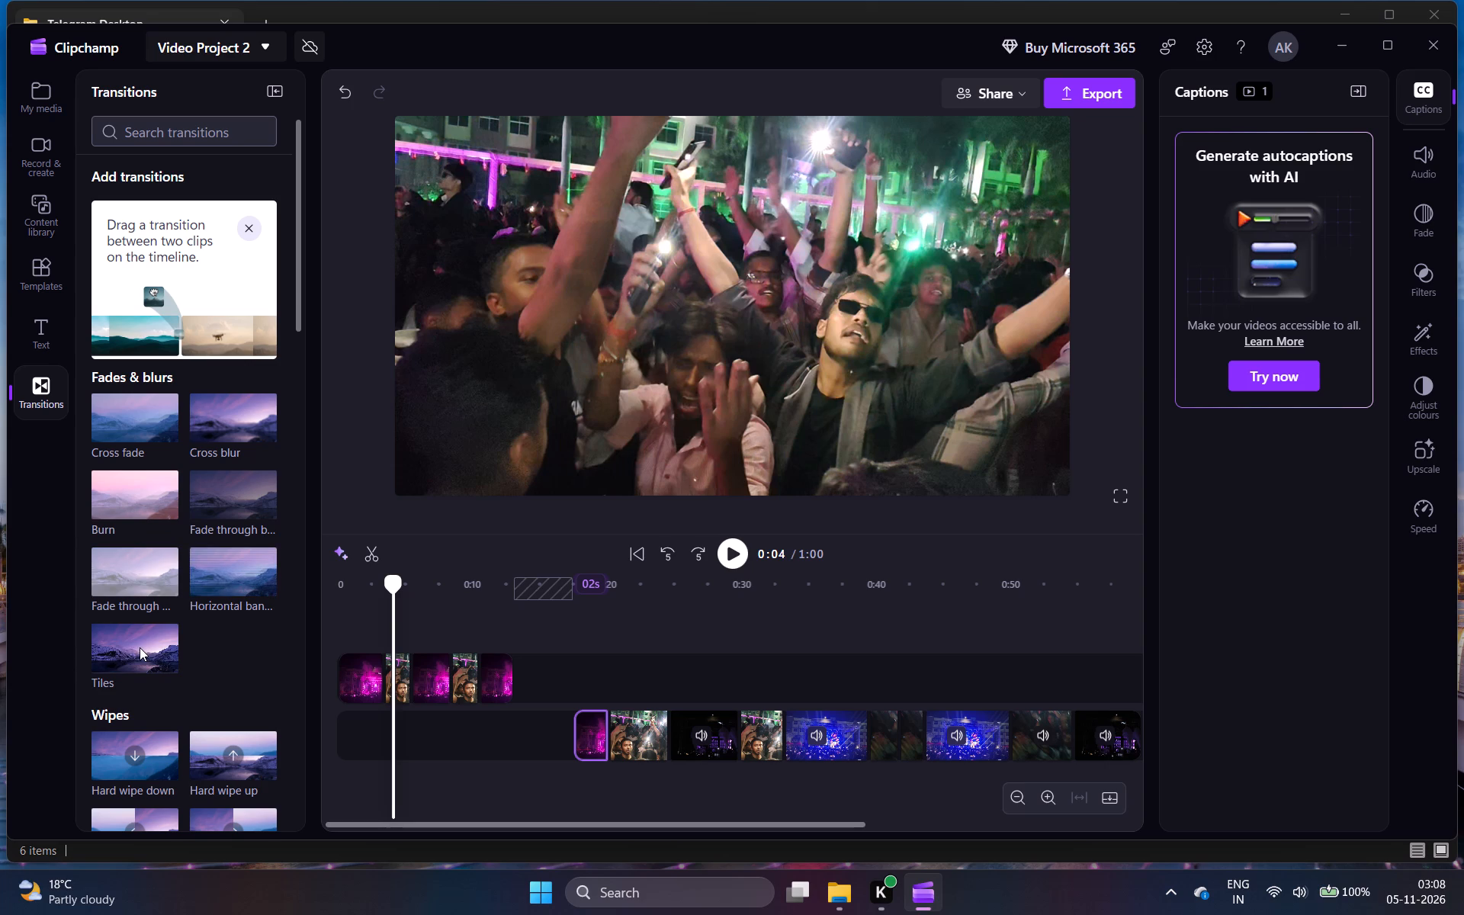
left_click_drag(229, 578, 320, 589)
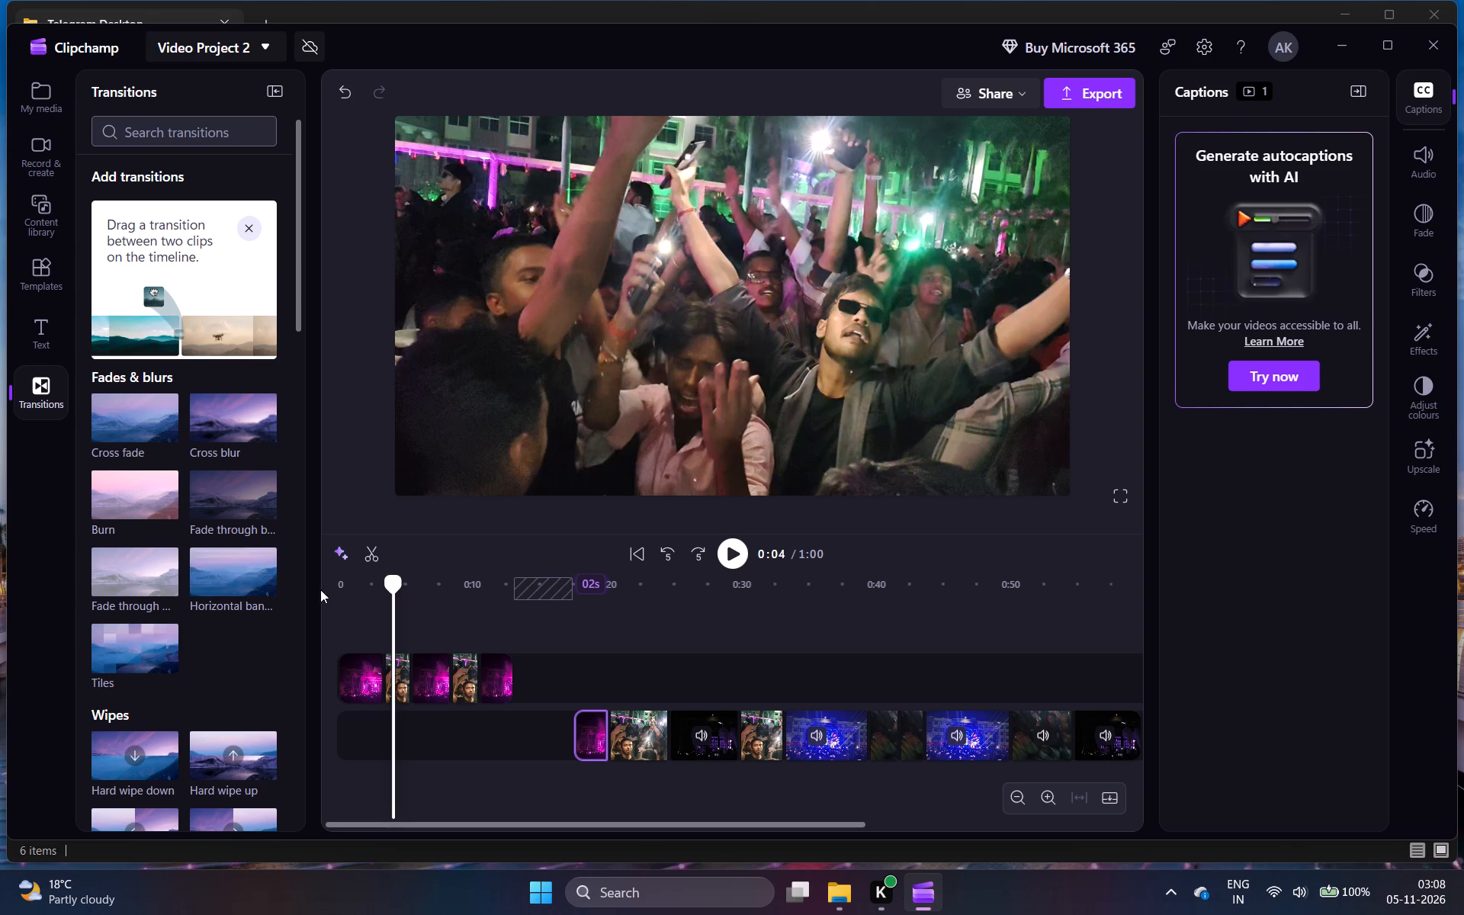
left_click_drag(320, 589, 375, 669)
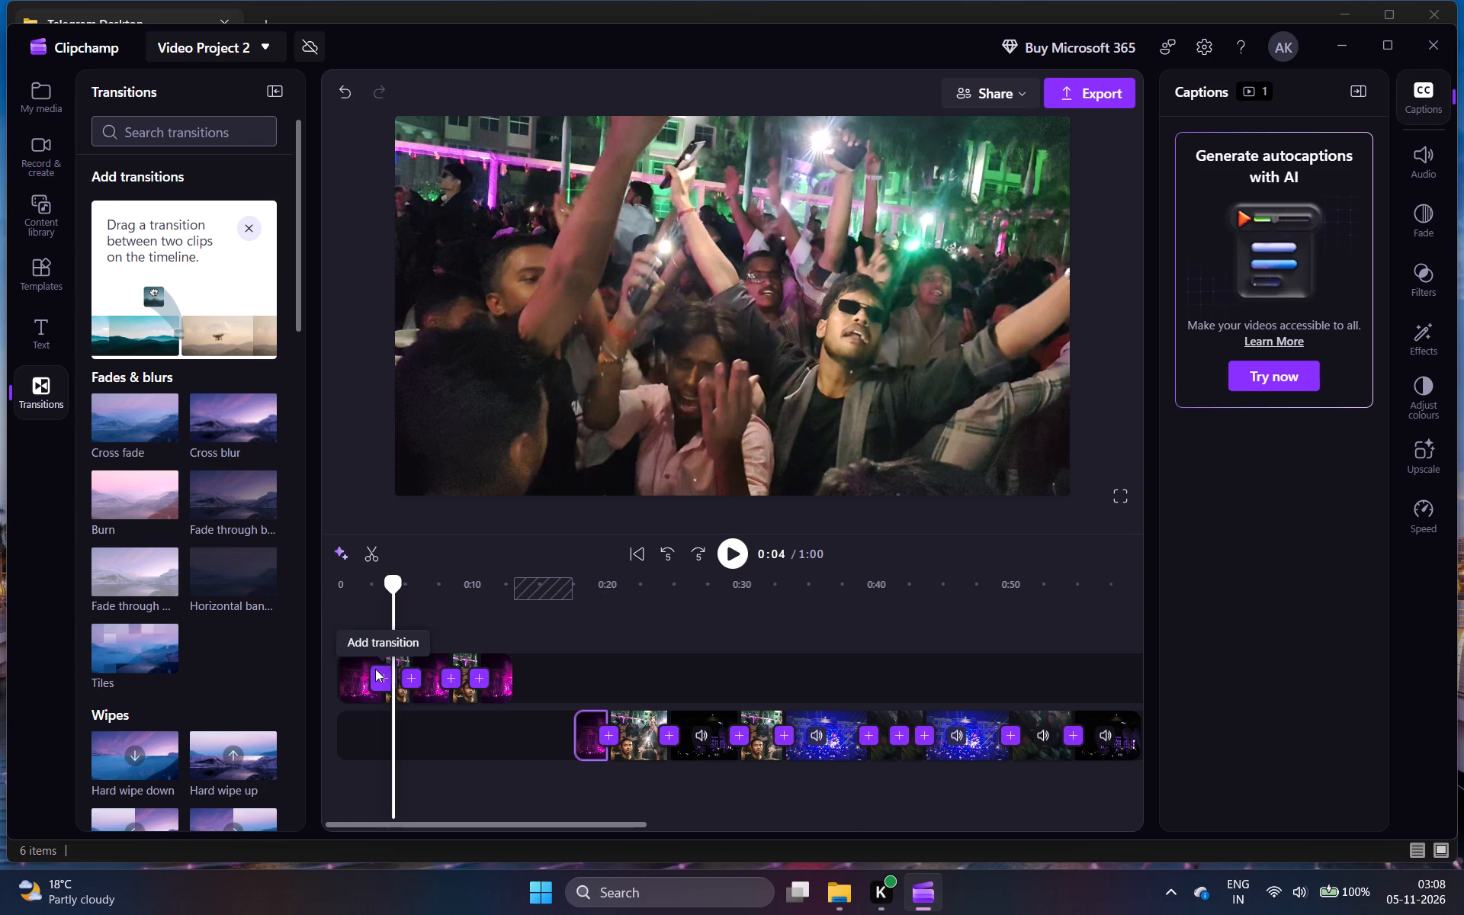
left_click_drag(375, 669, 374, 667)
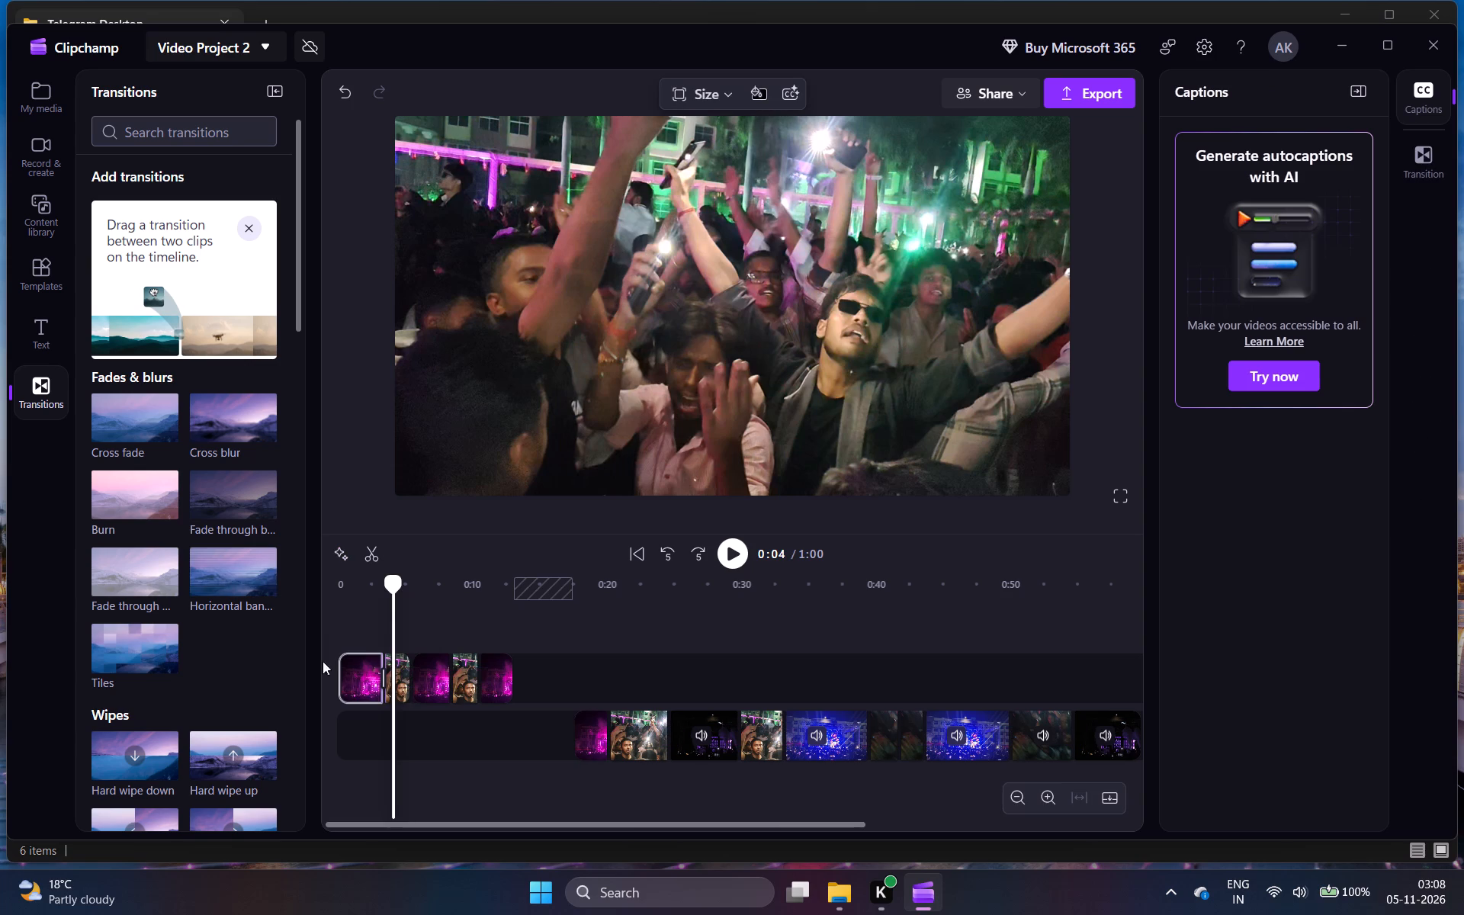
Add the Horizontal ban... transition between the second stage piece and the second crowd piece on the upper track.
left_click_drag(226, 549, 405, 656)
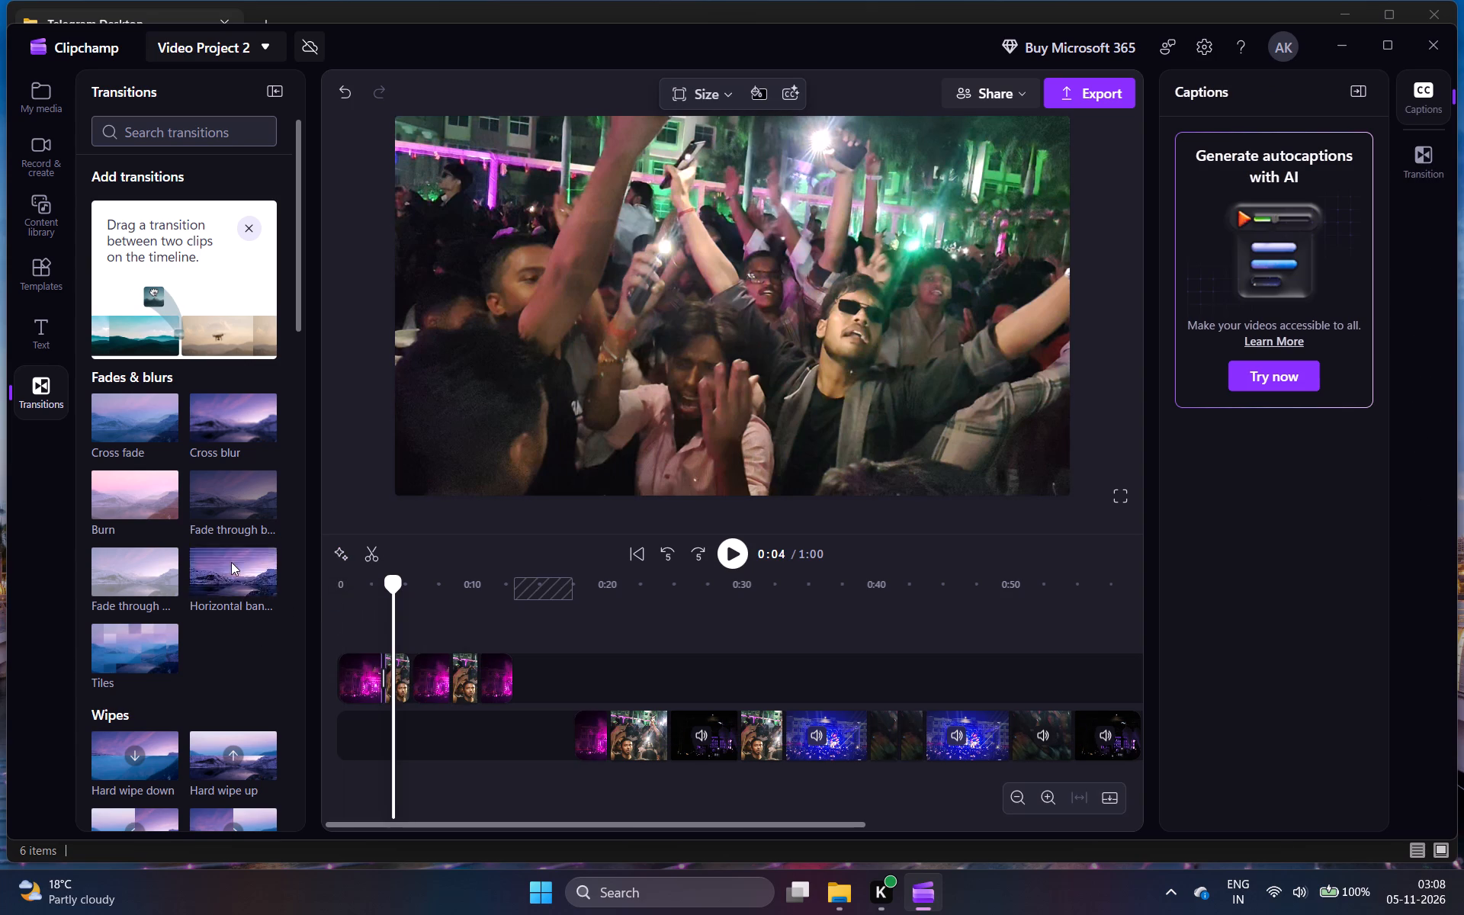
left_click_drag(231, 562, 451, 664)
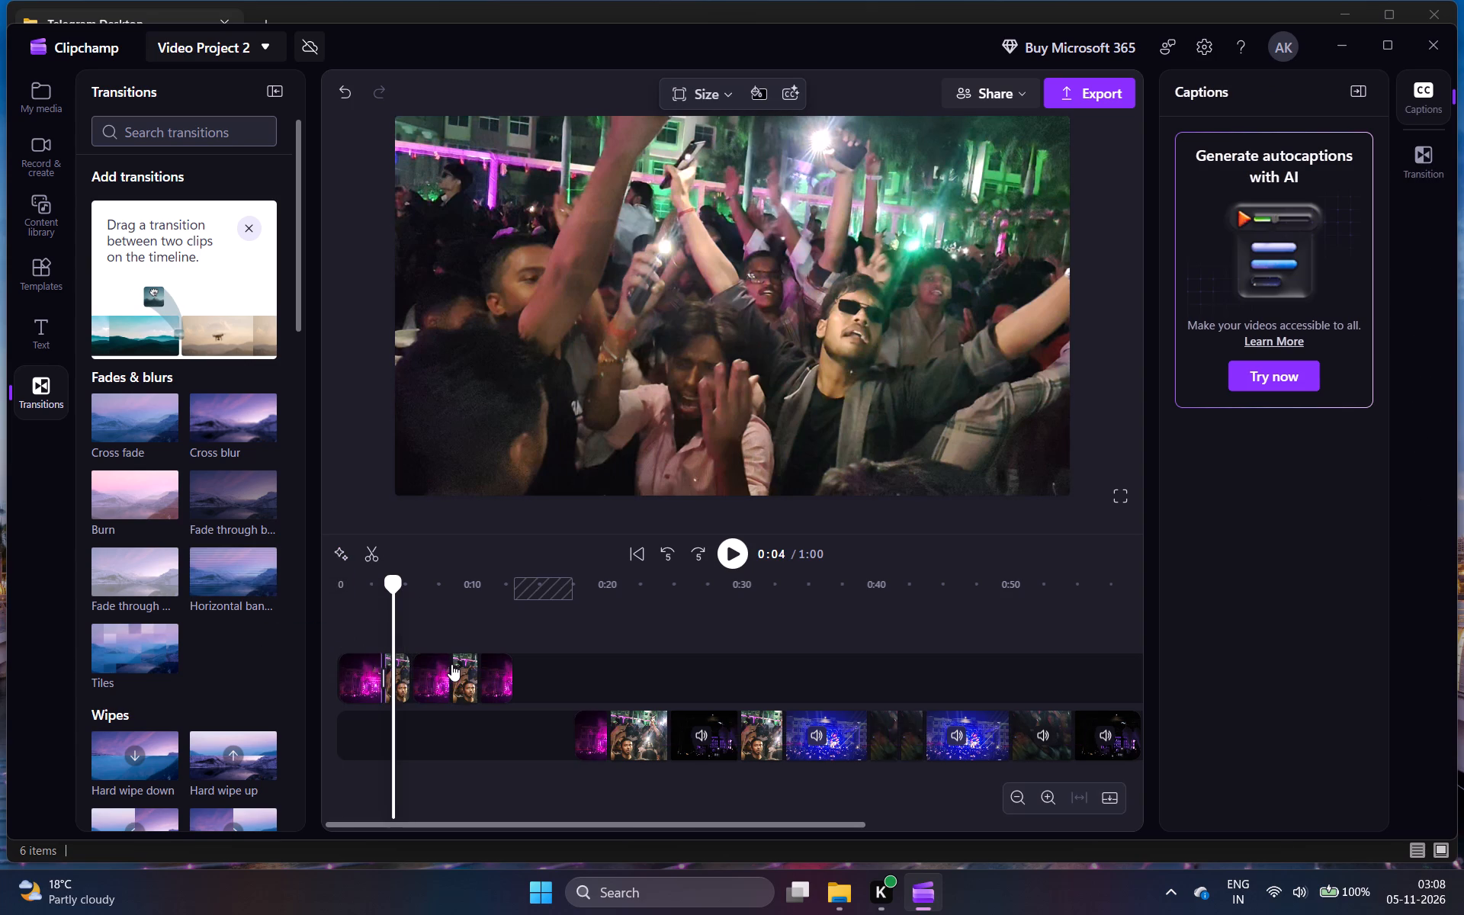
left_click_drag(230, 578, 453, 665)
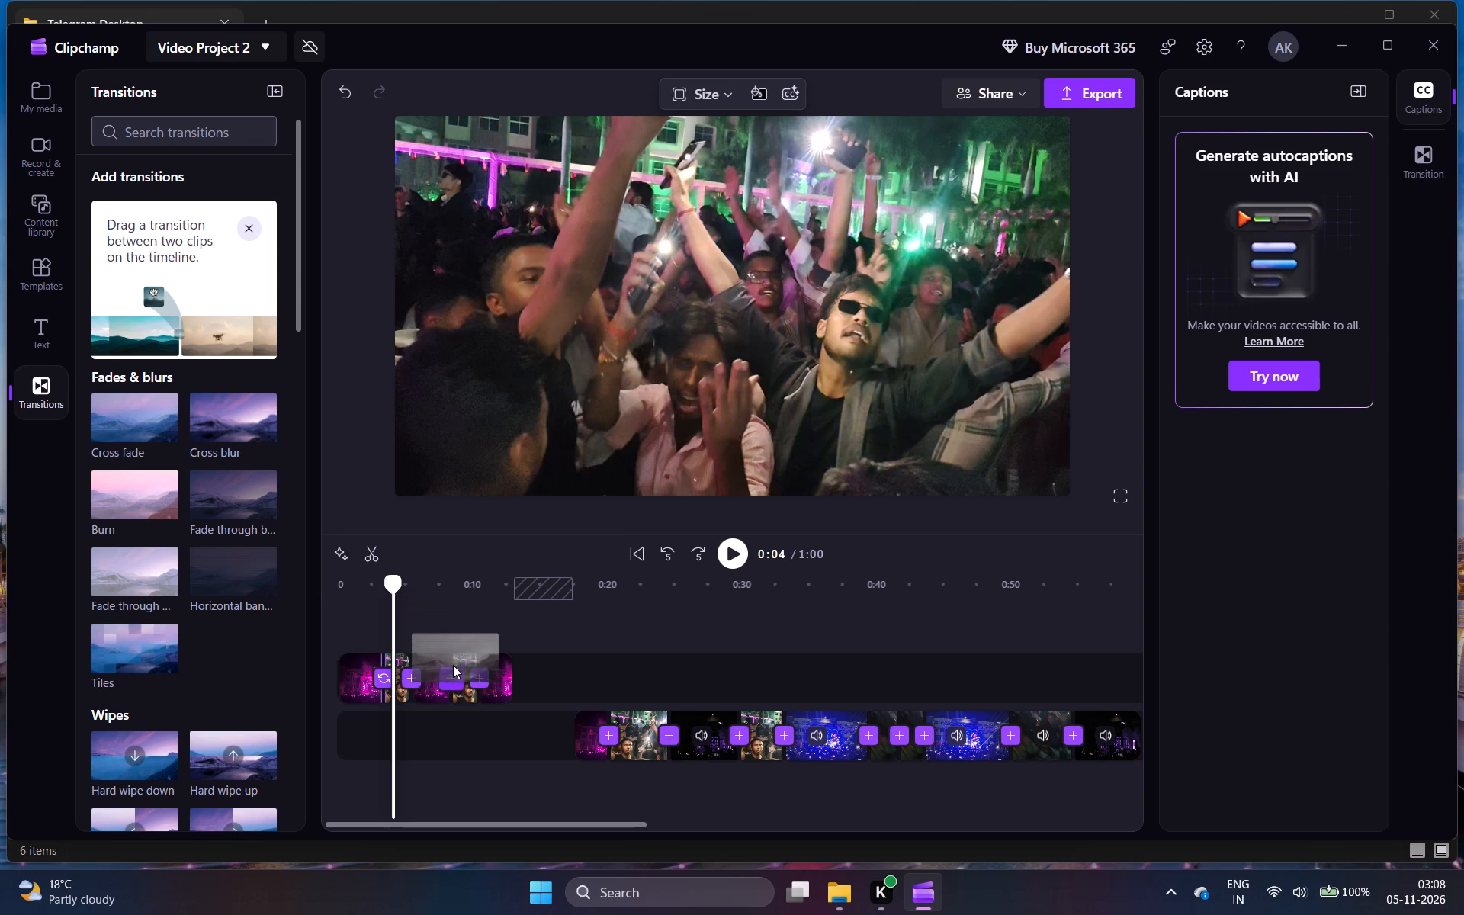
left_click_drag(453, 665, 449, 660)
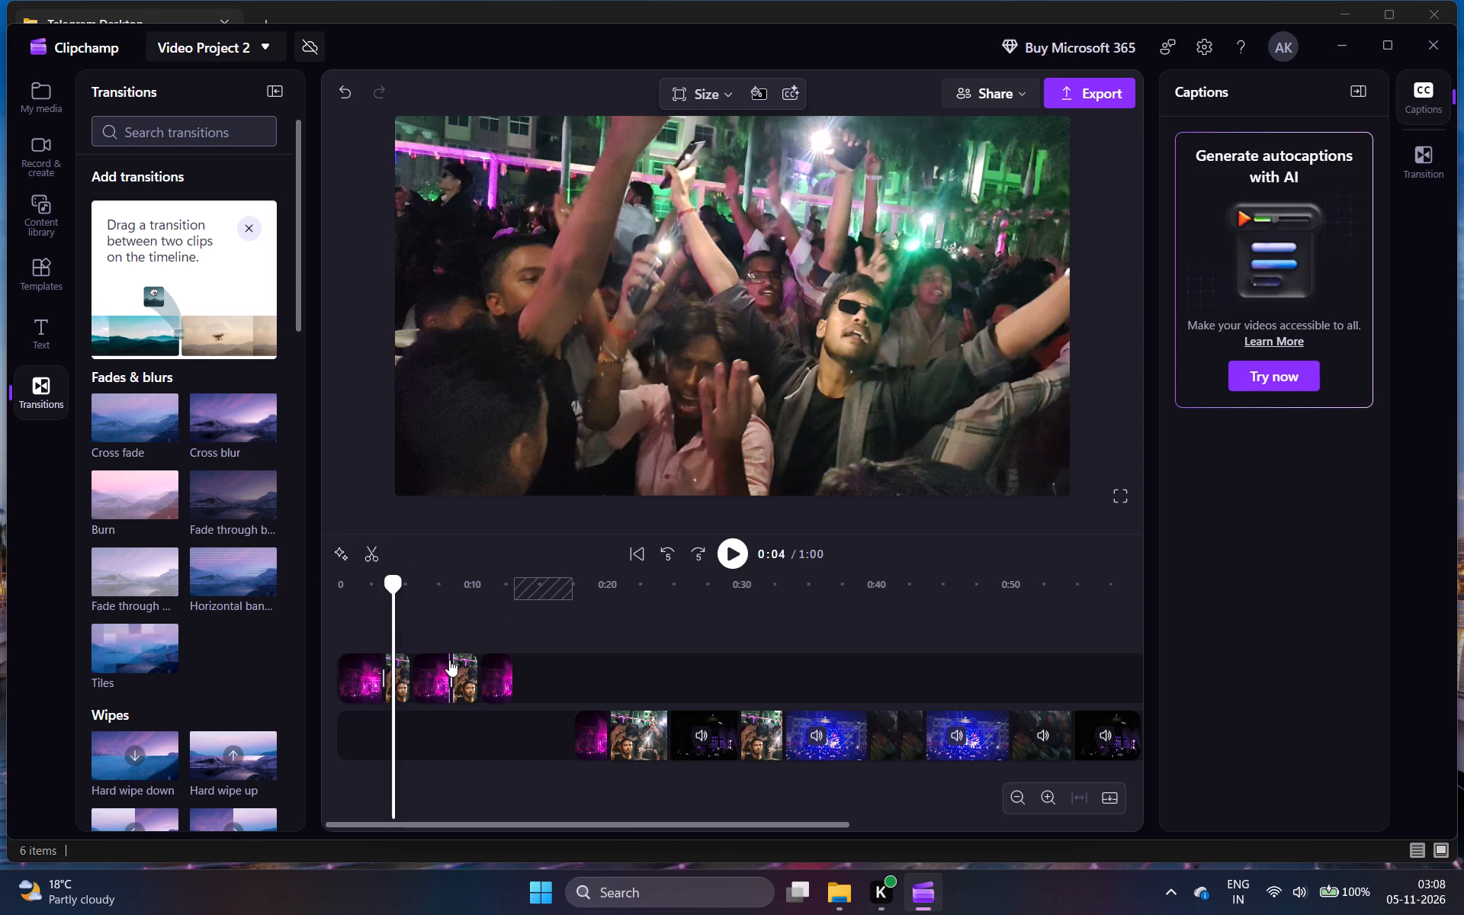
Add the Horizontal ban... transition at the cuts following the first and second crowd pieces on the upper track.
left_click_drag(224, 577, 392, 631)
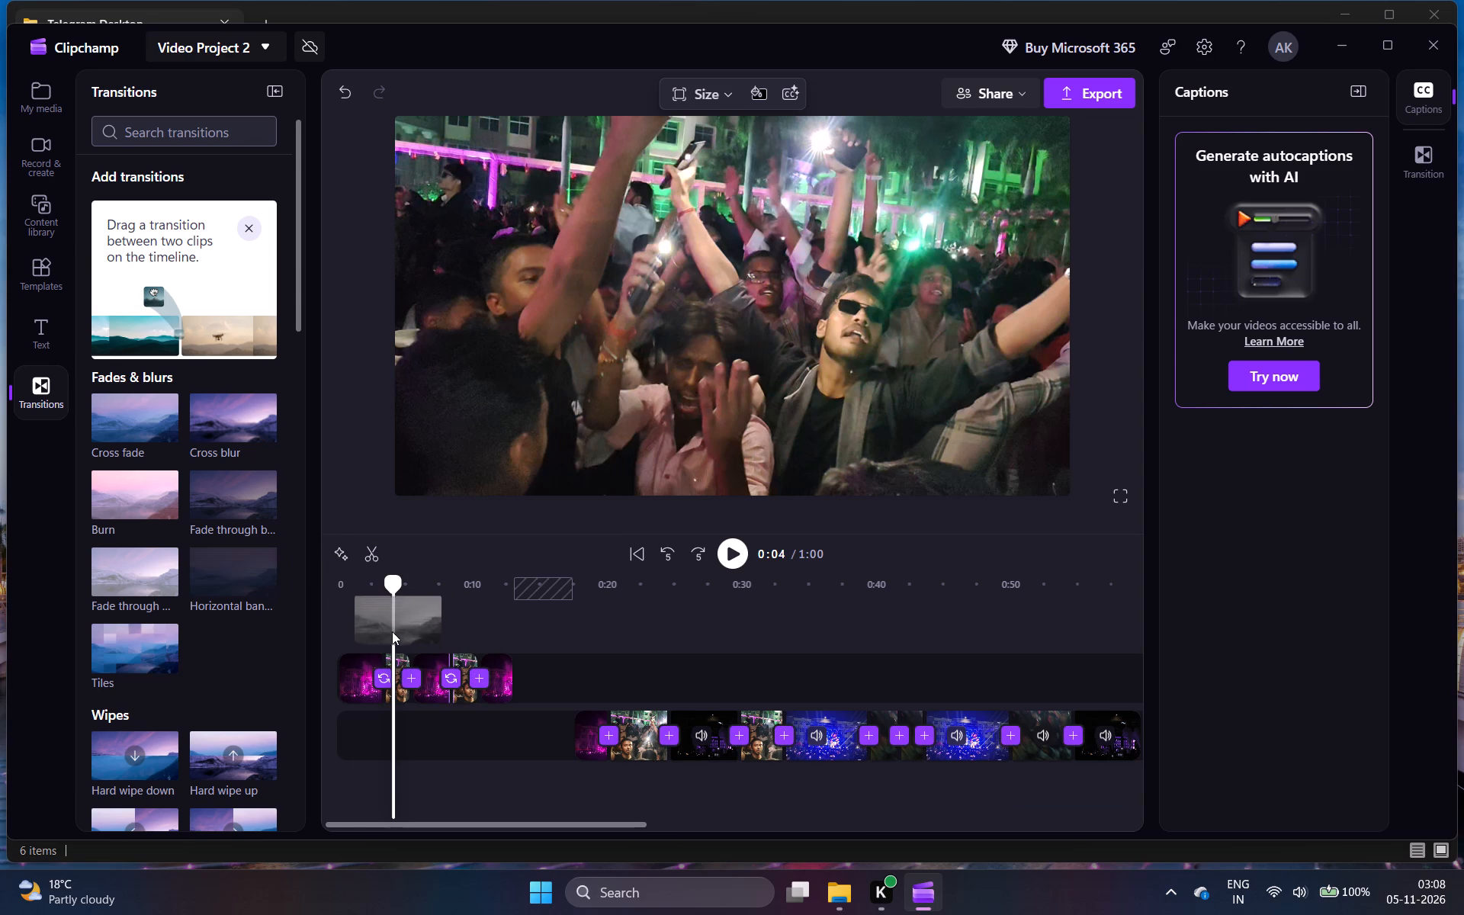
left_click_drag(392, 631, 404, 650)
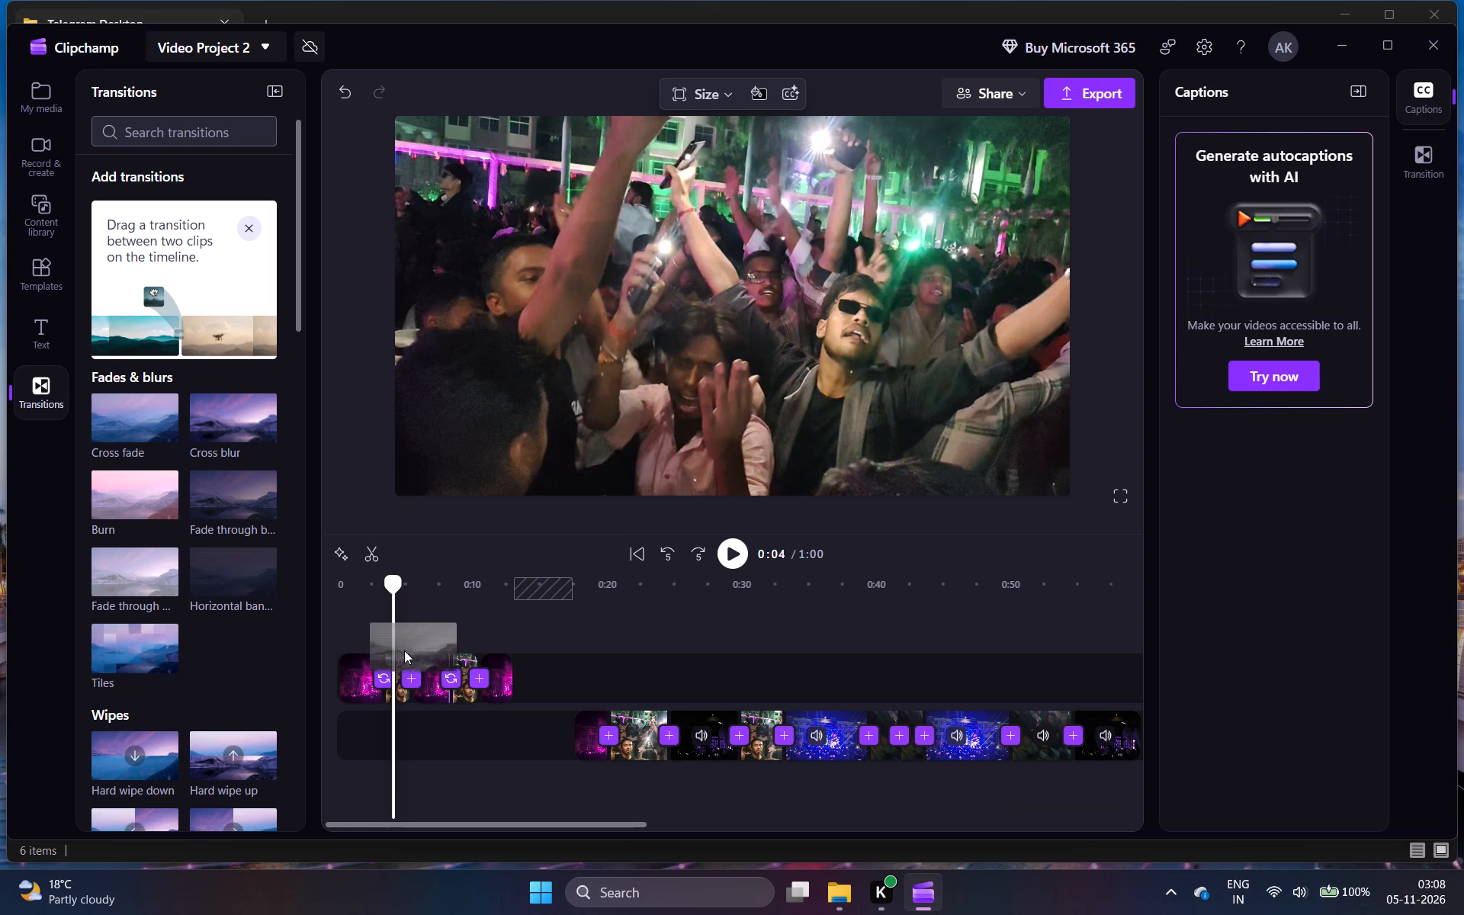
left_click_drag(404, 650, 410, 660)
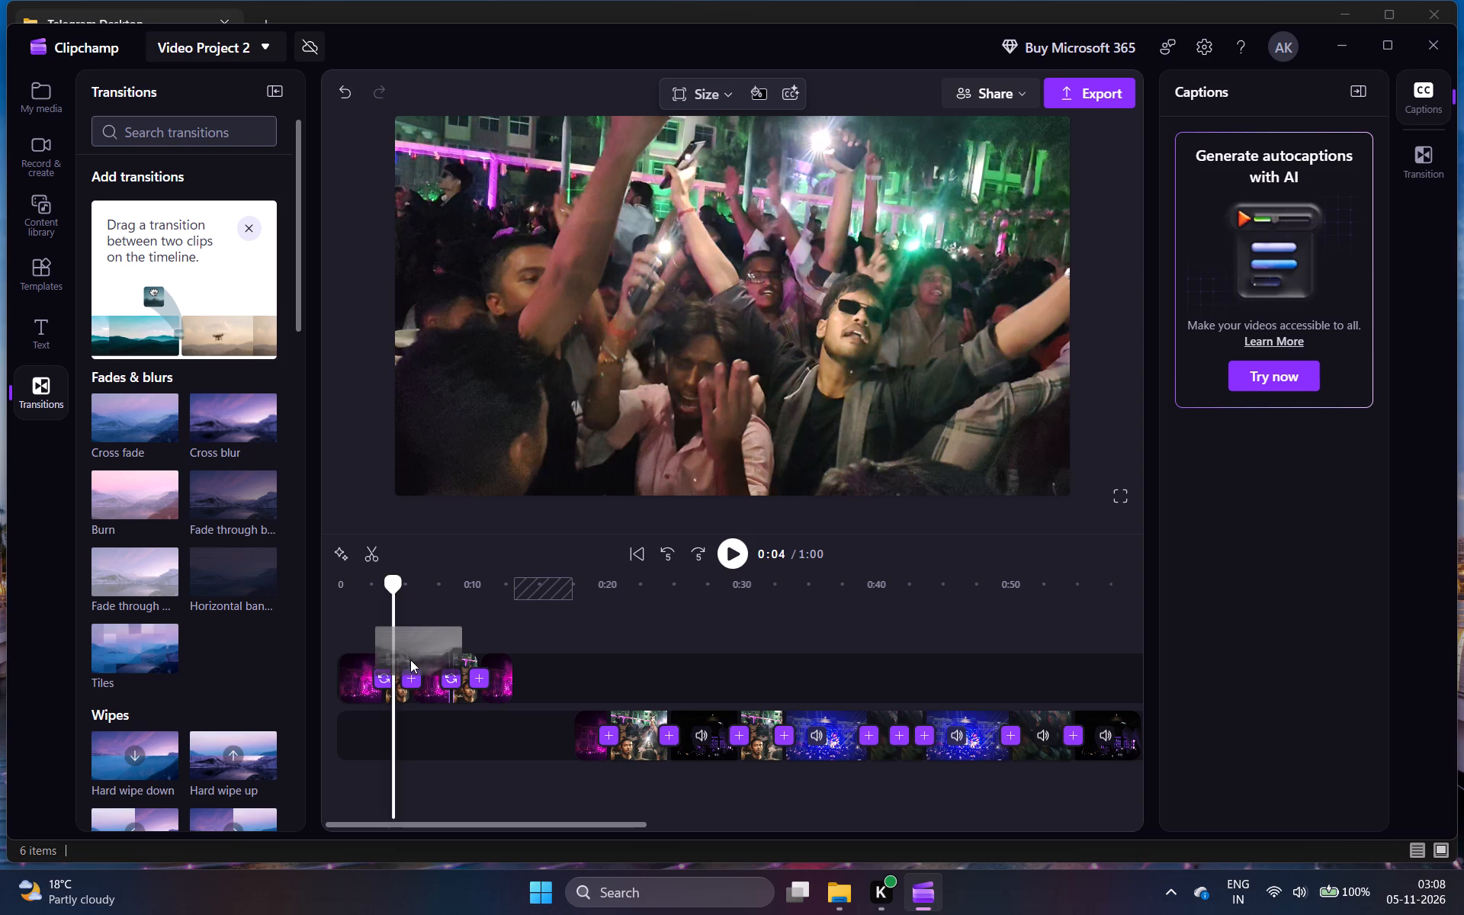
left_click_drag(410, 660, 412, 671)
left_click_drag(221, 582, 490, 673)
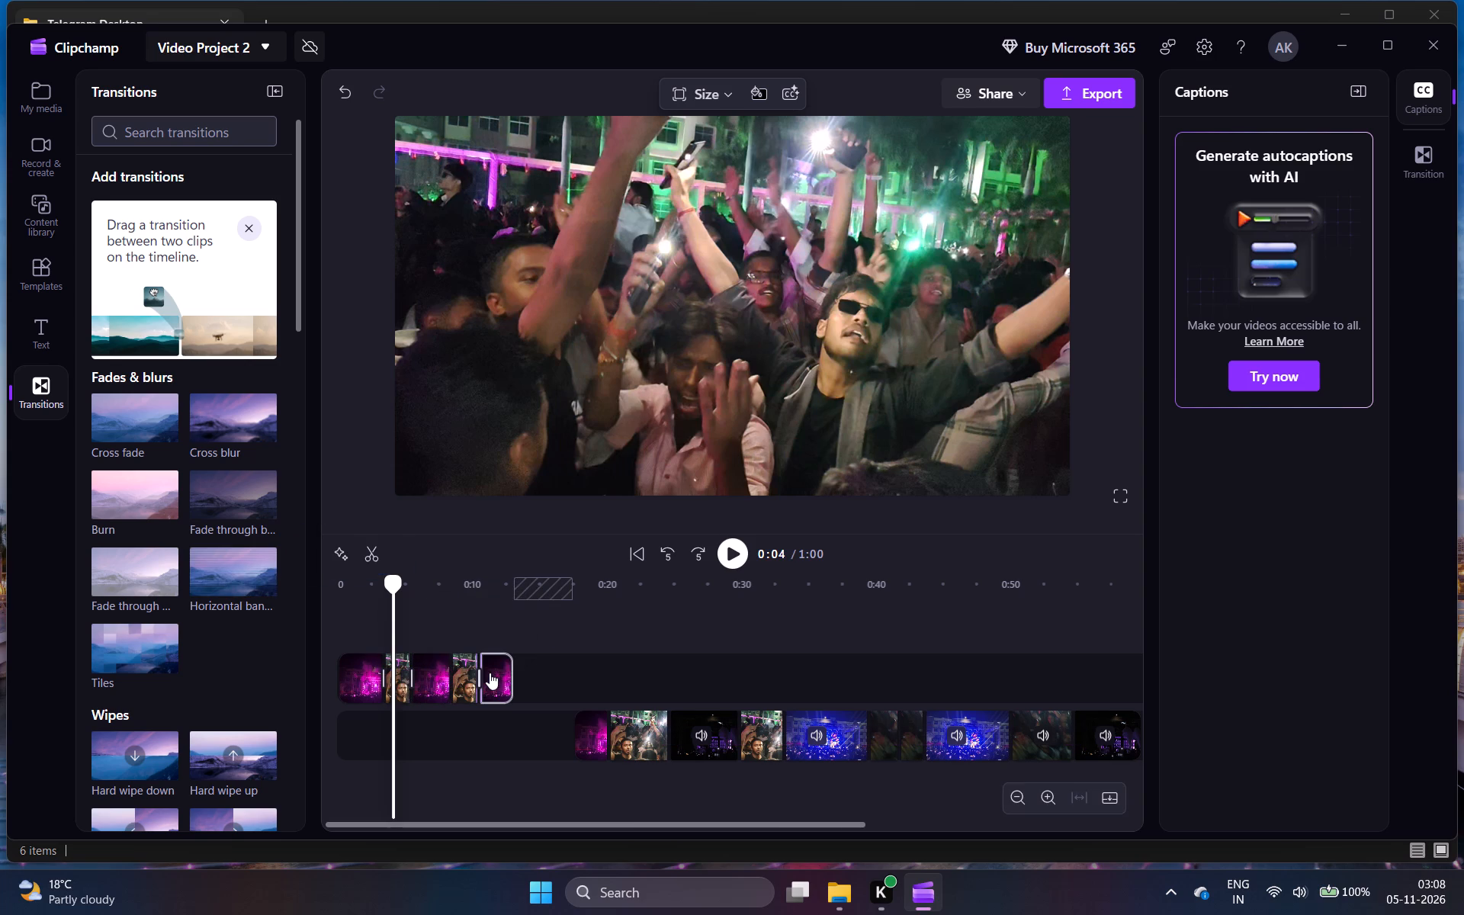
Play the upper-track sequence from the start to check the transitions between the stage and crowd pieces.
left_click(642, 542)
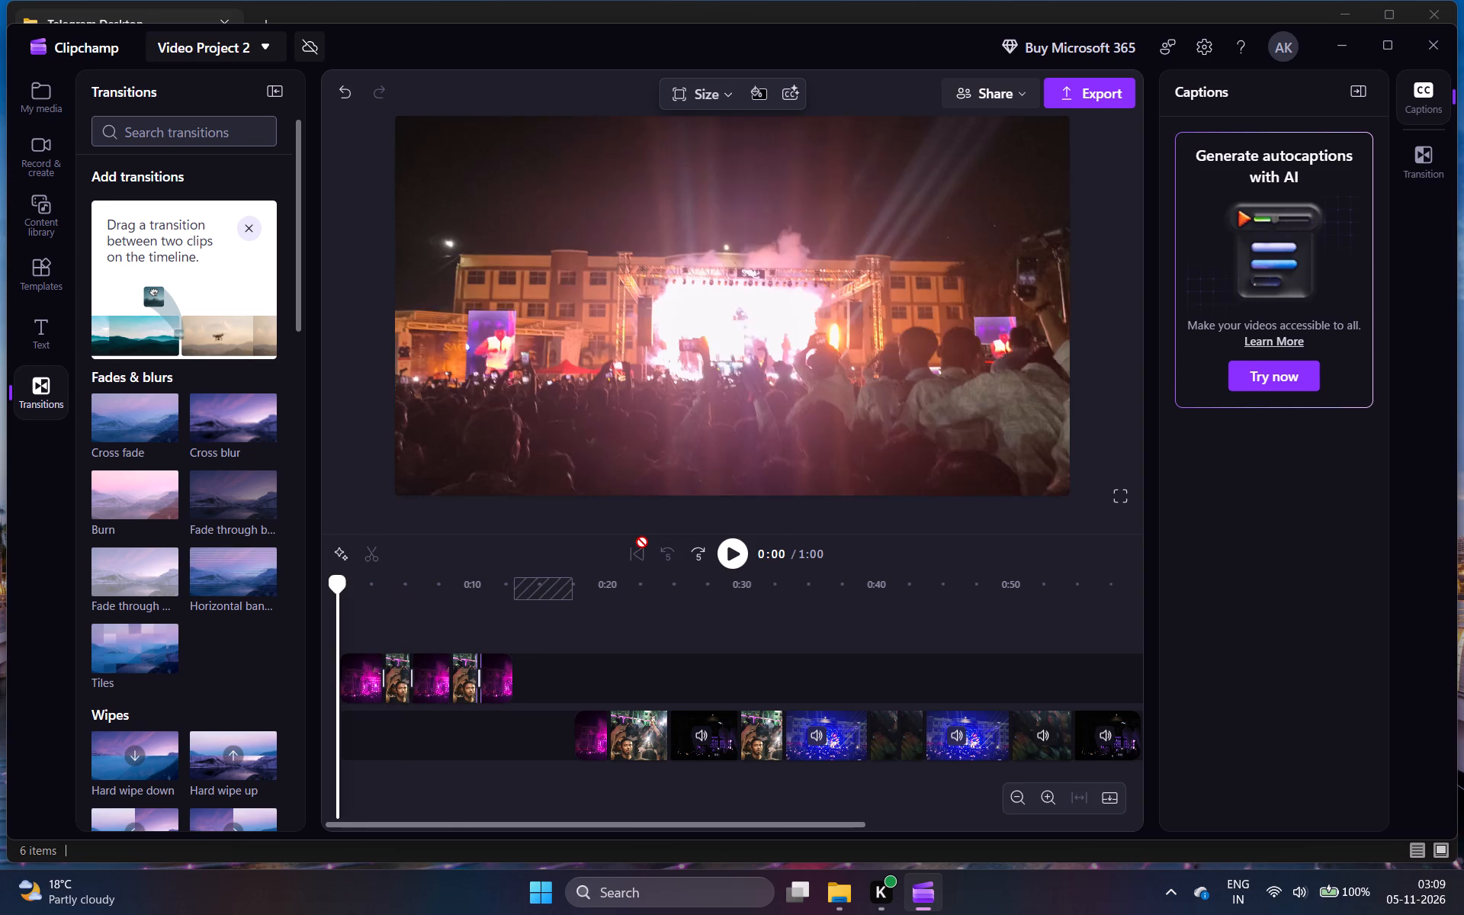
key("space")
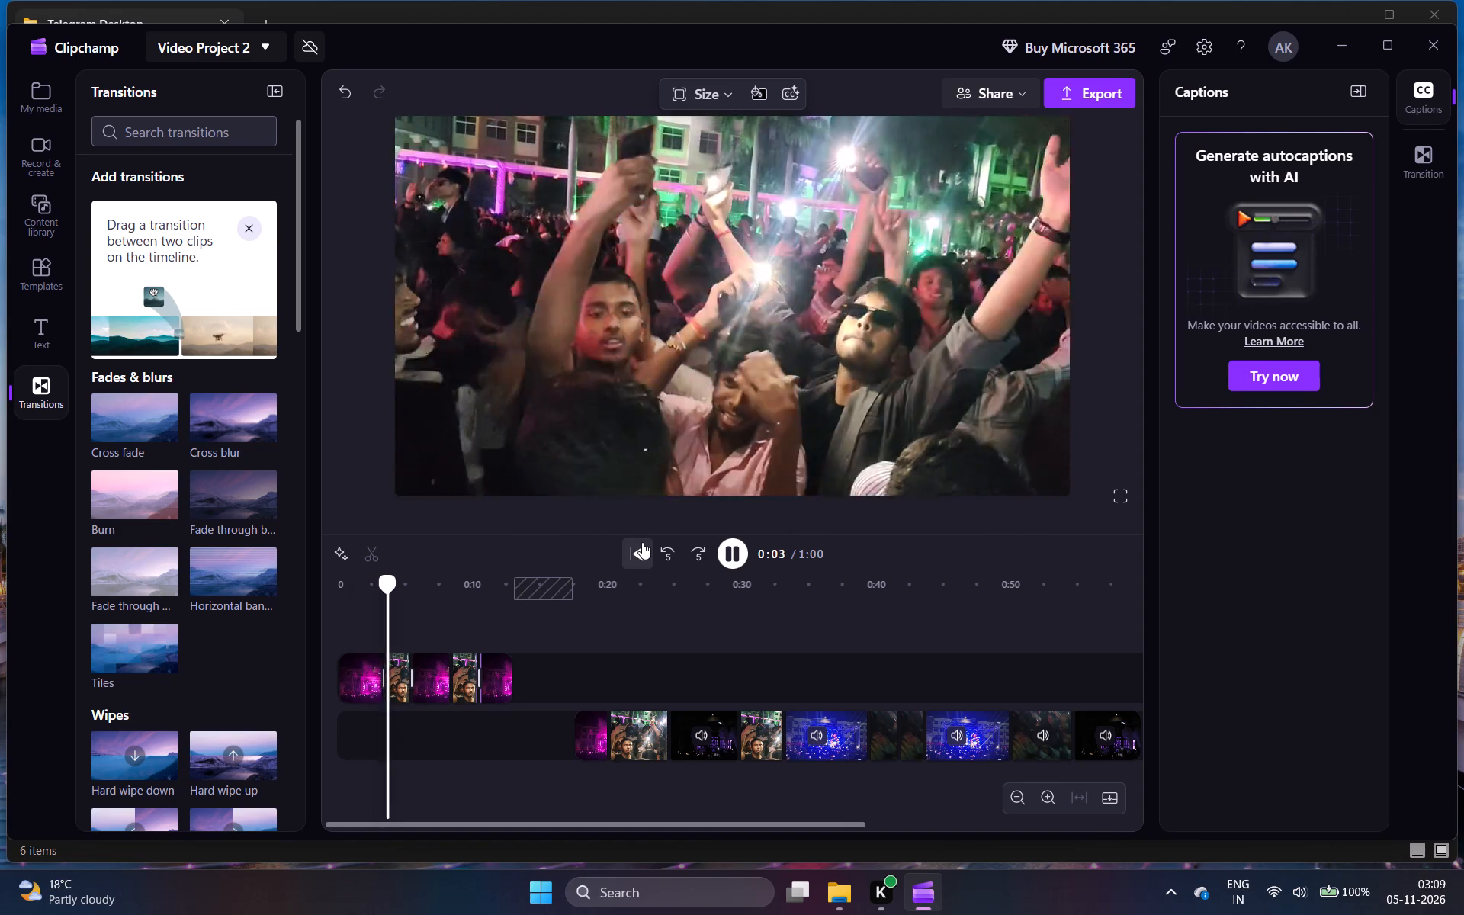
key("space")
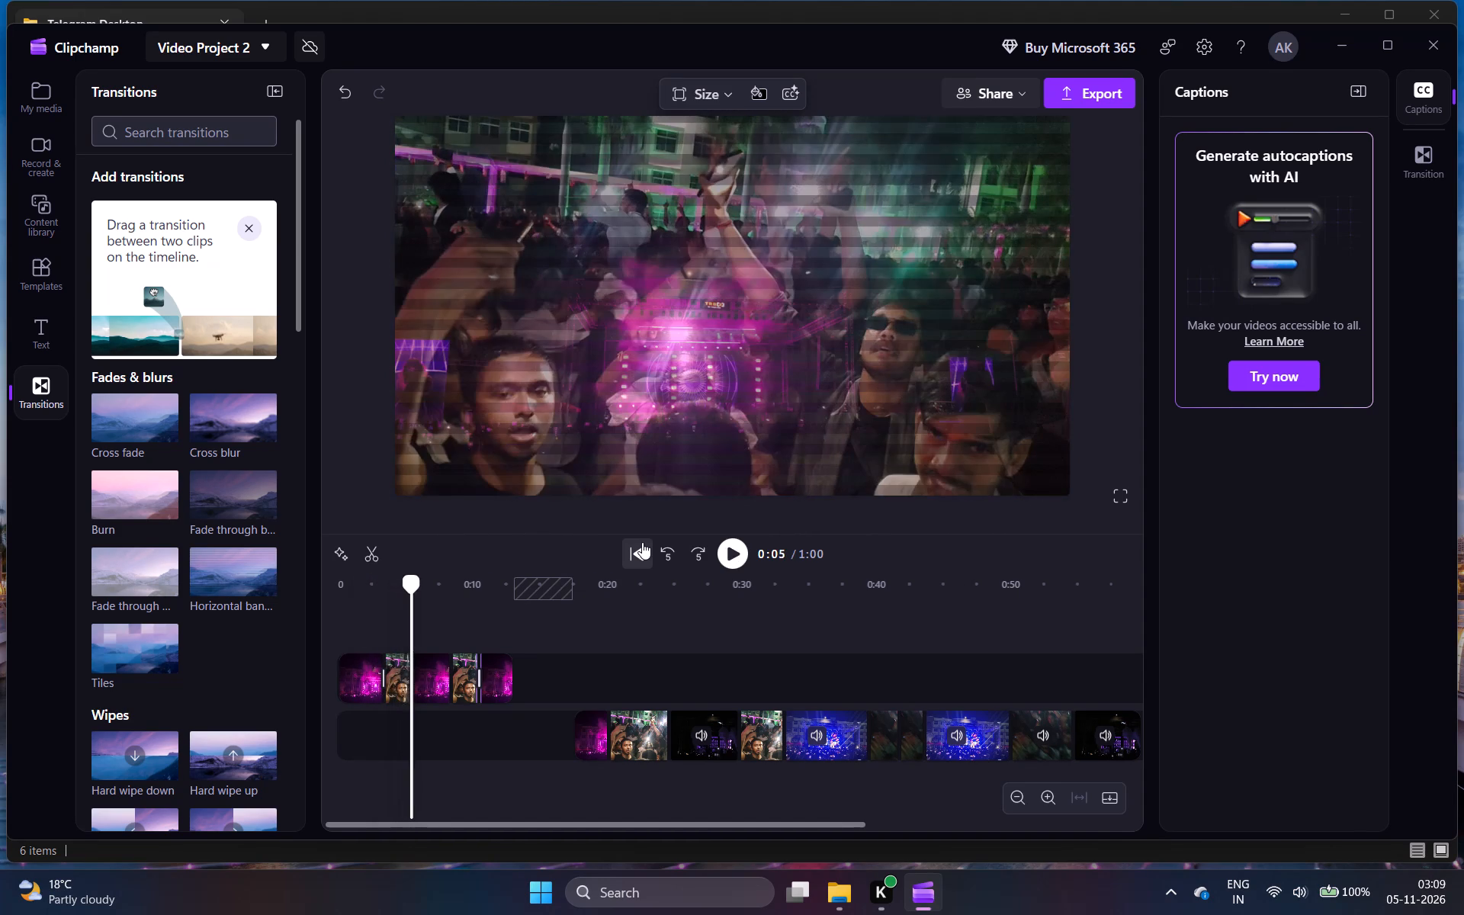
key("space")
key("space")
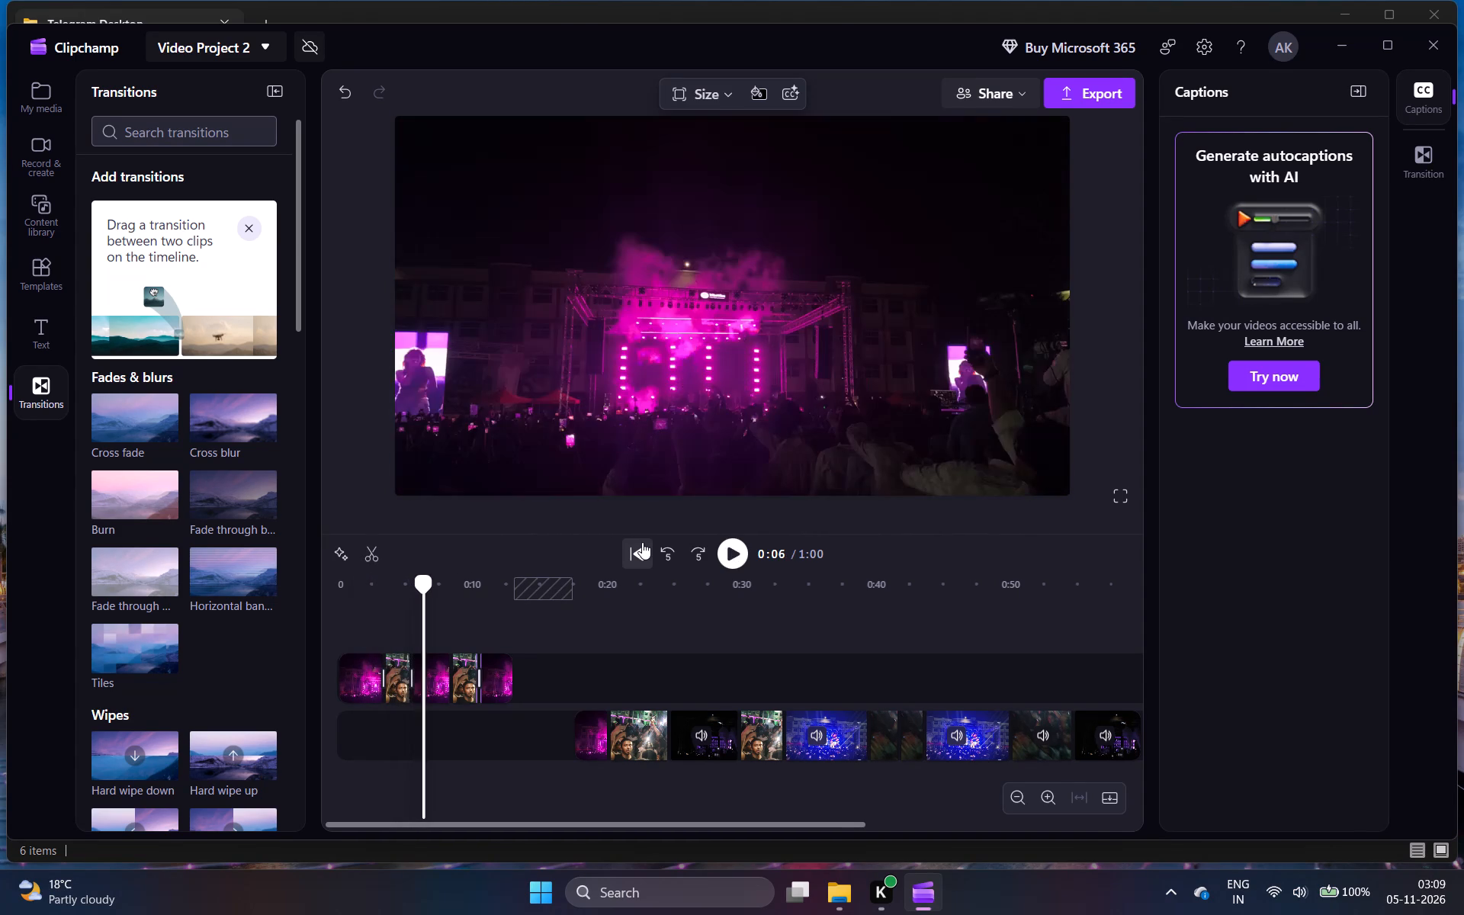
key("space")
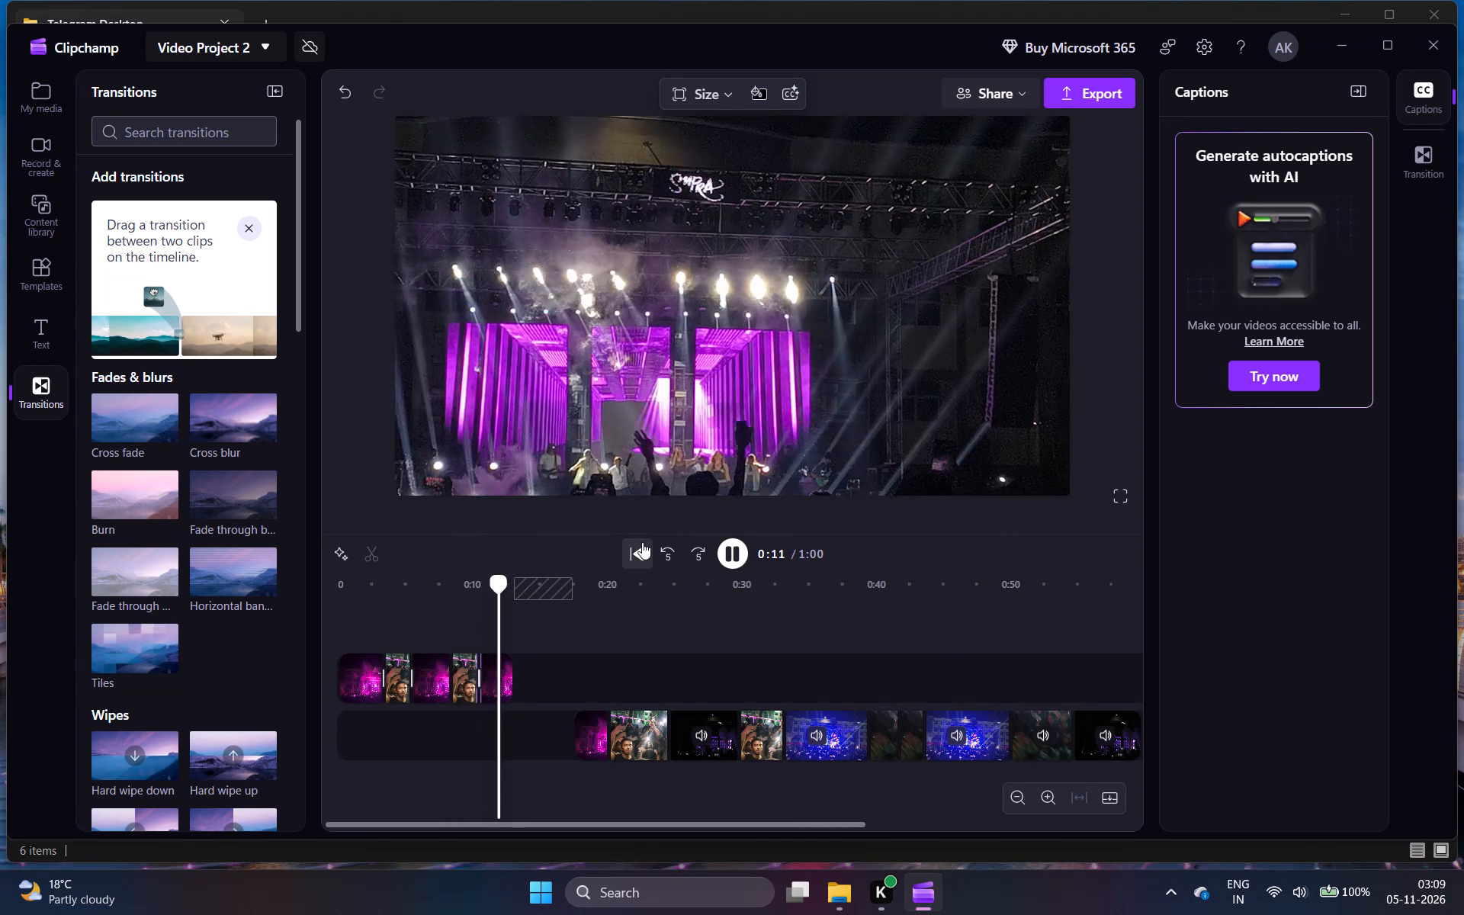
key("space")
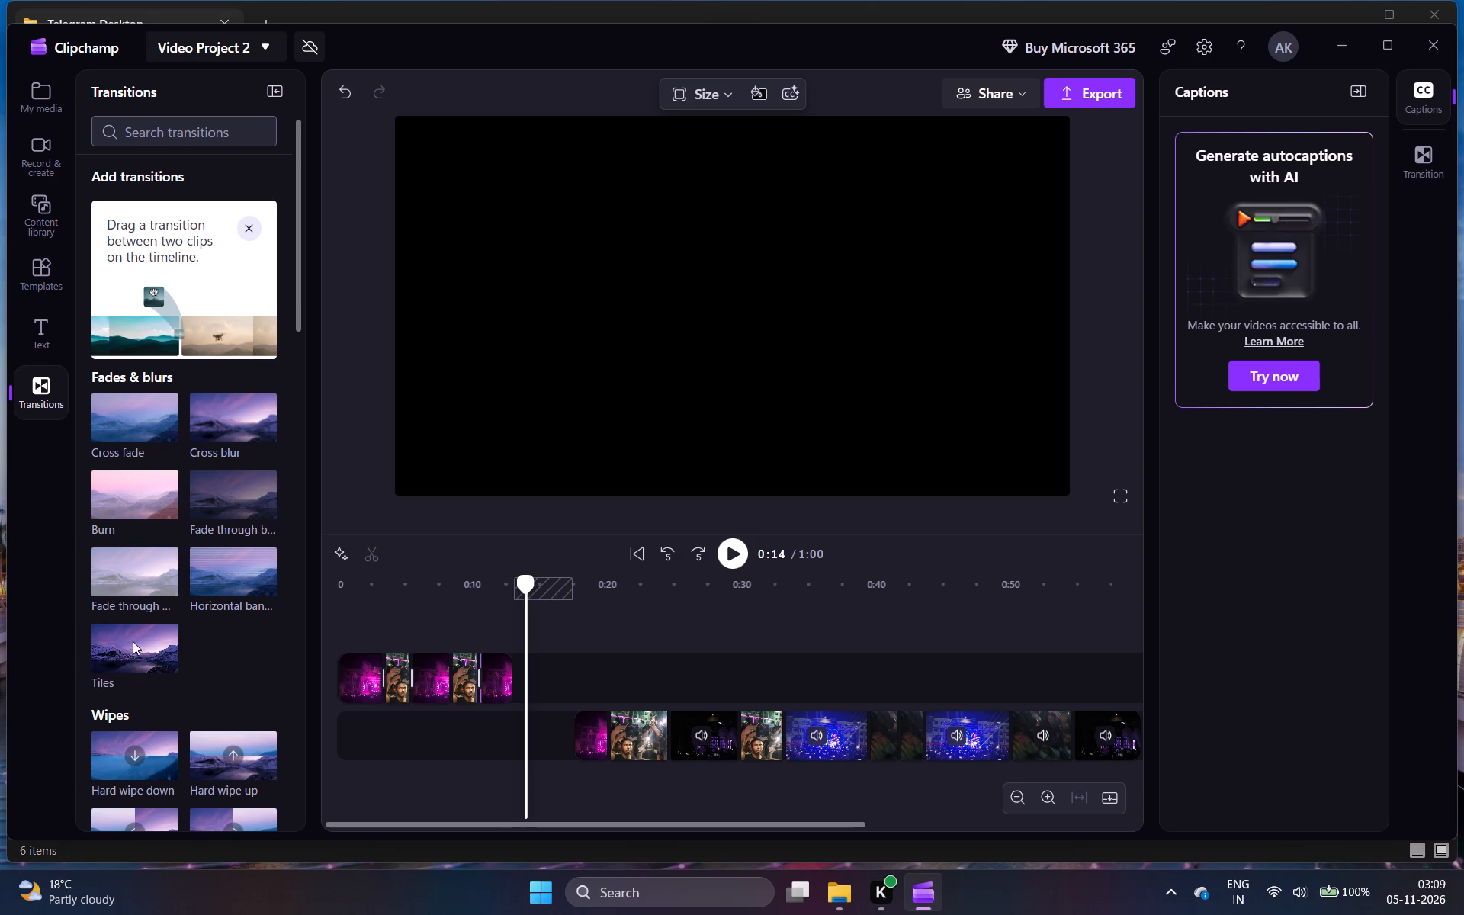
Look through the transition library, from the wipes to the 3D group, for an alternative to Horizontal ban...
scroll(180, 675, "down", 1)
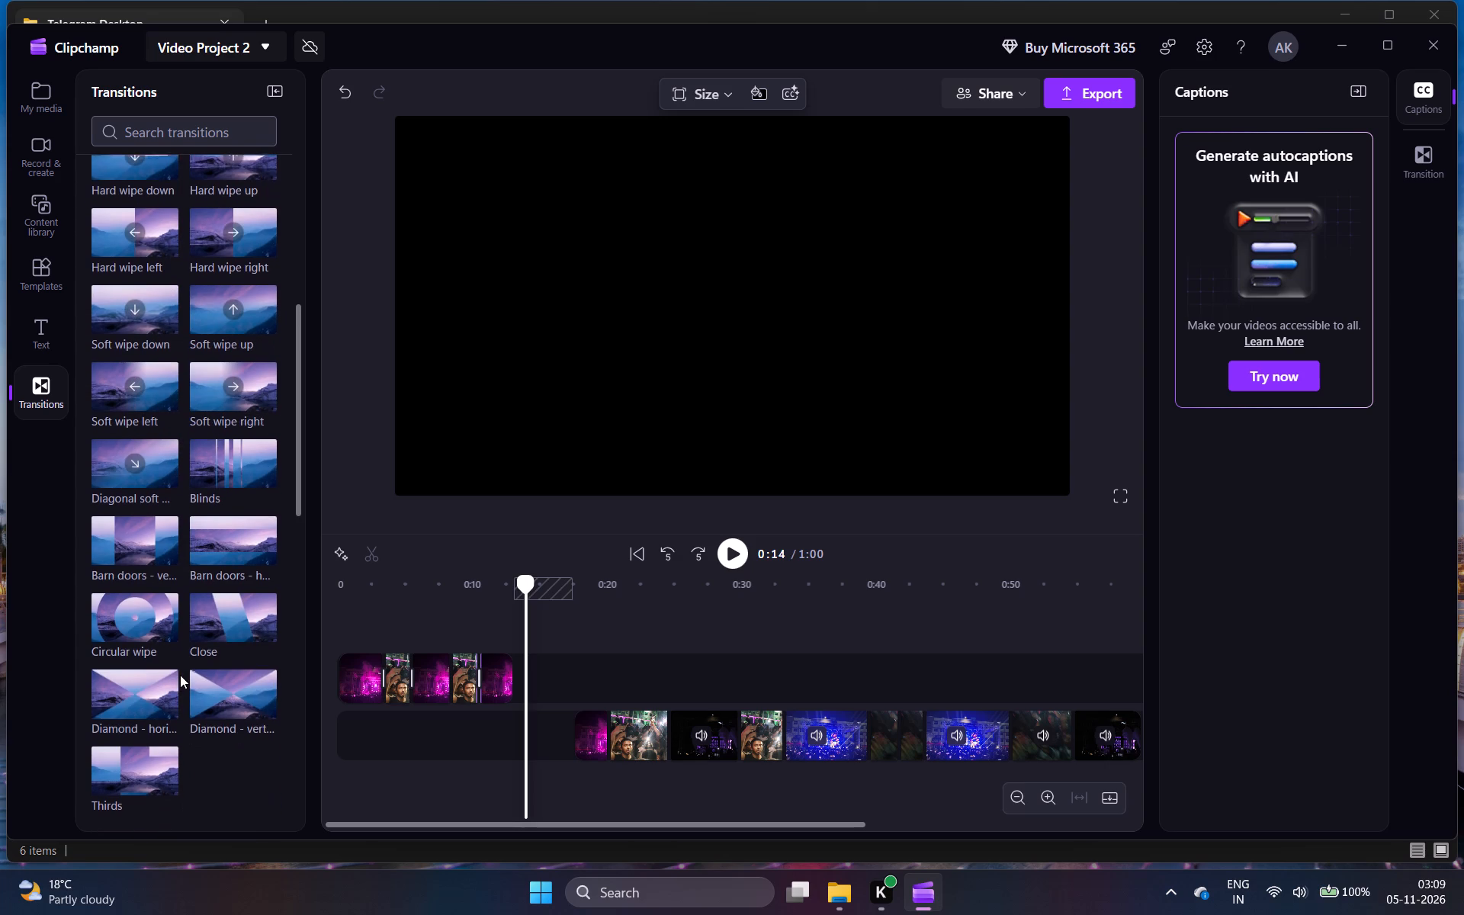
scroll(180, 675, "down", 1)
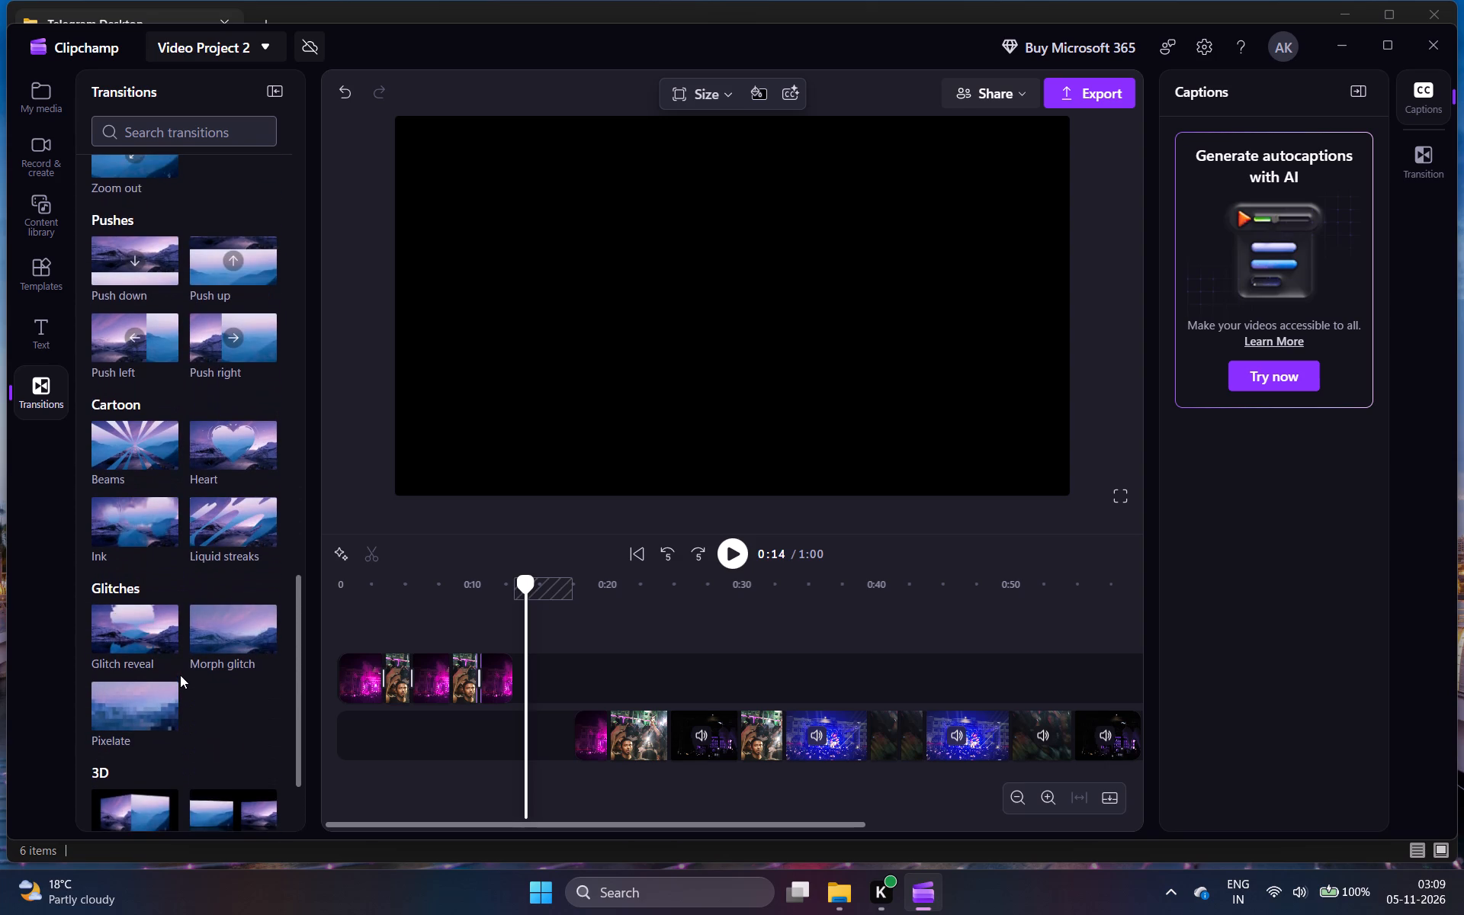
scroll(180, 675, "down", 1)
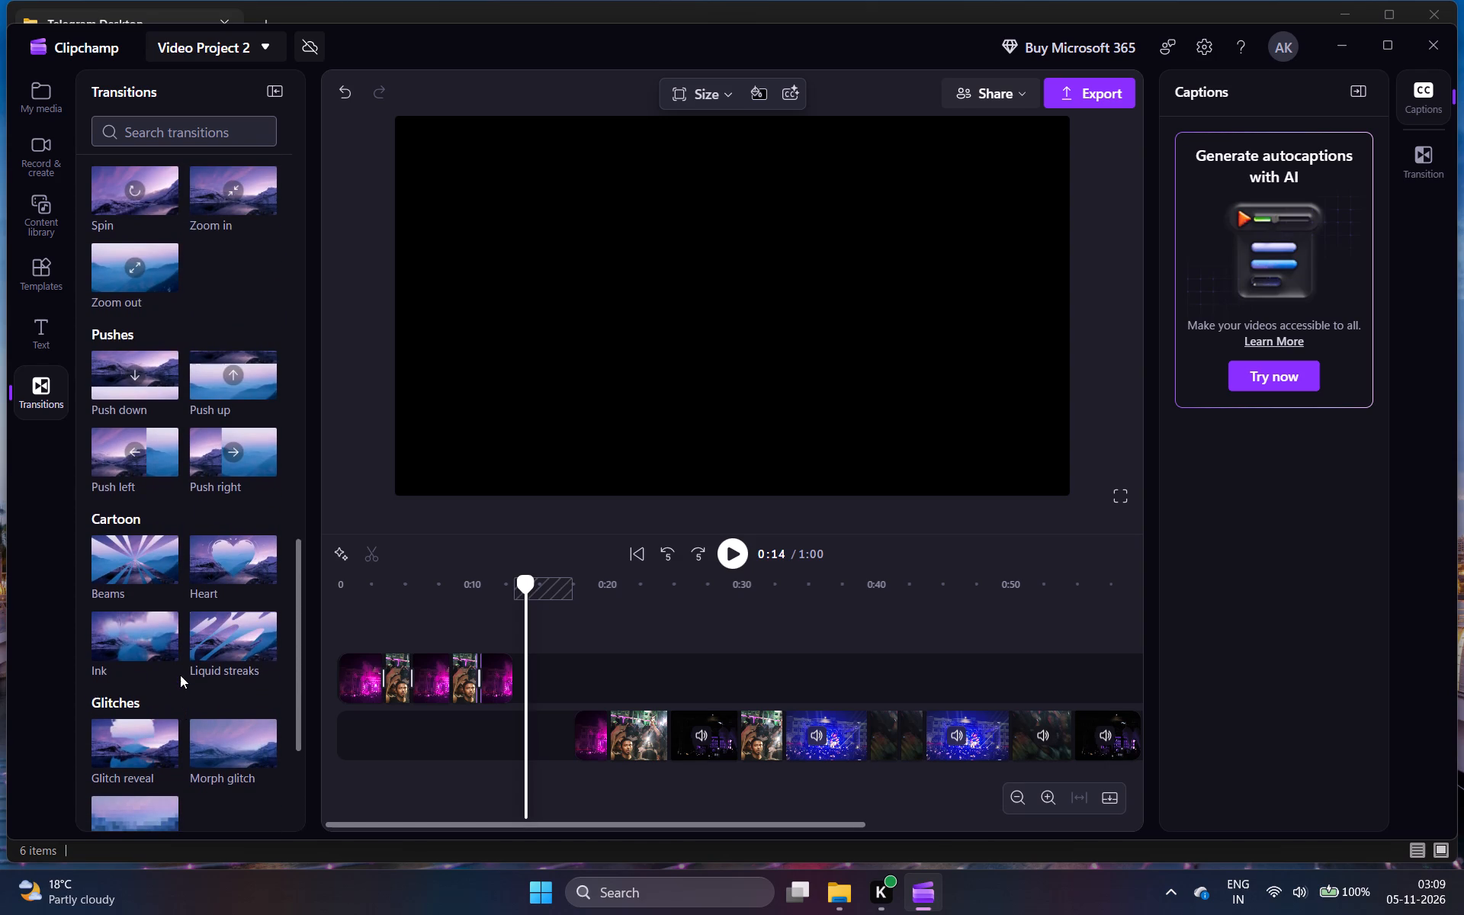
scroll(180, 675, "down", 3)
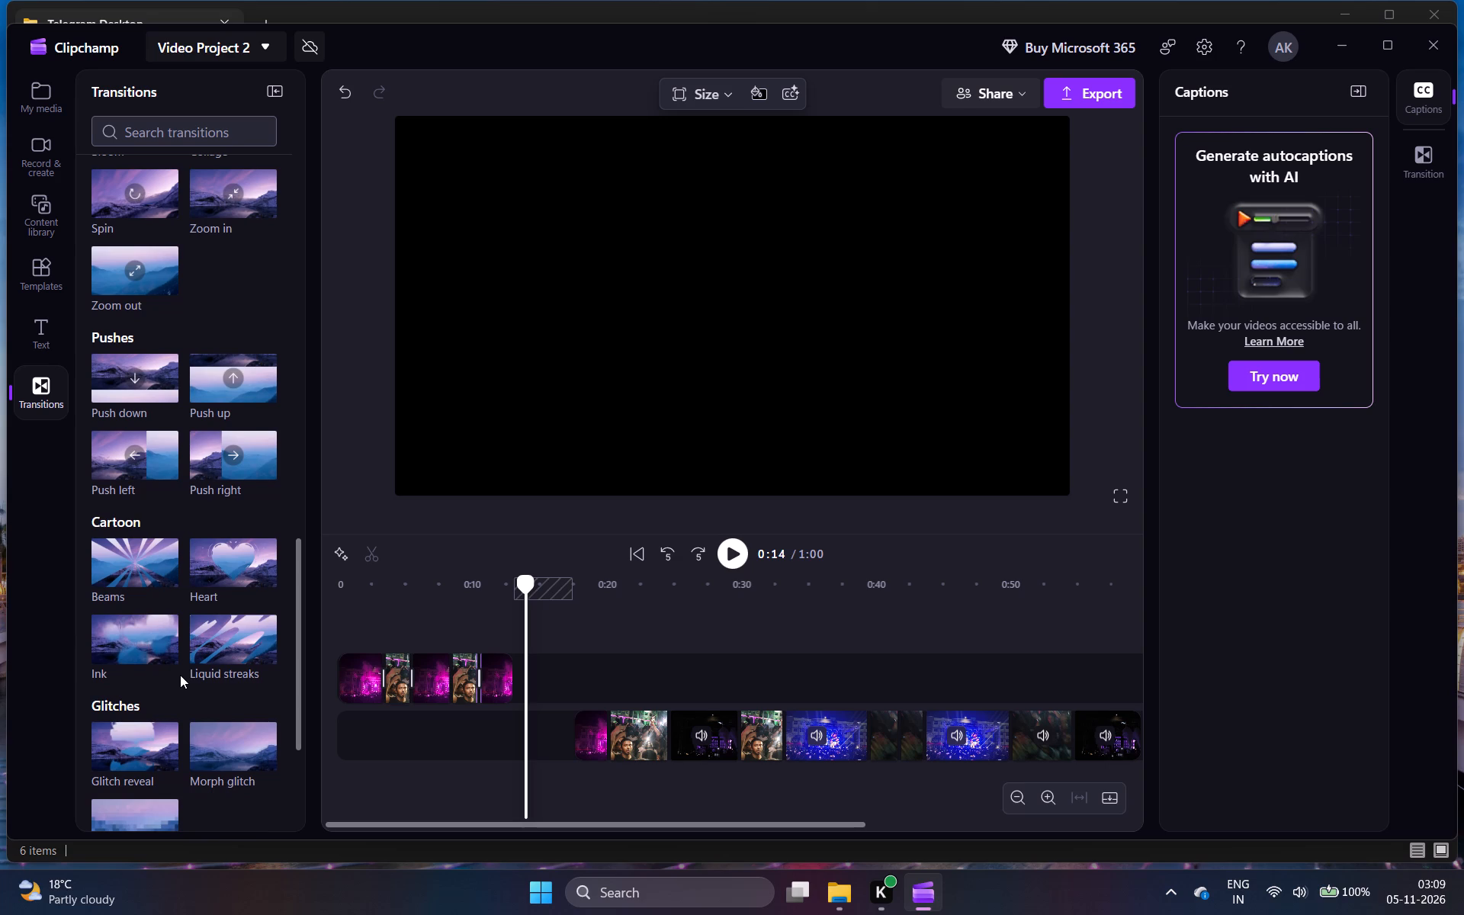
scroll(180, 675, "down", 1)
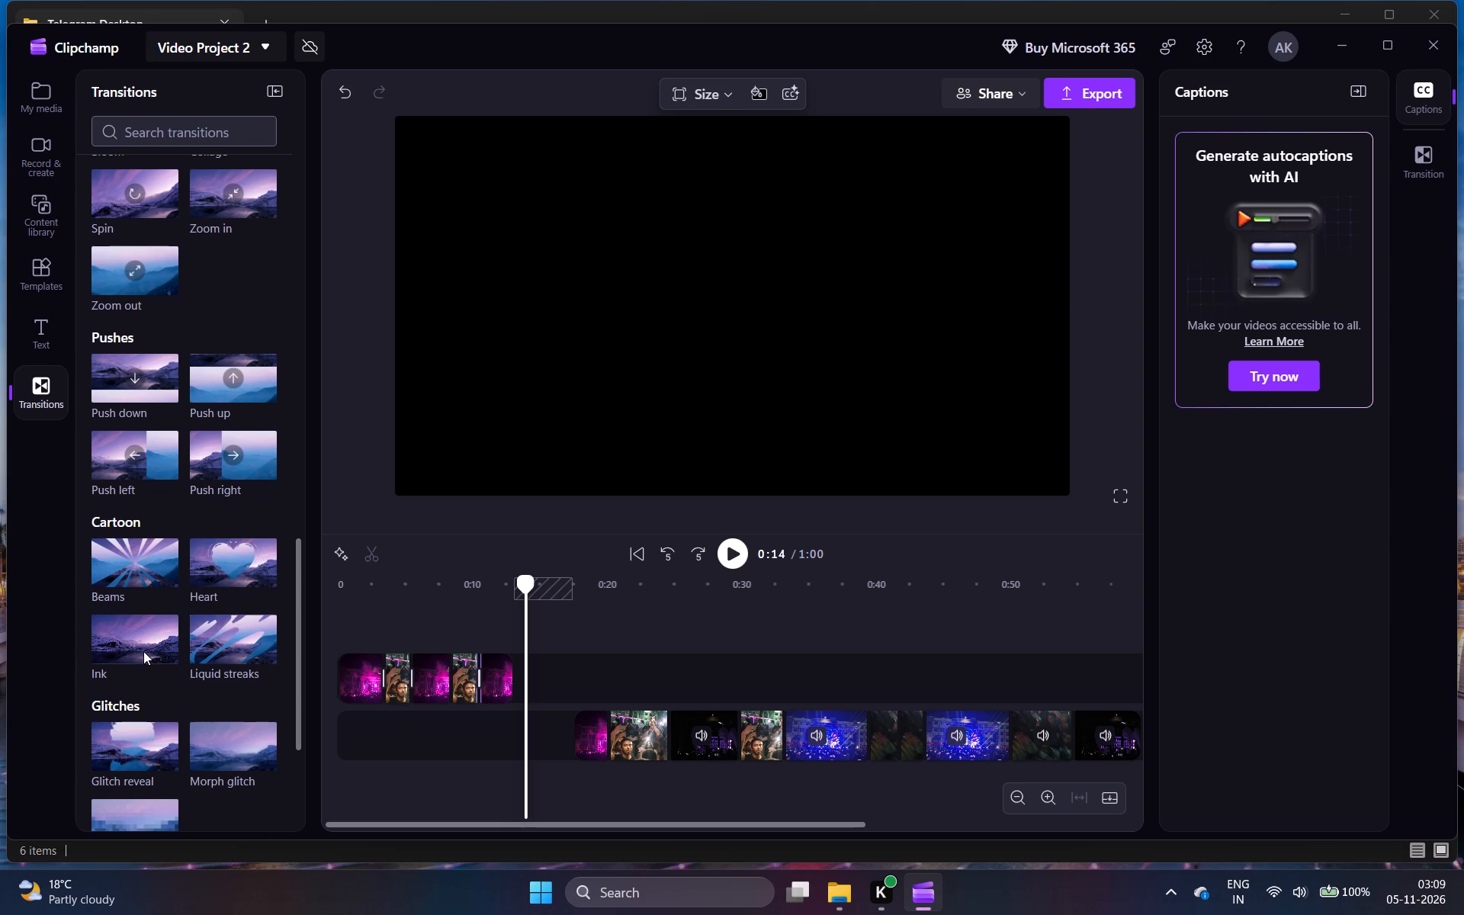
scroll(245, 650, "down", 1)
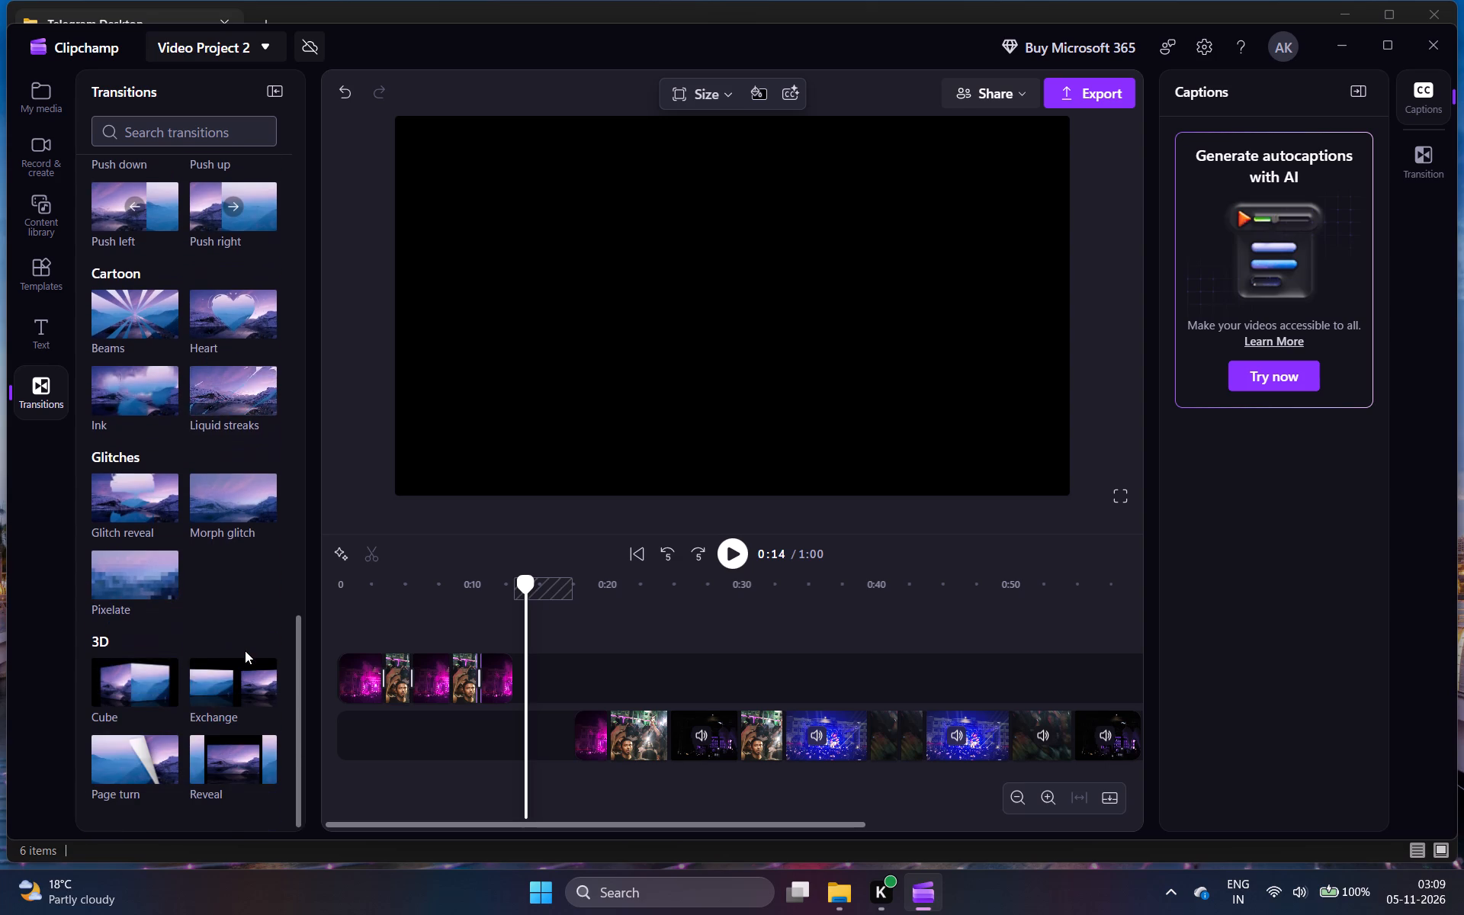
scroll(245, 650, "down", 1)
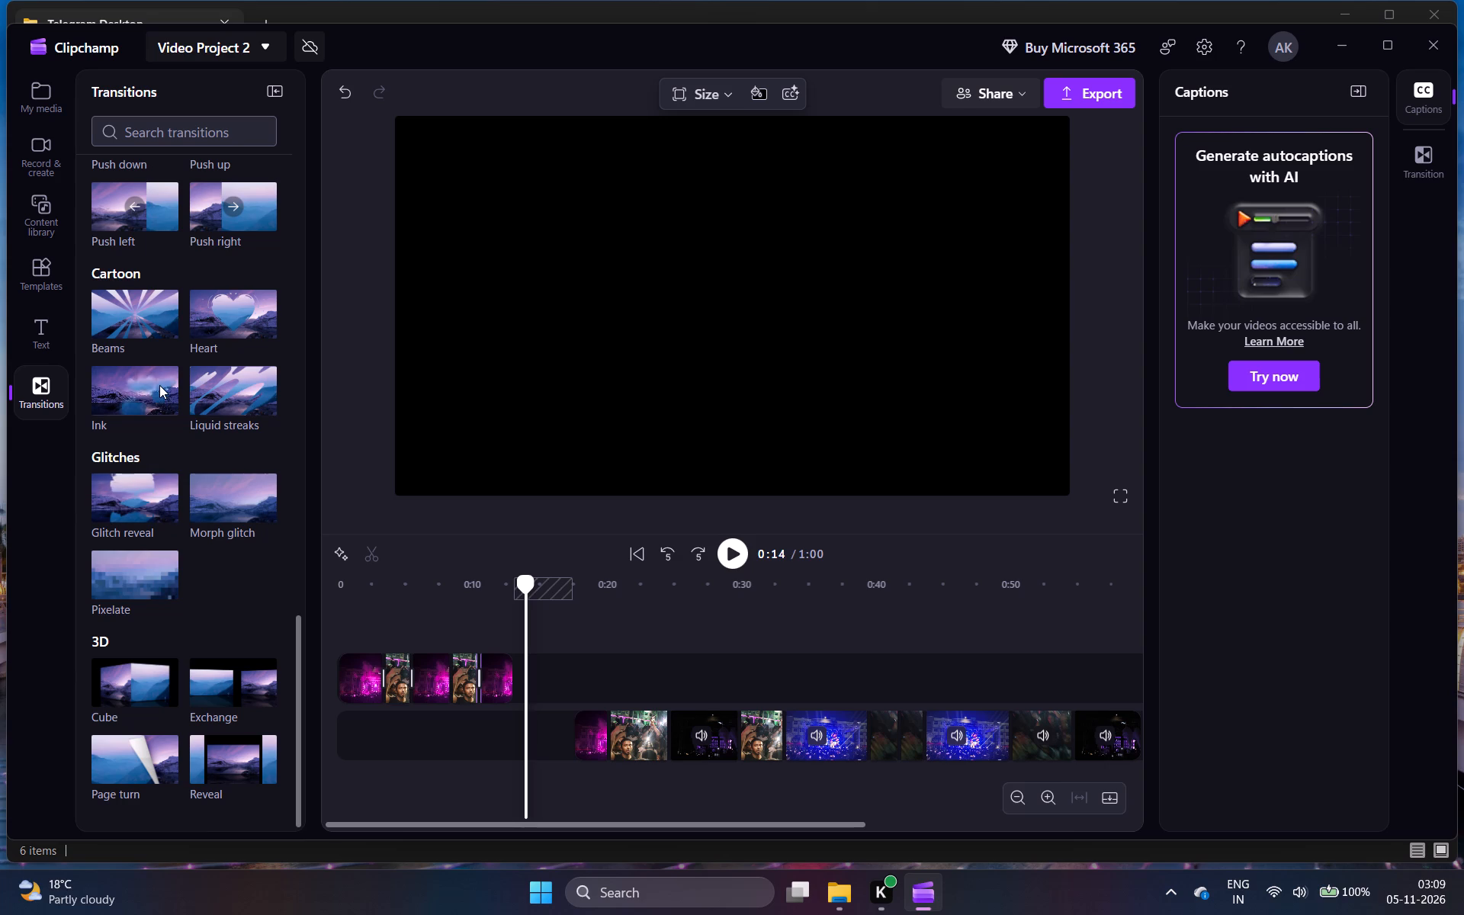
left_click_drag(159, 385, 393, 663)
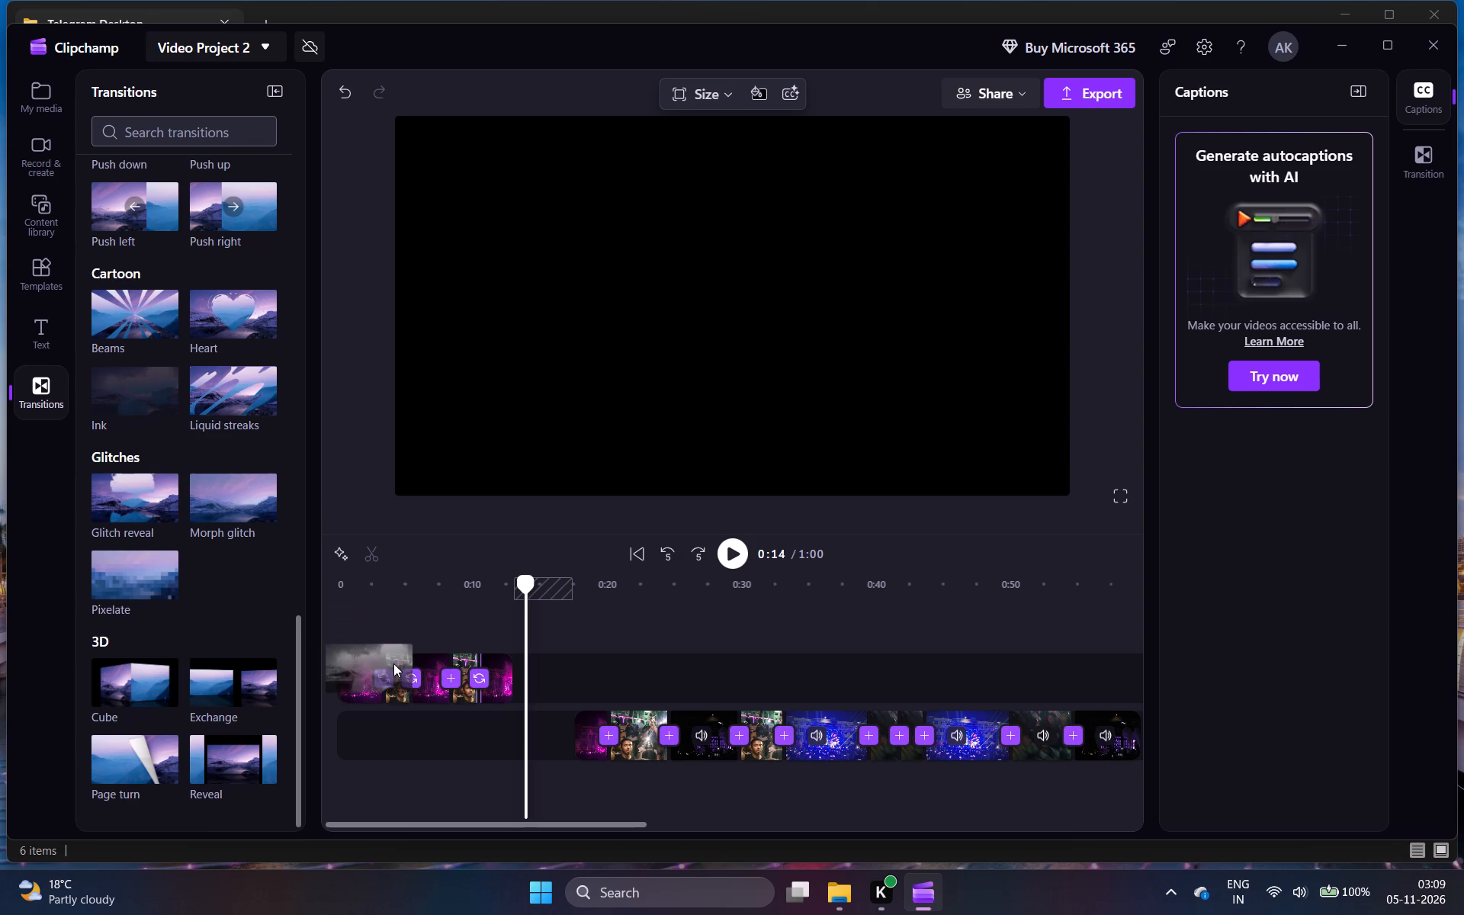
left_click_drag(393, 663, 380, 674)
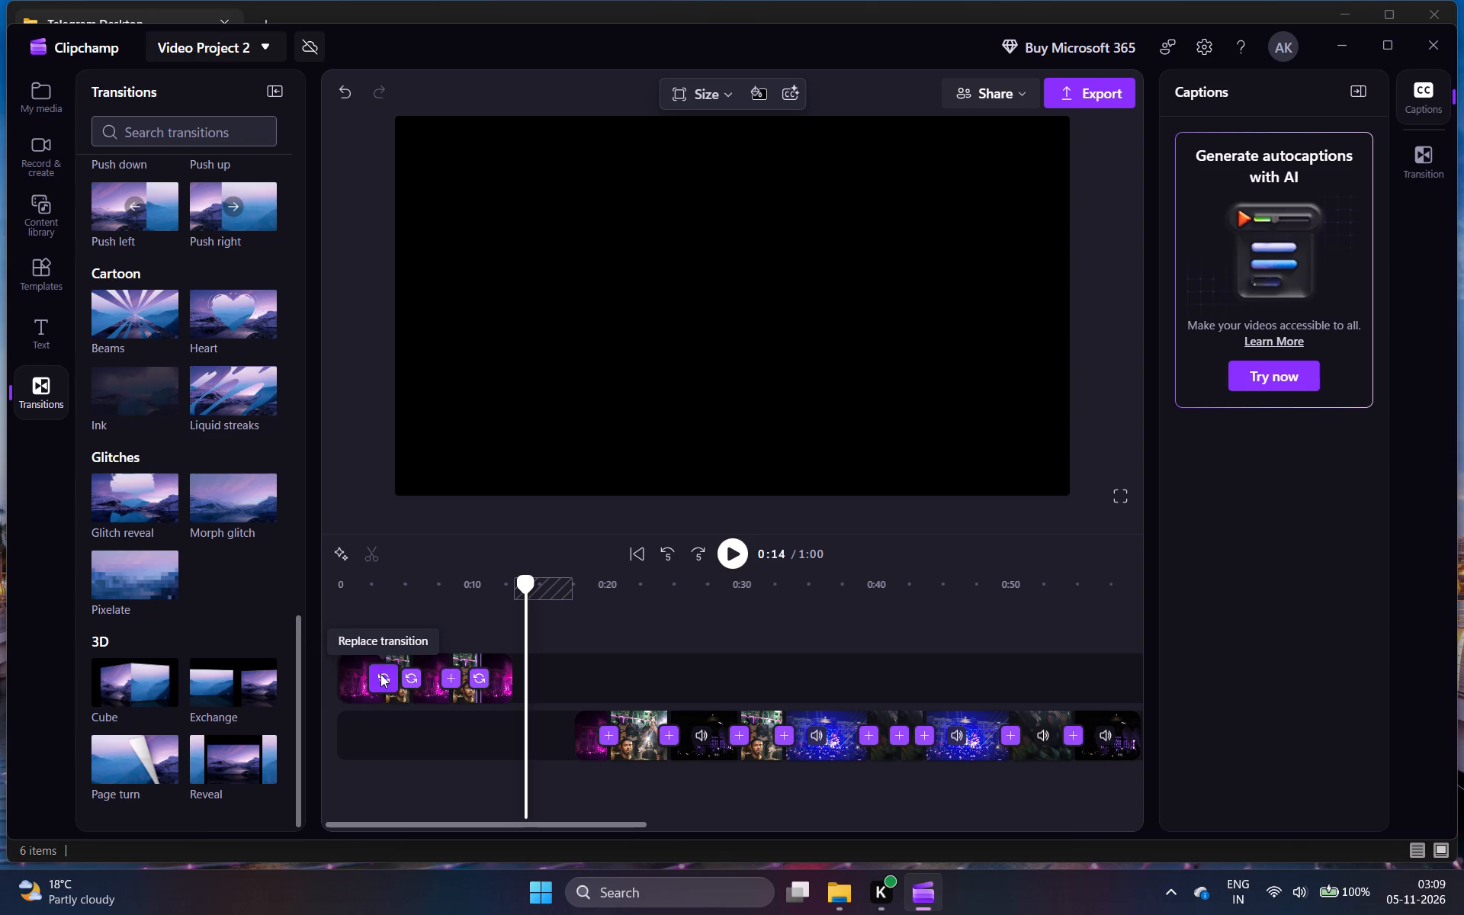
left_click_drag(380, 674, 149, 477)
Replace the transition between the opening stage piece and the first crowd piece on the upper track with Burn.
scroll(149, 477, "up", 1)
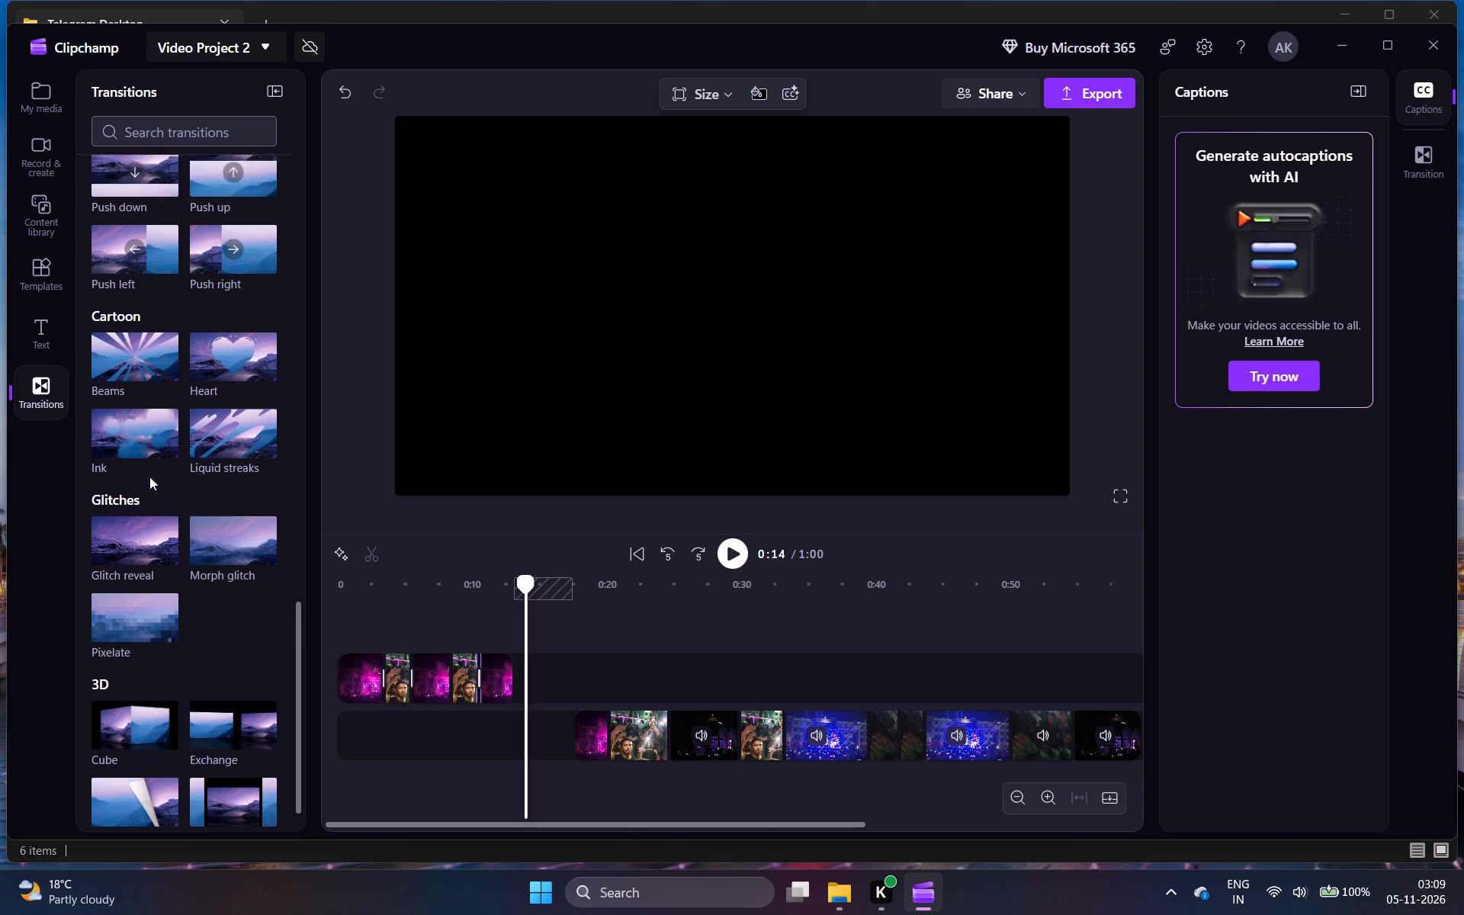
scroll(149, 477, "up", 4)
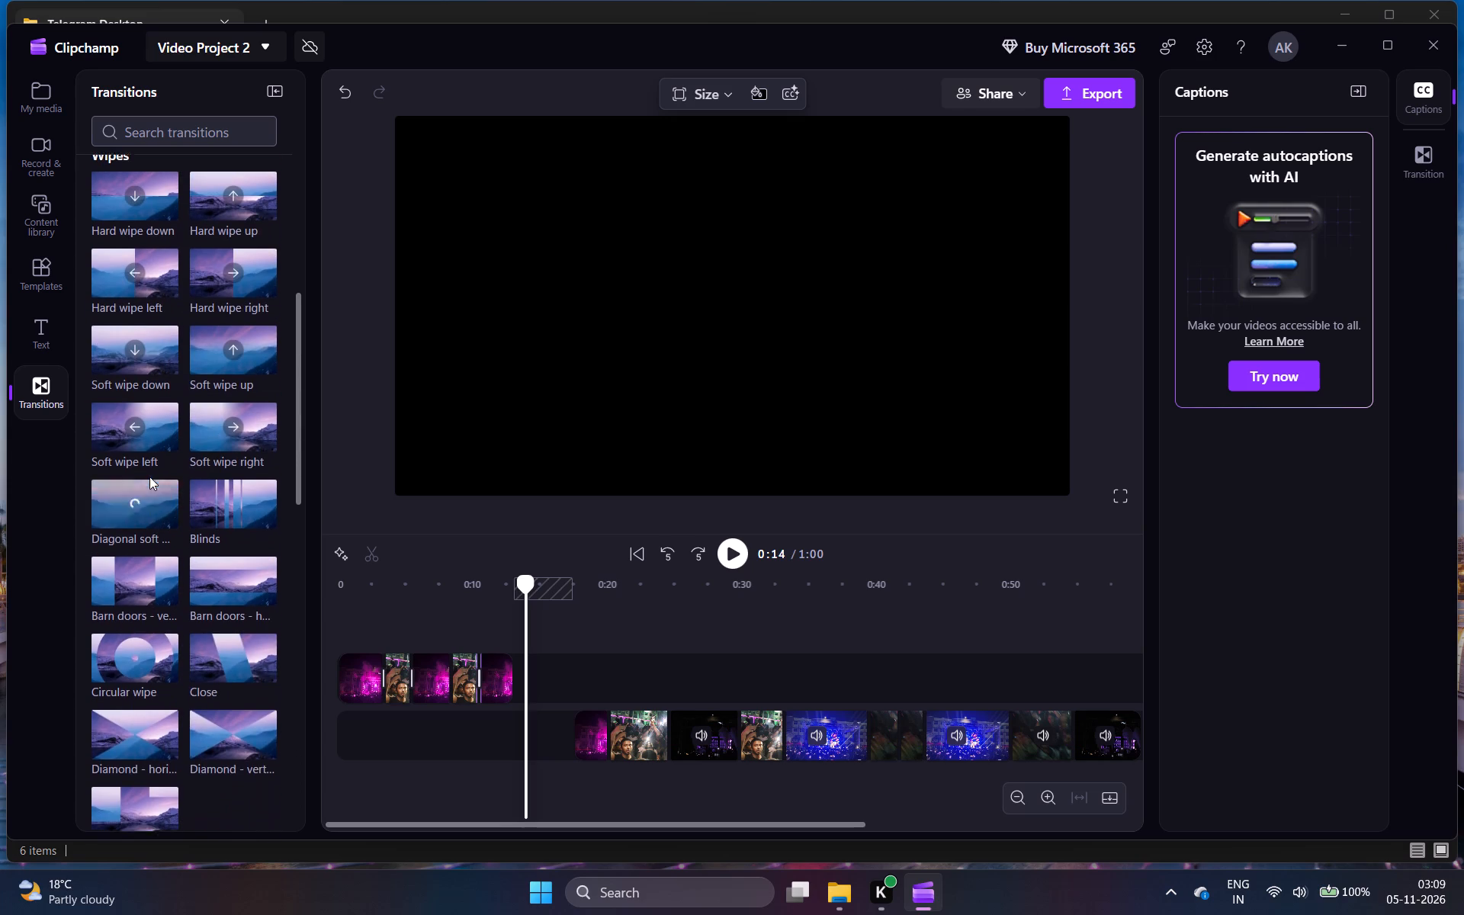
scroll(149, 477, "up", 1)
scroll(143, 519, "down", 1)
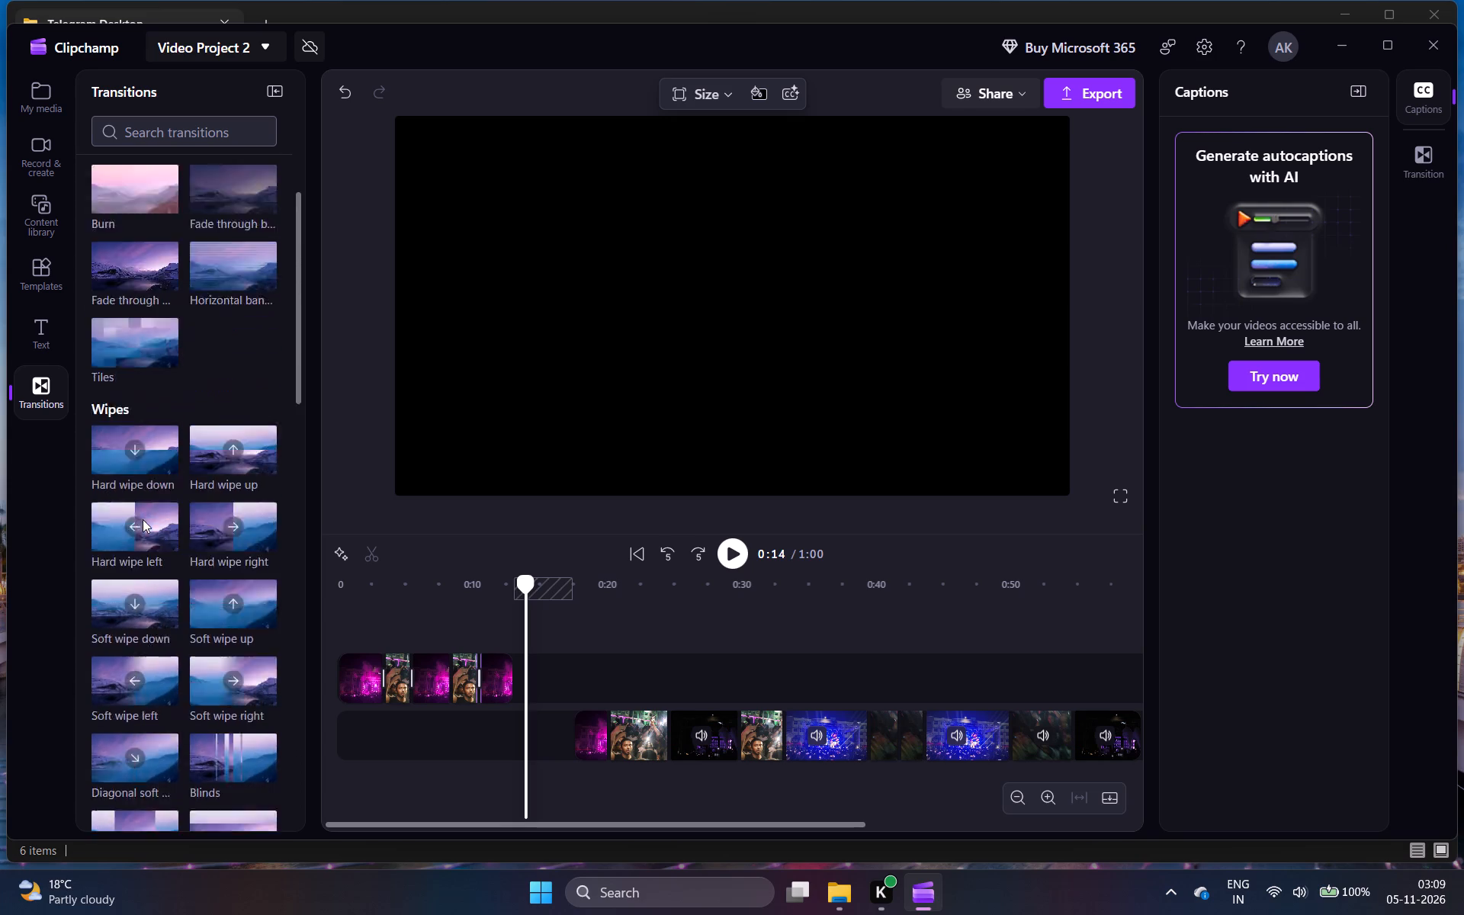
scroll(143, 519, "down", 1)
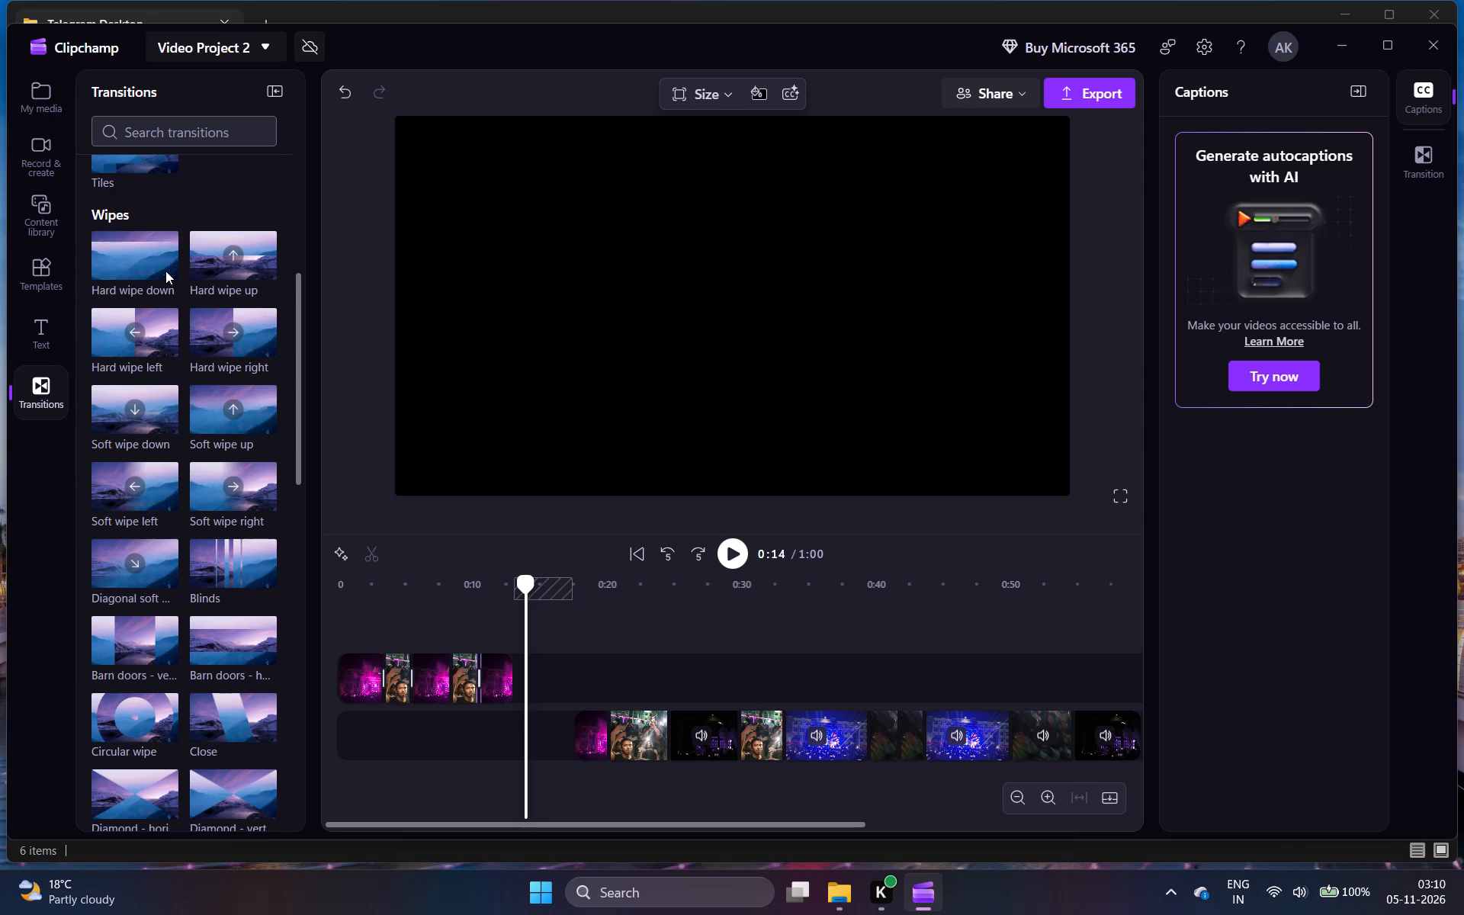
scroll(165, 271, "up", 1)
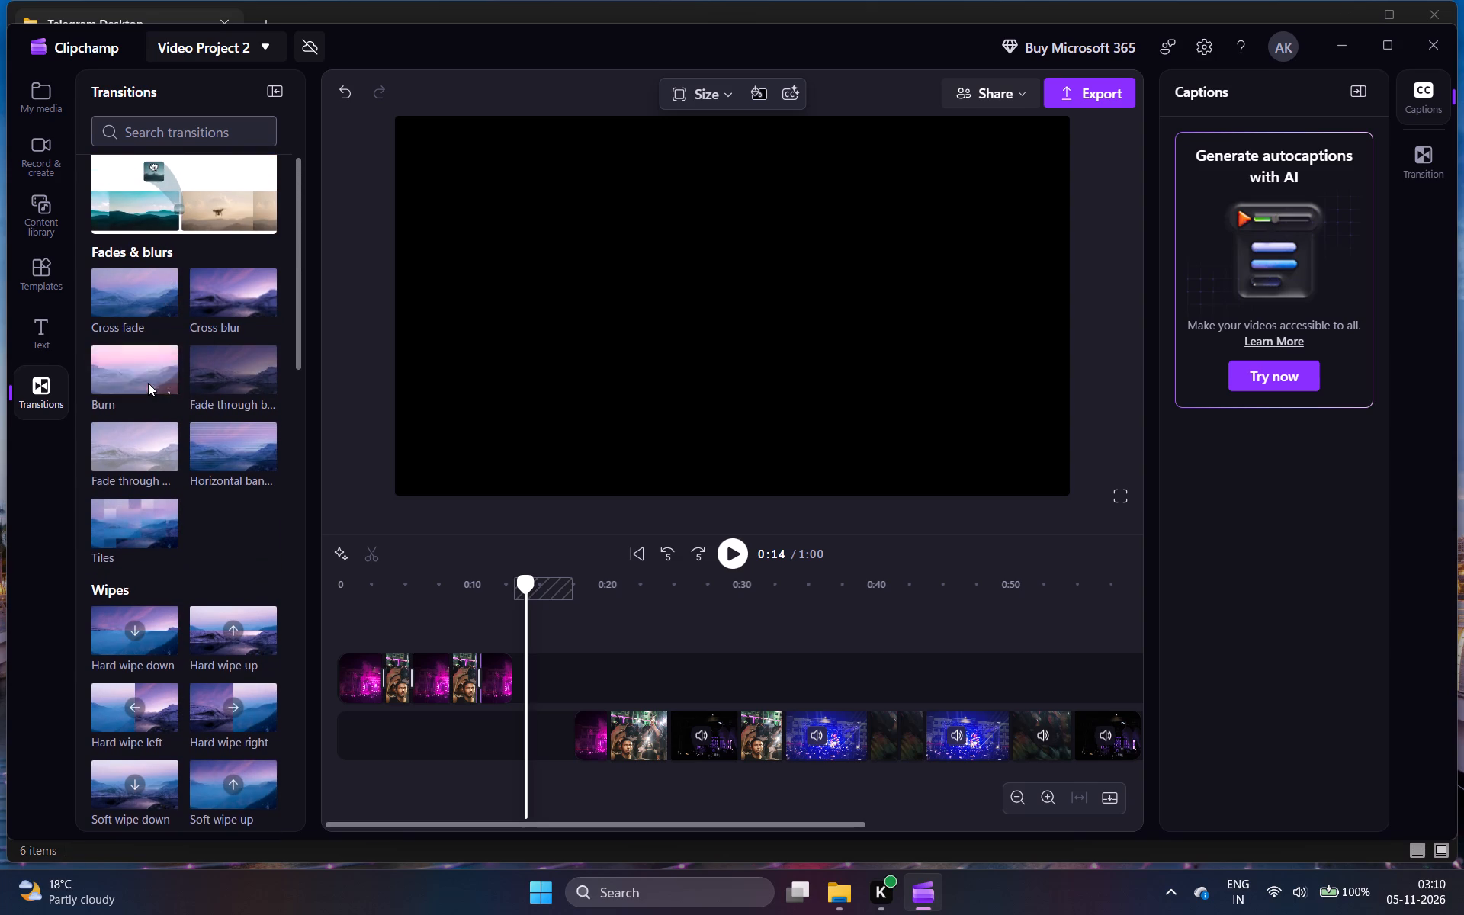
left_click_drag(148, 383, 187, 381)
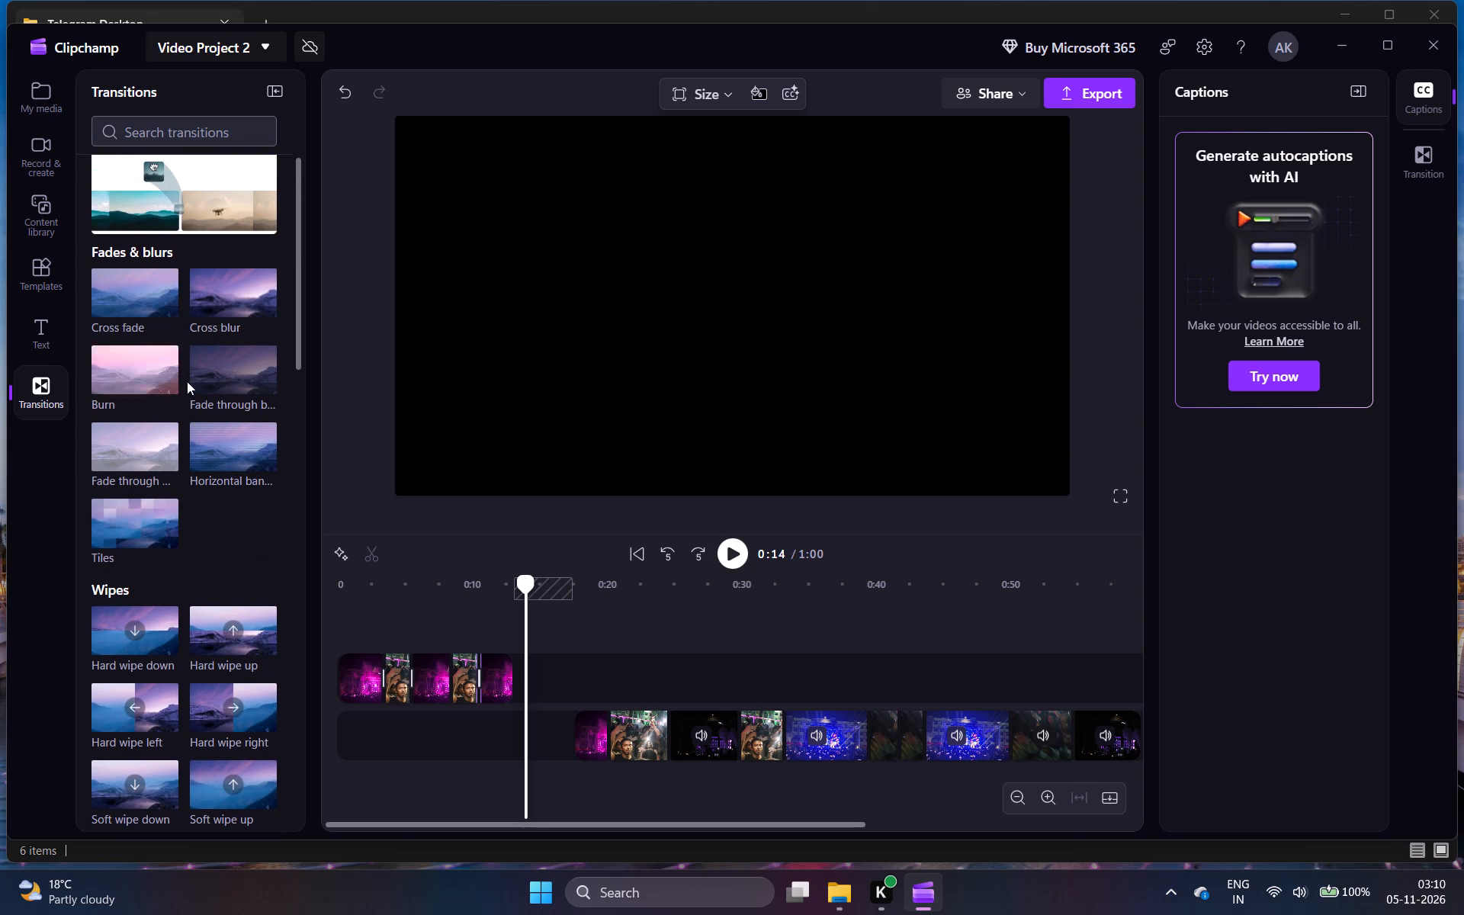
left_click_drag(187, 381, 389, 669)
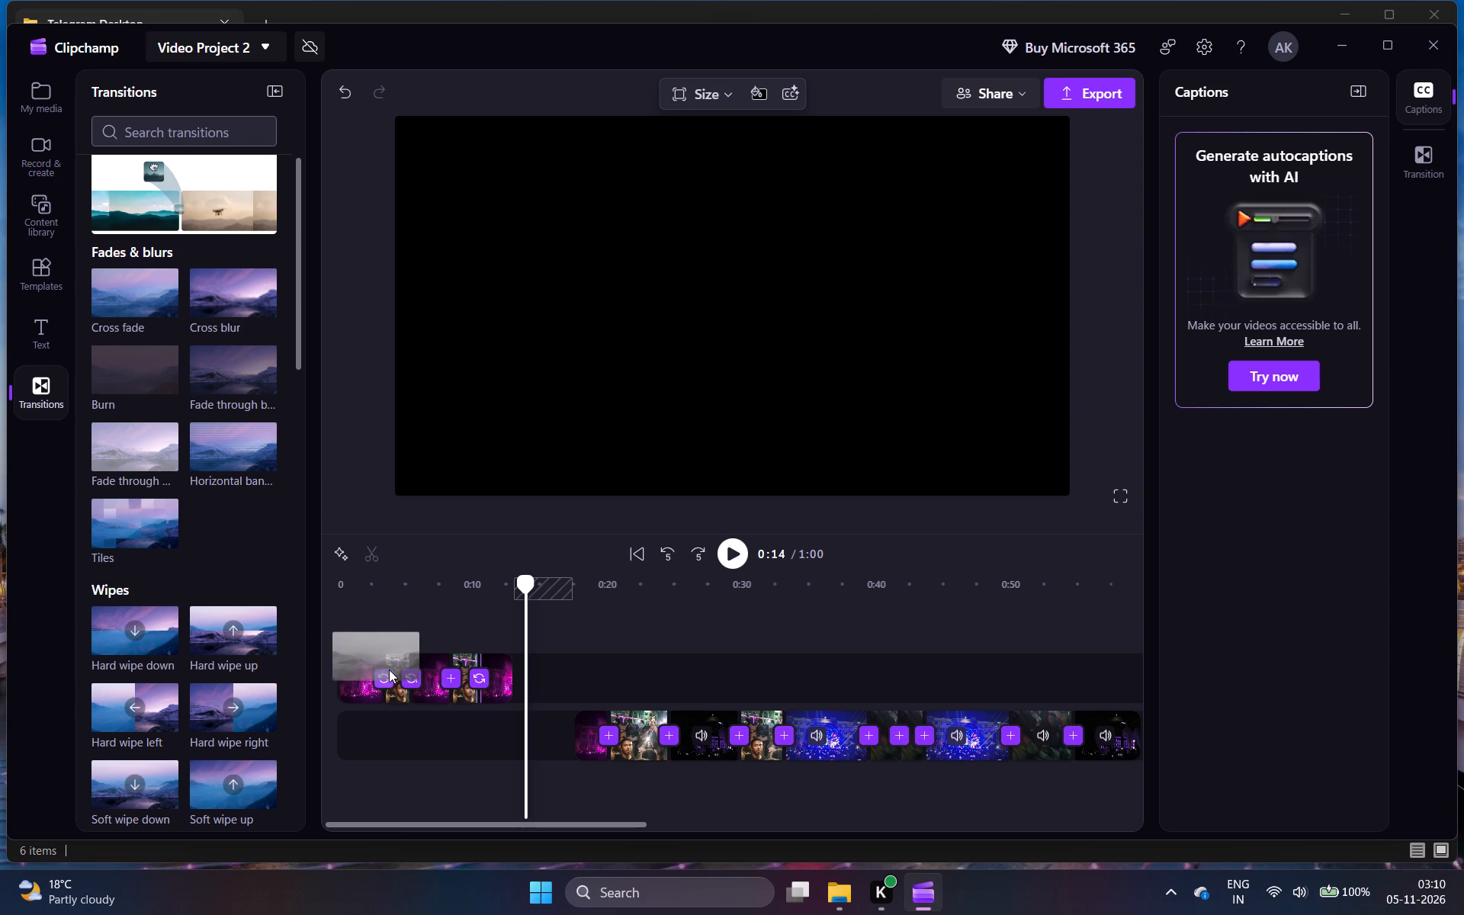
left_click_drag(389, 669, 385, 655)
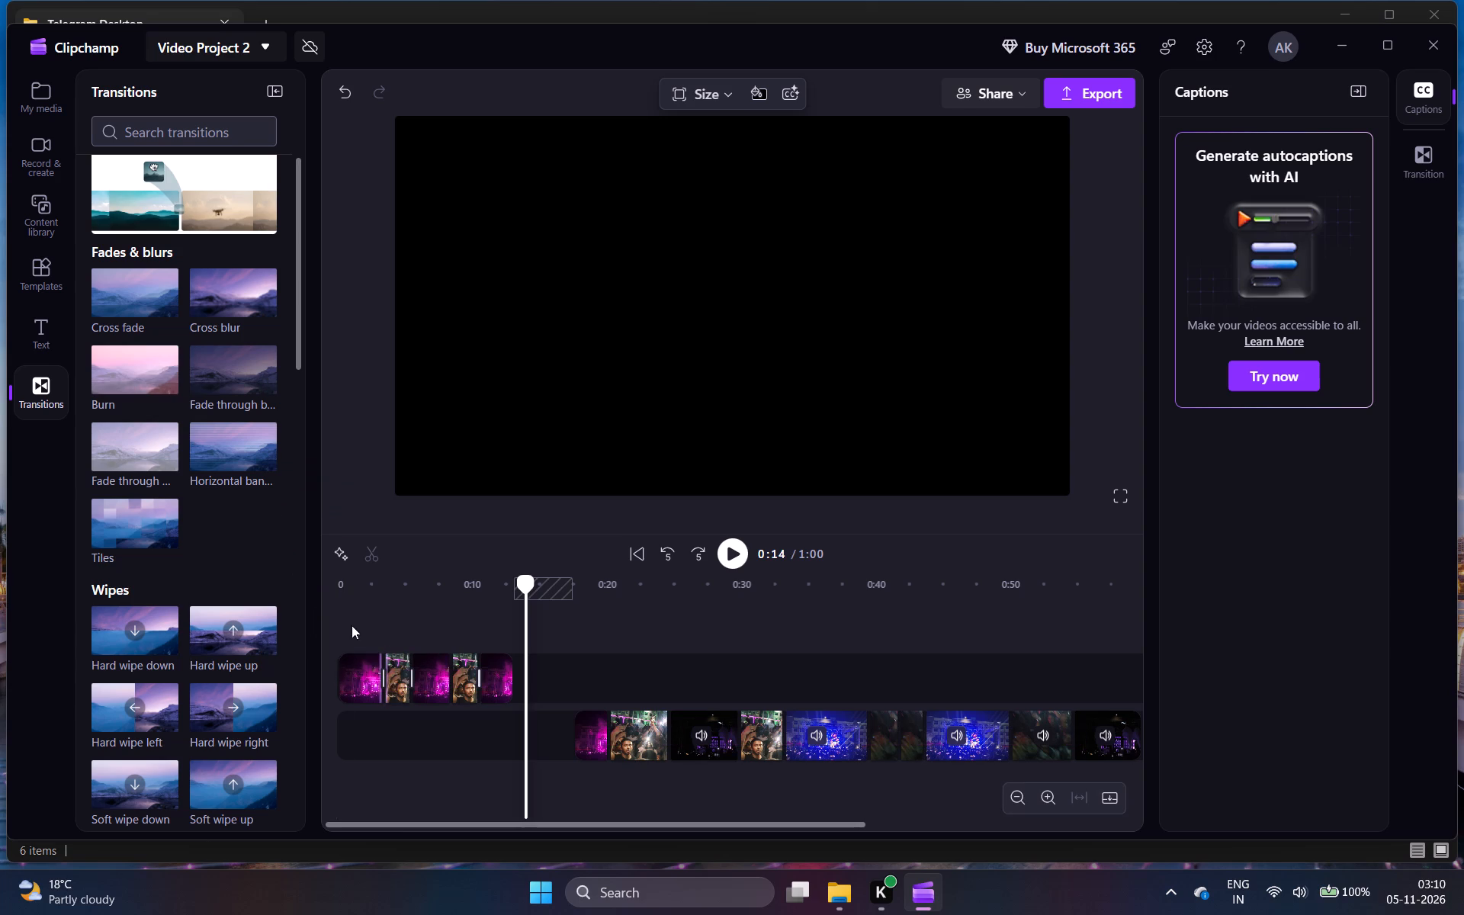
Apply the Burn transition to the other three cuts between stage and crowd pieces on the upper track.
left_click_drag(146, 374, 409, 666)
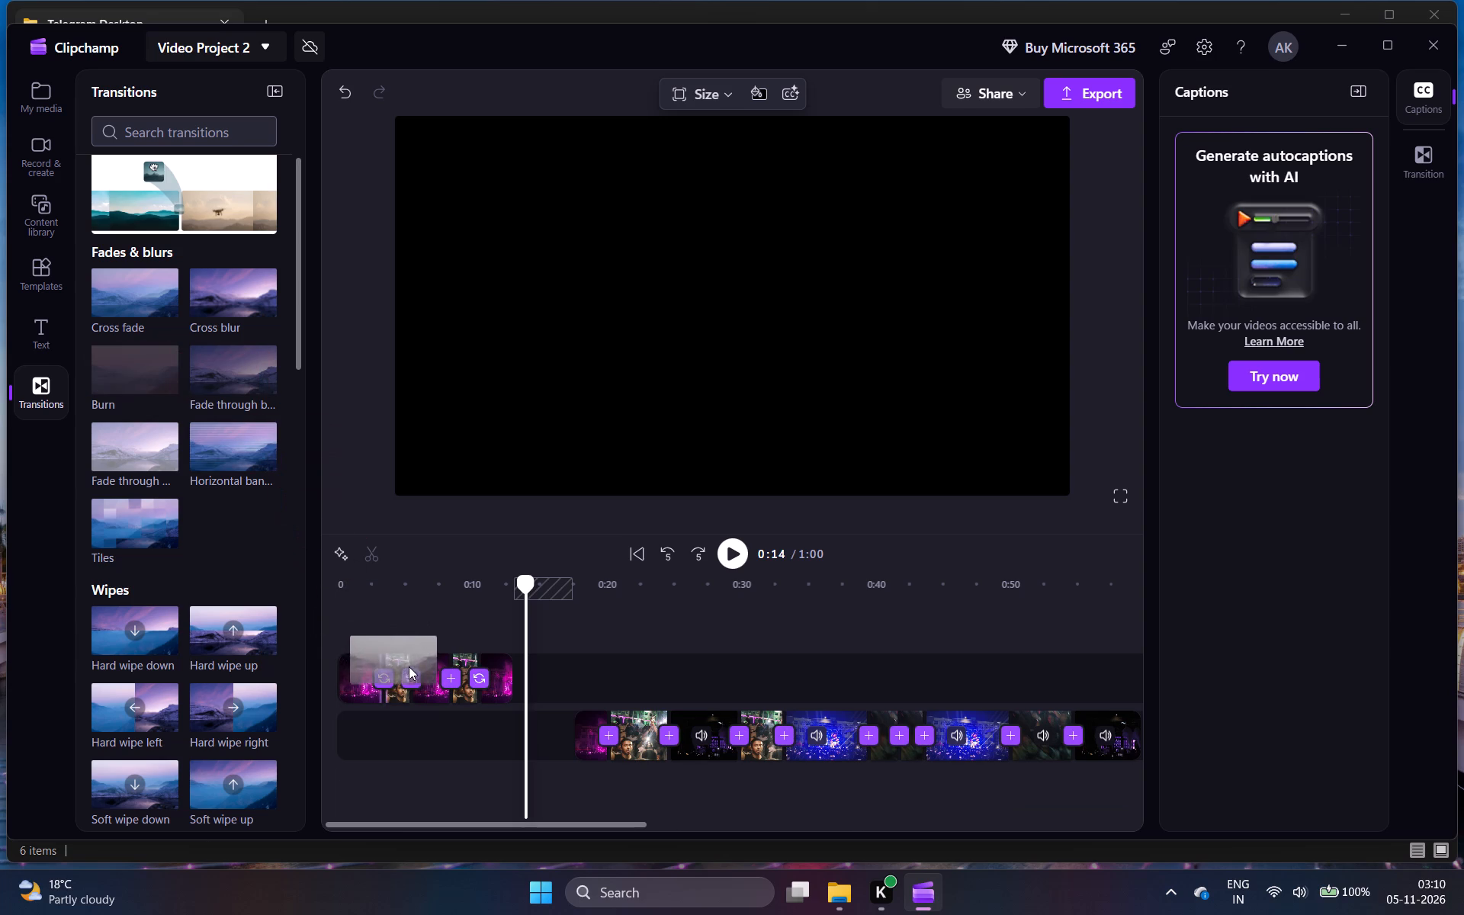
left_click_drag(409, 666, 413, 675)
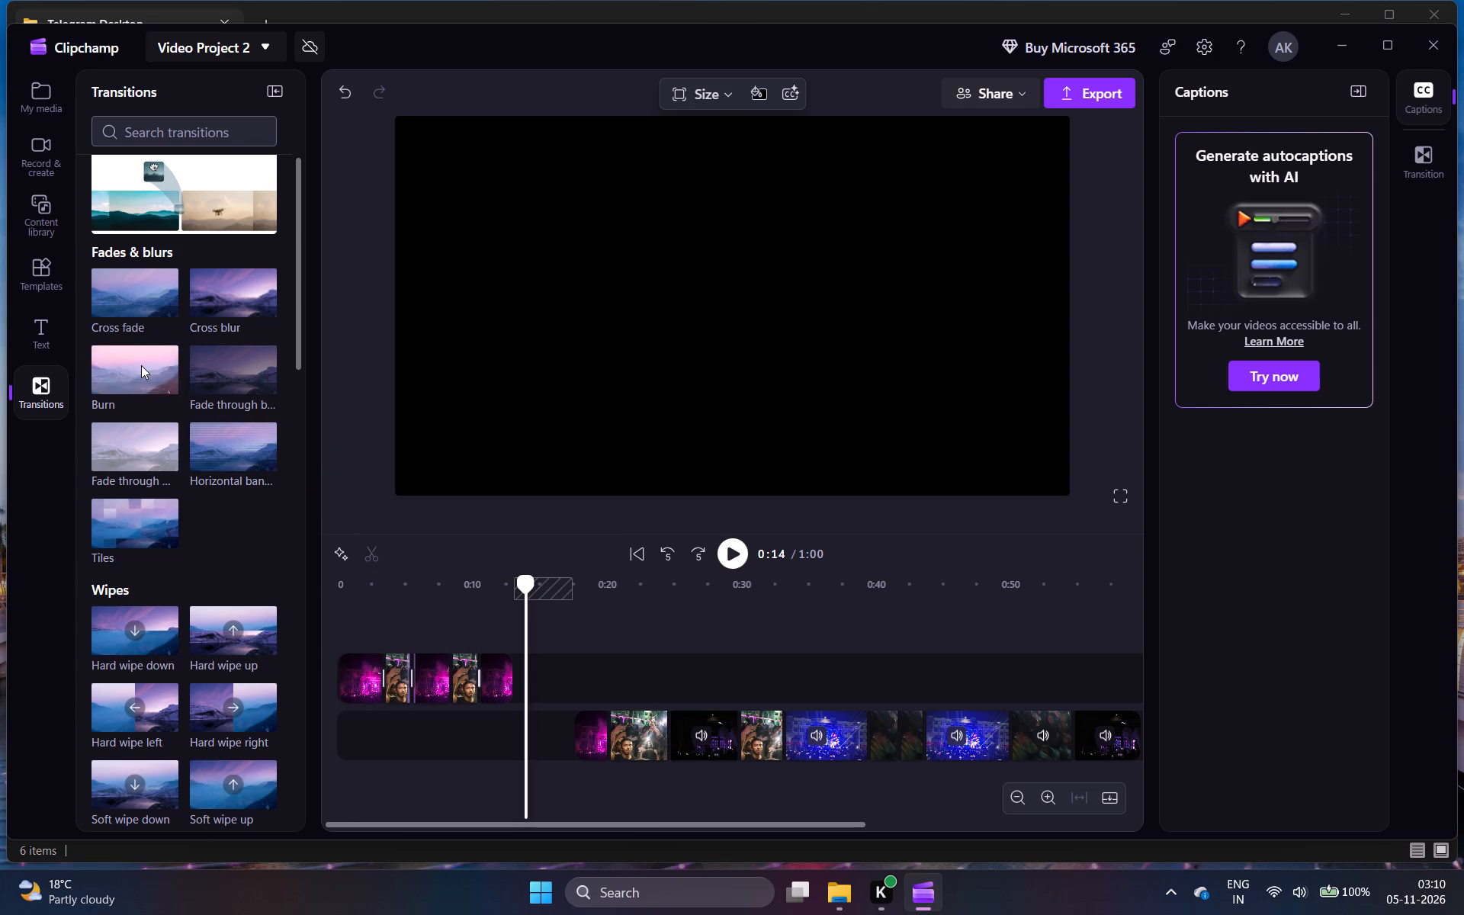
left_click_drag(141, 365, 439, 639)
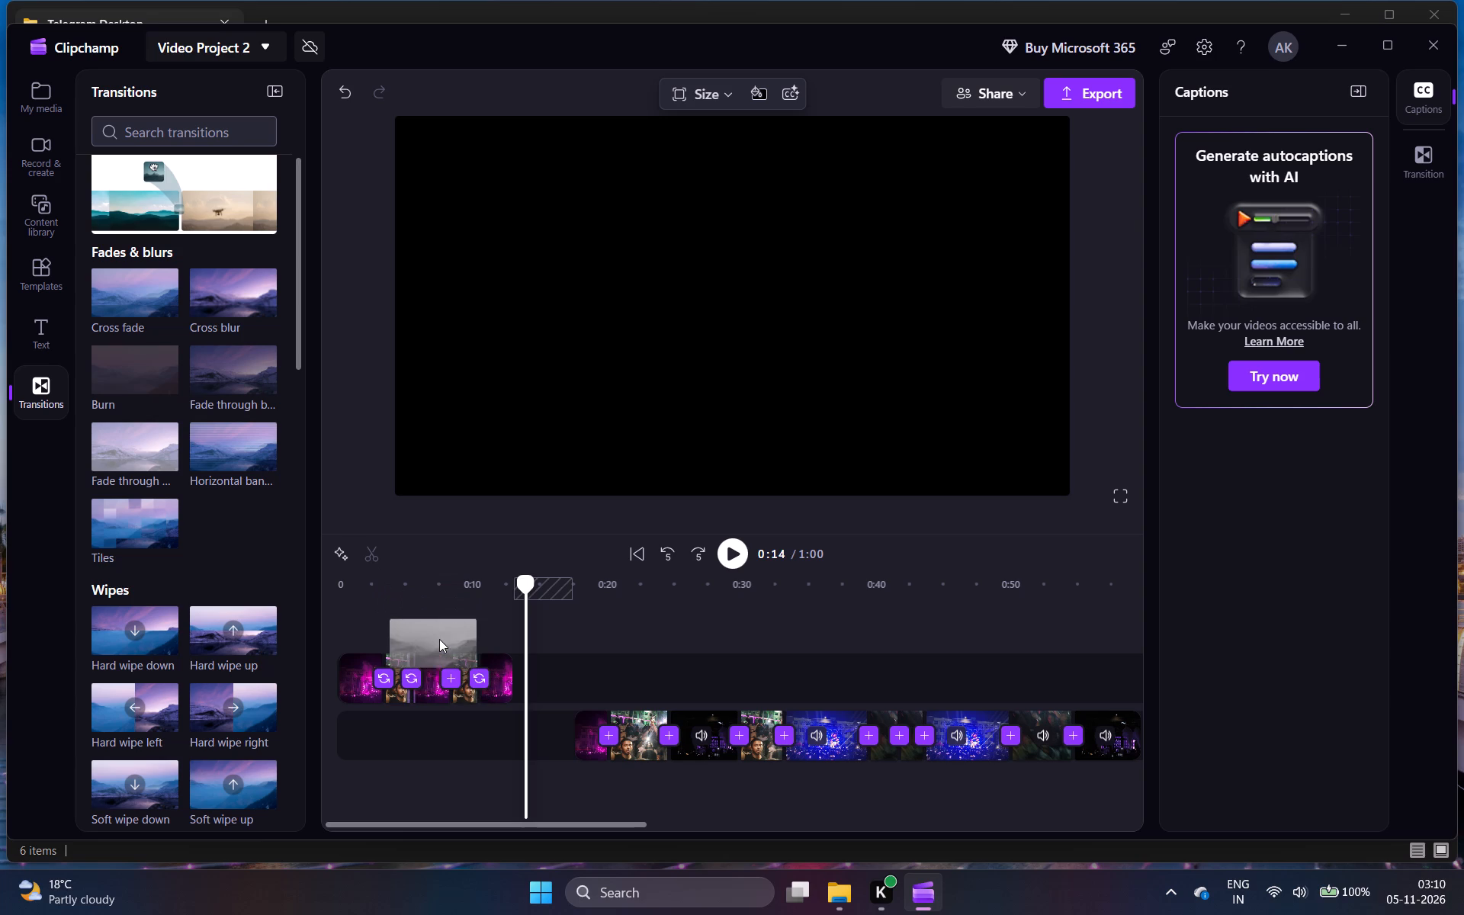
left_click_drag(439, 639, 448, 666)
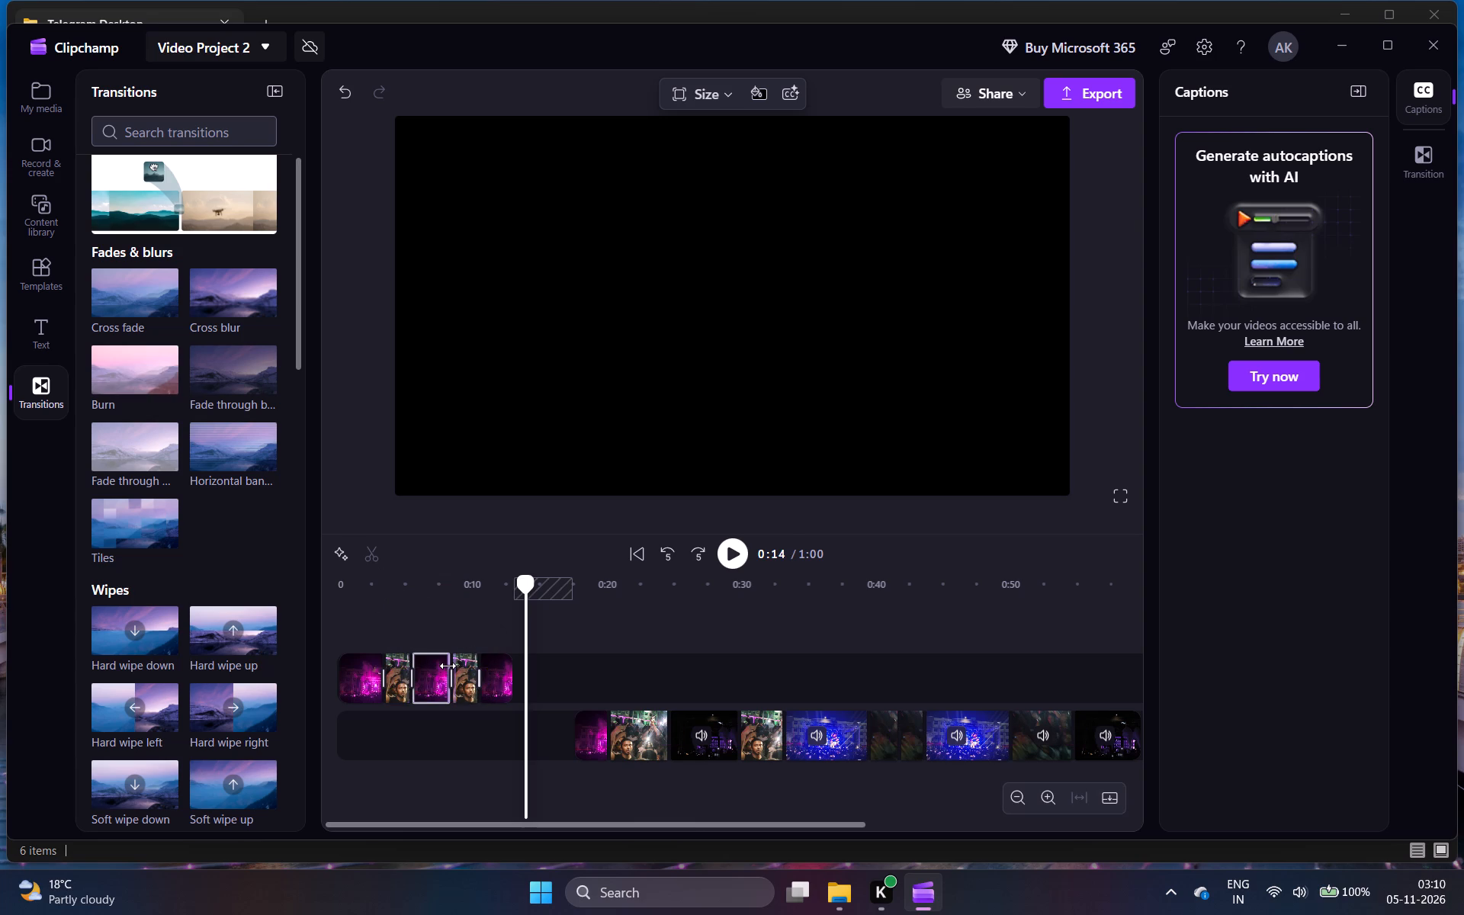
left_click_drag(137, 384, 486, 665)
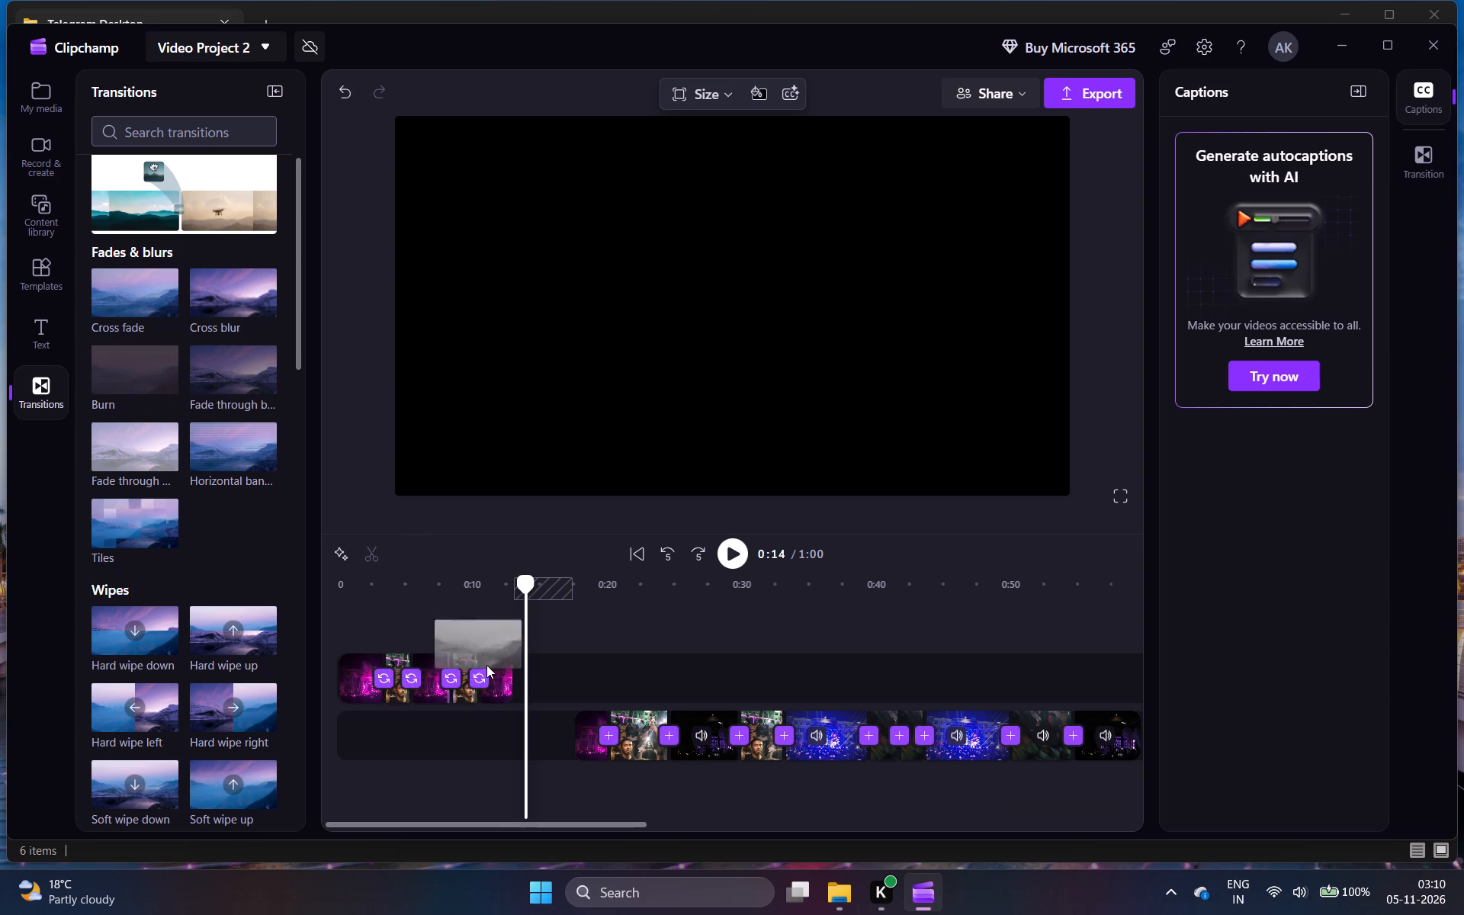
left_click_drag(486, 665, 487, 676)
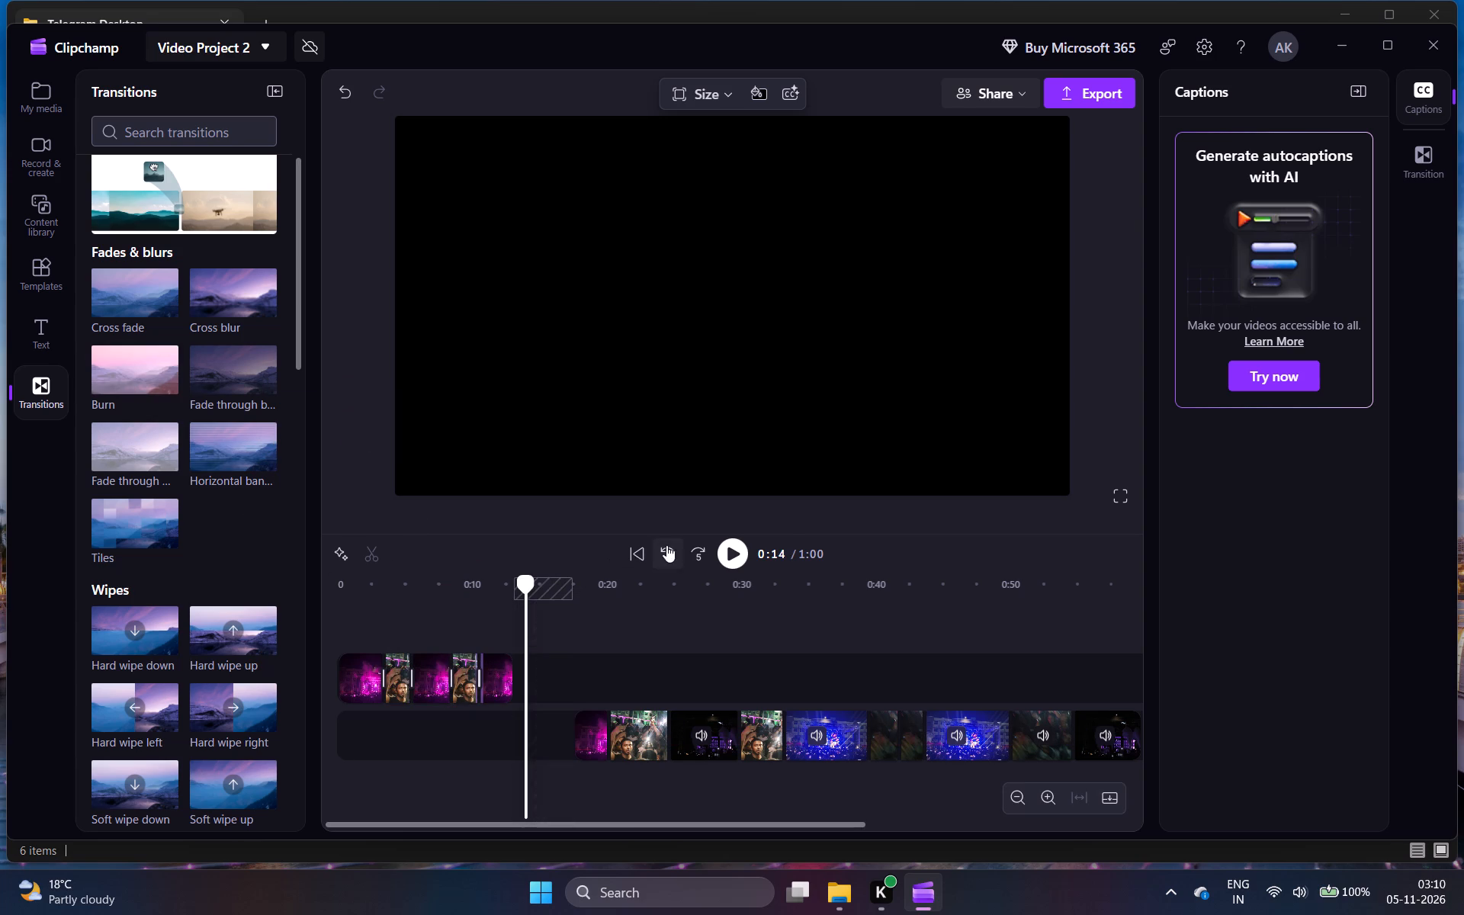
Play the upper-track sequence from the start to check the Burn transitions.
left_click(637, 553)
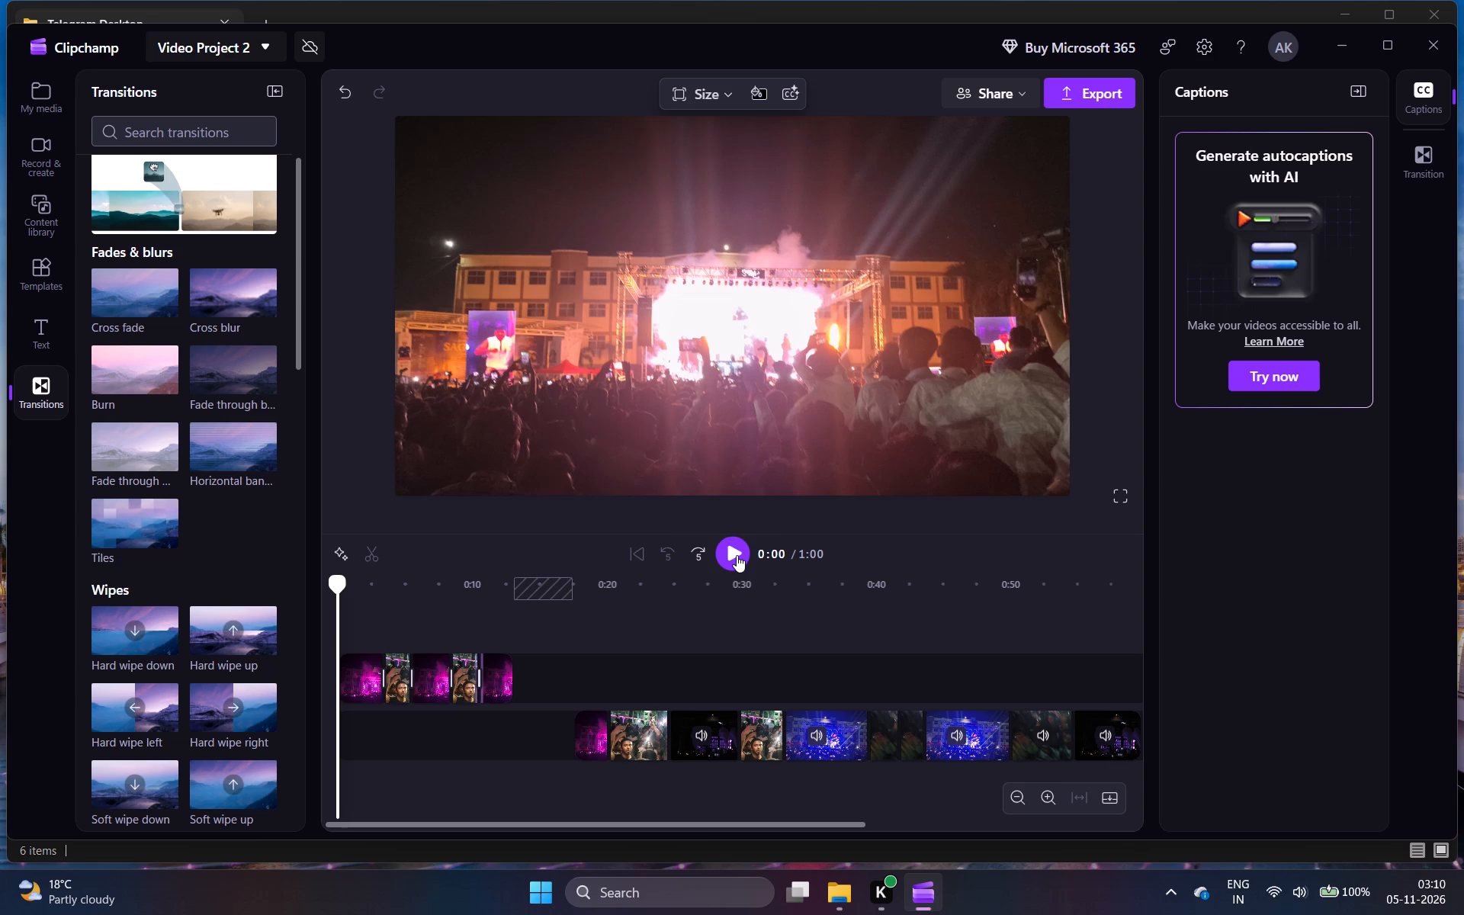
left_click(737, 555)
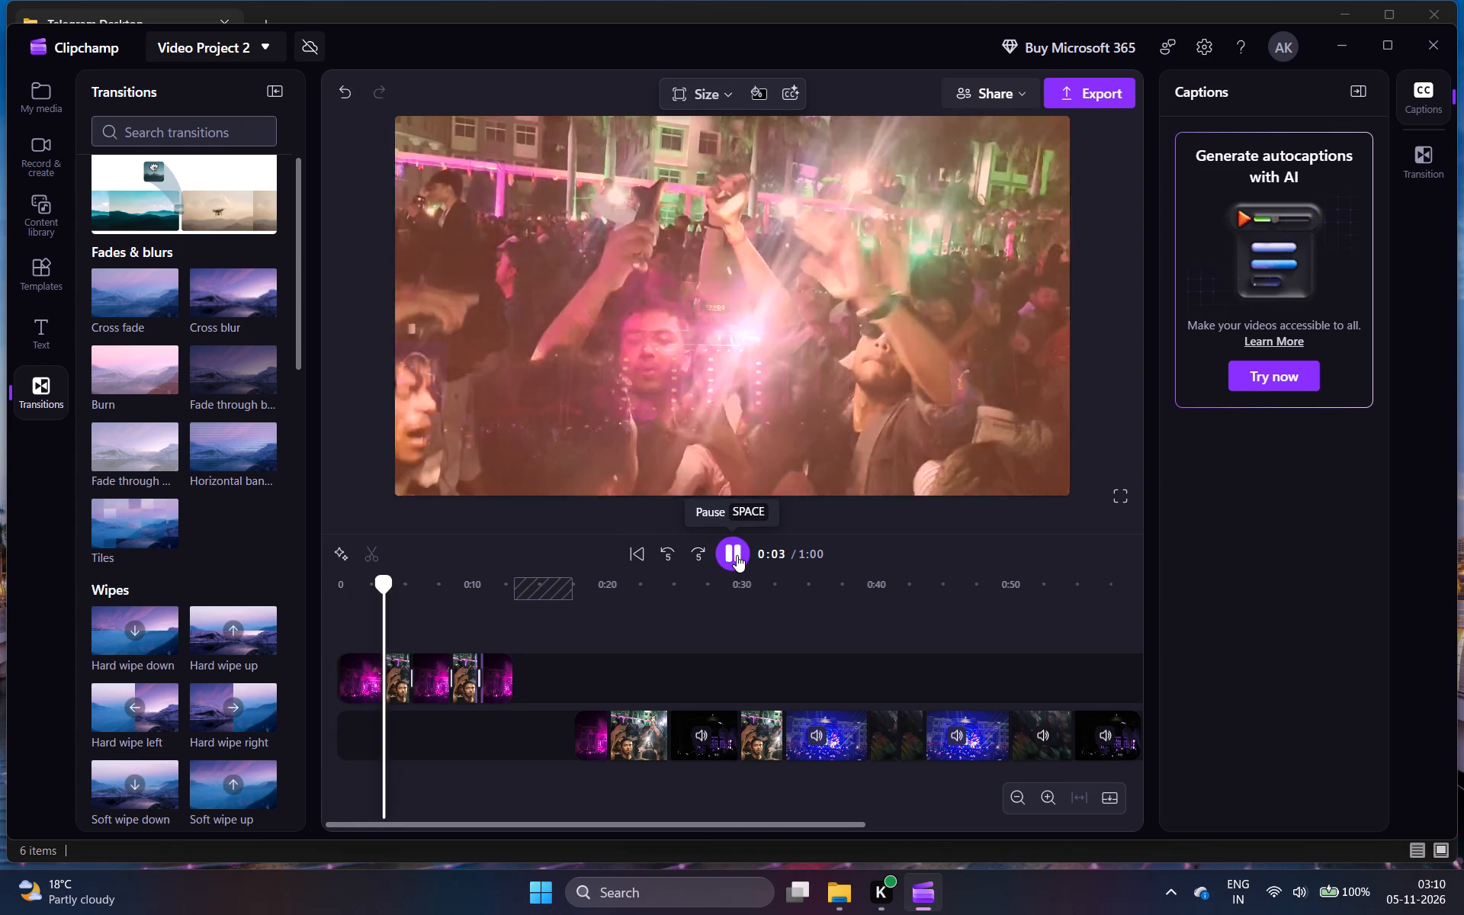
scroll(737, 555, "up", 2)
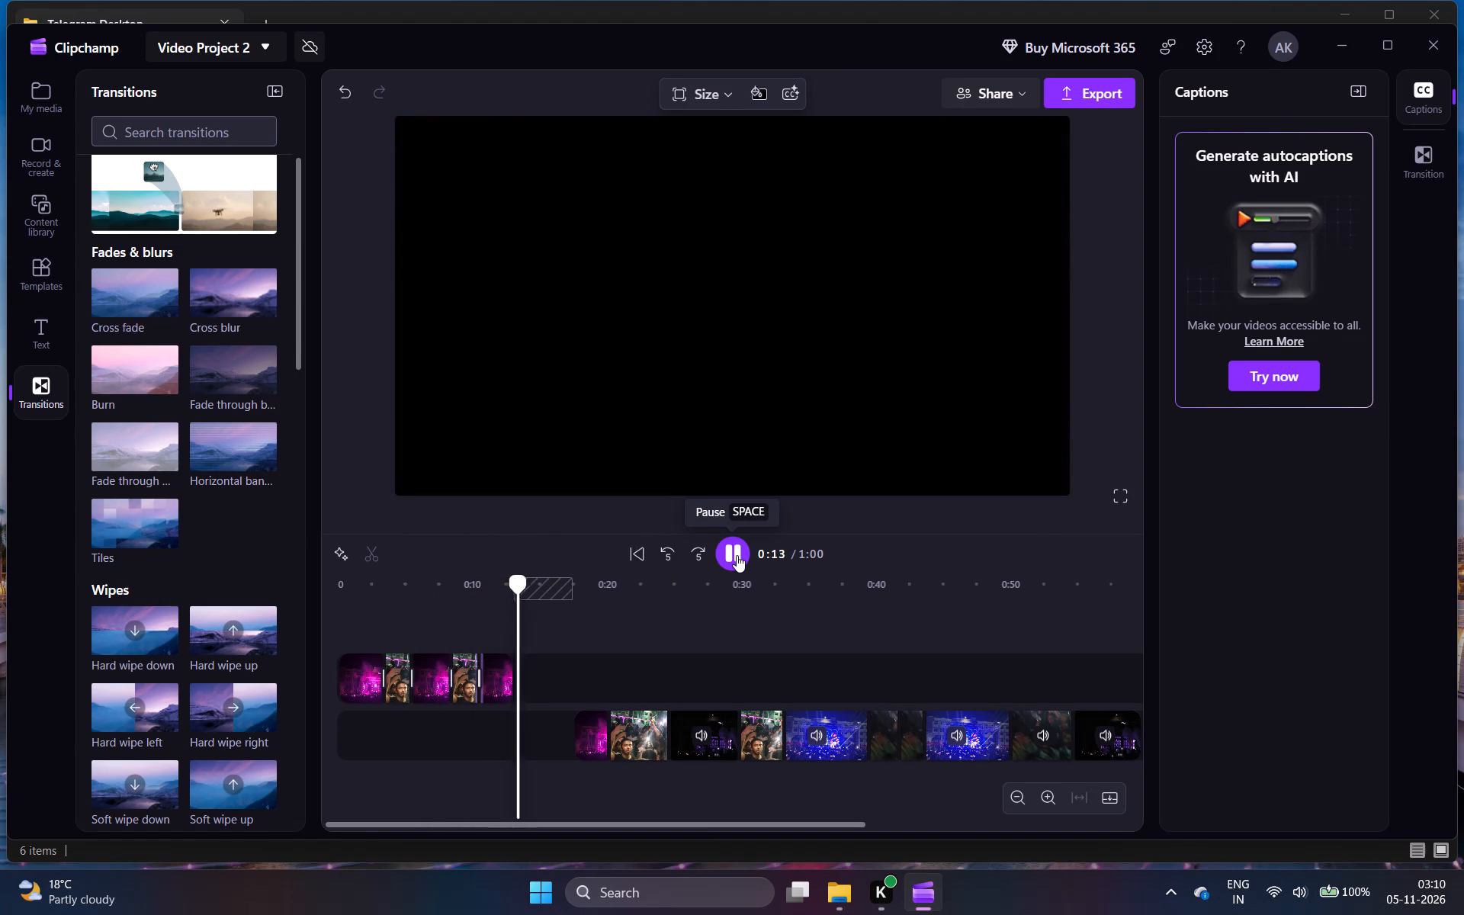
left_click(737, 555)
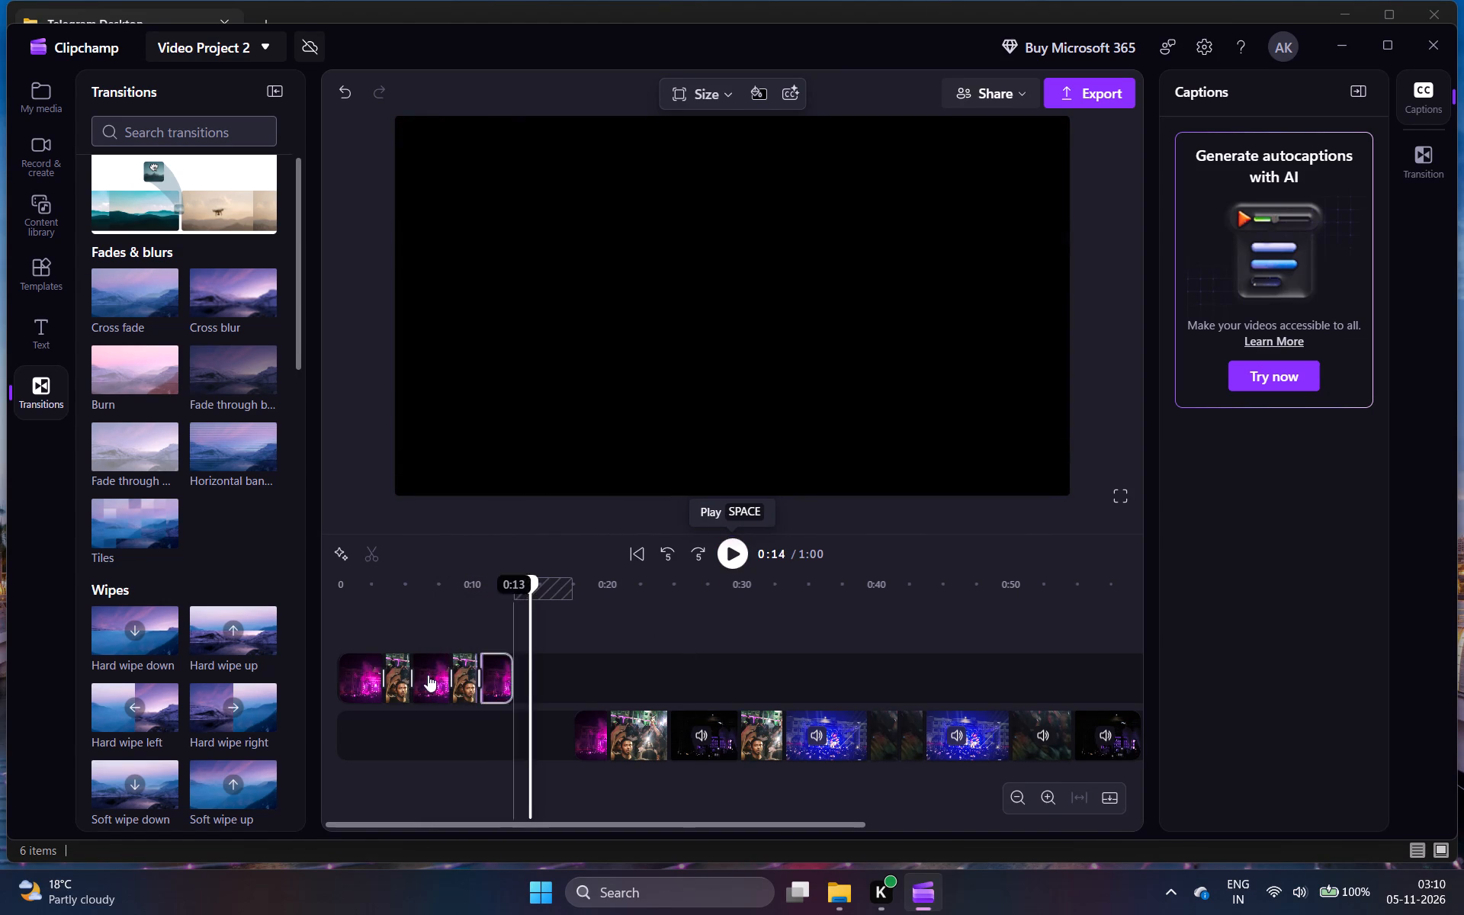
Set the speed of all five stage and crowd pieces on the upper track to 1.65.
left_click(375, 678)
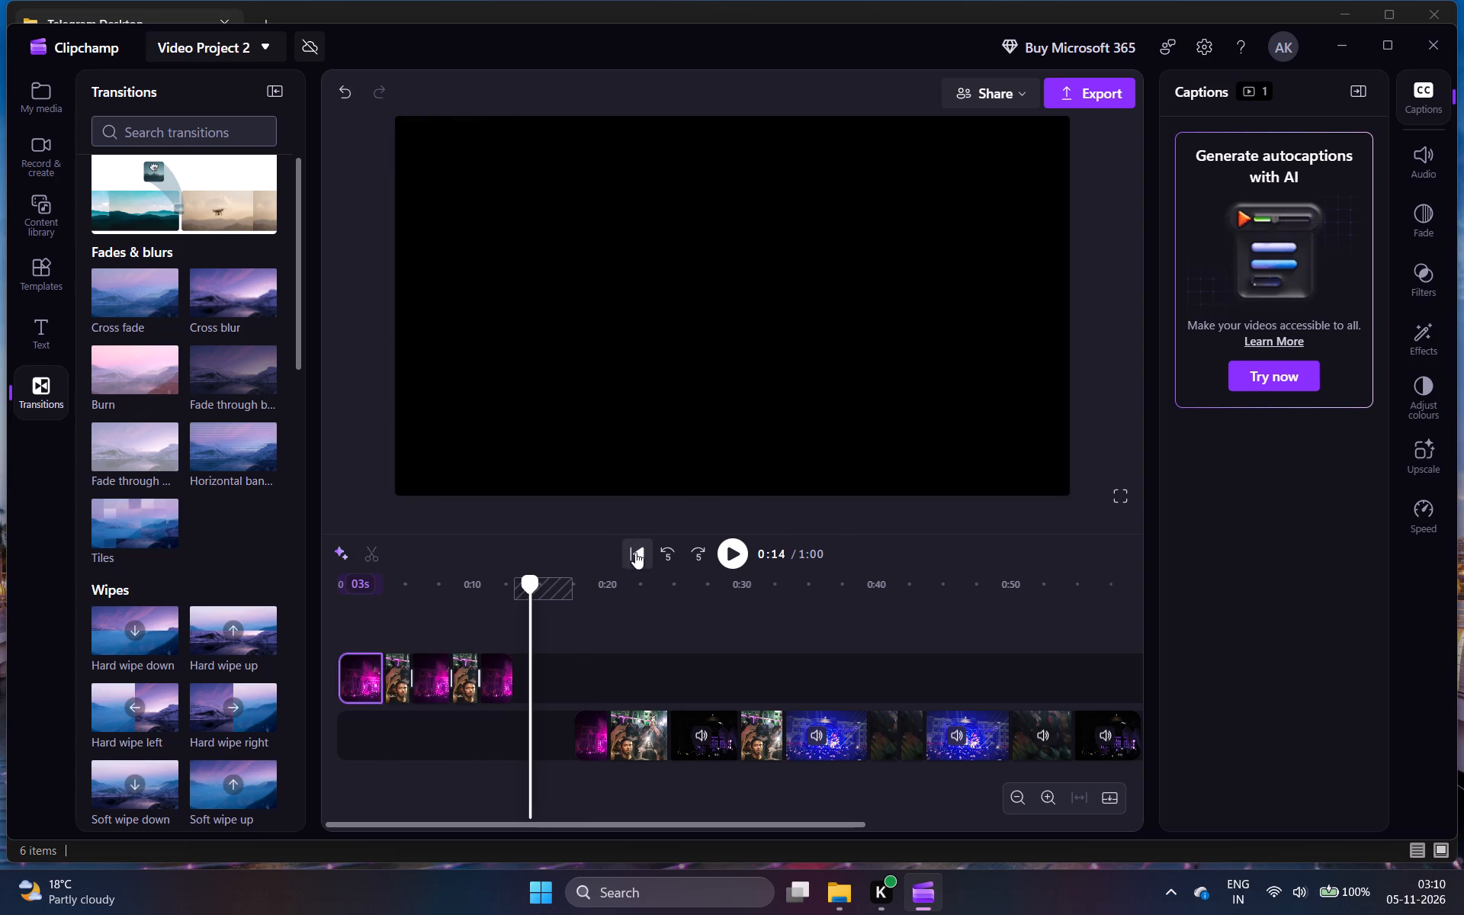
left_click(1421, 503)
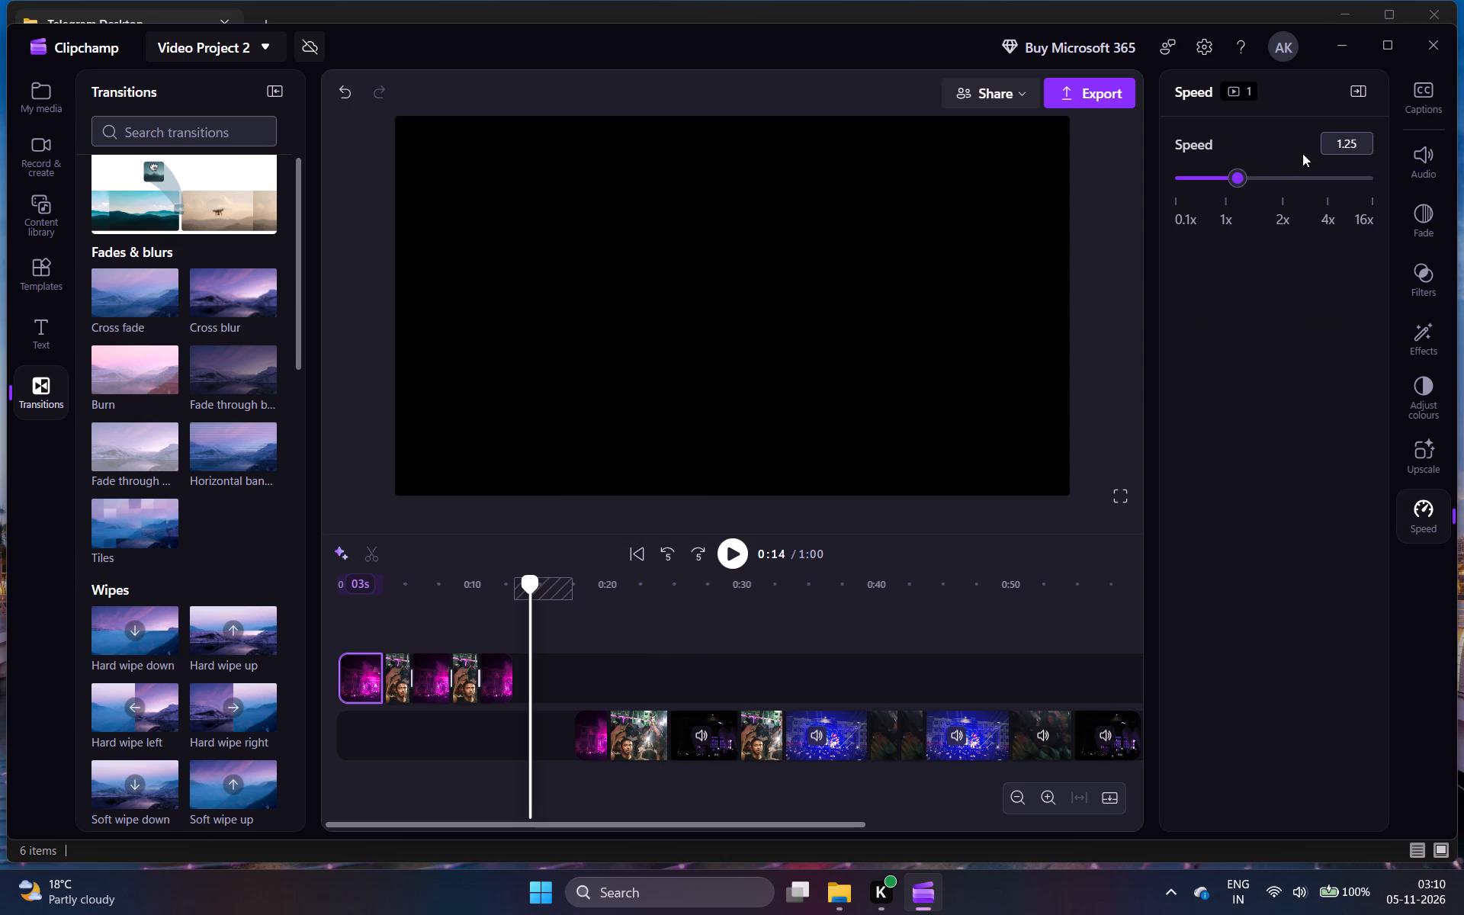
left_click(1353, 145)
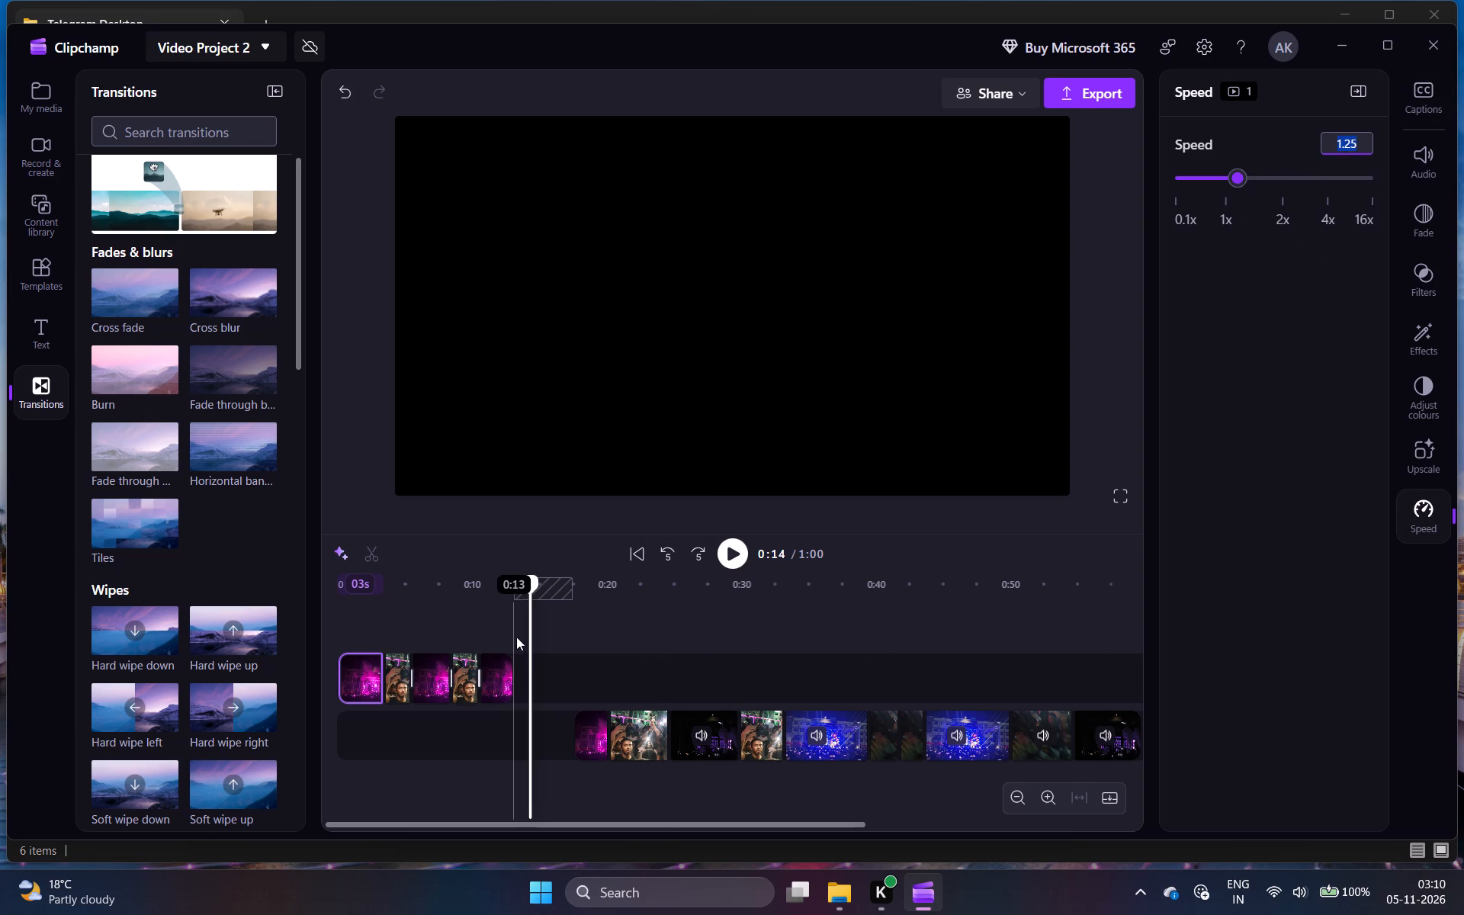
left_click_drag(516, 637, 361, 675)
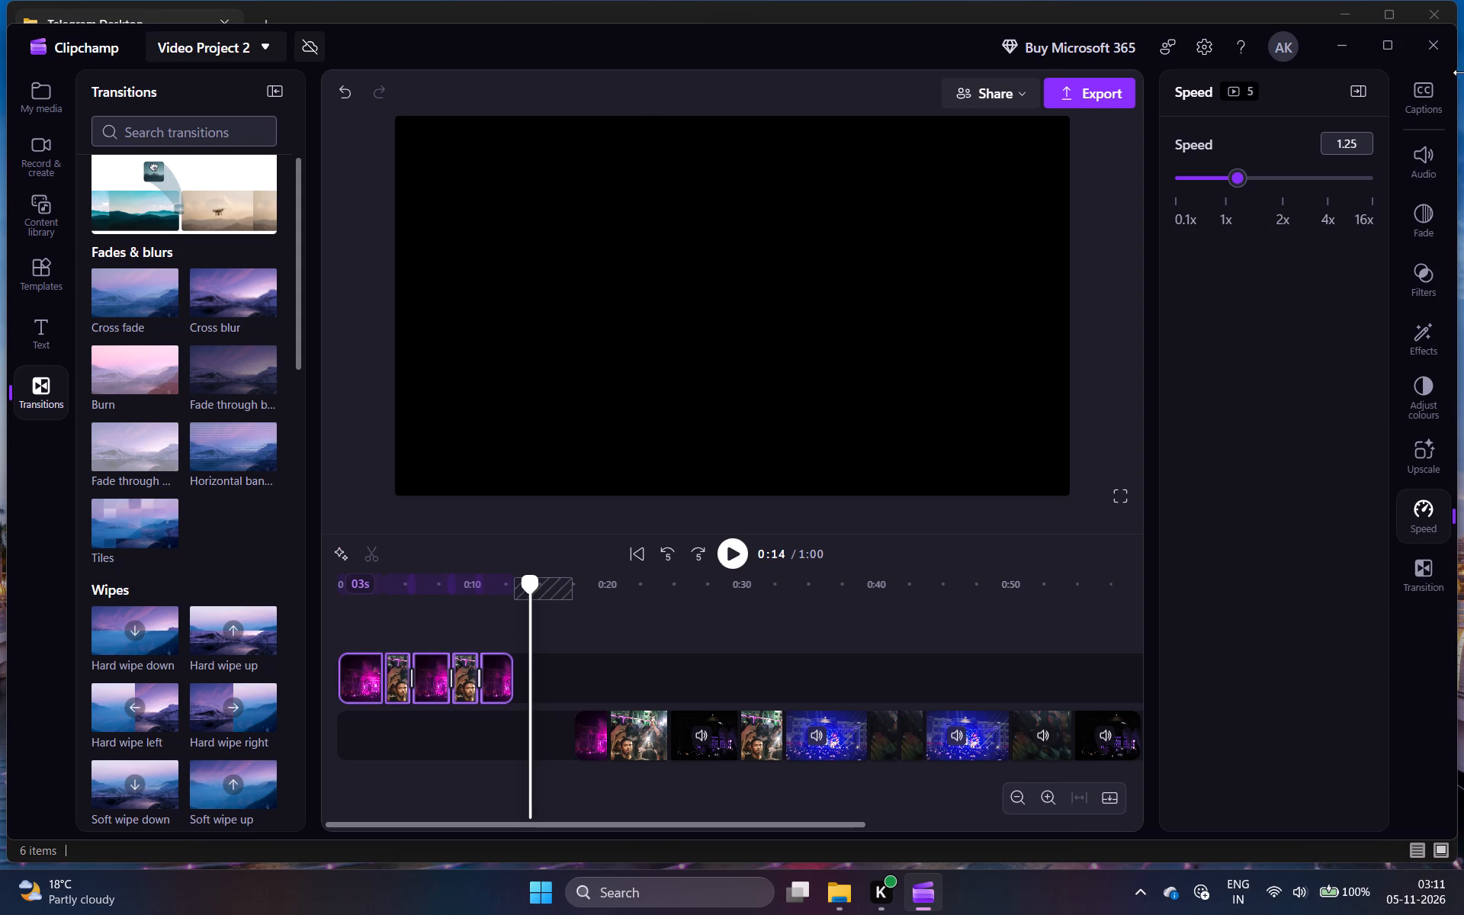
left_click(1363, 136)
key("BackSpace")
type("1.")
type("65")
left_click(1298, 291)
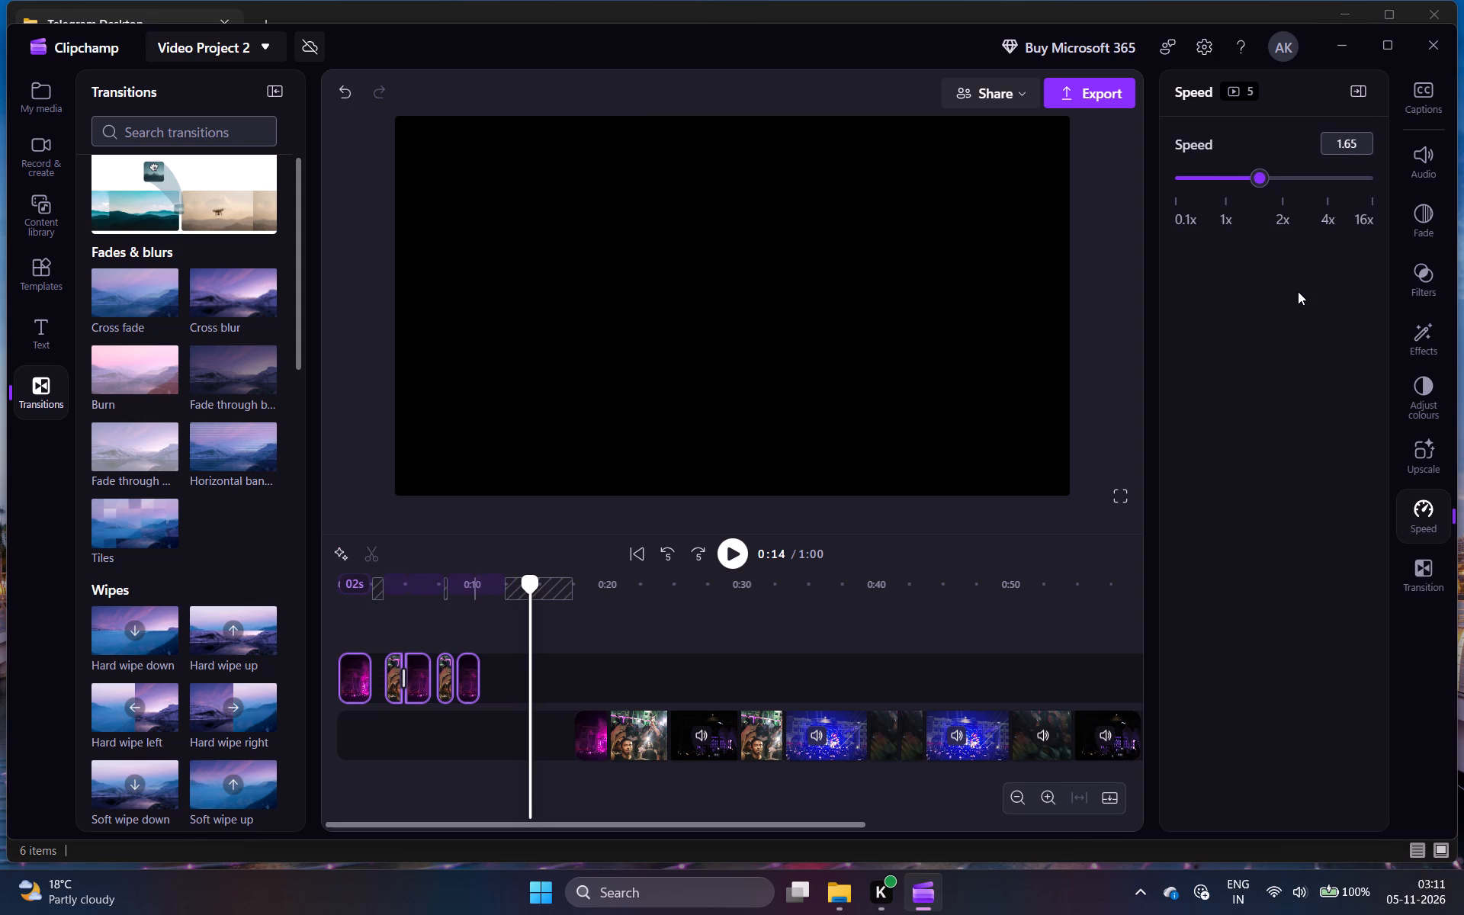
Close the gaps between the five sped-up pieces so they sit back to back on the upper track.
left_click(391, 699)
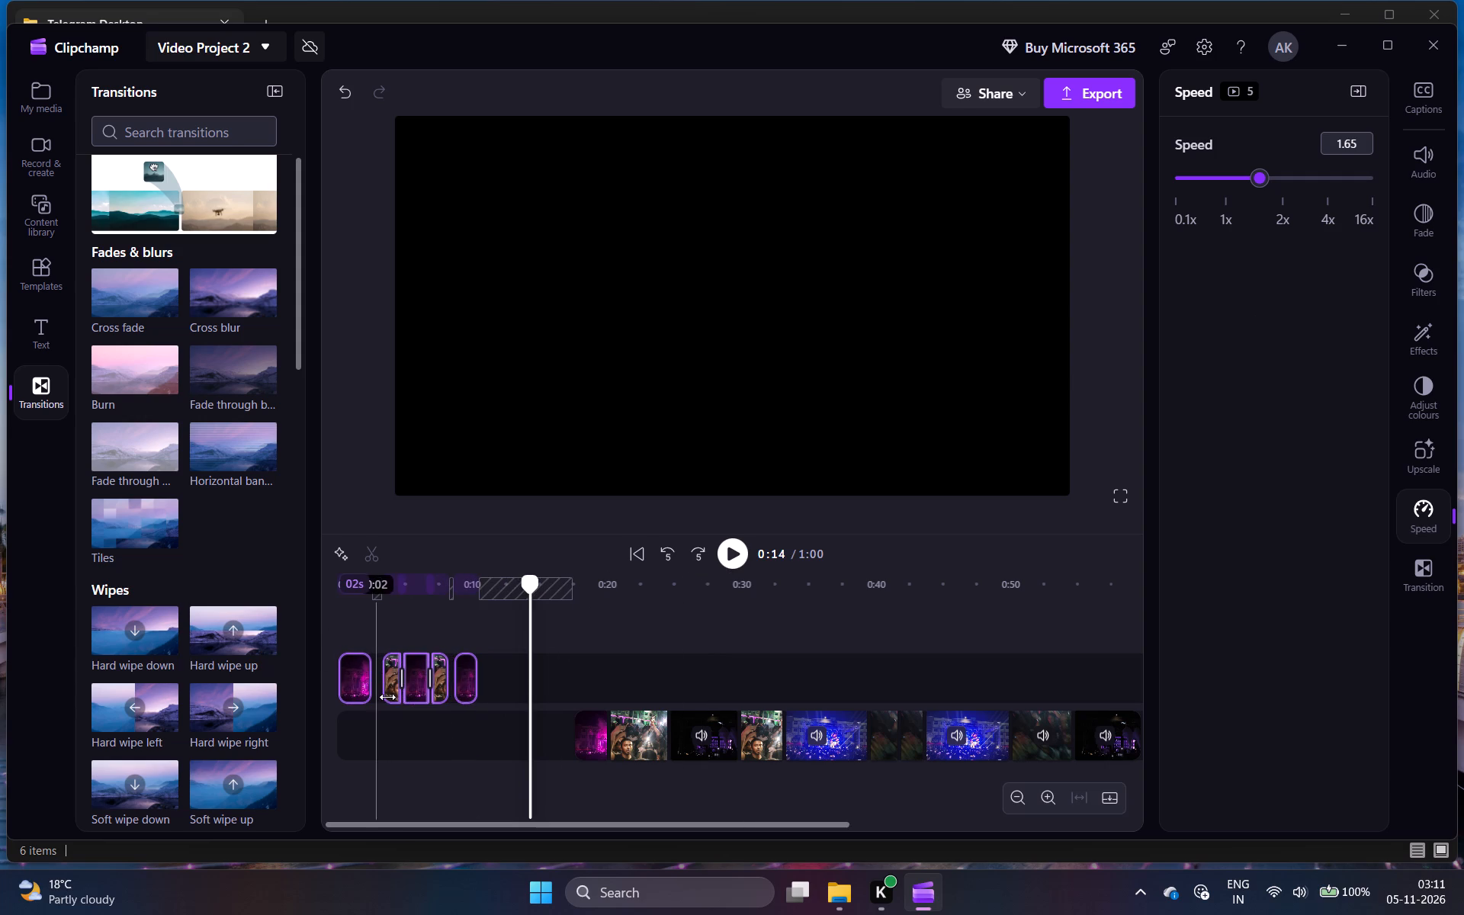
left_click(384, 628)
left_click(386, 687)
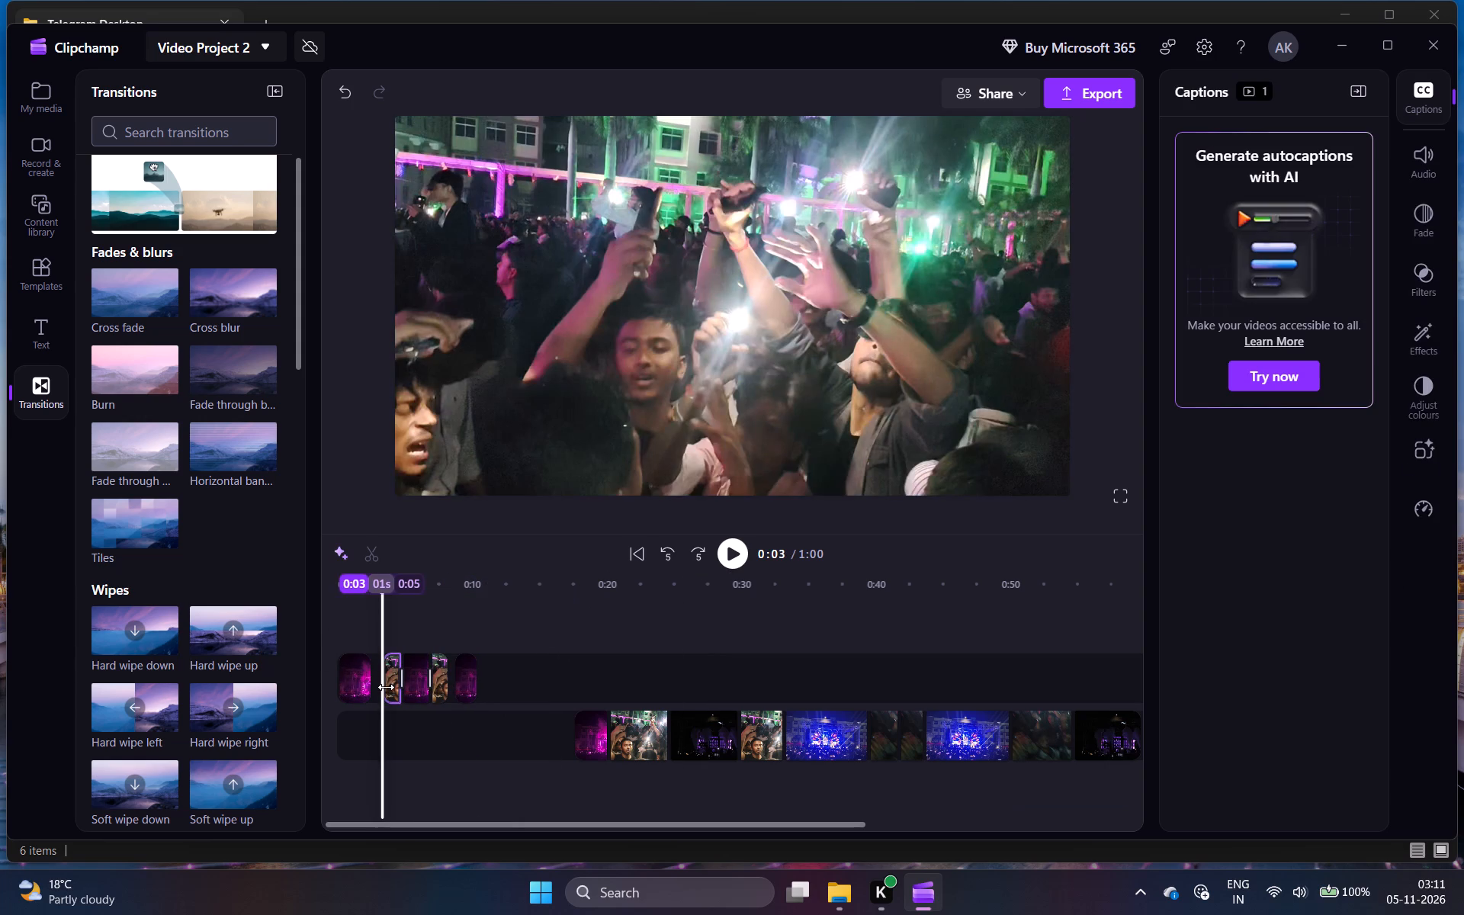
left_click_drag(393, 686, 387, 686)
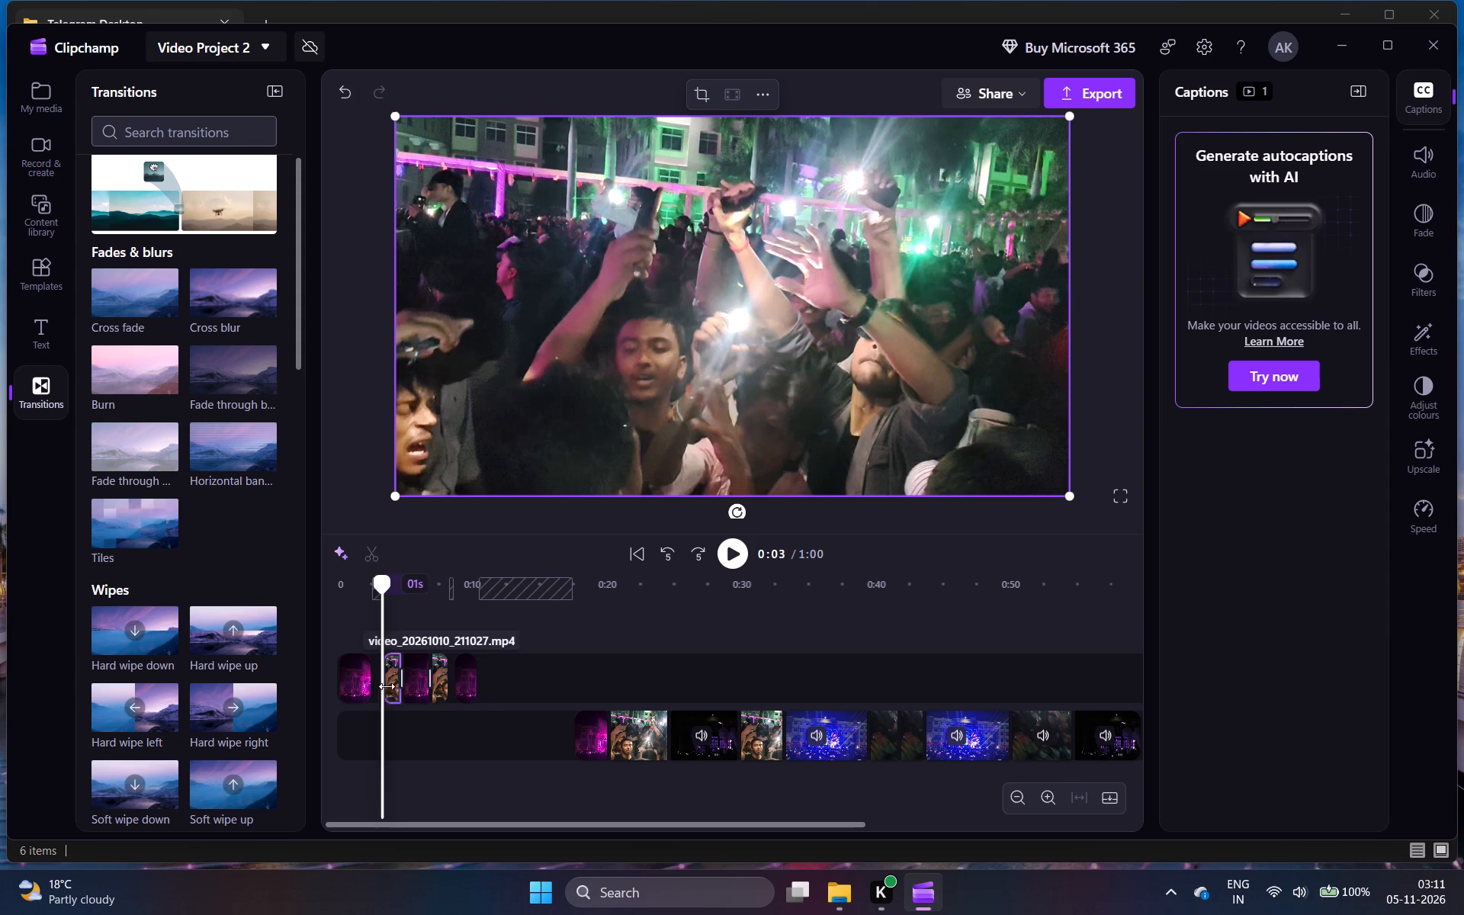
left_click_drag(387, 686, 379, 686)
left_click_drag(418, 684, 408, 685)
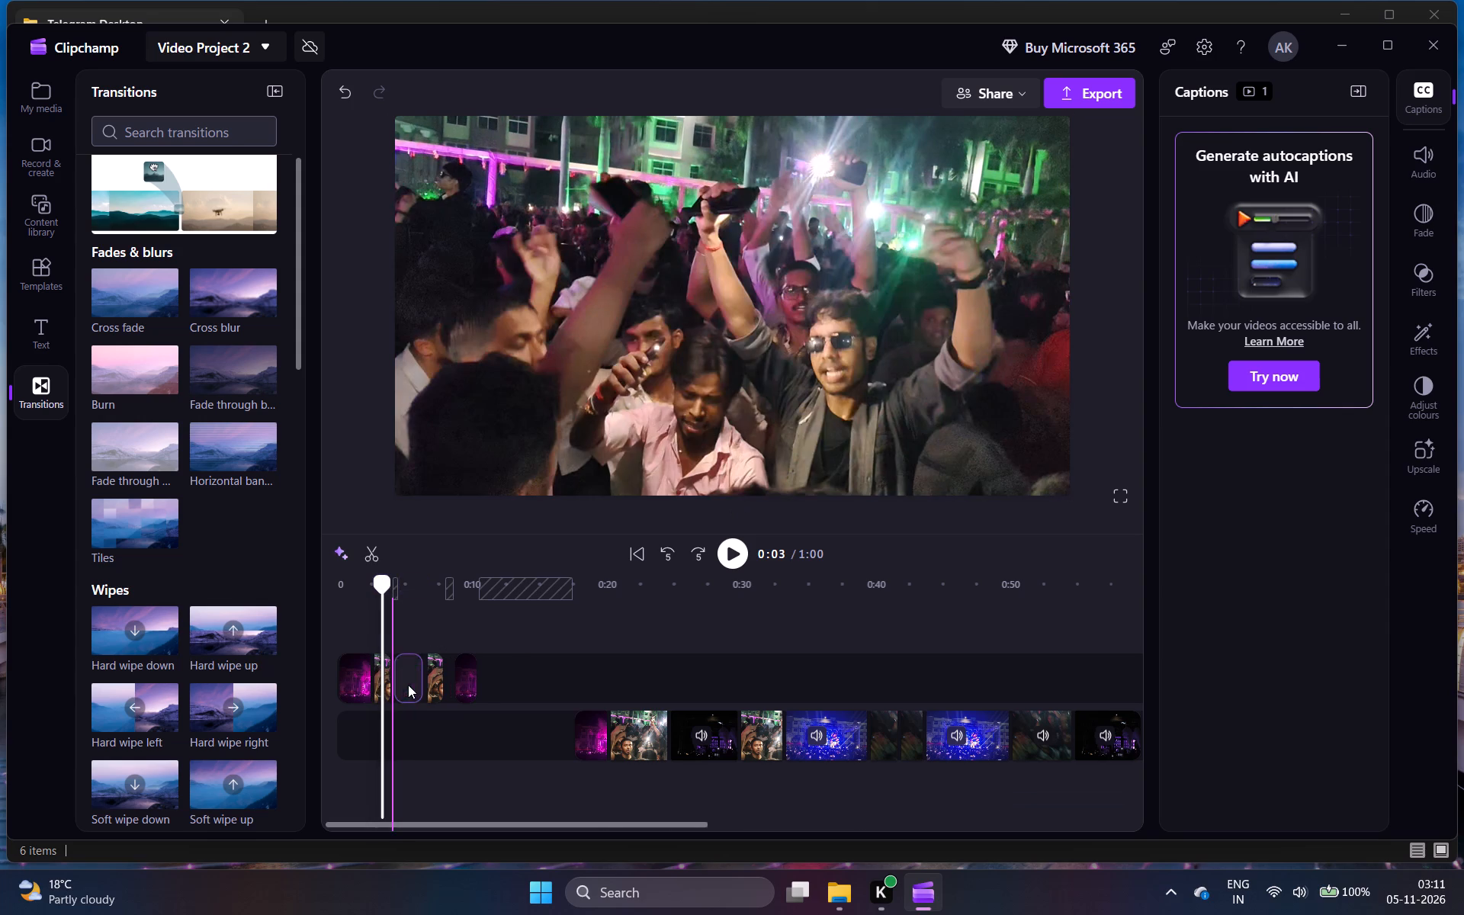
left_click_drag(408, 685, 407, 685)
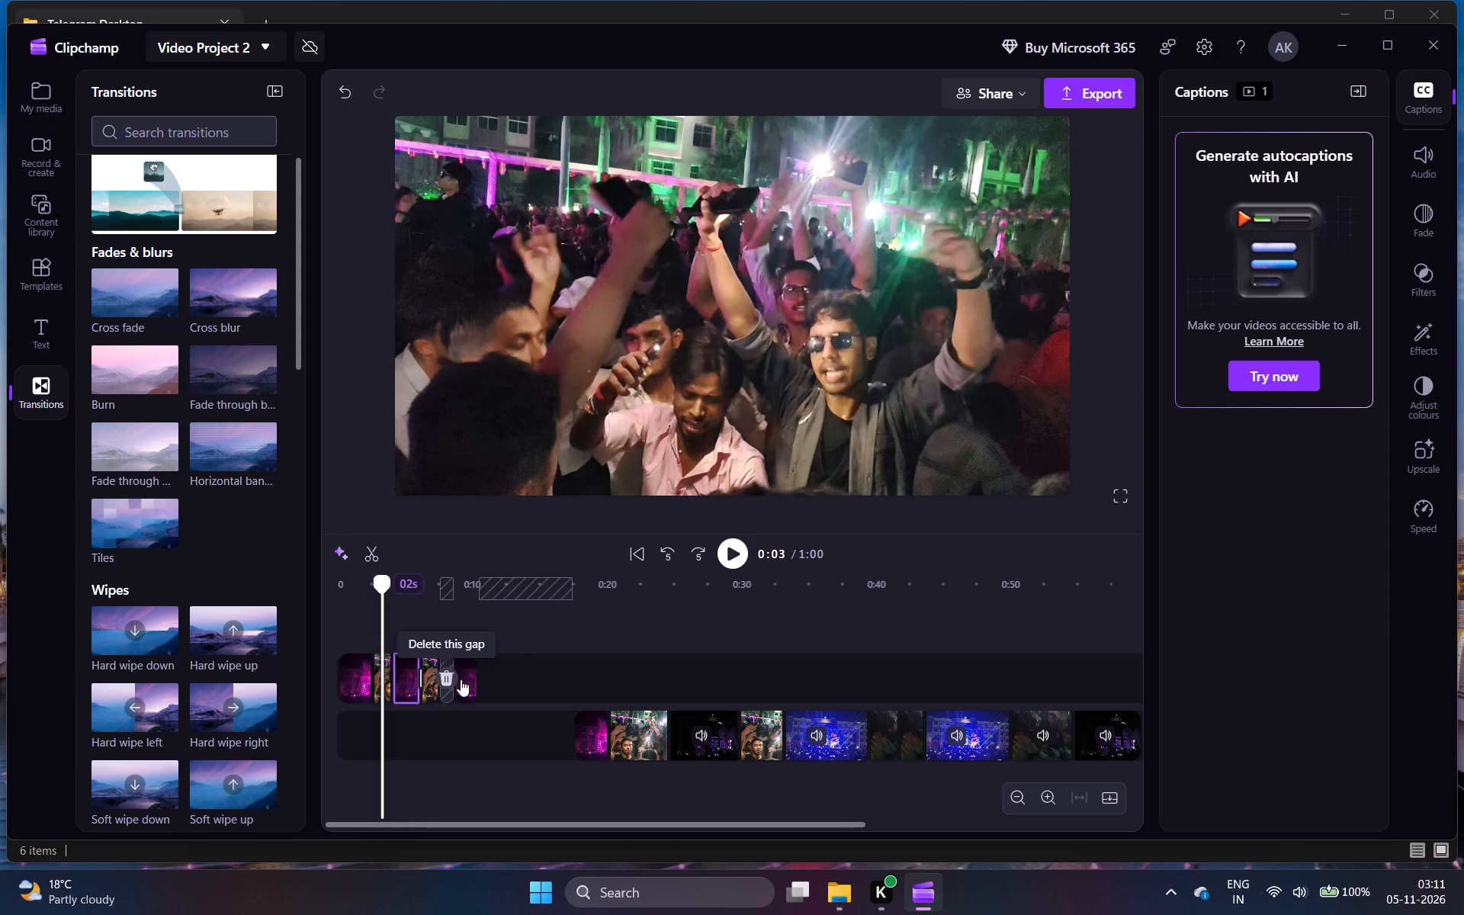
left_click_drag(462, 679, 445, 680)
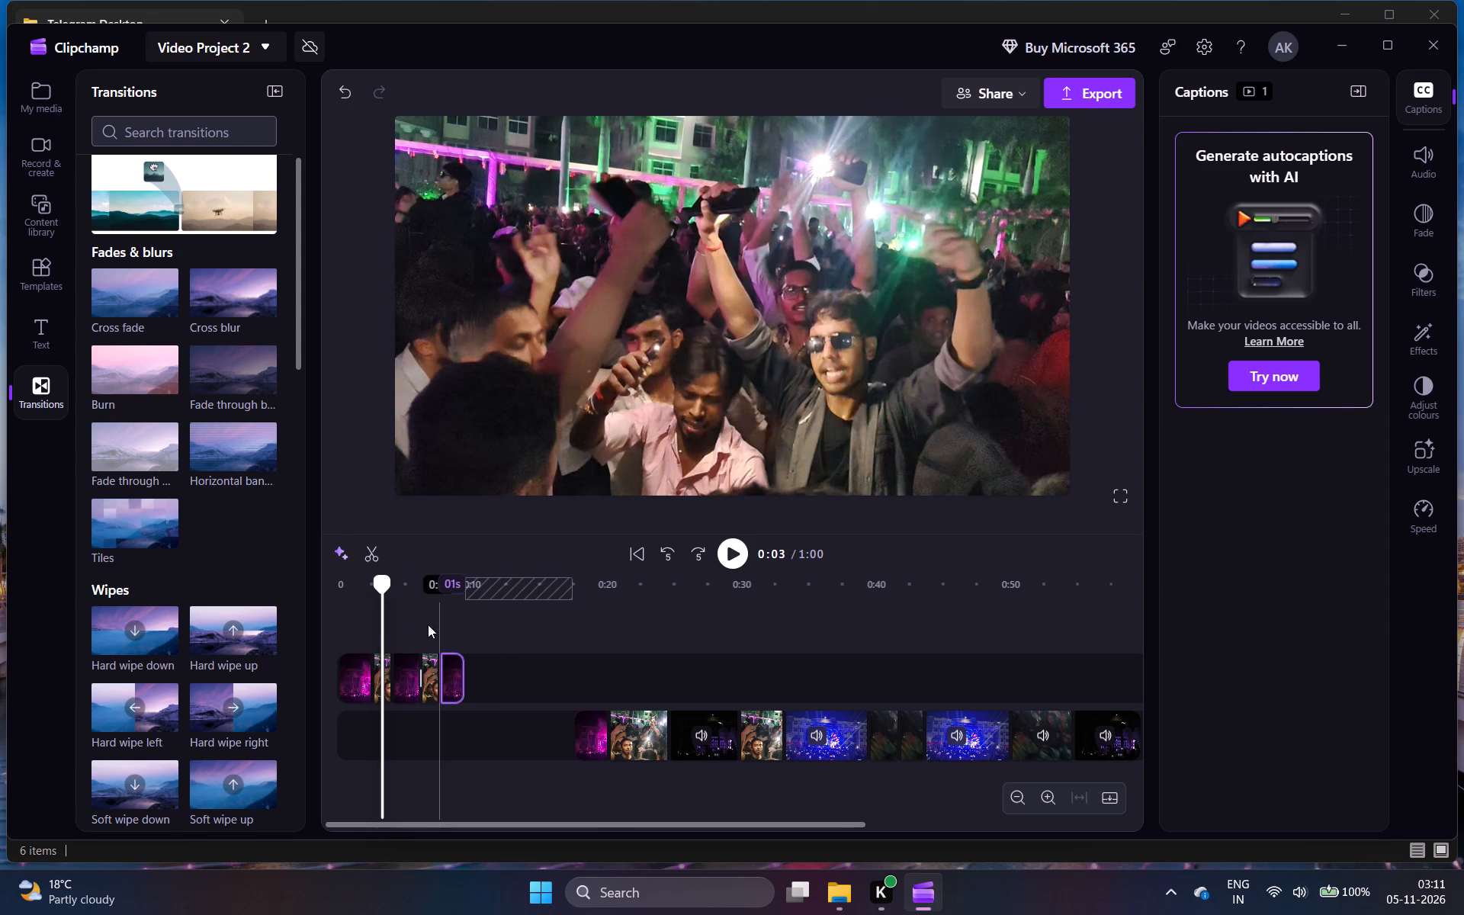
Play the sped-up upper-track sequence from the start to check its pace.
left_click(628, 559)
scroll(628, 559, "up", 2)
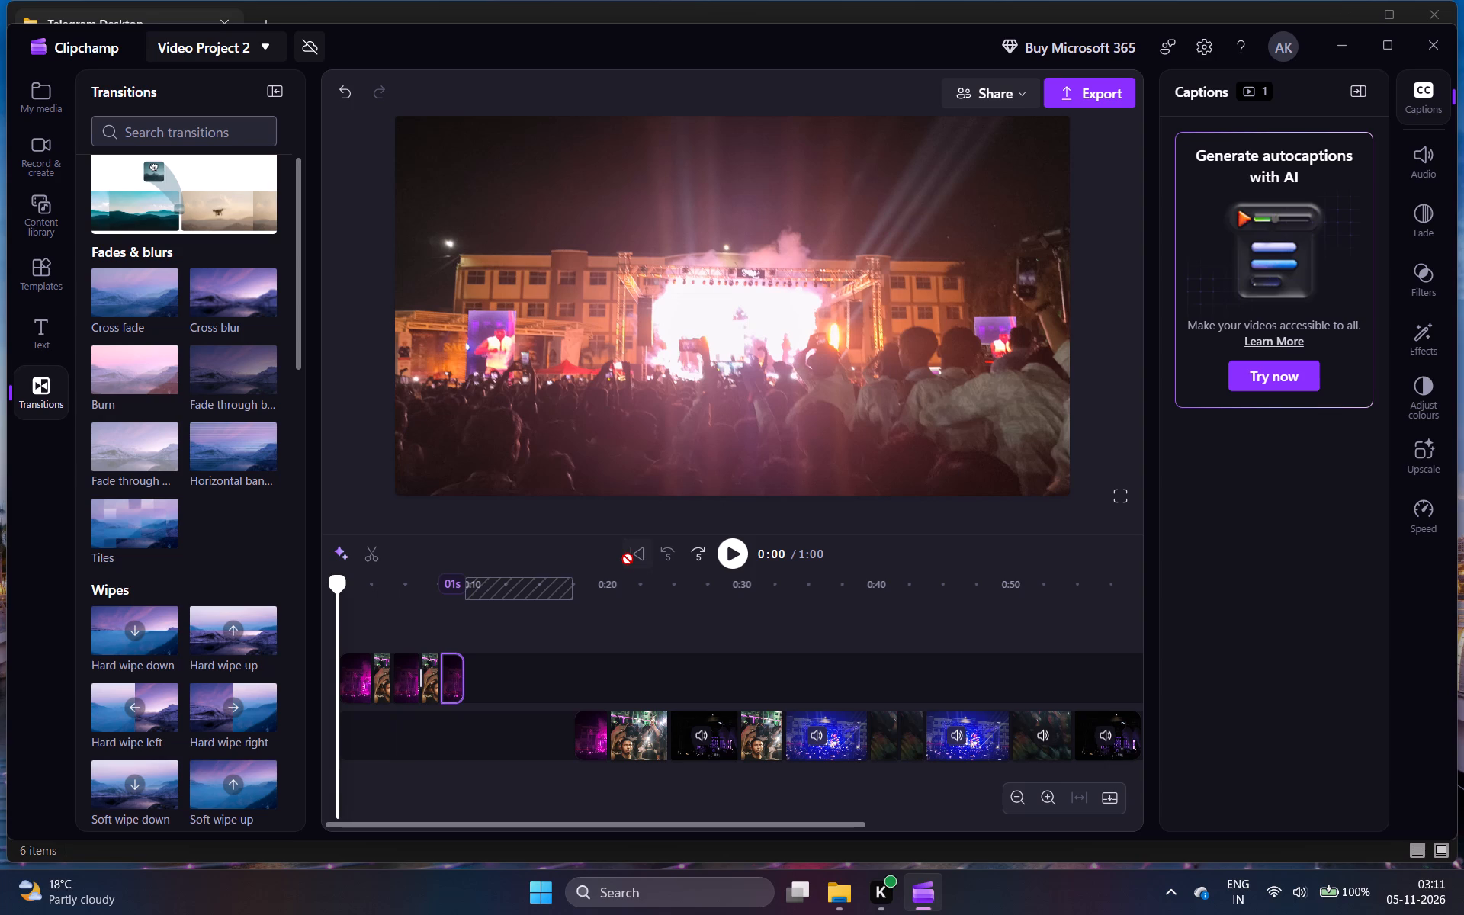
left_click(735, 547)
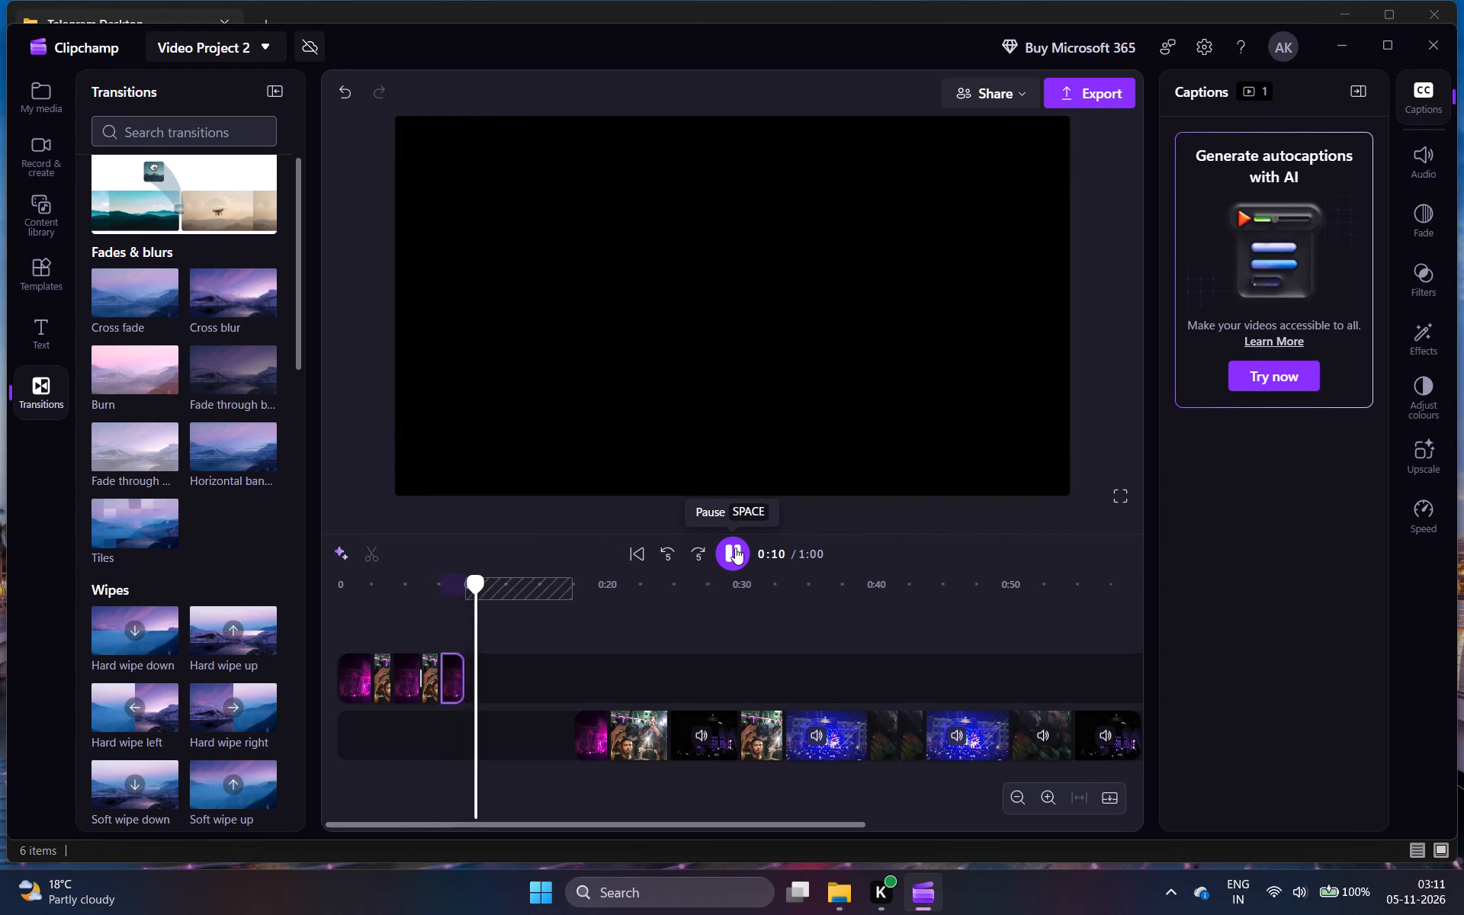
left_click(719, 556)
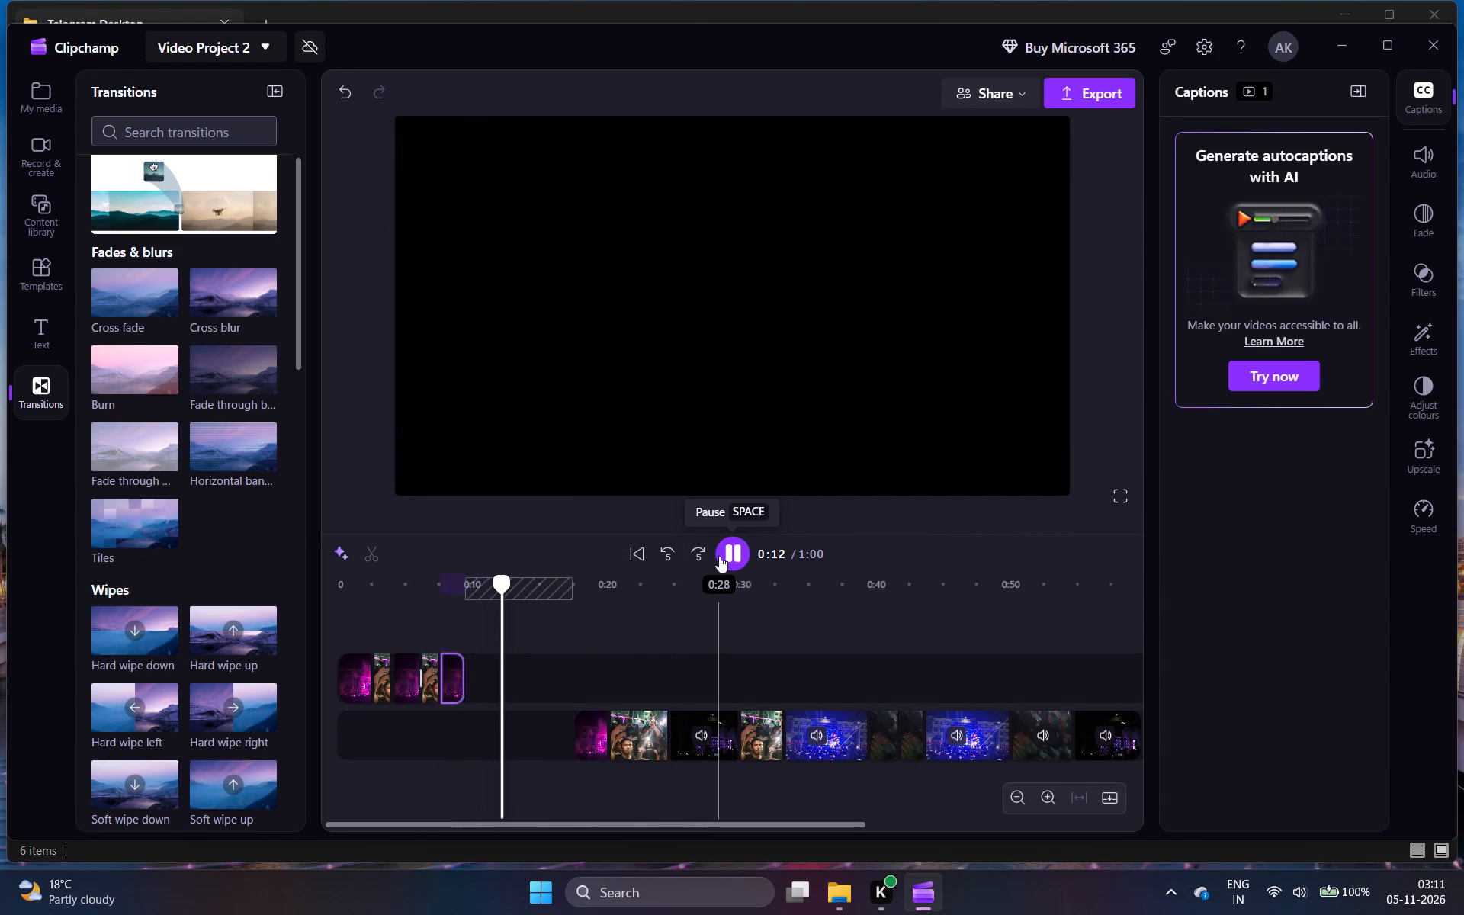
Set the speed of the first crowd piece on the upper track to 1.
left_click(381, 690)
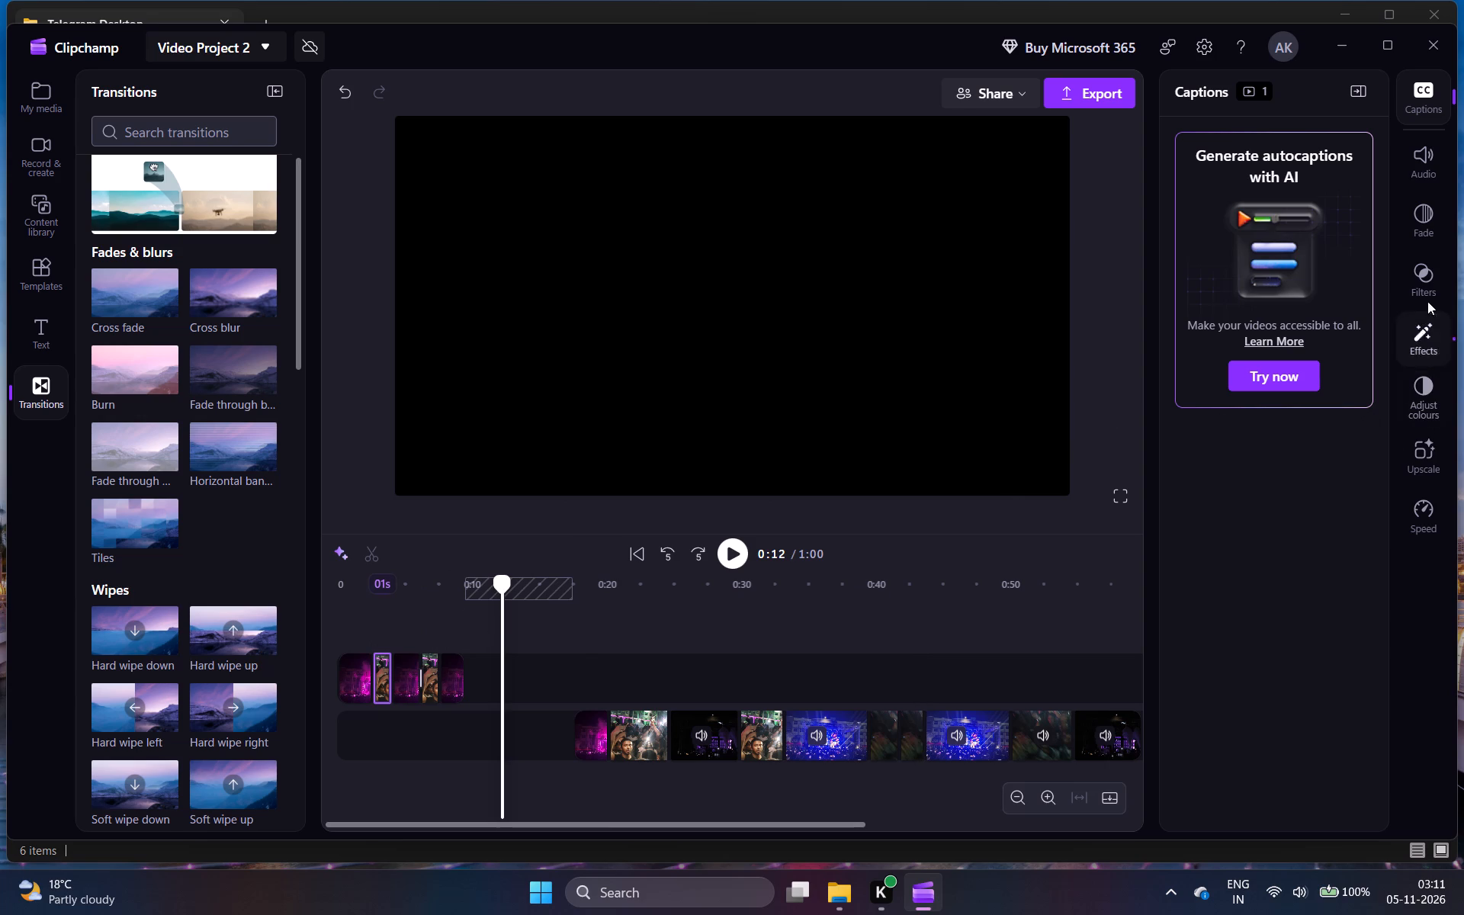
left_click(1408, 502)
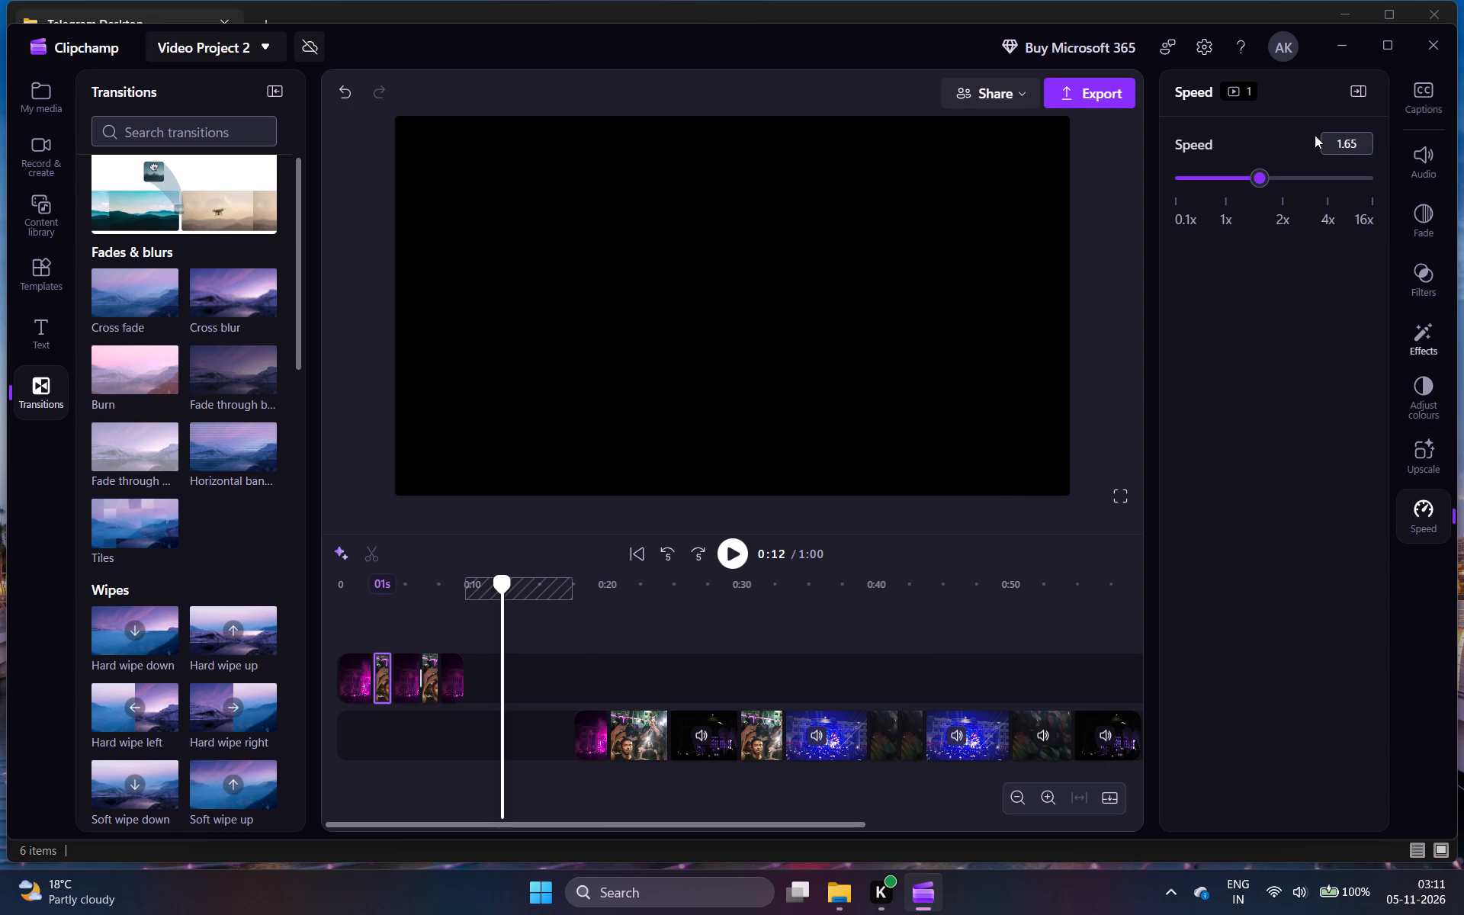
left_click(1359, 139)
key("BackSpace")
key("1")
left_click(1253, 393)
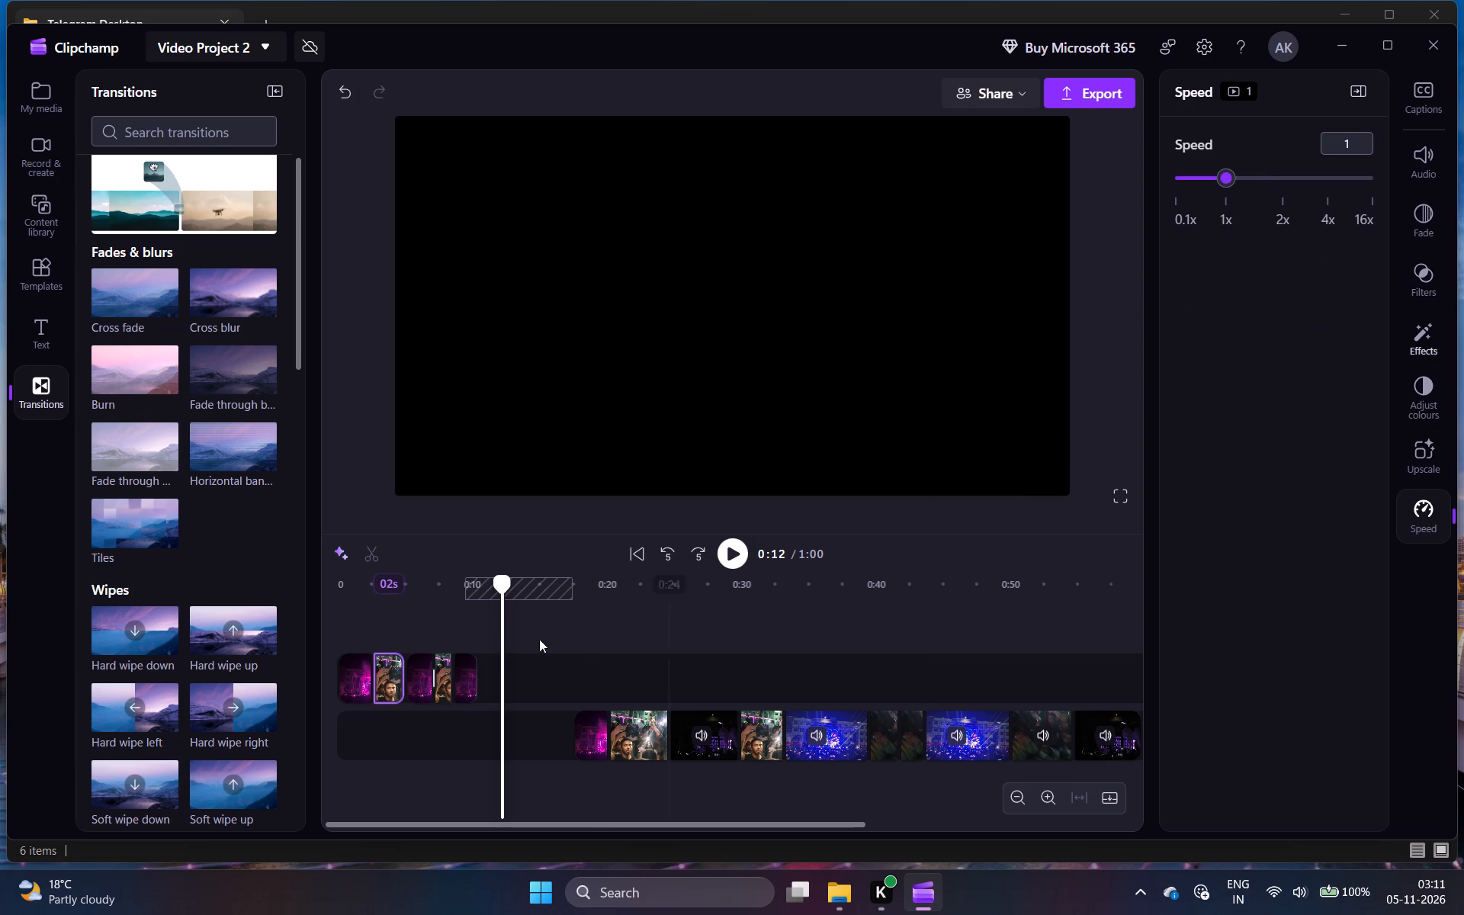
Set the speed of the second crowd piece on the upper track to 1.
left_click(442, 679)
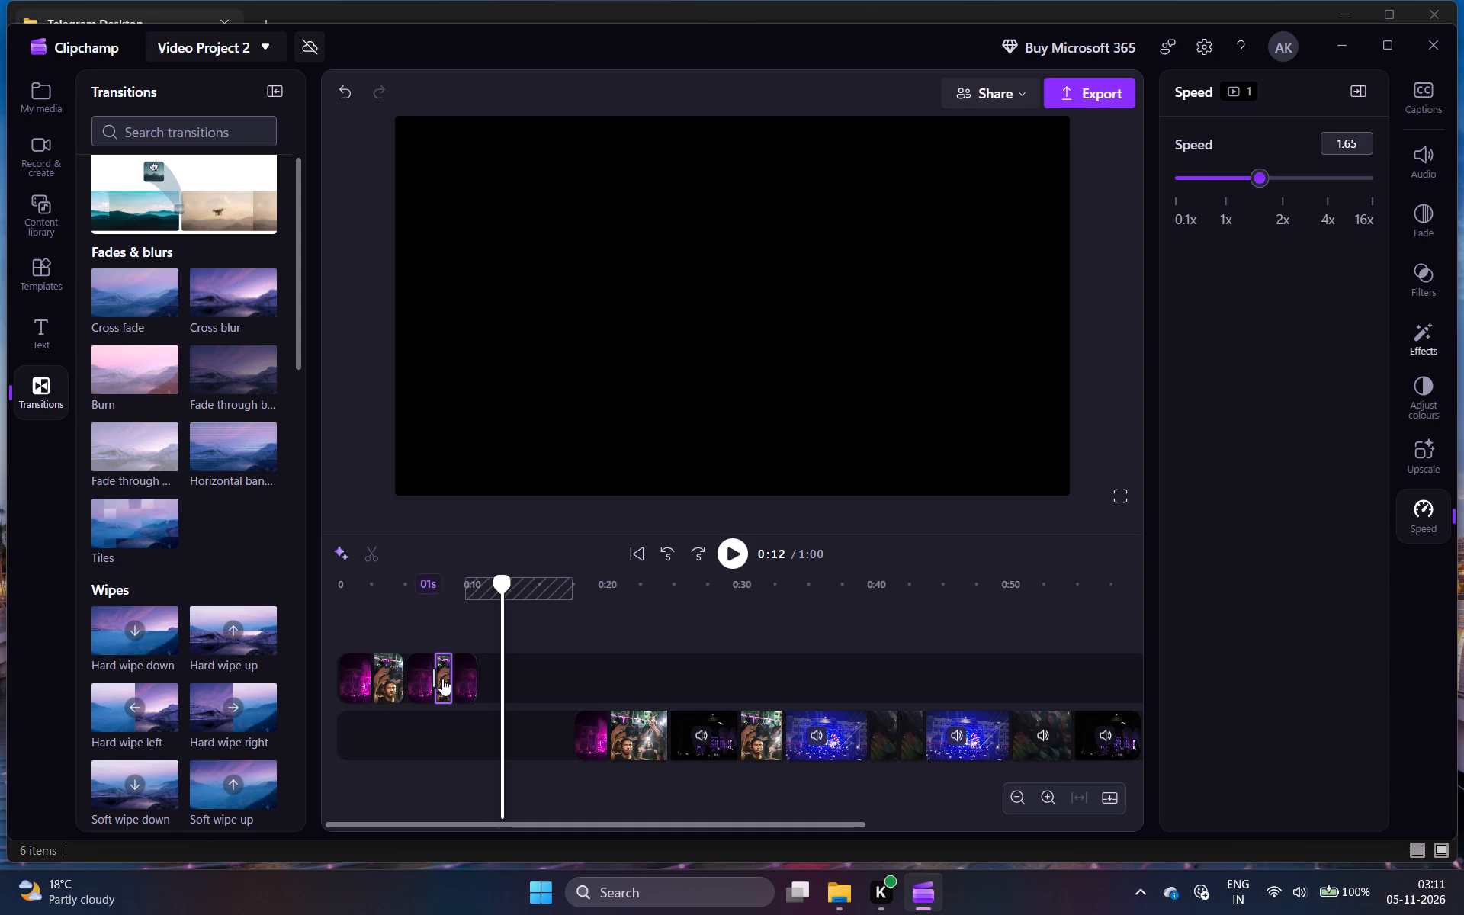
left_click(1361, 149)
key("BackSpace")
type("11")
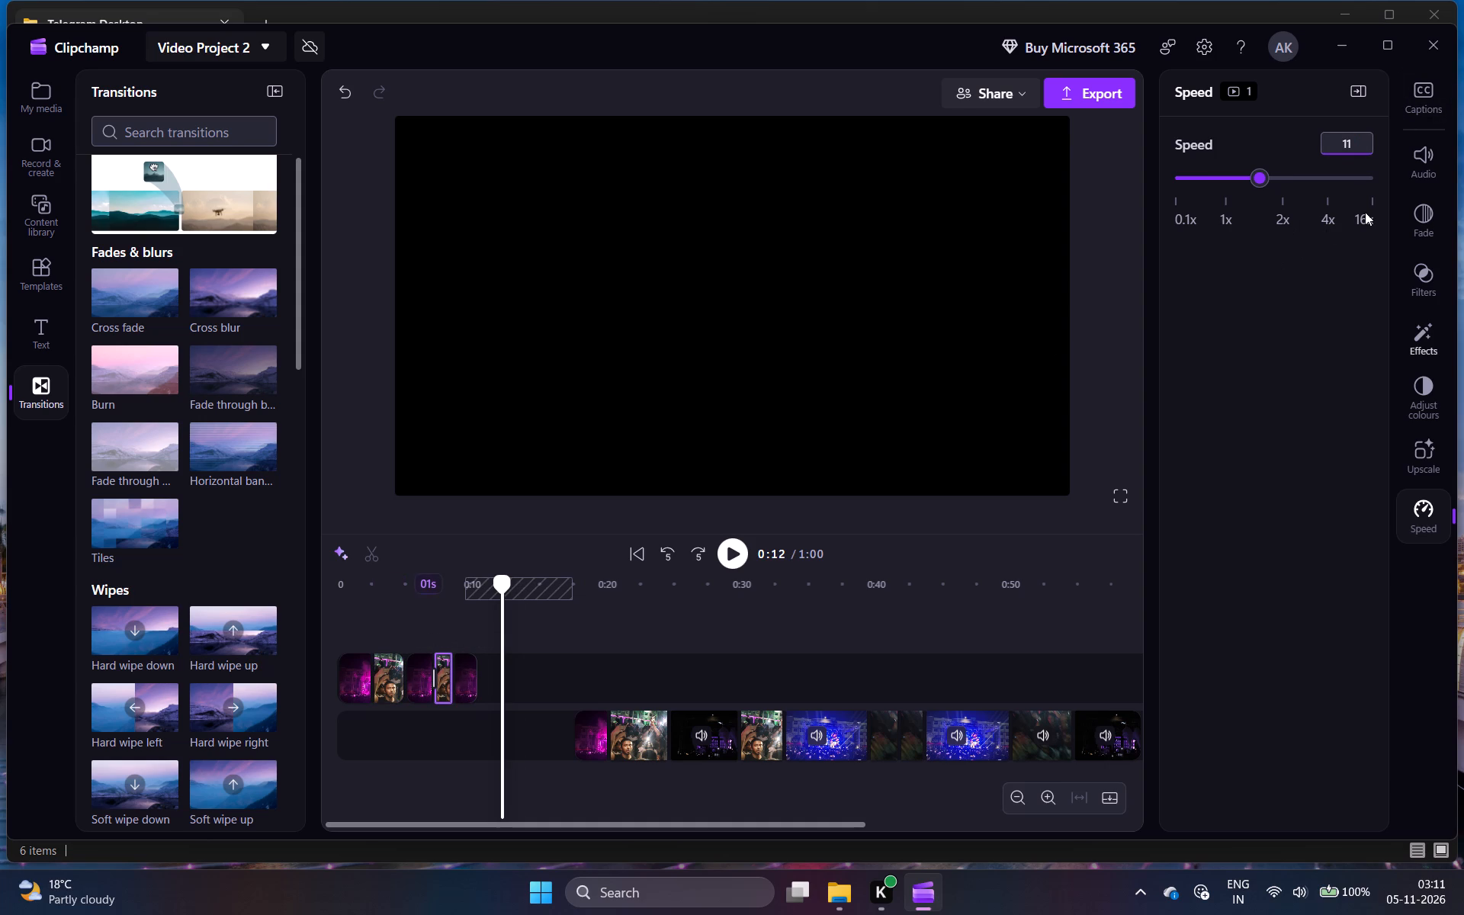
key("BackSpace")
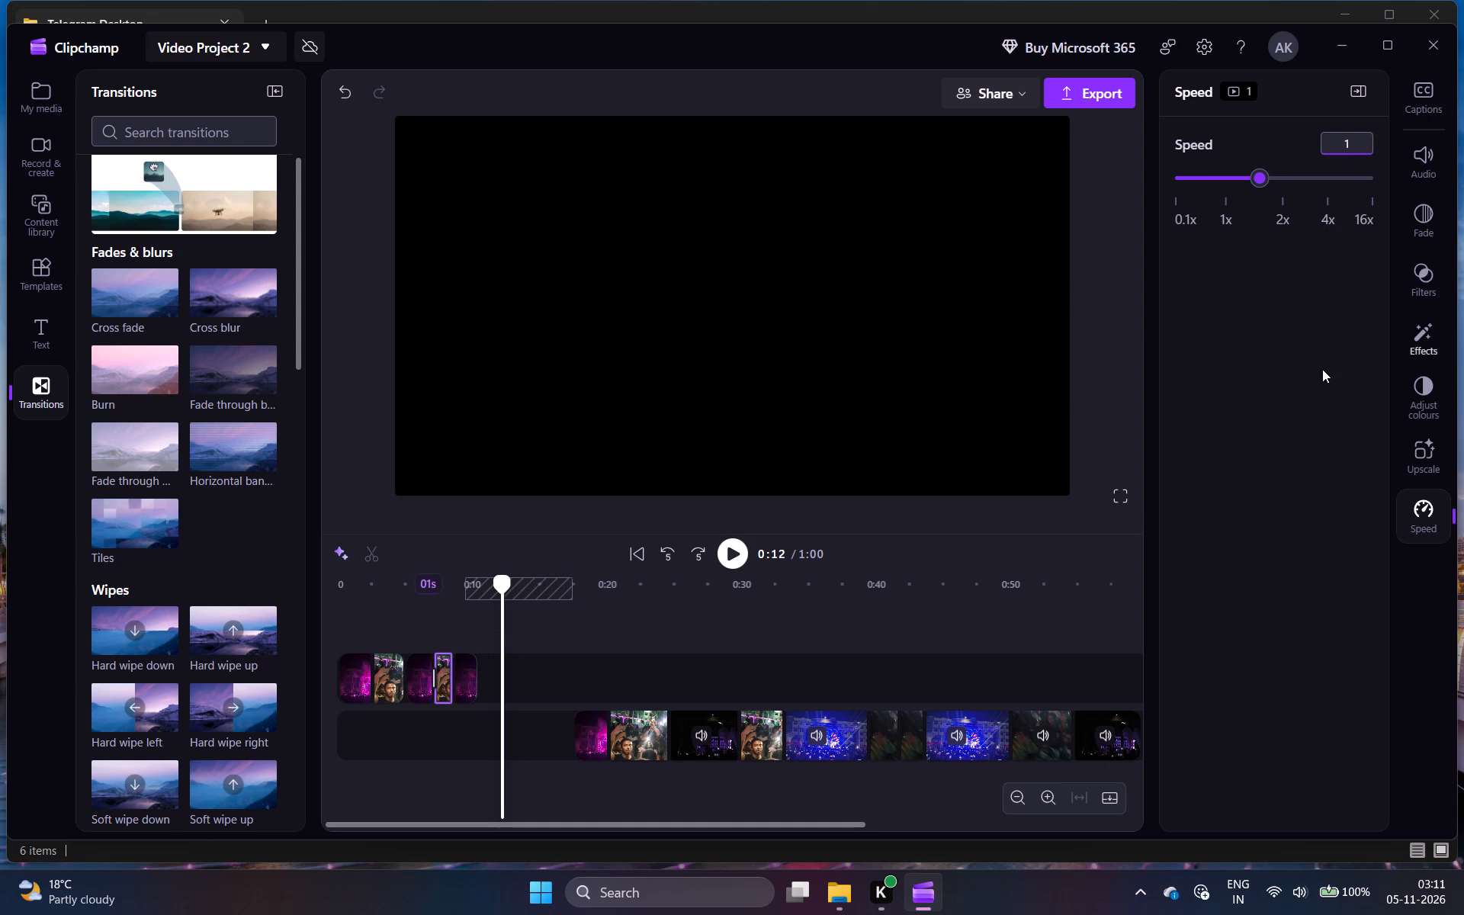
left_click(1322, 369)
Move the first crowd clip from the lower track to the upper track, leaving a gap of about 2 s after the final stage piece.
left_click(593, 634)
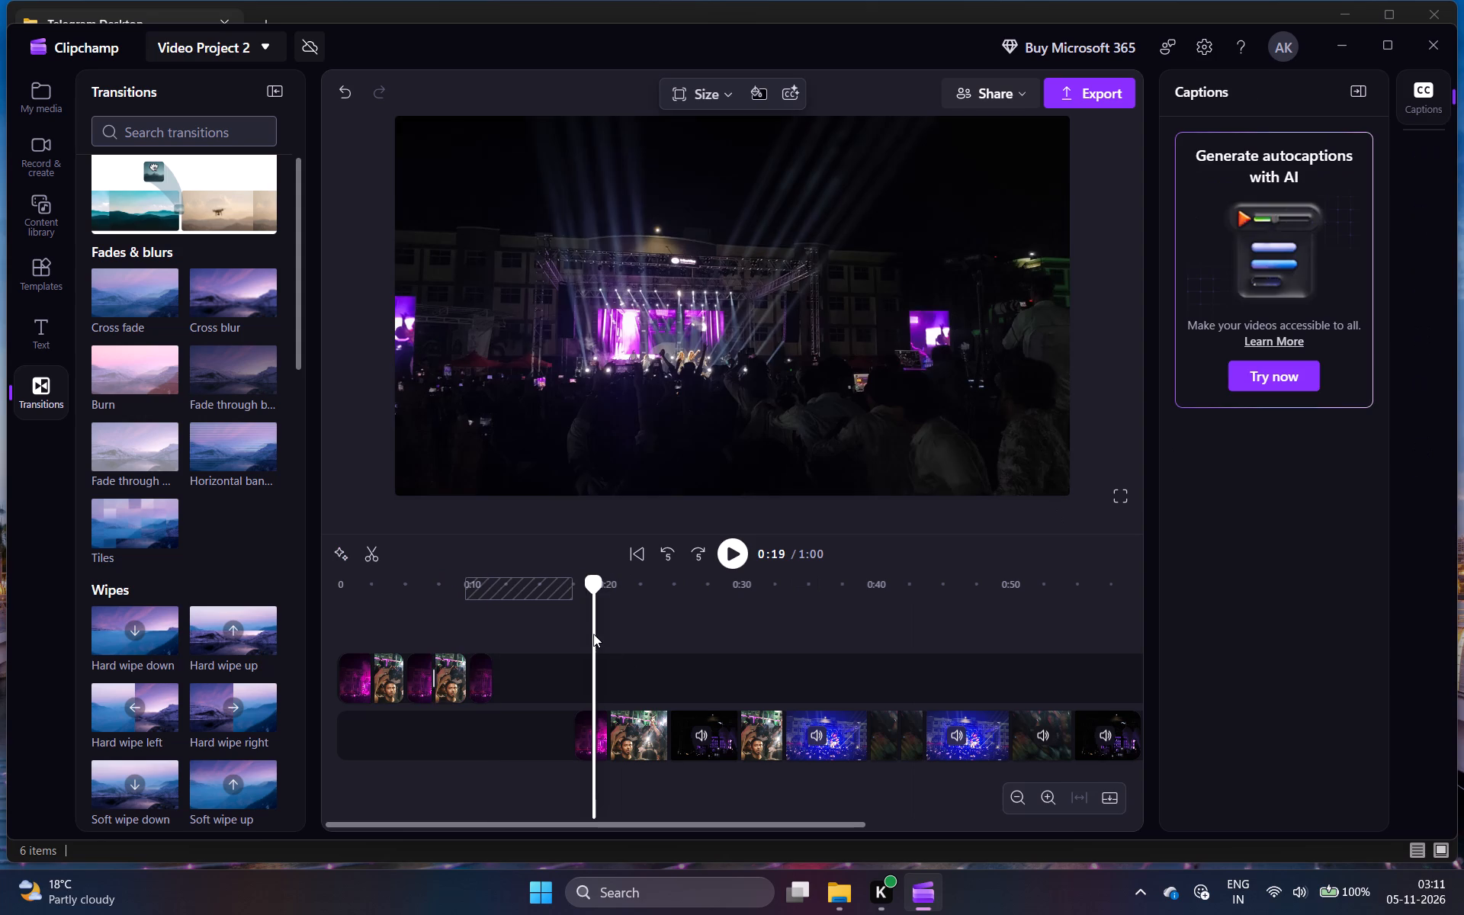
left_click(631, 740)
left_click_drag(631, 740, 499, 689)
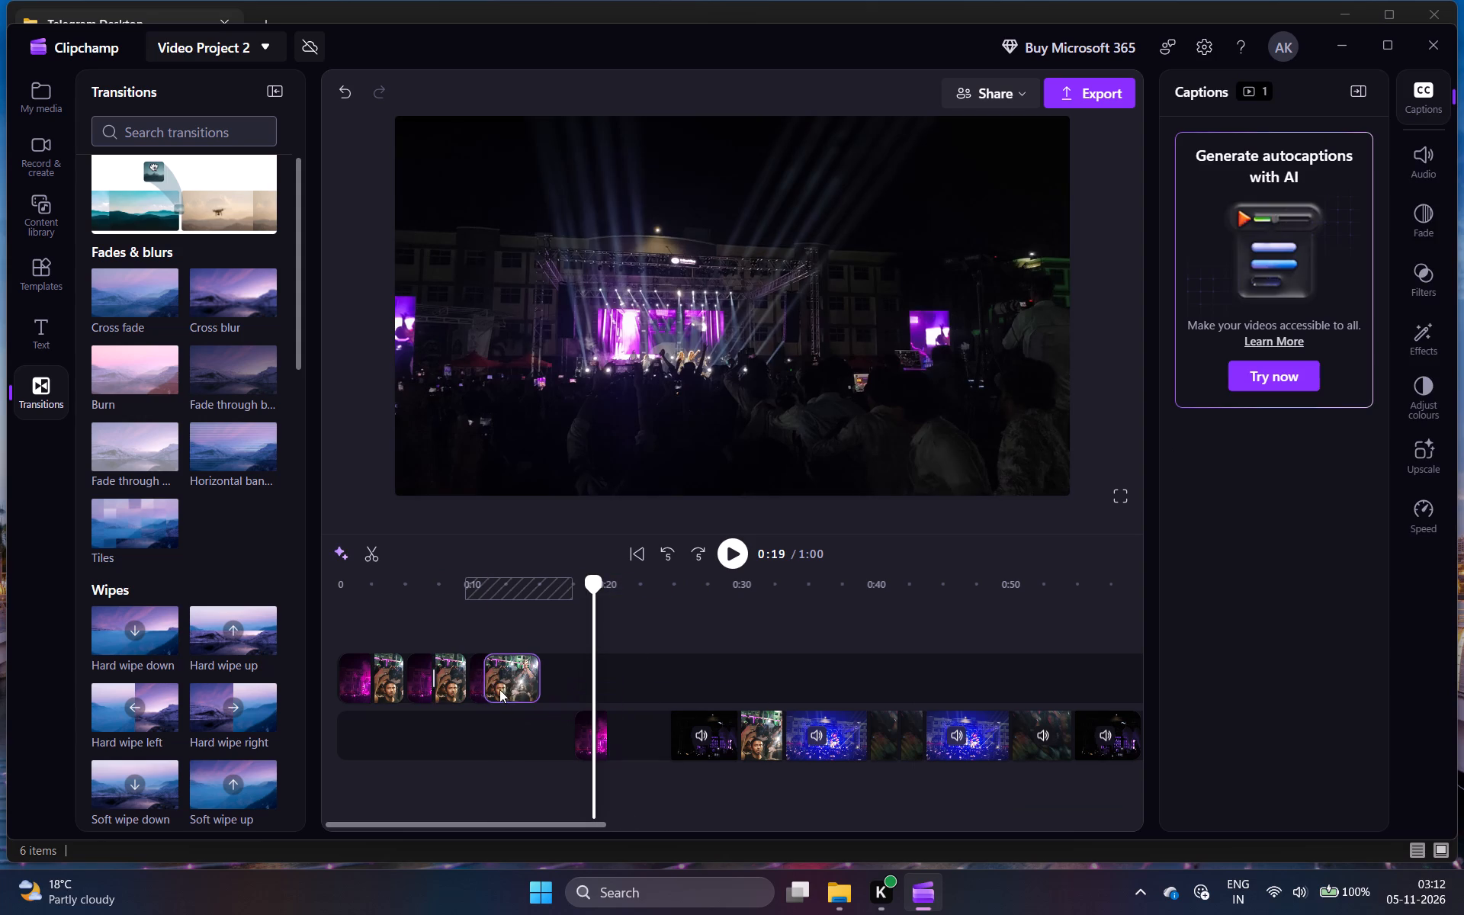
left_click_drag(499, 689, 514, 685)
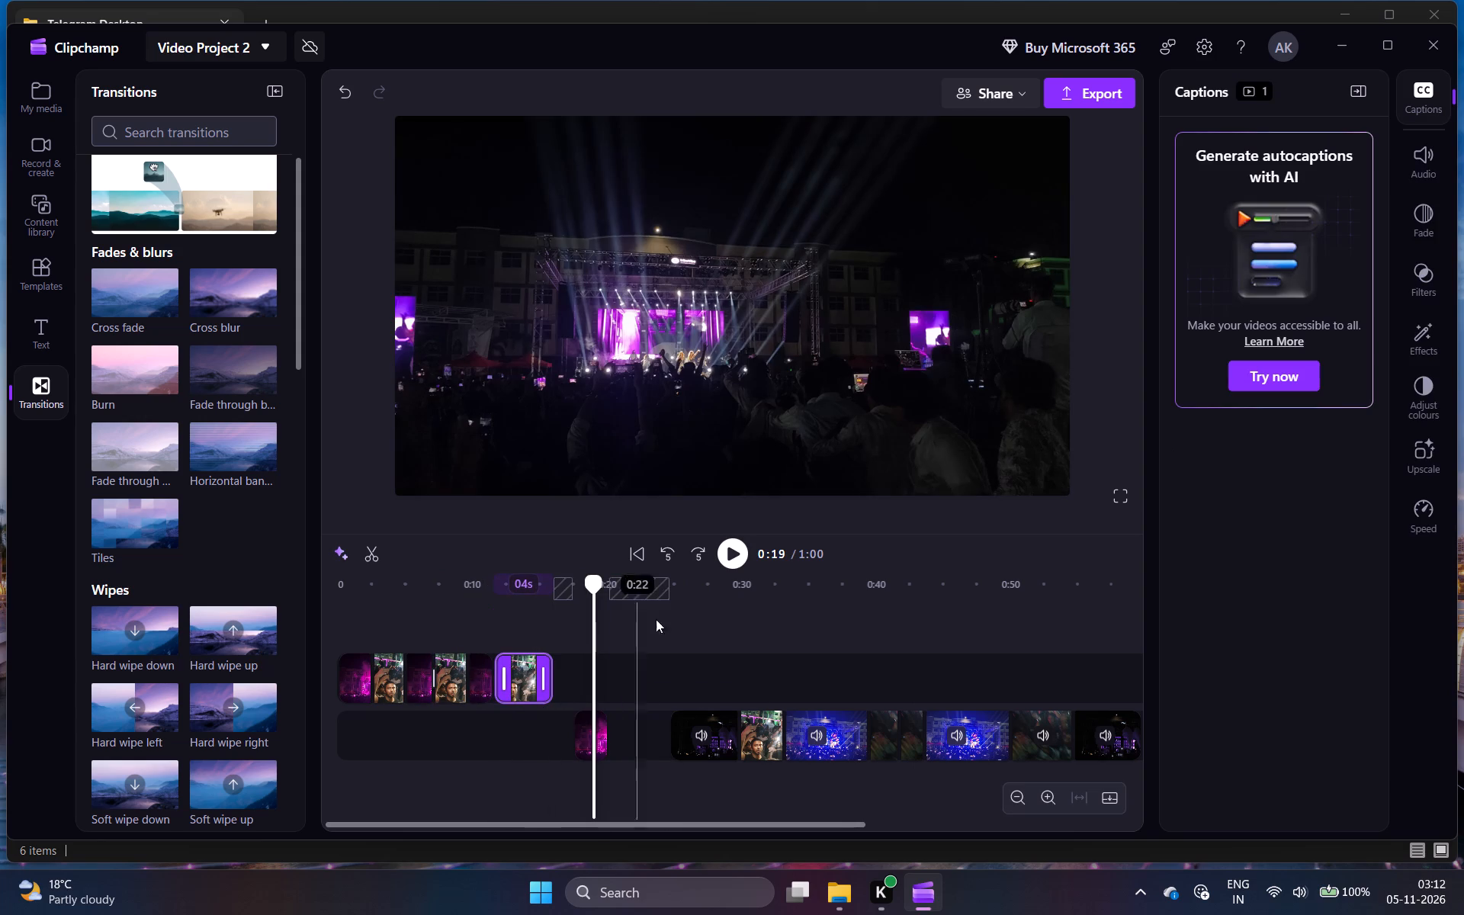
left_click(523, 685)
left_click_drag(523, 685, 550, 685)
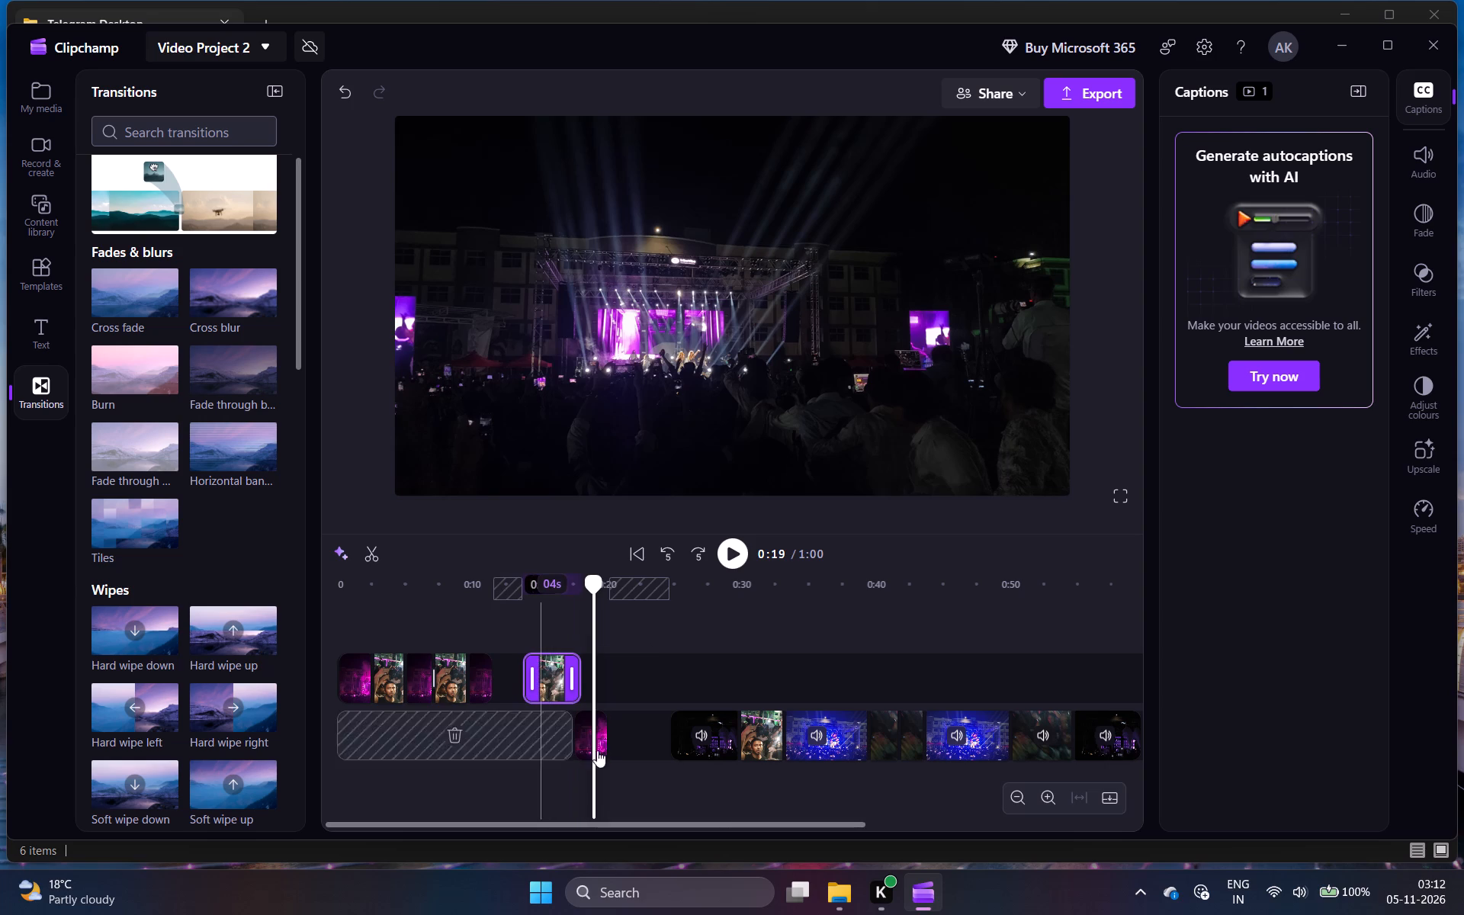
Swap the upper track's final stage piece for the lower track's first stage piece, parking the old one on a new bottom track.
left_click(596, 746)
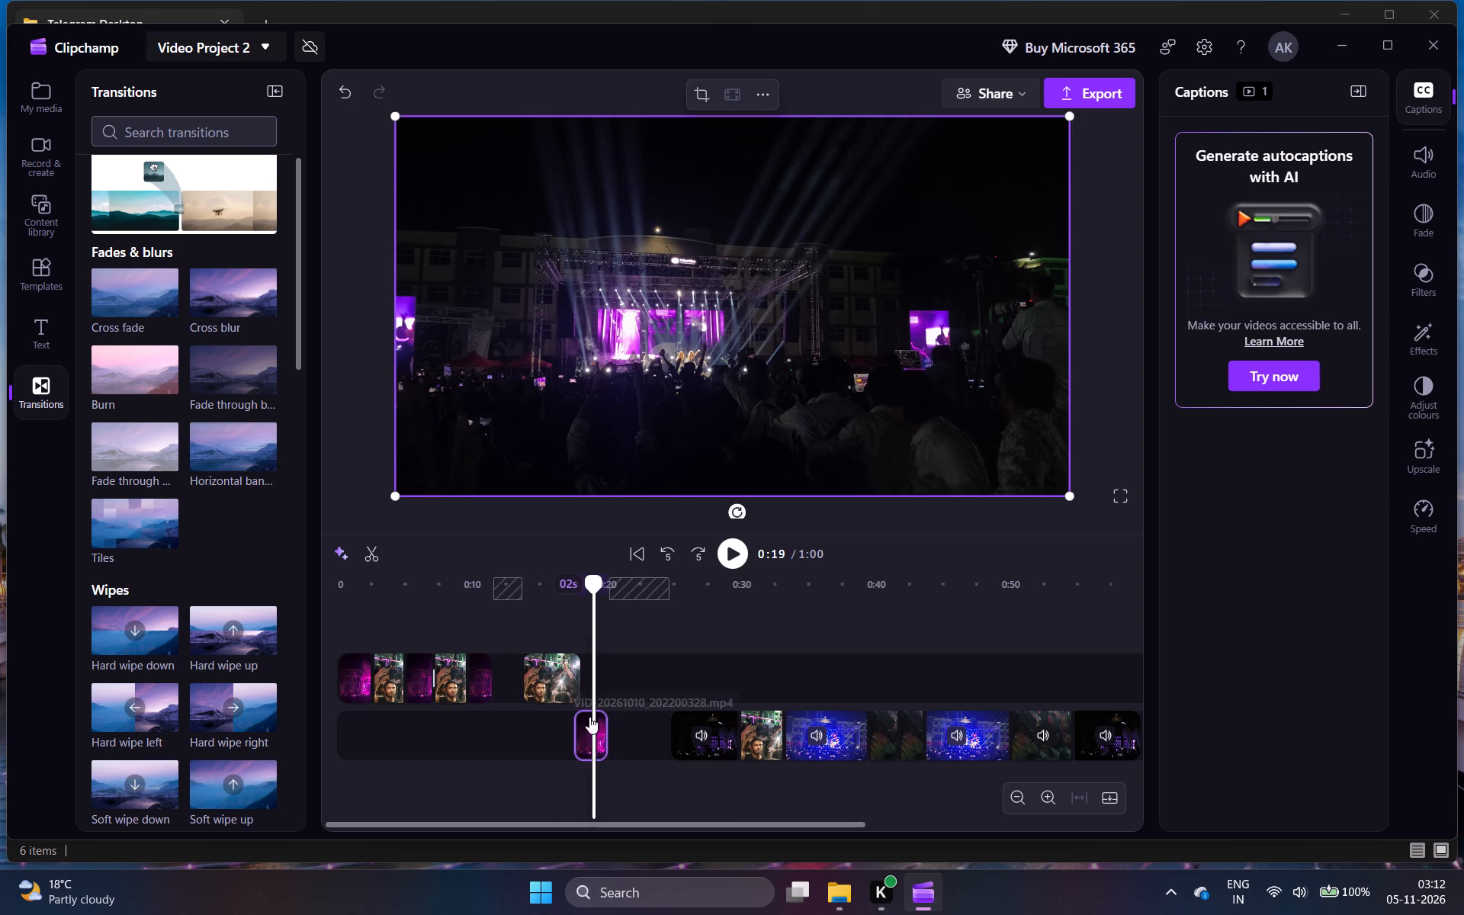
left_click_drag(486, 692, 449, 760)
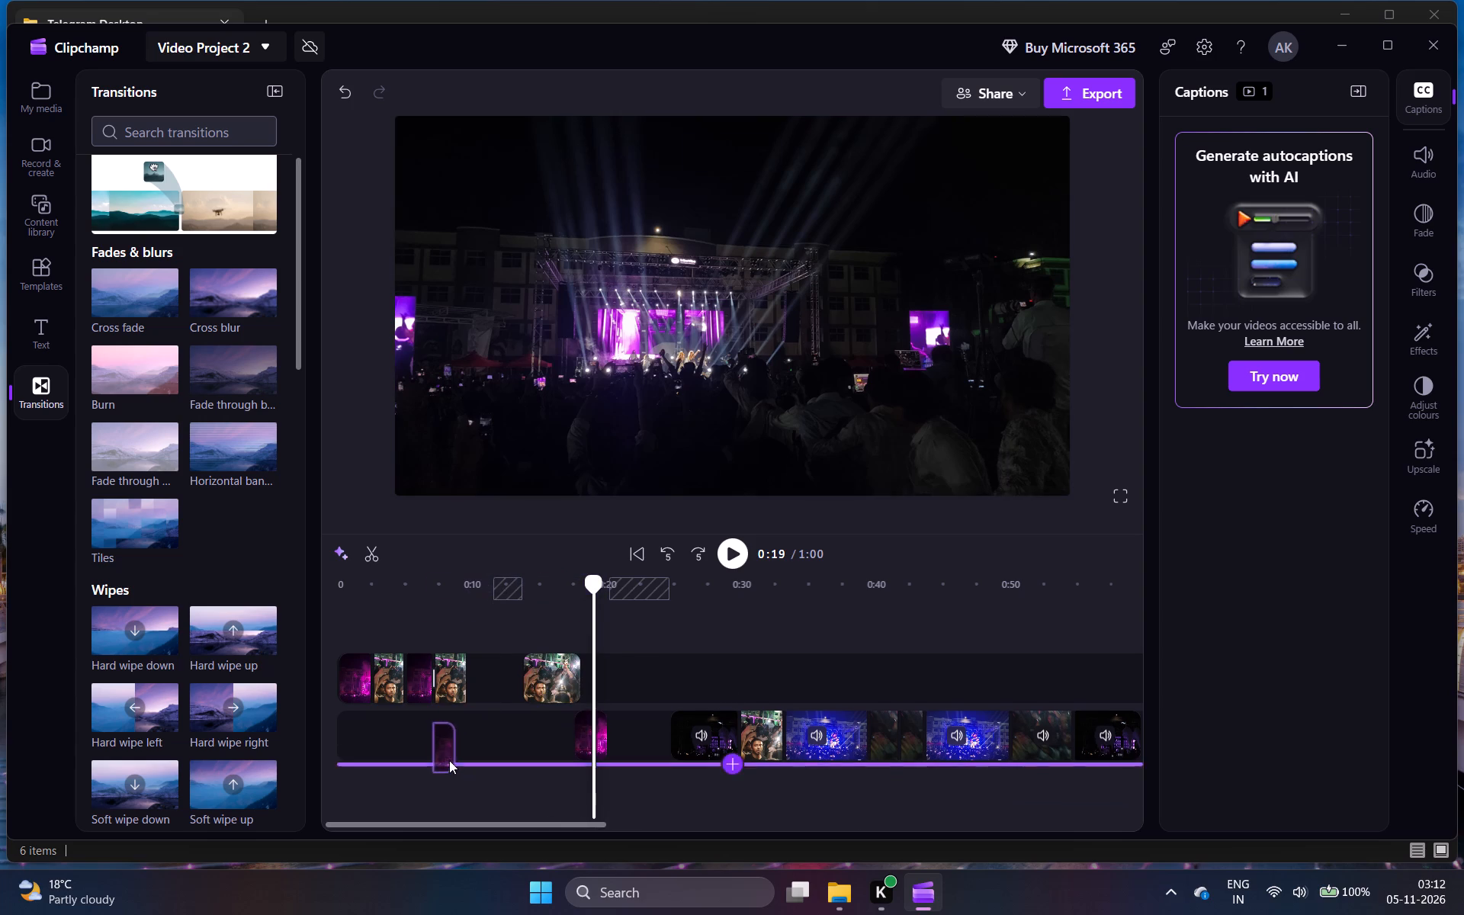
left_click_drag(581, 706, 473, 646)
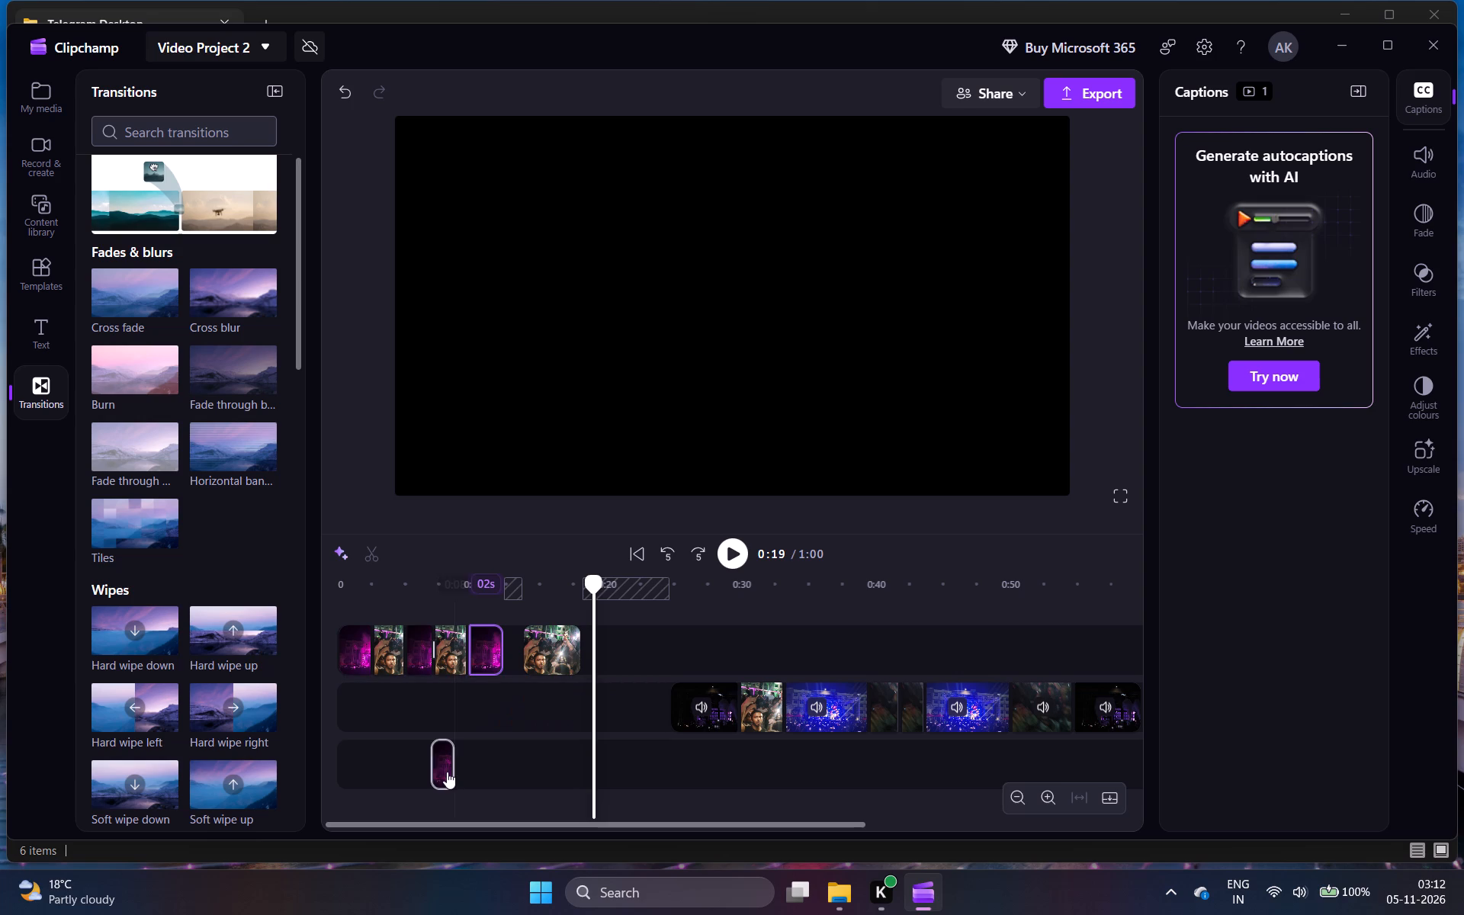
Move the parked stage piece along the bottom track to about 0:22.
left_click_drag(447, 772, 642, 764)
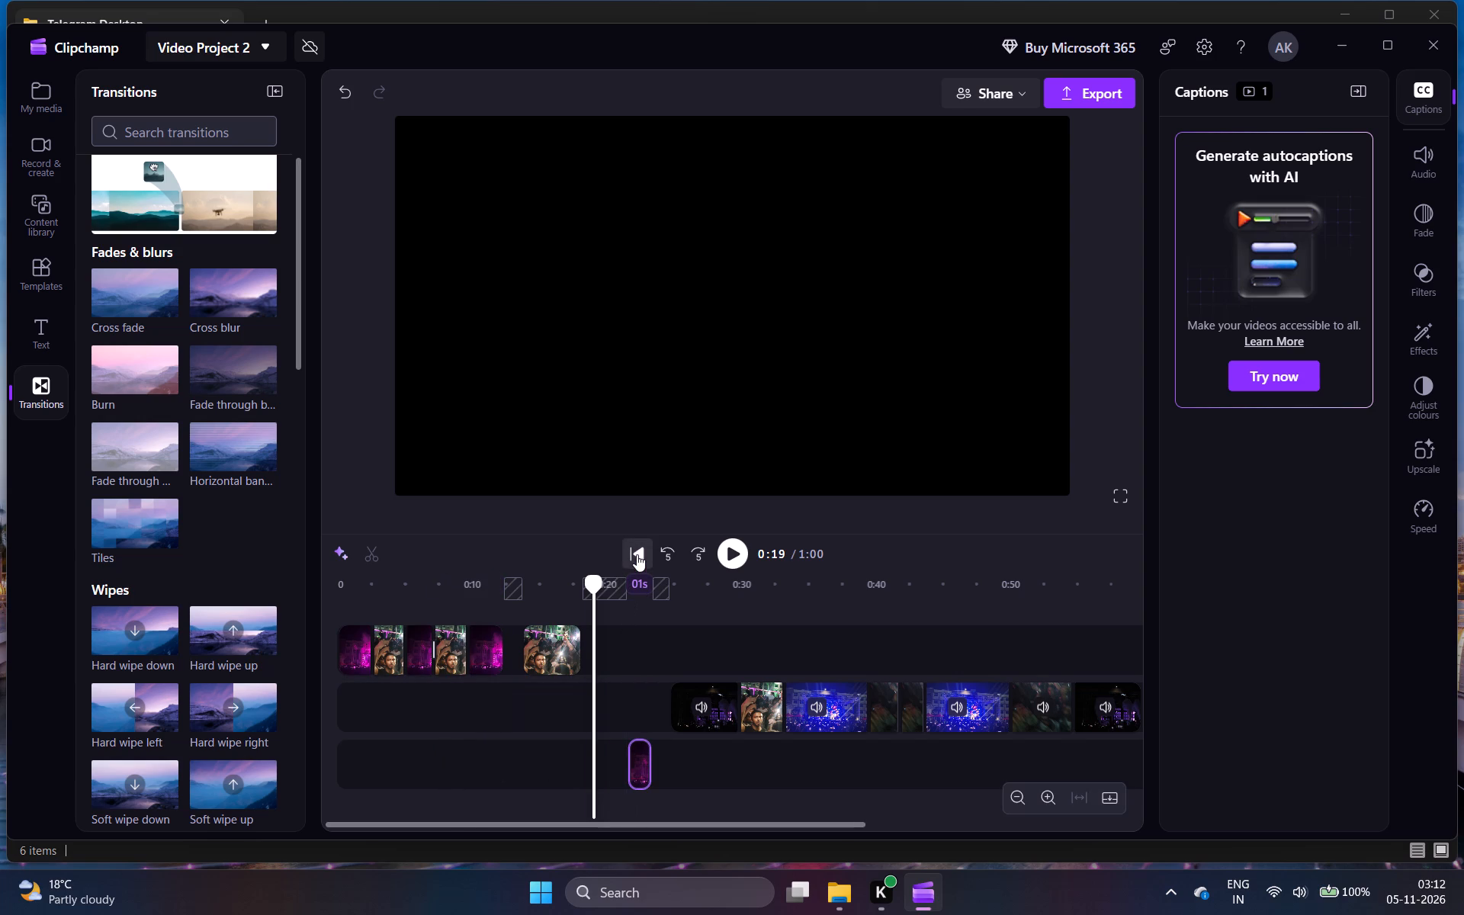
Set the speed of the third stage piece on the upper track to 1.65.
left_click(637, 554)
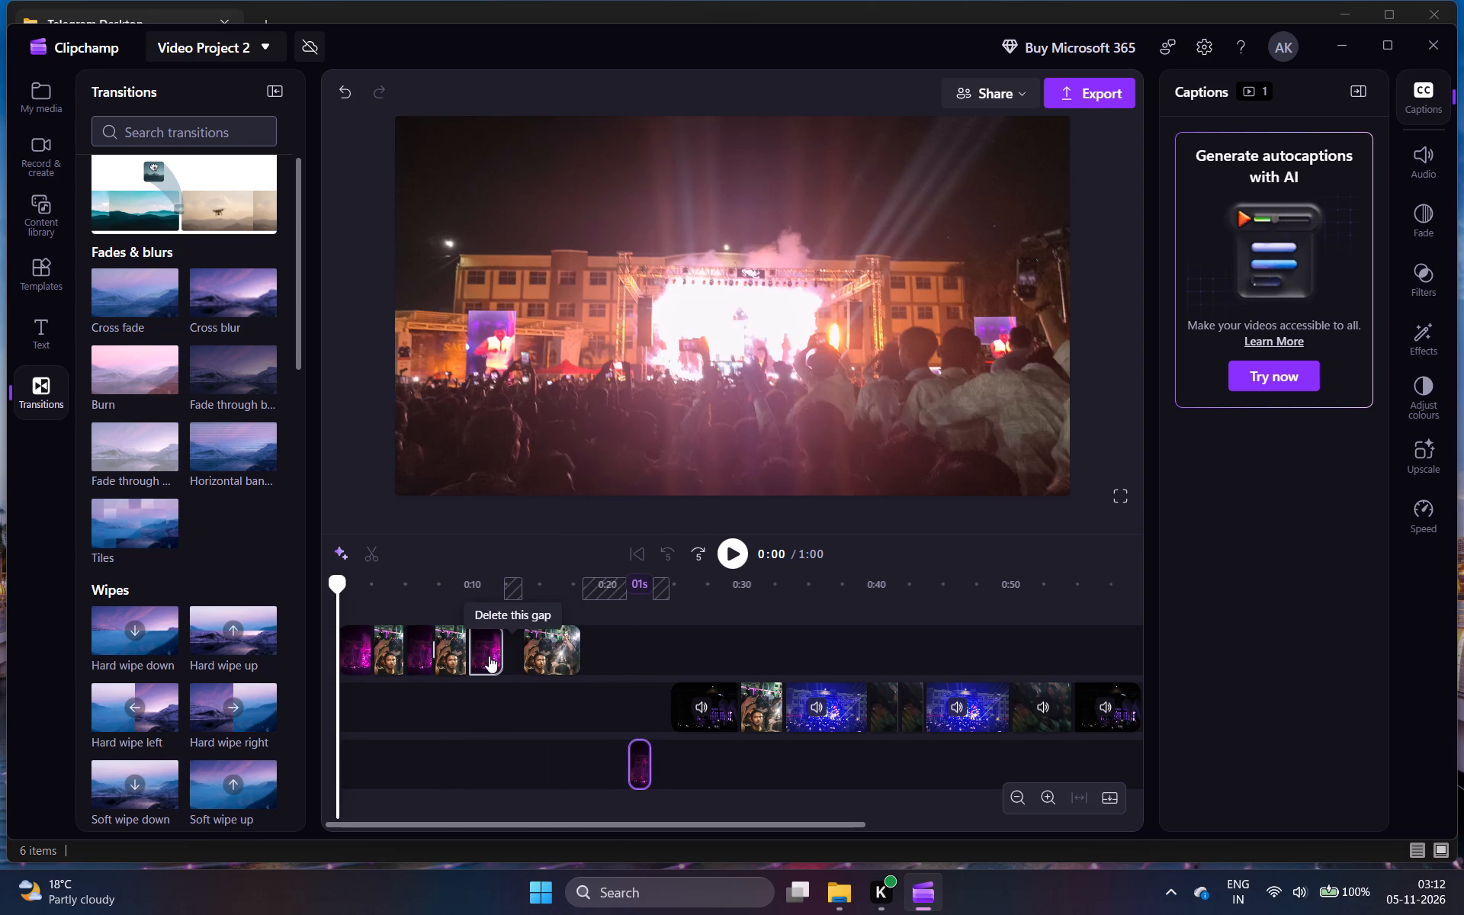
left_click(489, 656)
left_click(1414, 518)
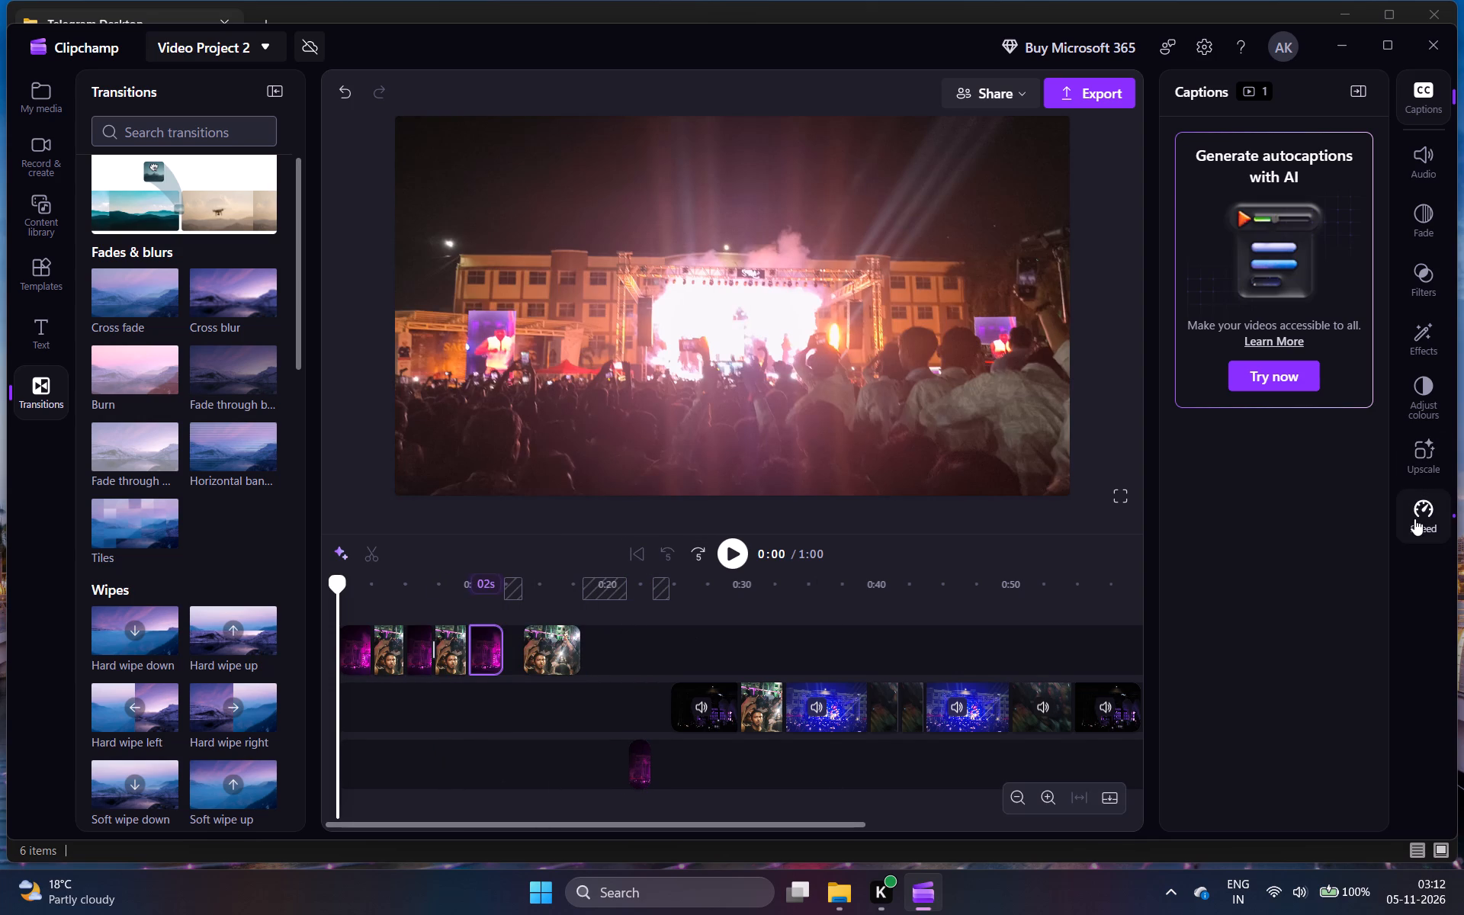
left_click(1360, 138)
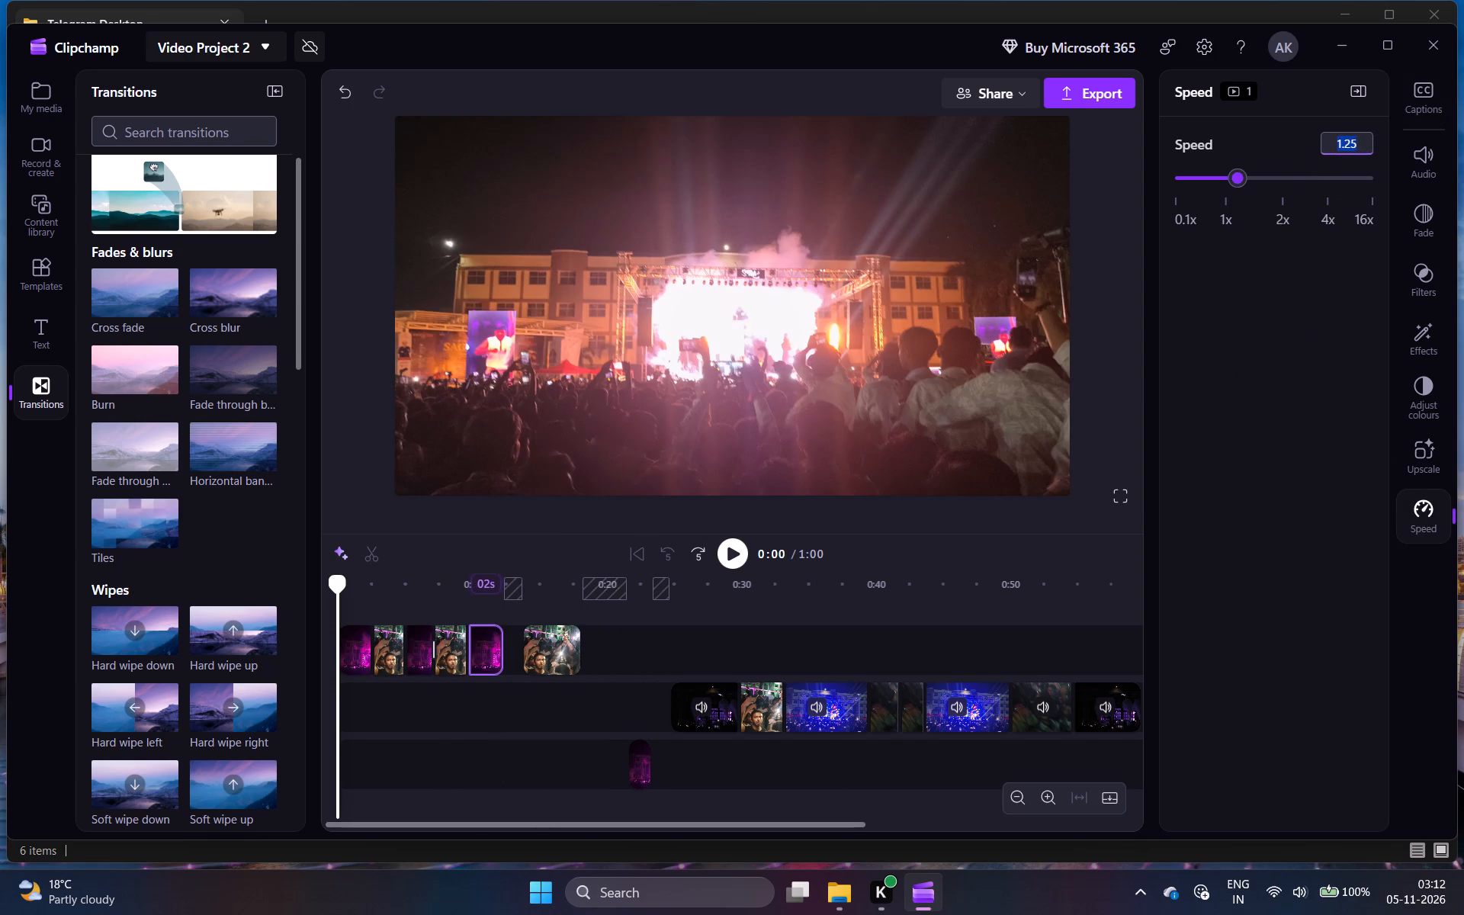
key("BackSpace")
type("1.62")
key("BackSpace")
key("5")
left_click(1283, 313)
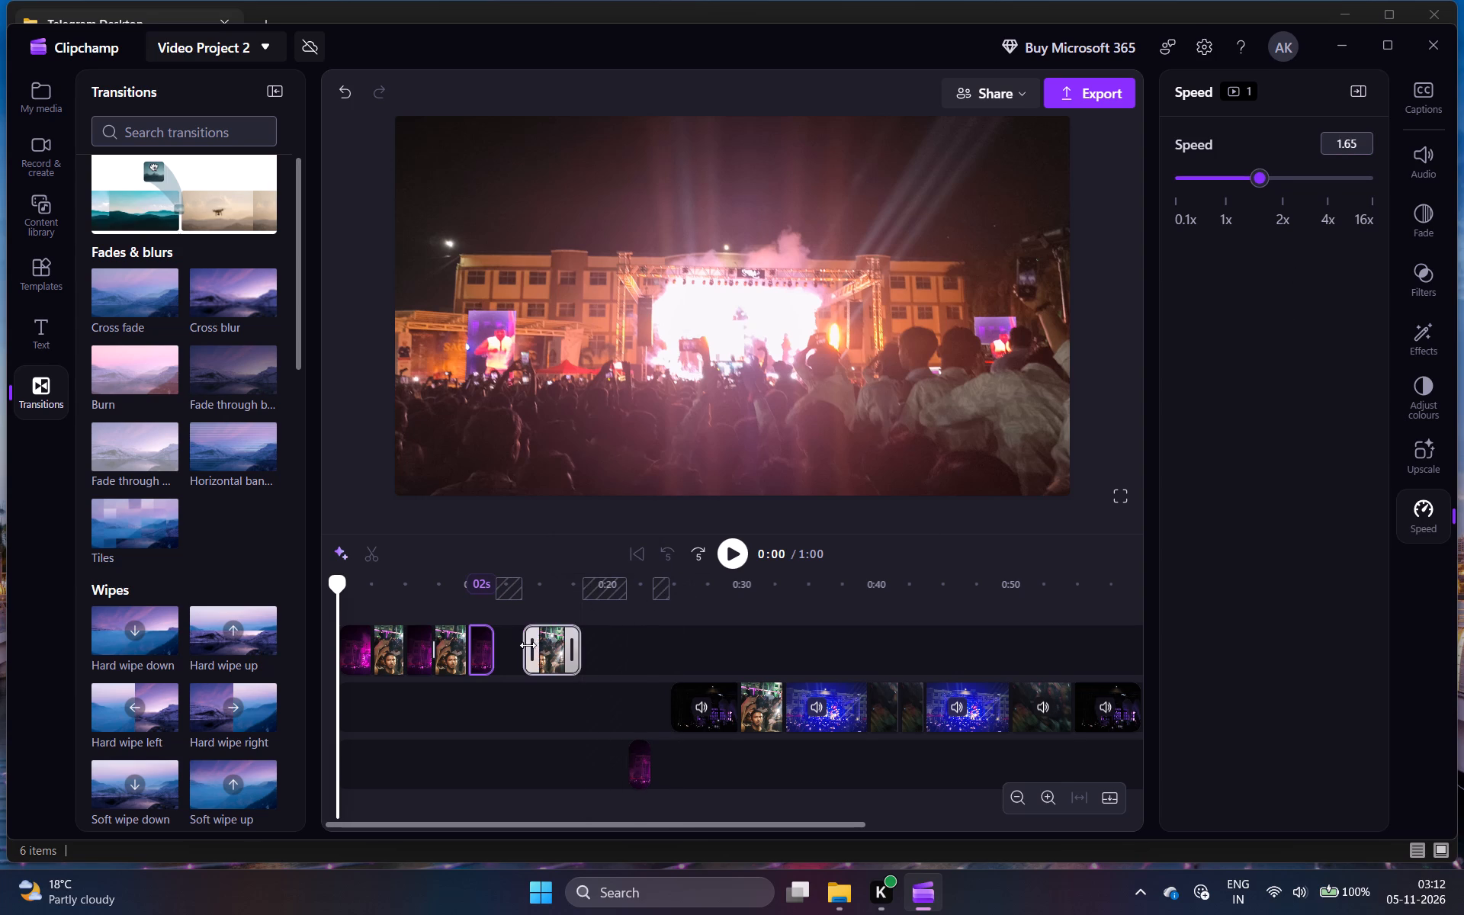
Play the upper-track sequence from the start through the end of the third stage piece.
key("space")
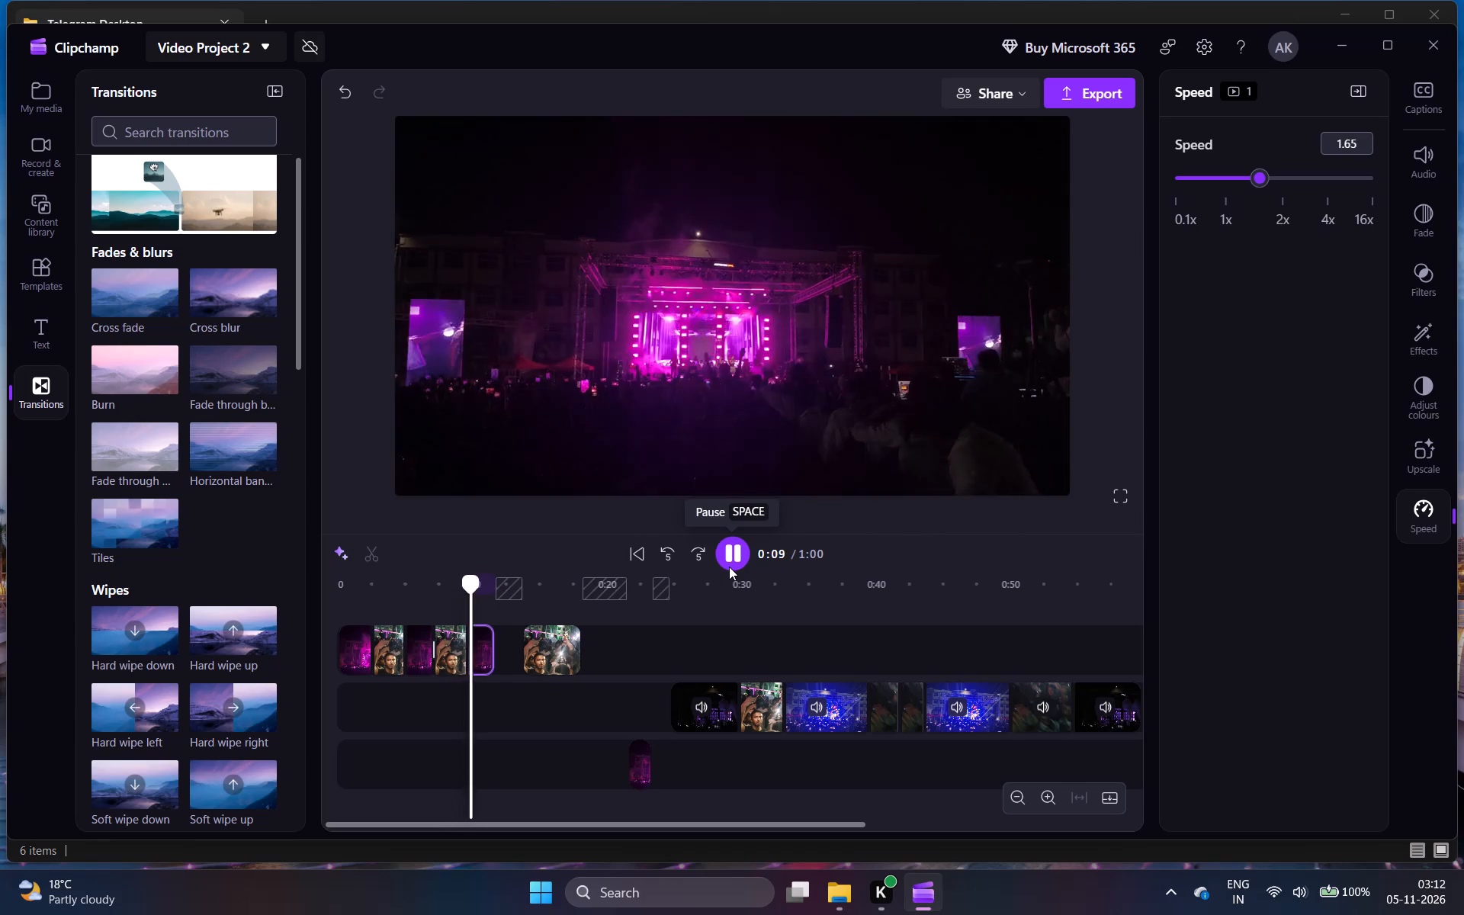
left_click(739, 564)
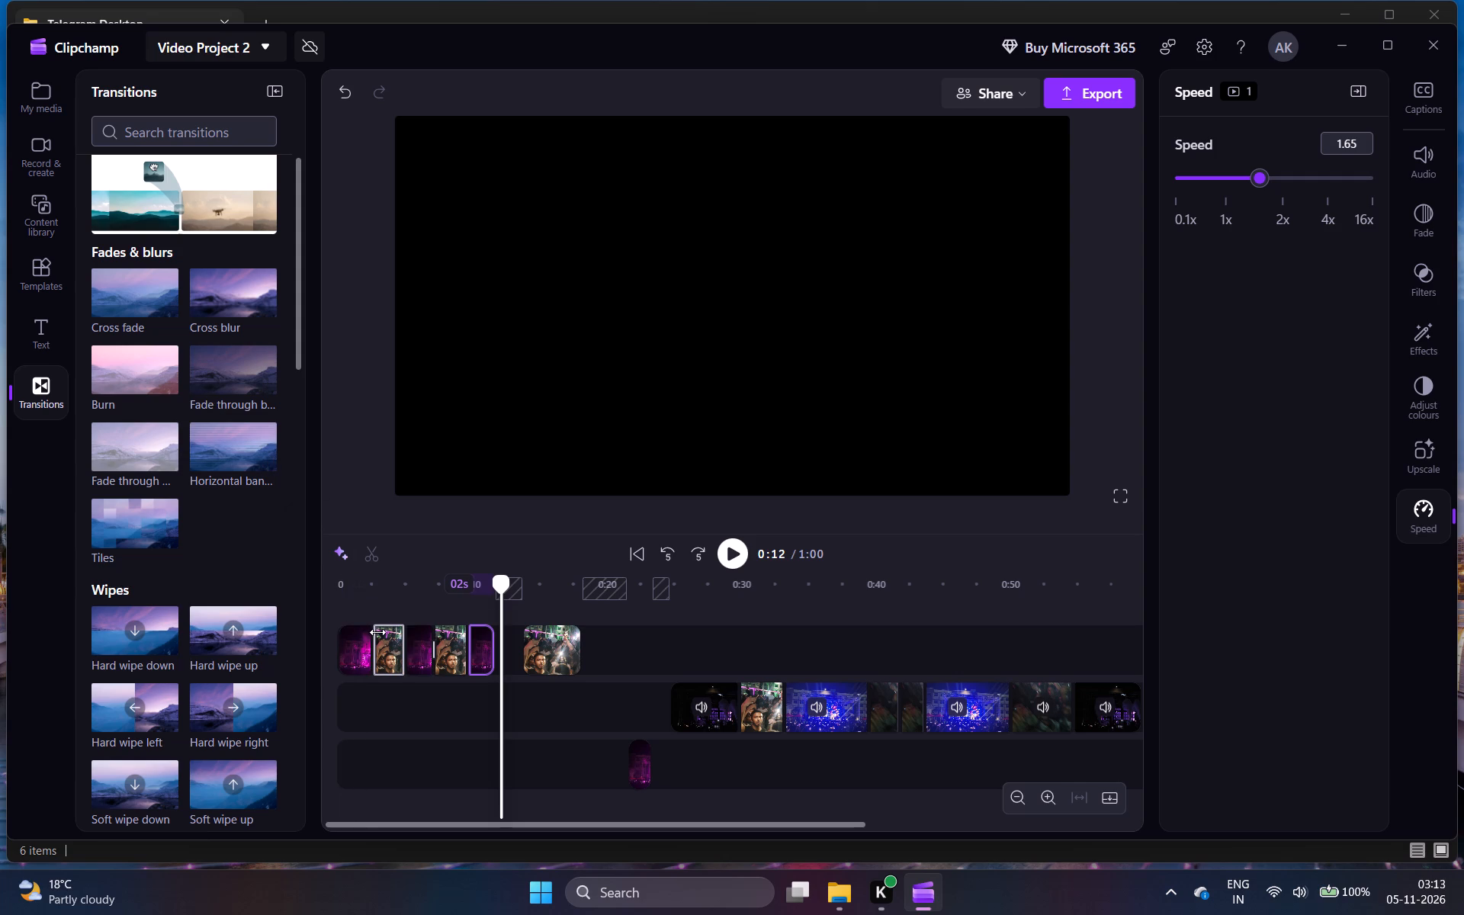
Split the first crowd piece on the upper track at 0:04 and move its second part to the bottom track at about 0:19.
left_click(391, 592)
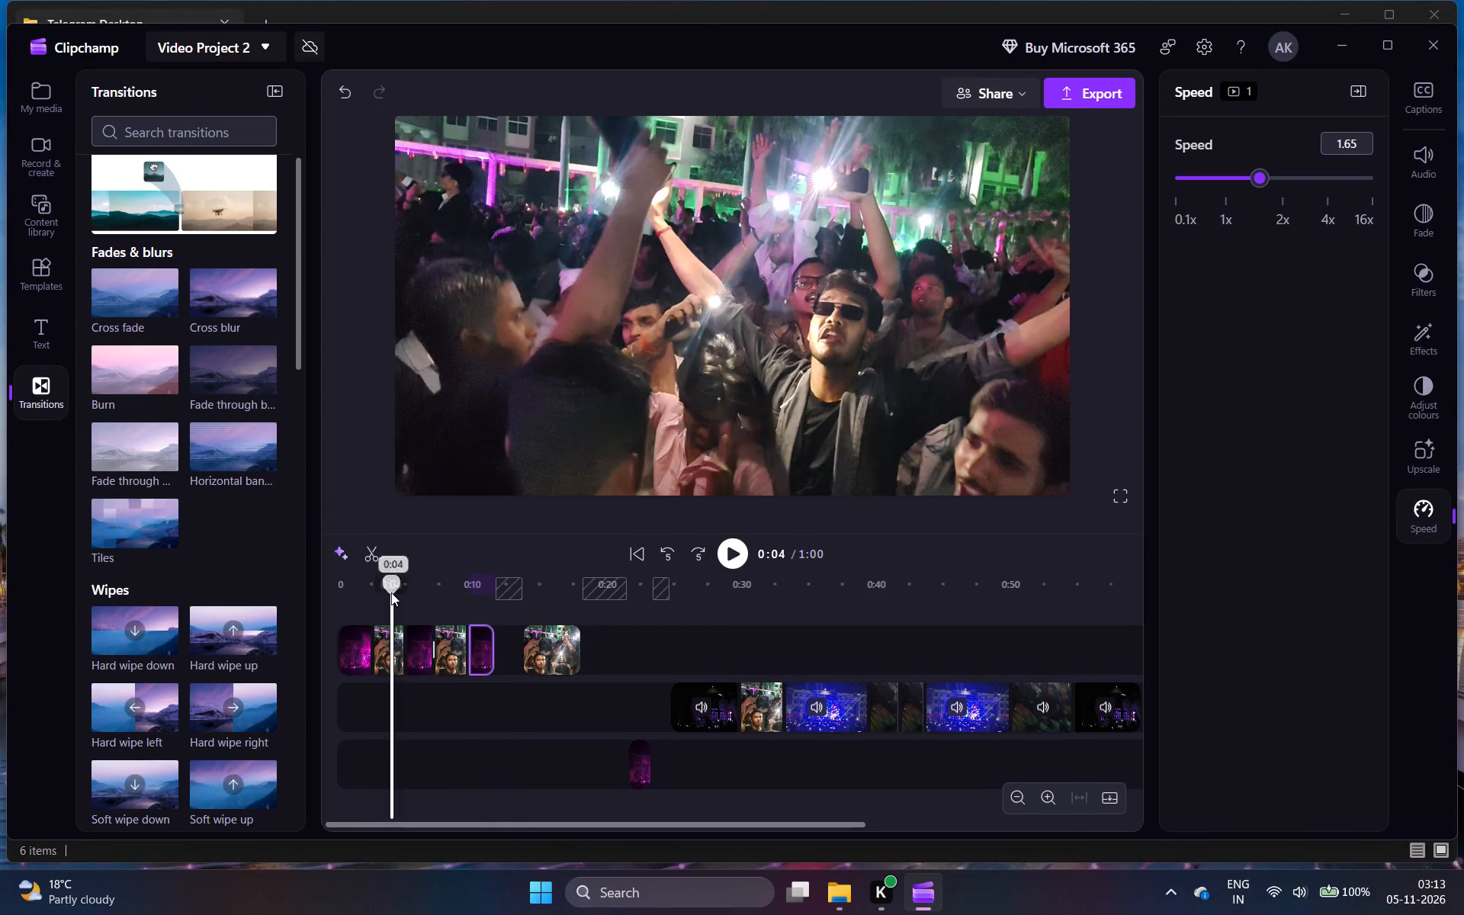
left_click(371, 559)
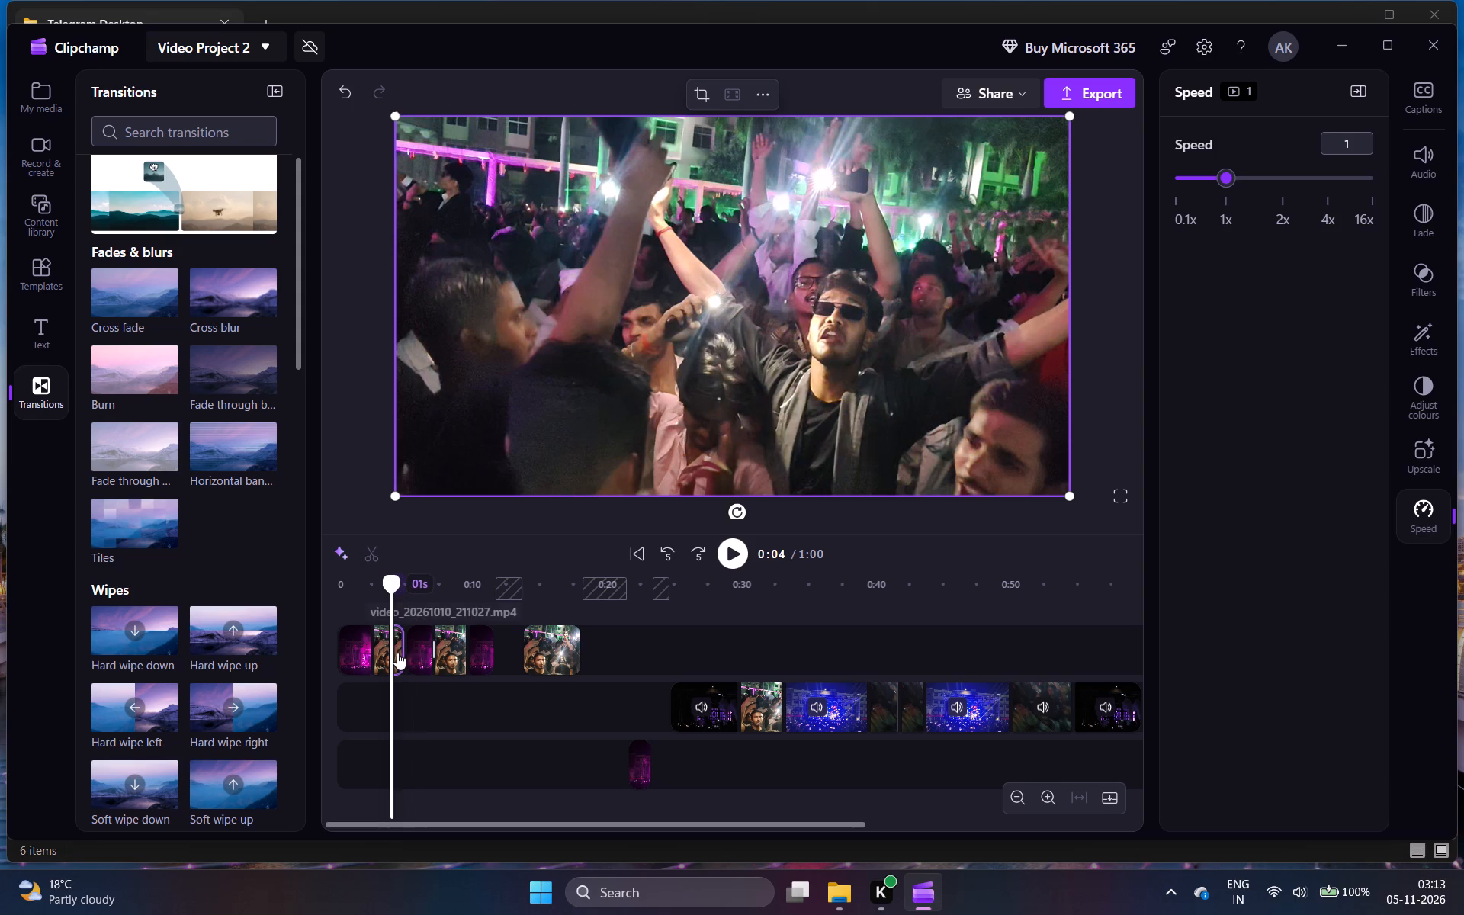
left_click_drag(397, 653, 415, 713)
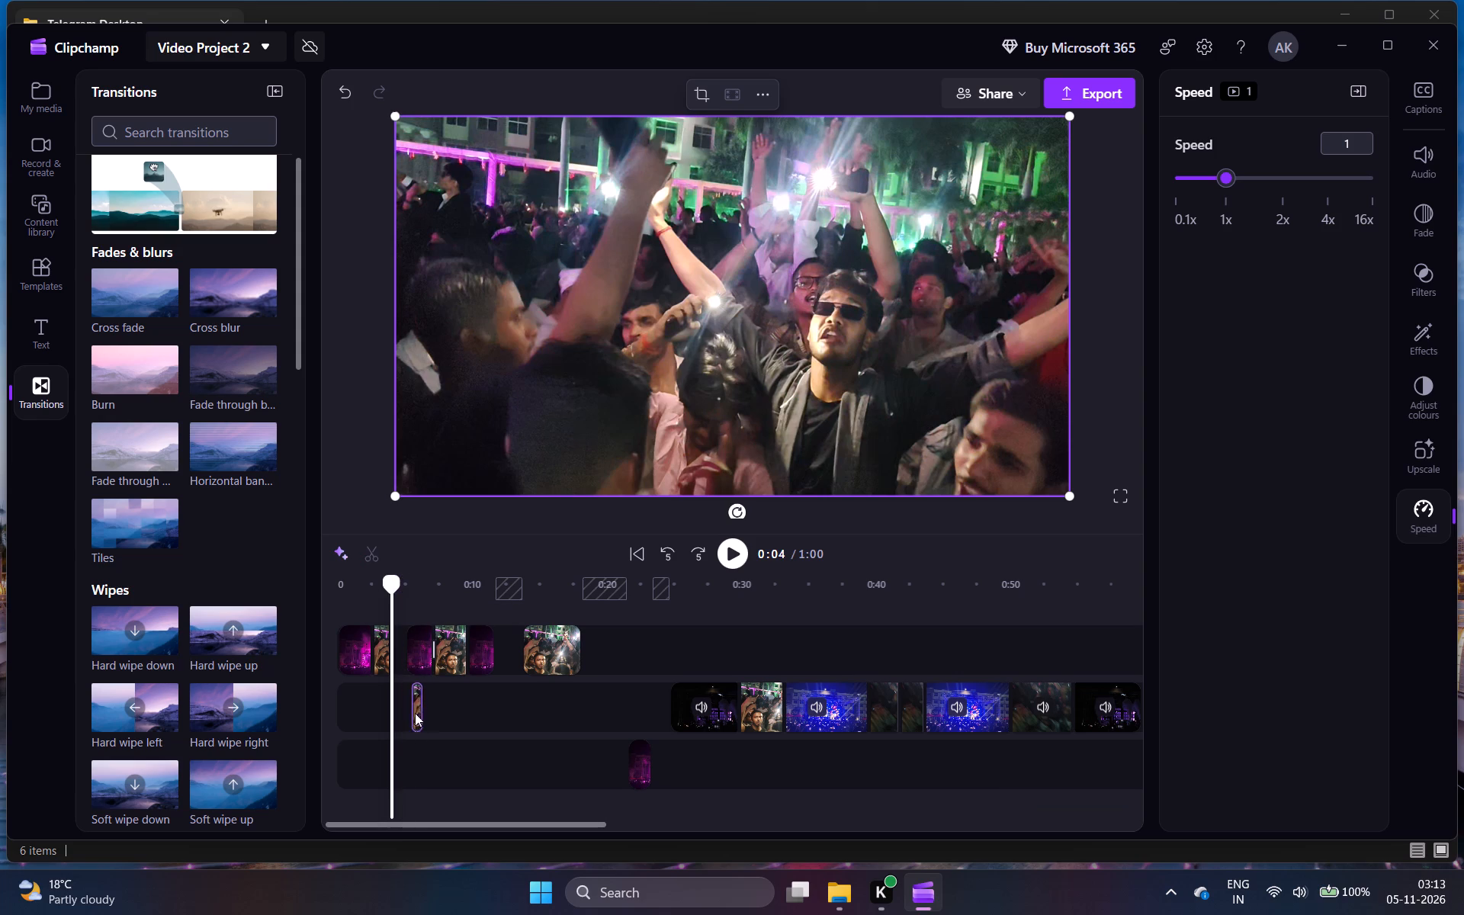
left_click_drag(415, 713, 422, 753)
left_click_drag(422, 753, 602, 751)
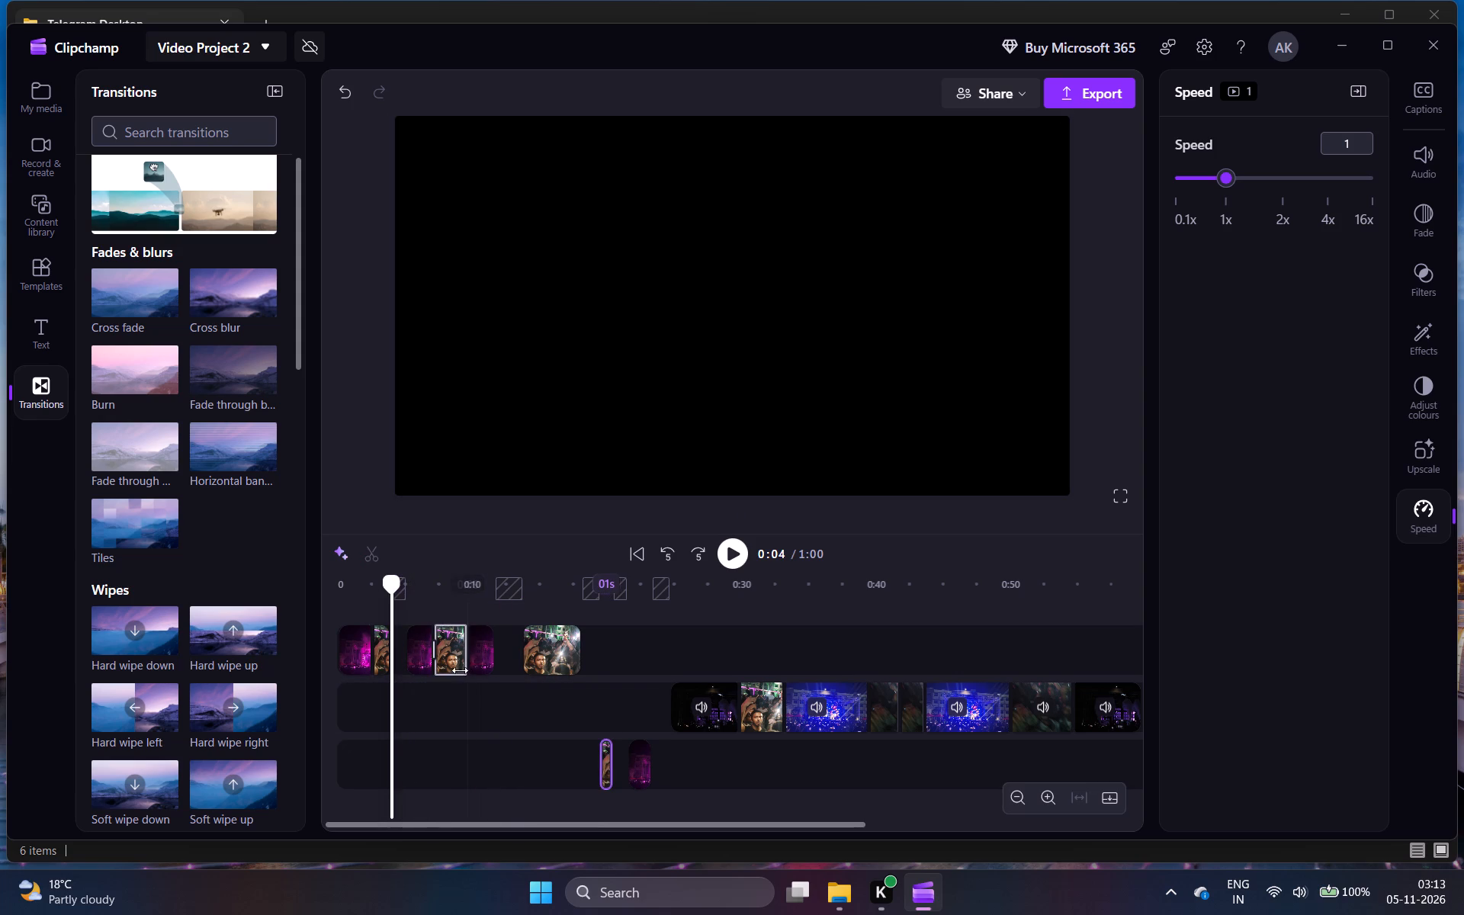
Split the second crowd piece on the upper track at 0:08 and move its second part to the bottom track at about 0:25.
left_click(449, 602)
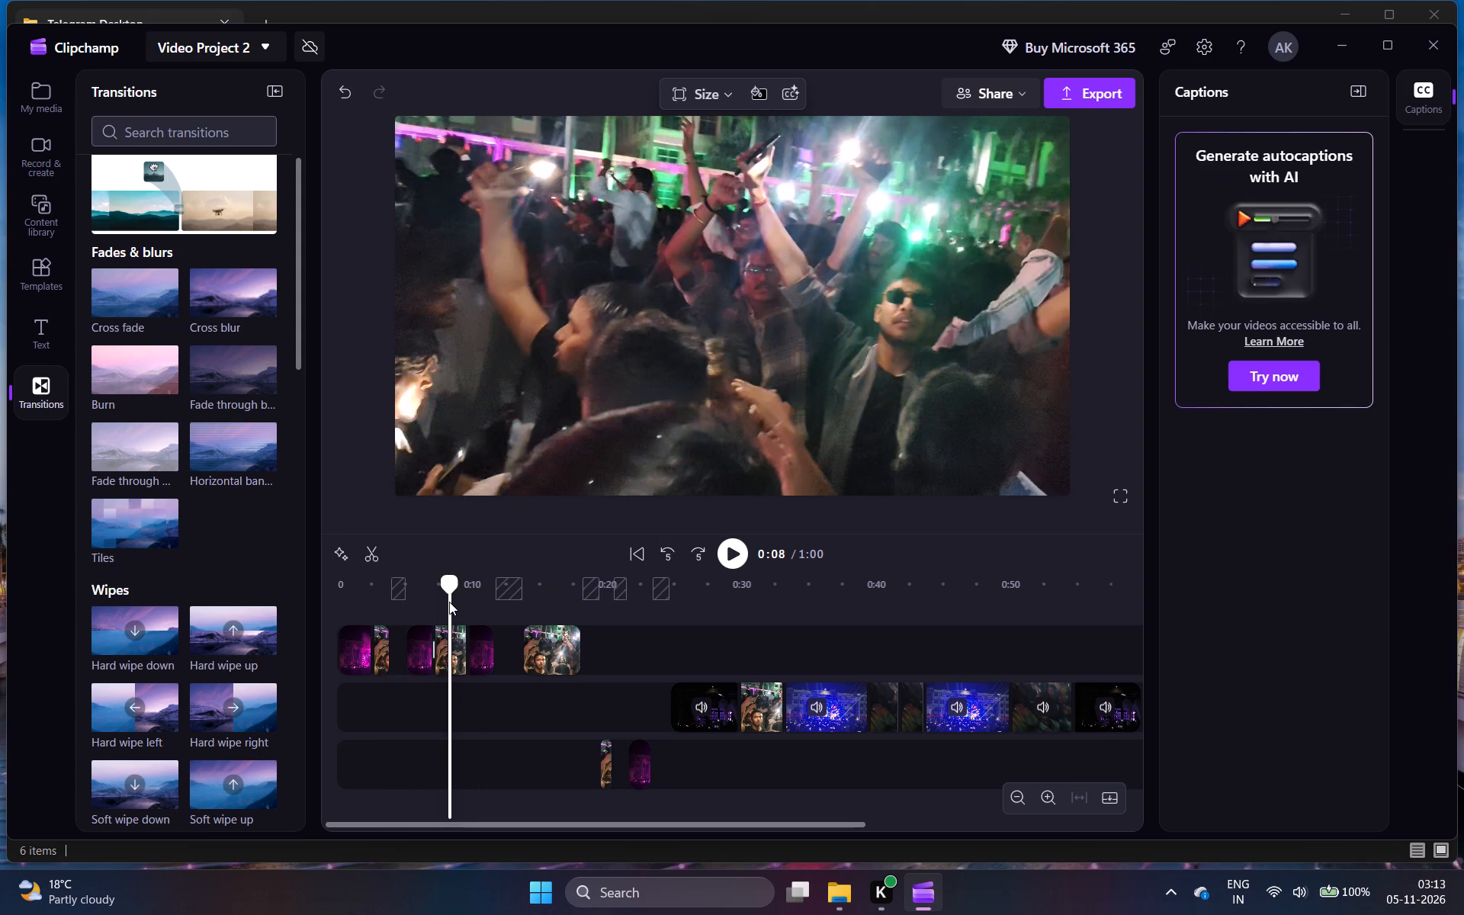
left_click(378, 556)
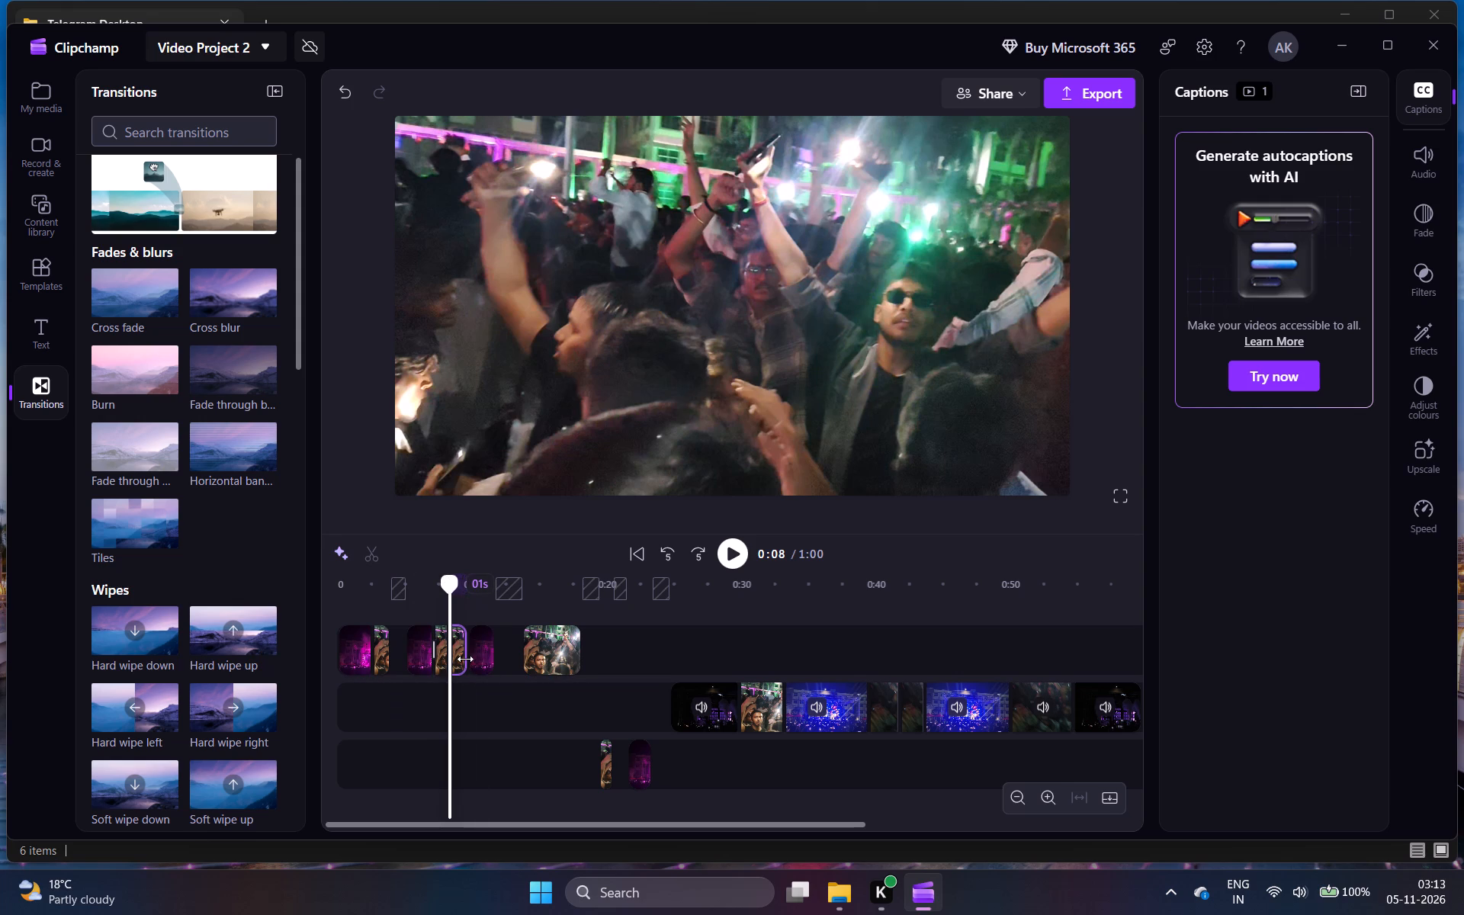
left_click_drag(457, 655, 468, 664)
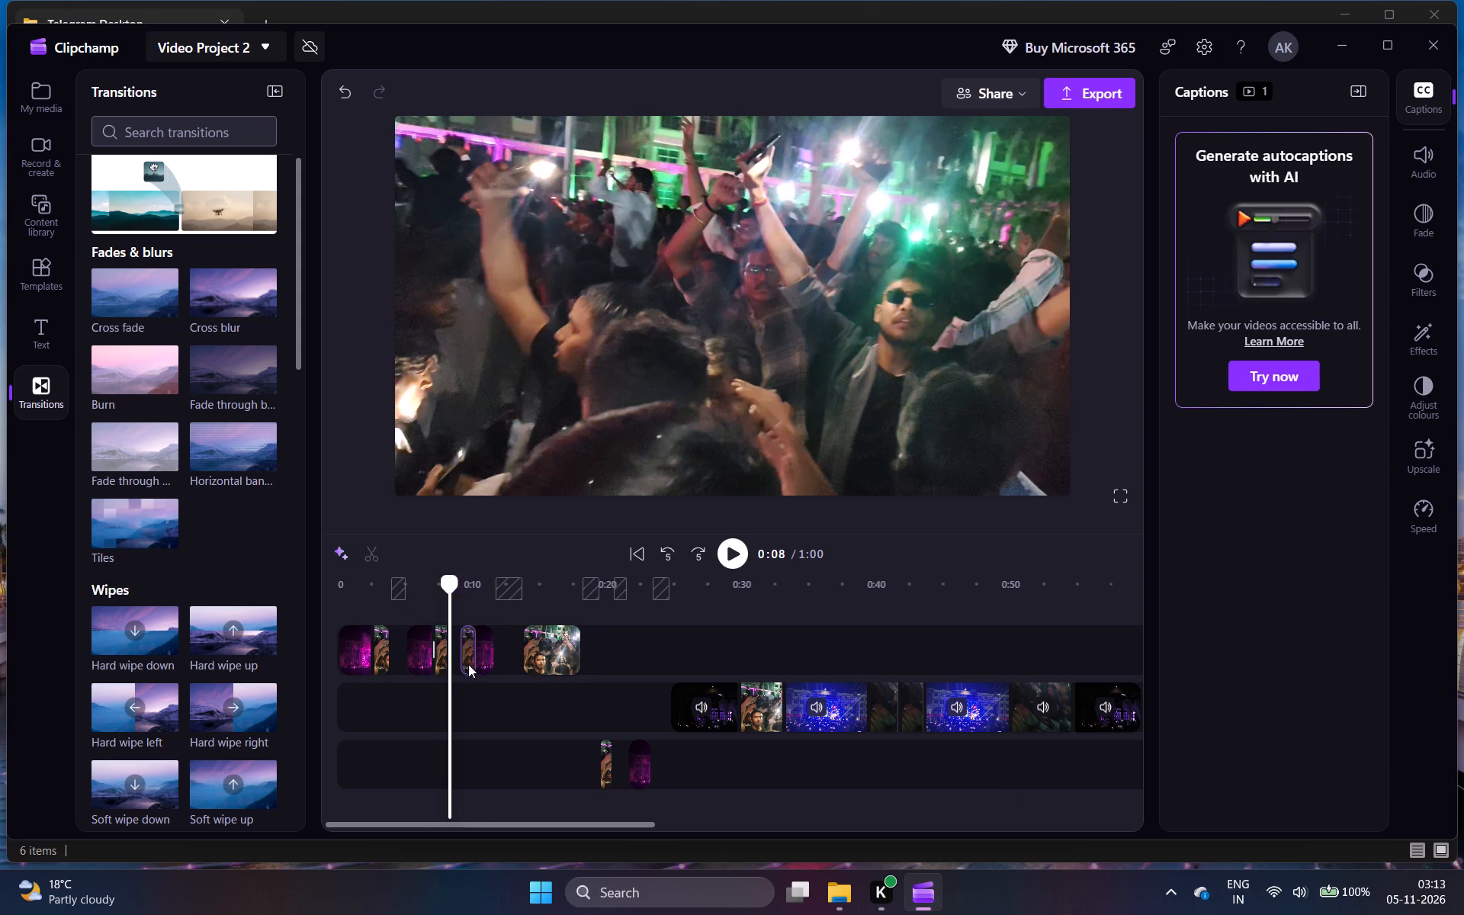
left_click_drag(468, 664, 679, 769)
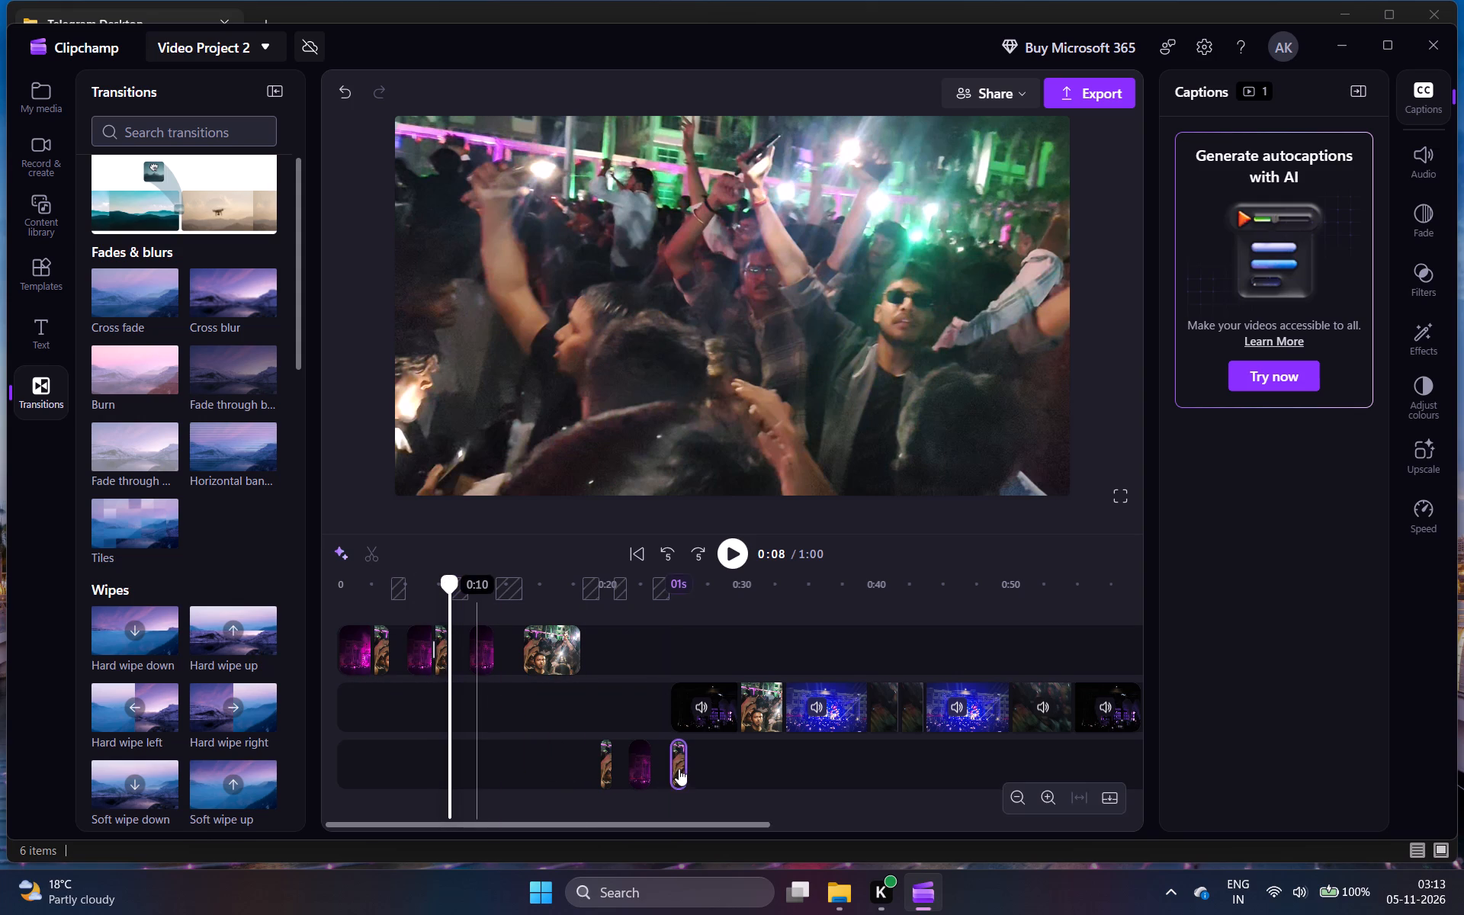
Split the third crowd clip on the upper track at 0:15.
left_click(539, 608)
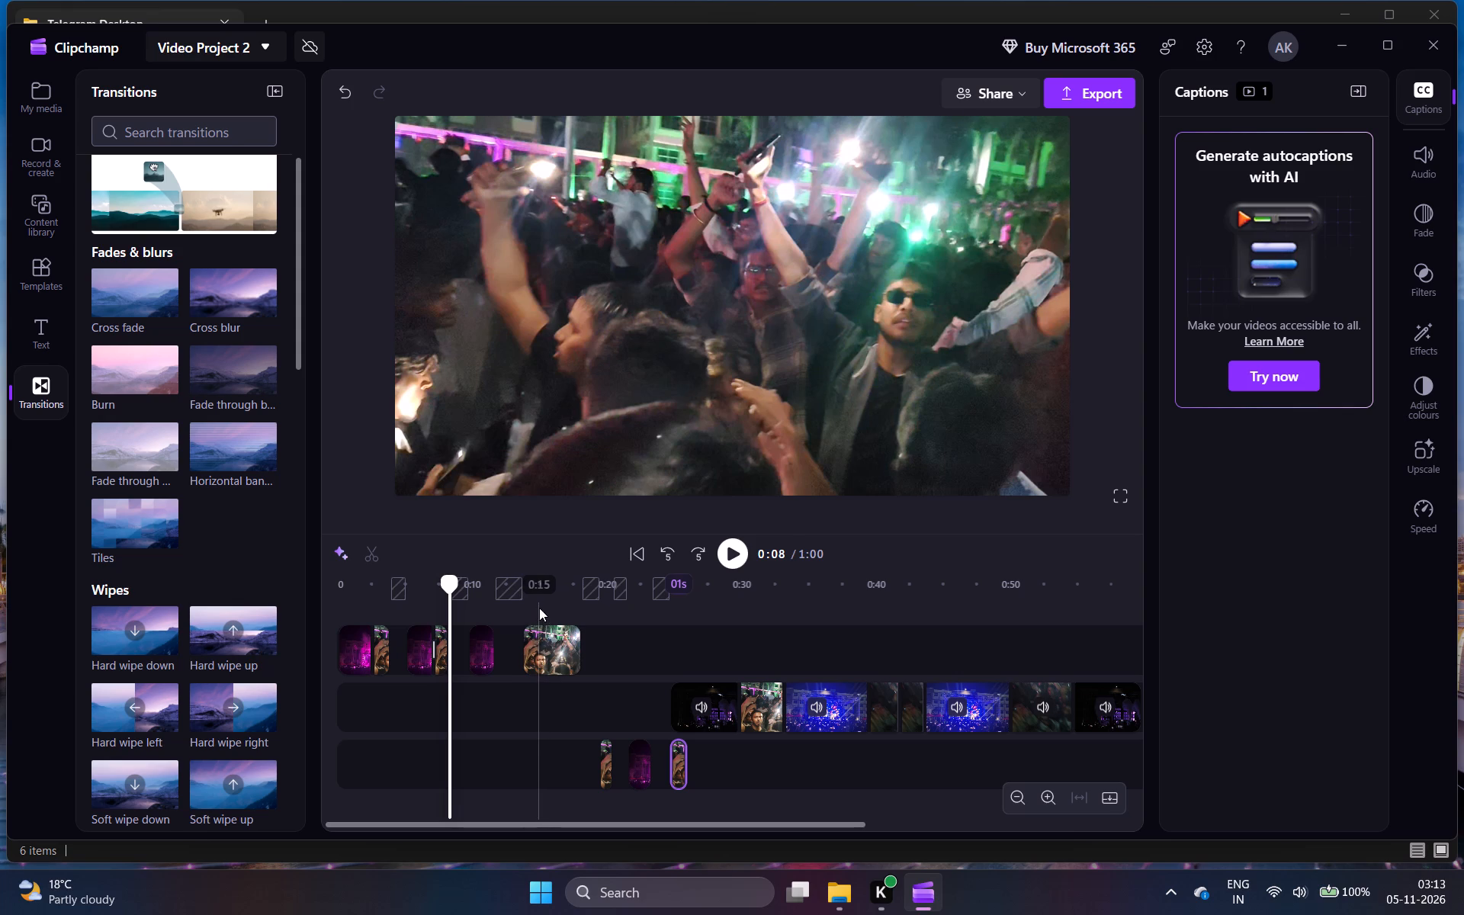
left_click(372, 567)
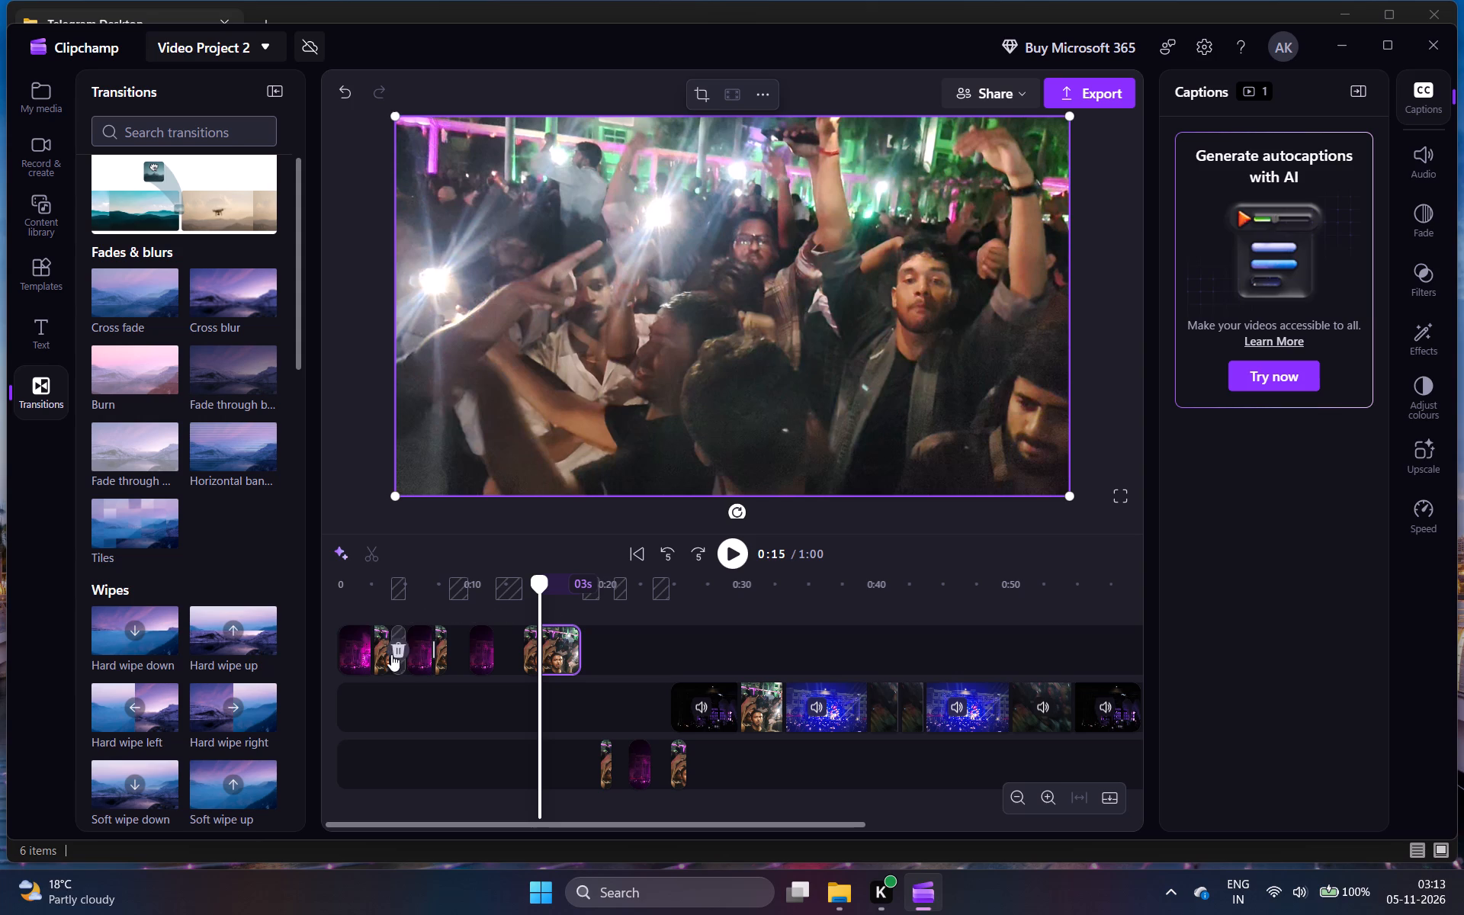
Close the gaps between the upper track's first five pieces by shifting the second stage, second crowd and third stage pieces earlier.
left_click(386, 654)
left_click(379, 654)
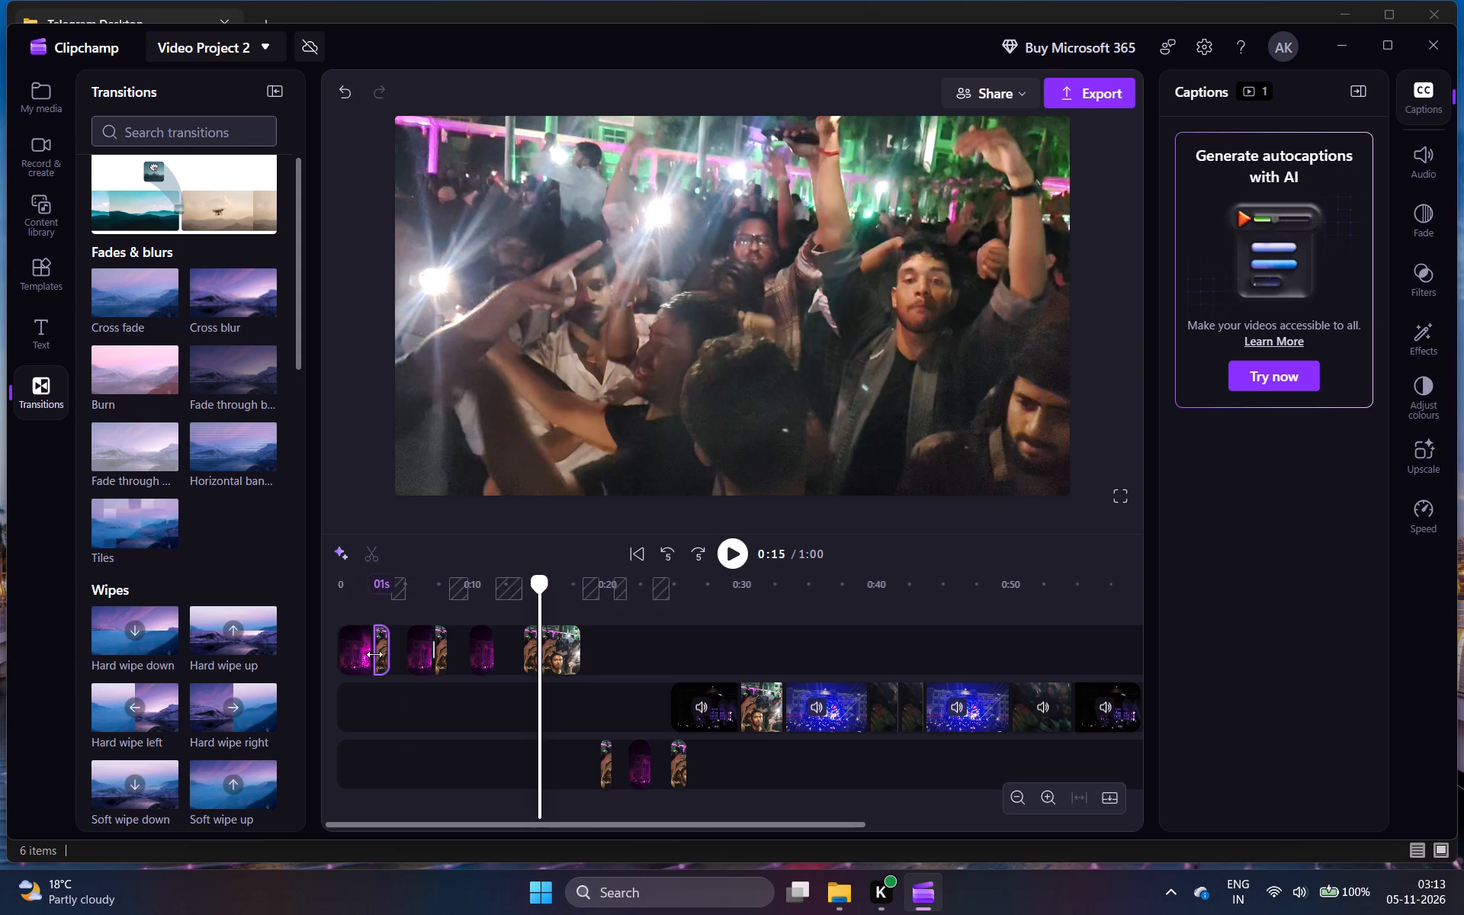
left_click_drag(382, 651, 374, 651)
left_click_drag(417, 648, 397, 648)
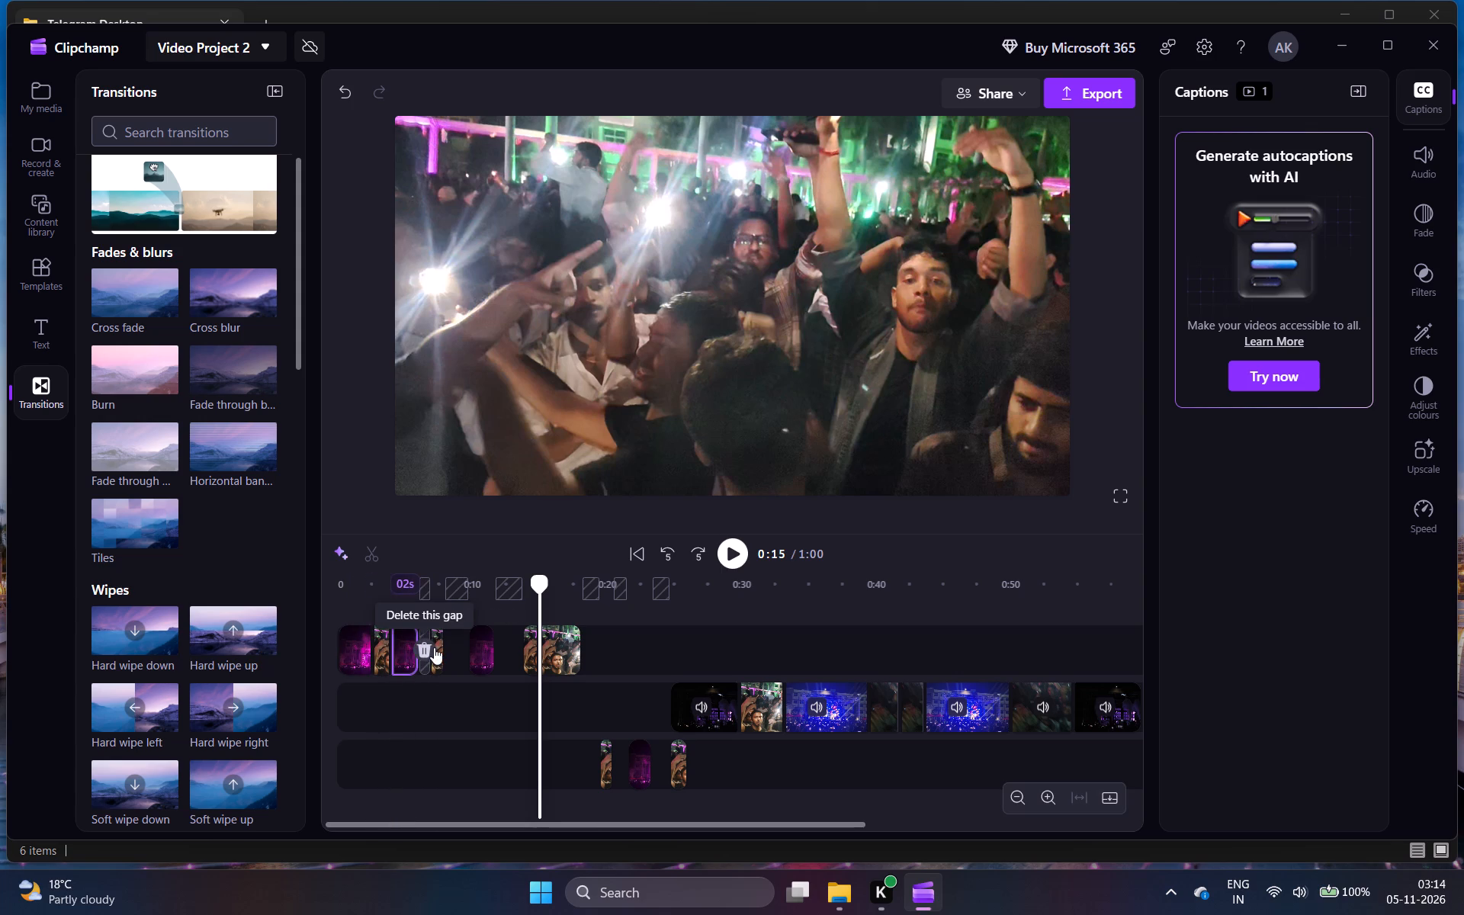
left_click_drag(438, 647, 423, 647)
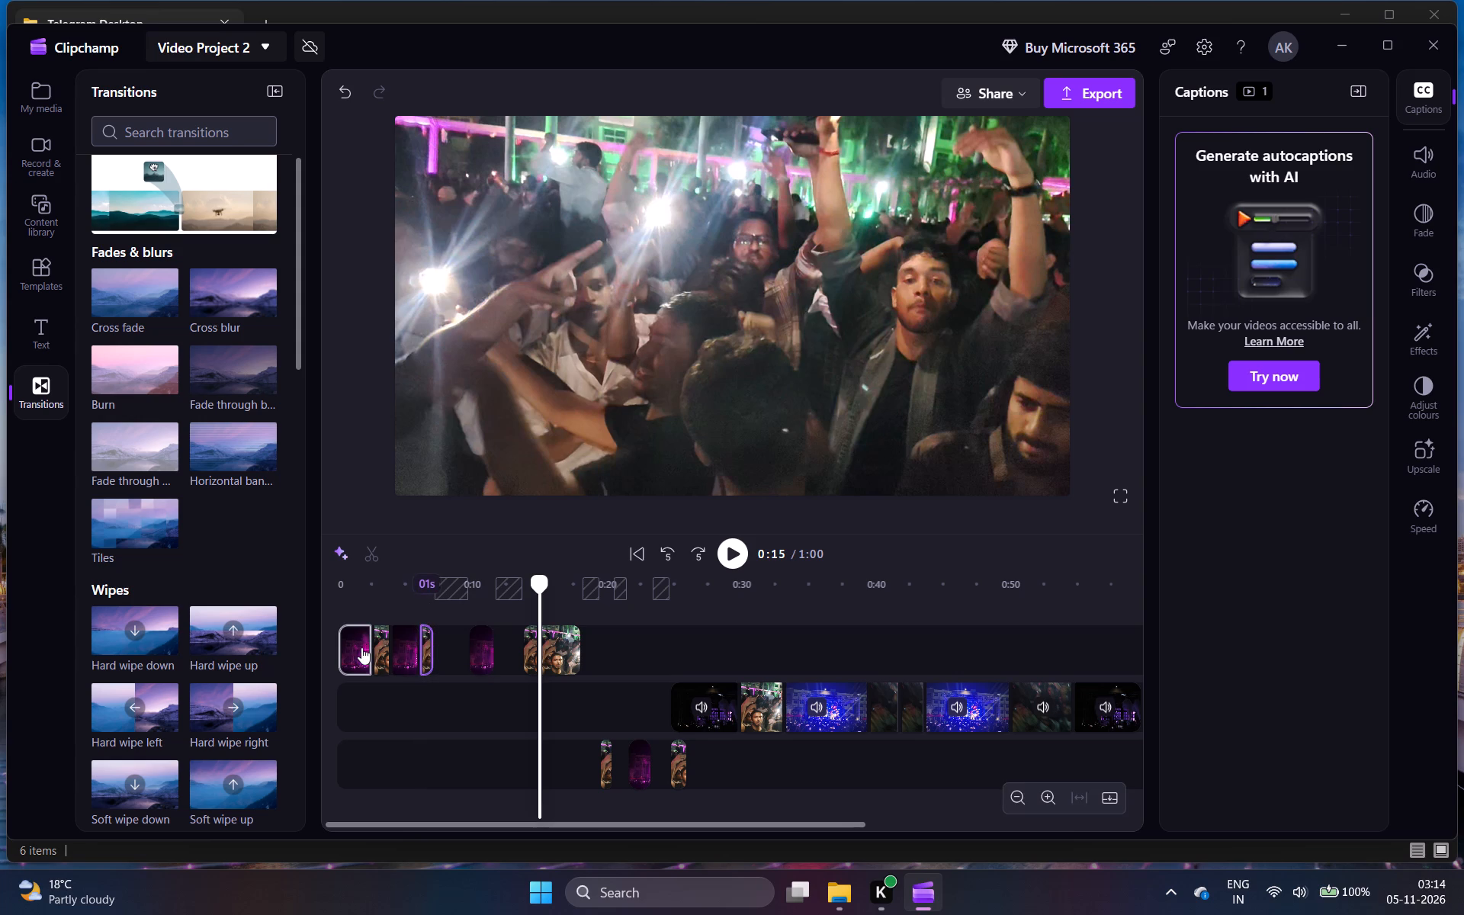
left_click(352, 647)
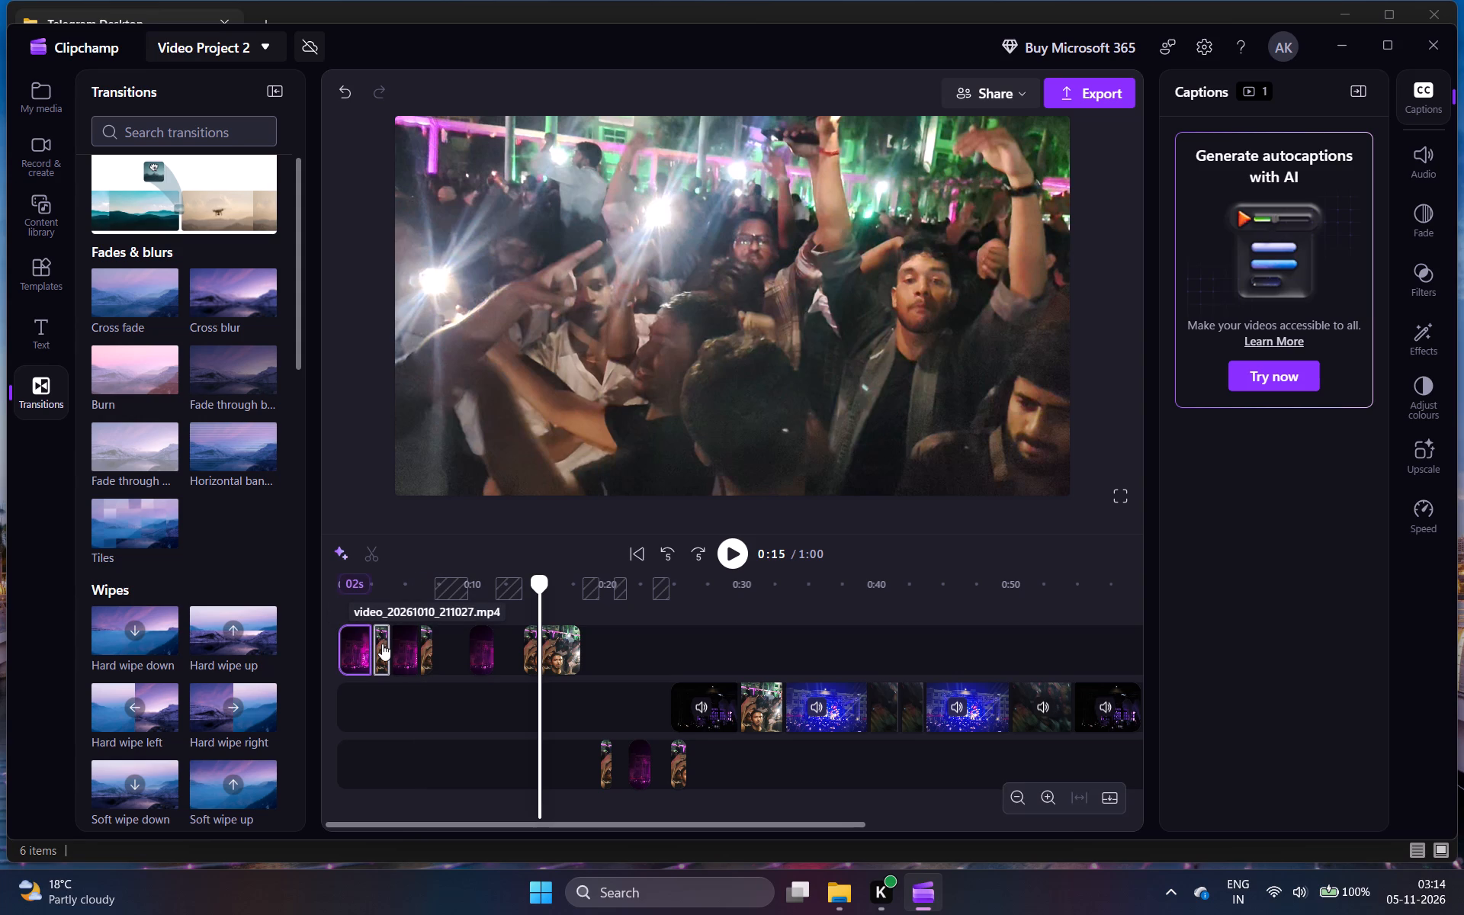
left_click(382, 644)
left_click(411, 653)
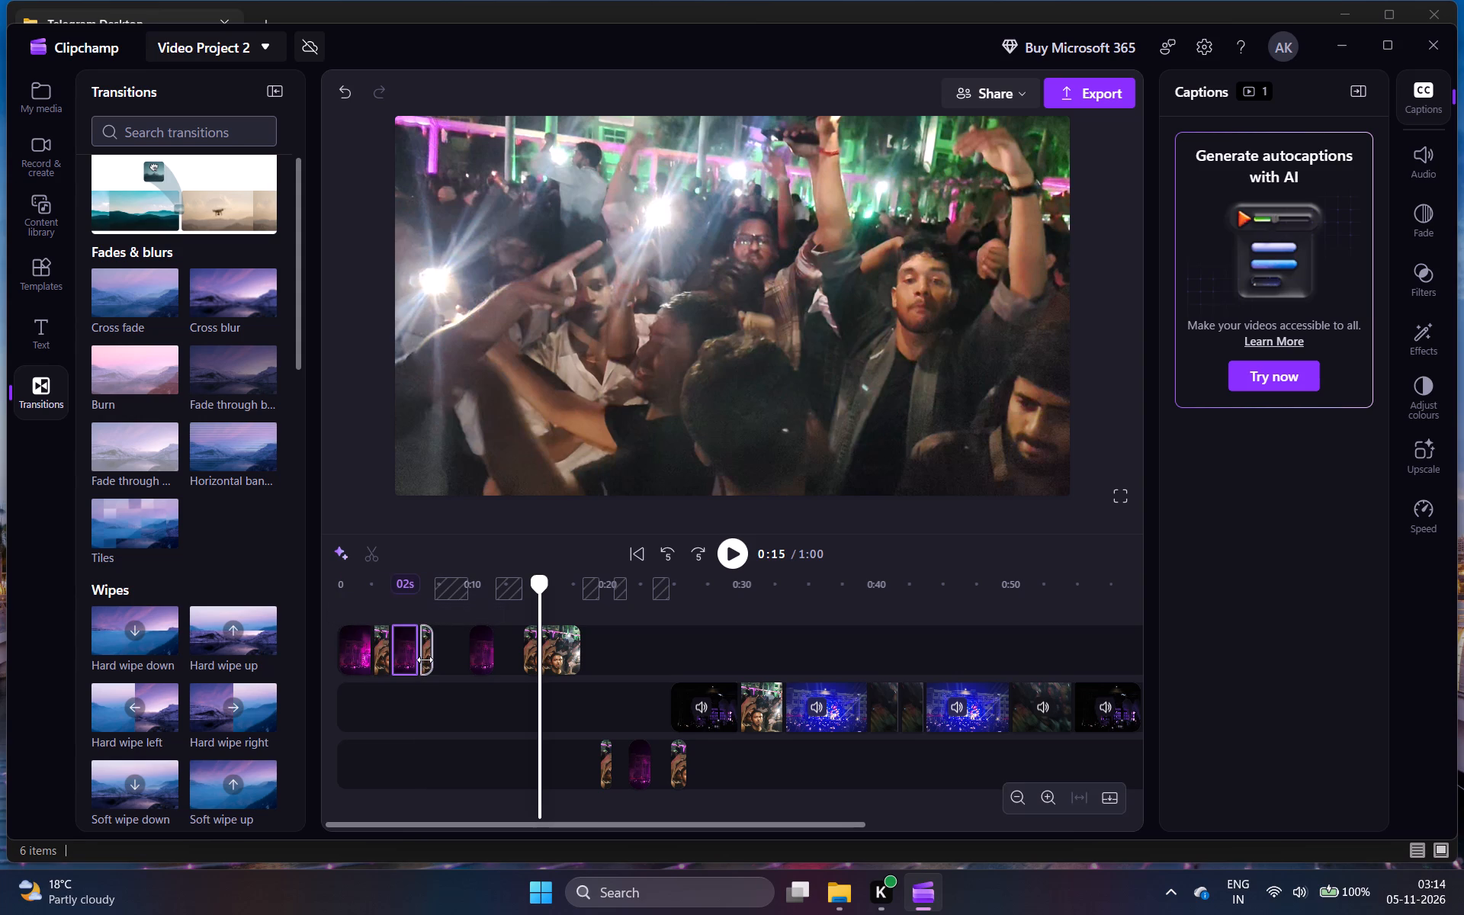
left_click(425, 660)
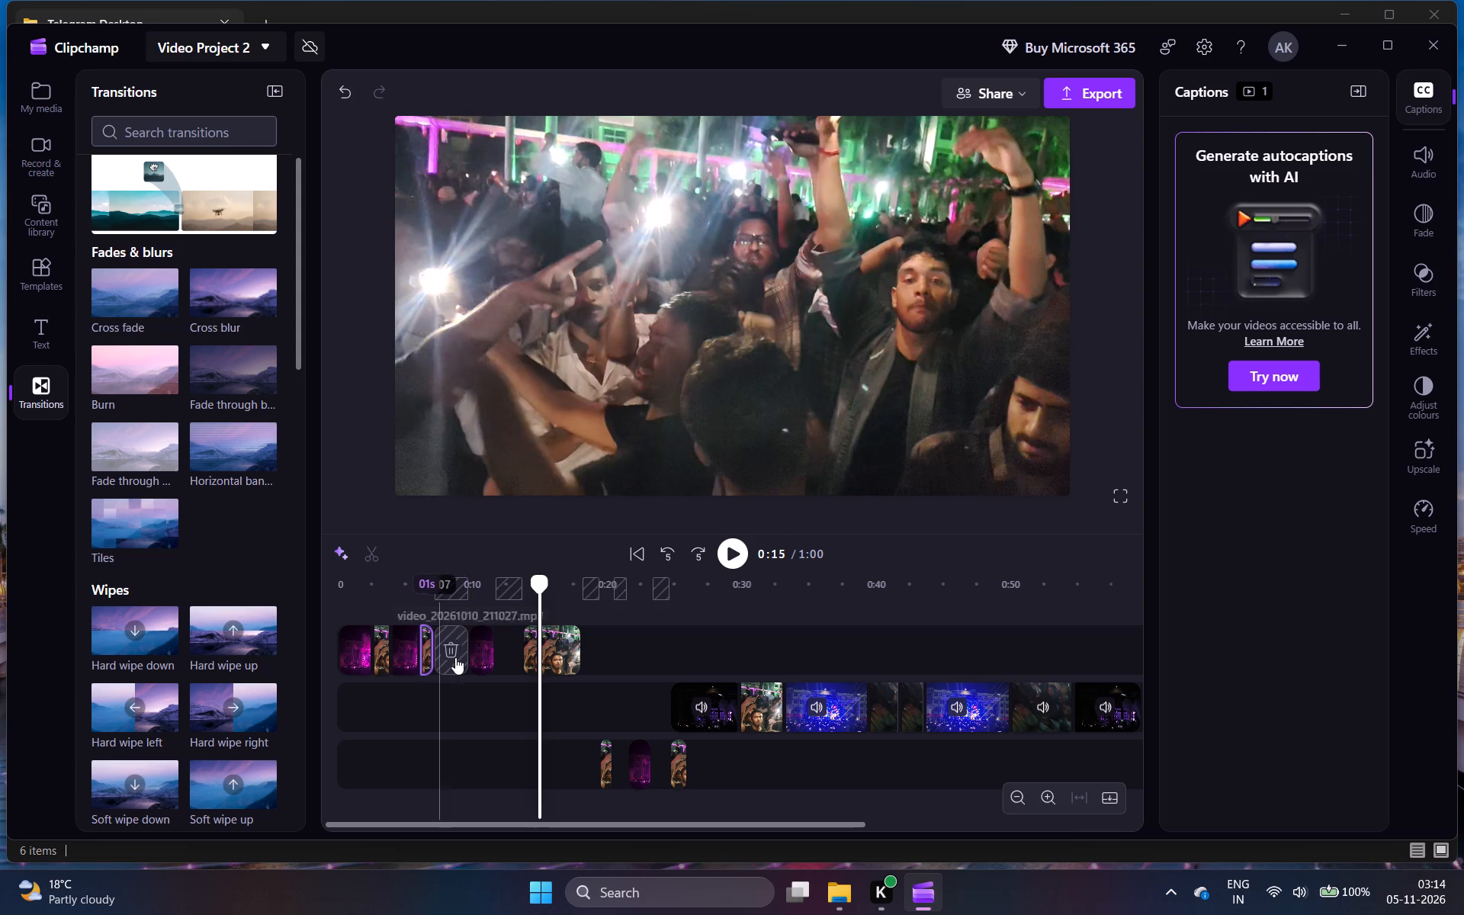
left_click_drag(483, 653, 457, 653)
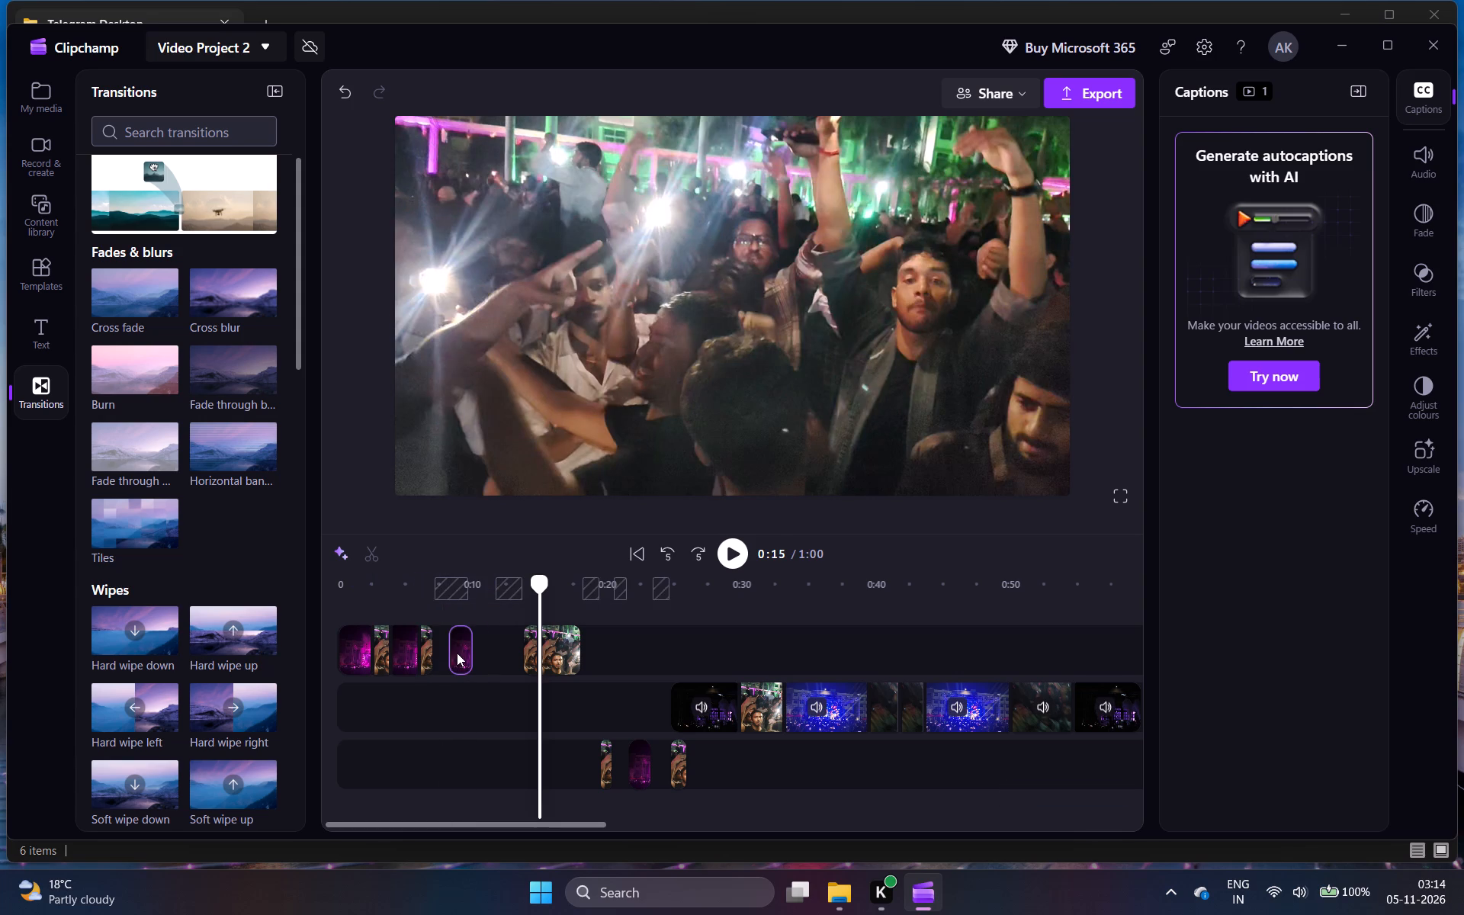
left_click_drag(457, 653, 449, 653)
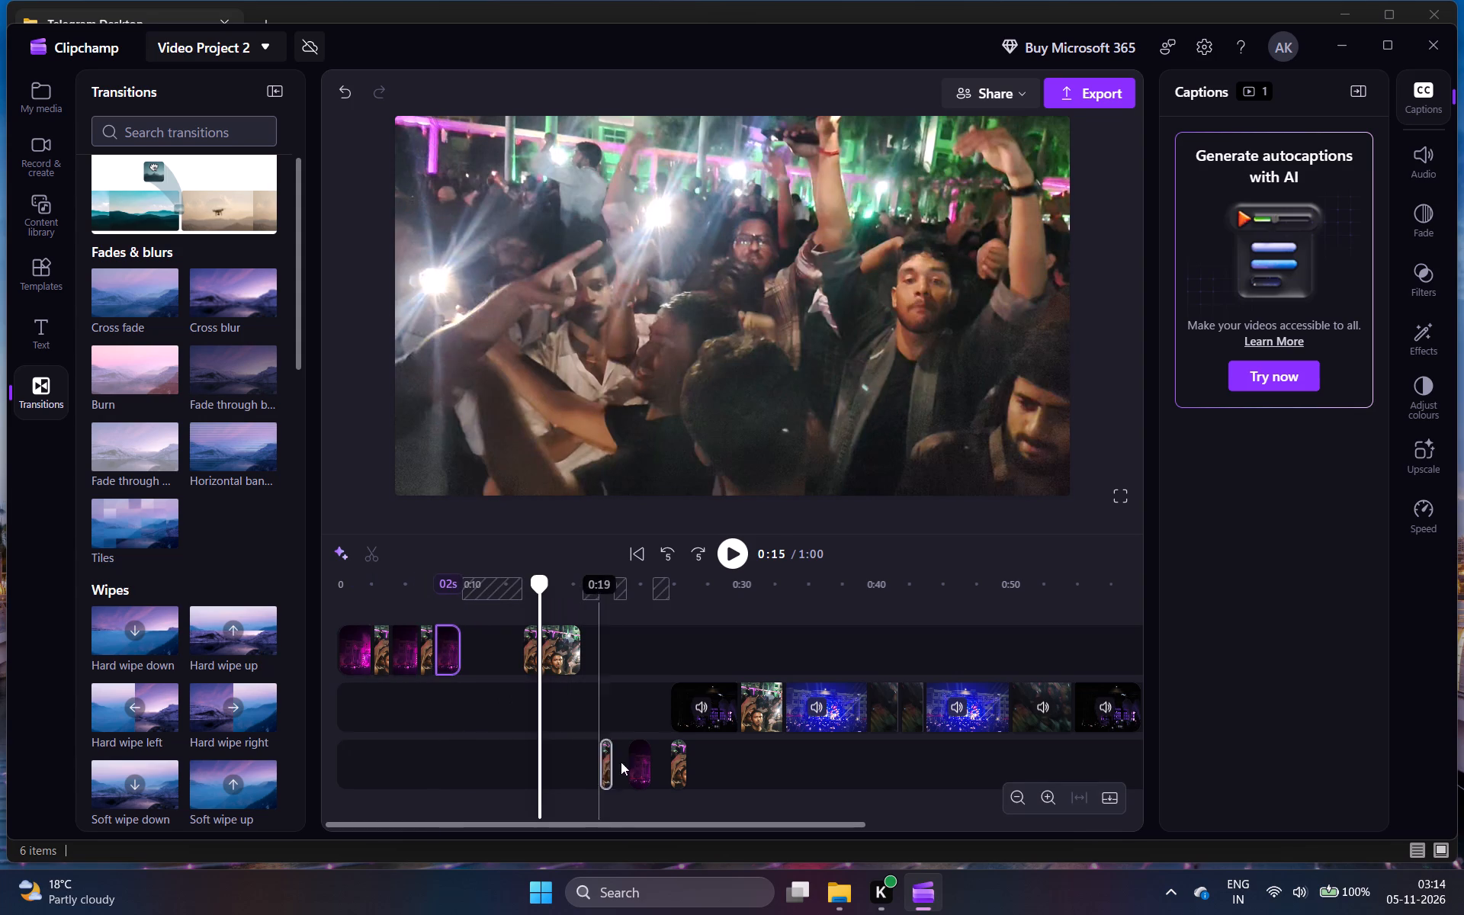
Try the second crowd piece's leftover part after the third stage piece, and park it on the middle track at about 0:20.
left_click(678, 765)
left_click_drag(678, 765, 639, 736)
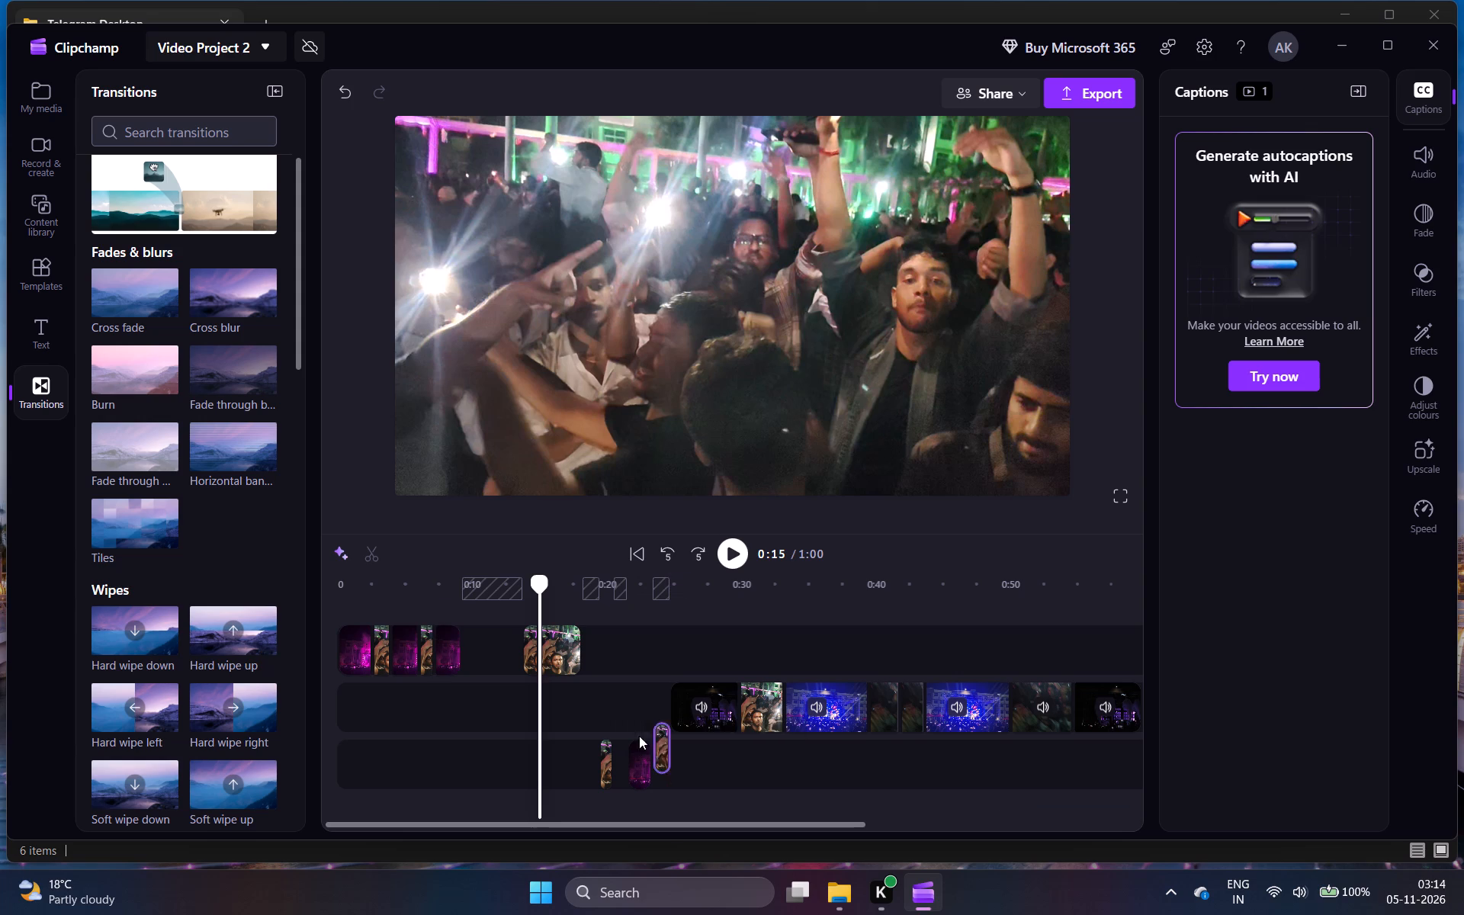
left_click_drag(639, 736, 470, 659)
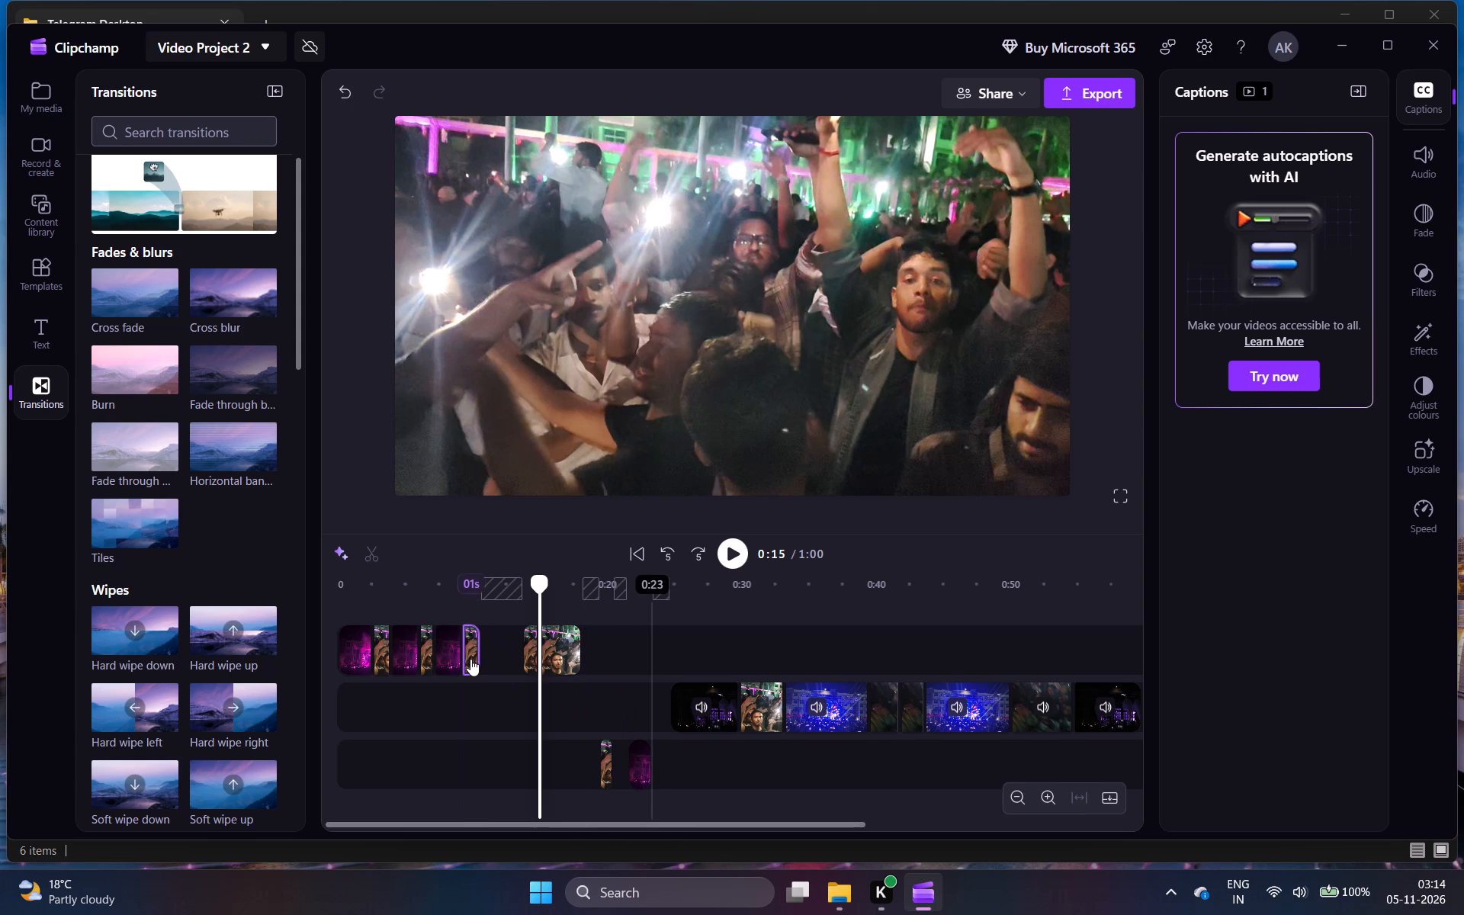
left_click_drag(472, 654, 607, 718)
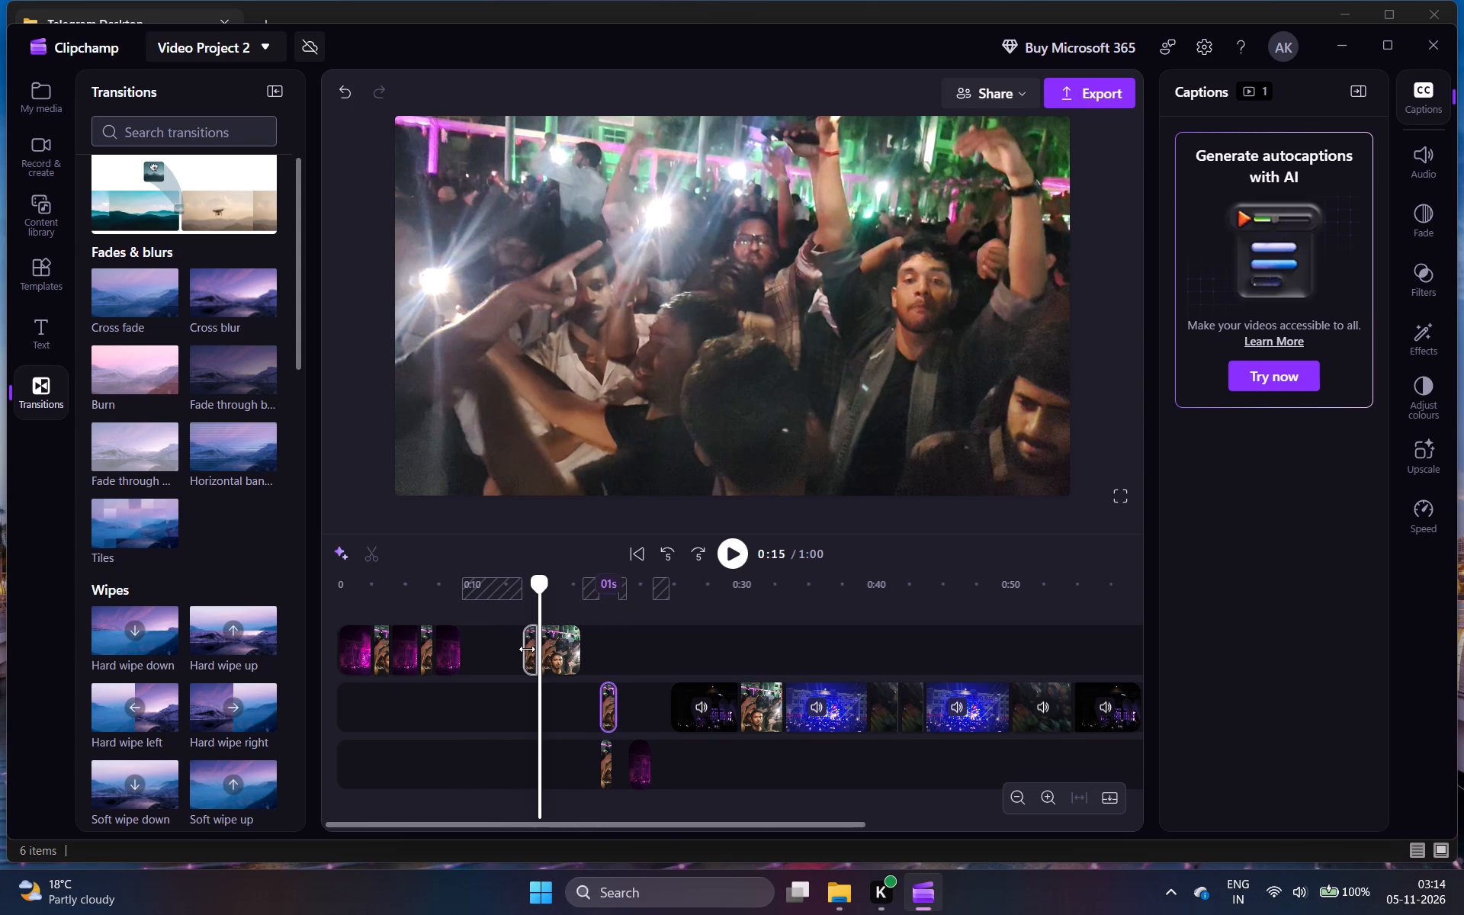
Move the short first part of the split third crowd clip directly after the third stage piece on the upper track.
left_click(530, 647)
left_click_drag(530, 647, 464, 642)
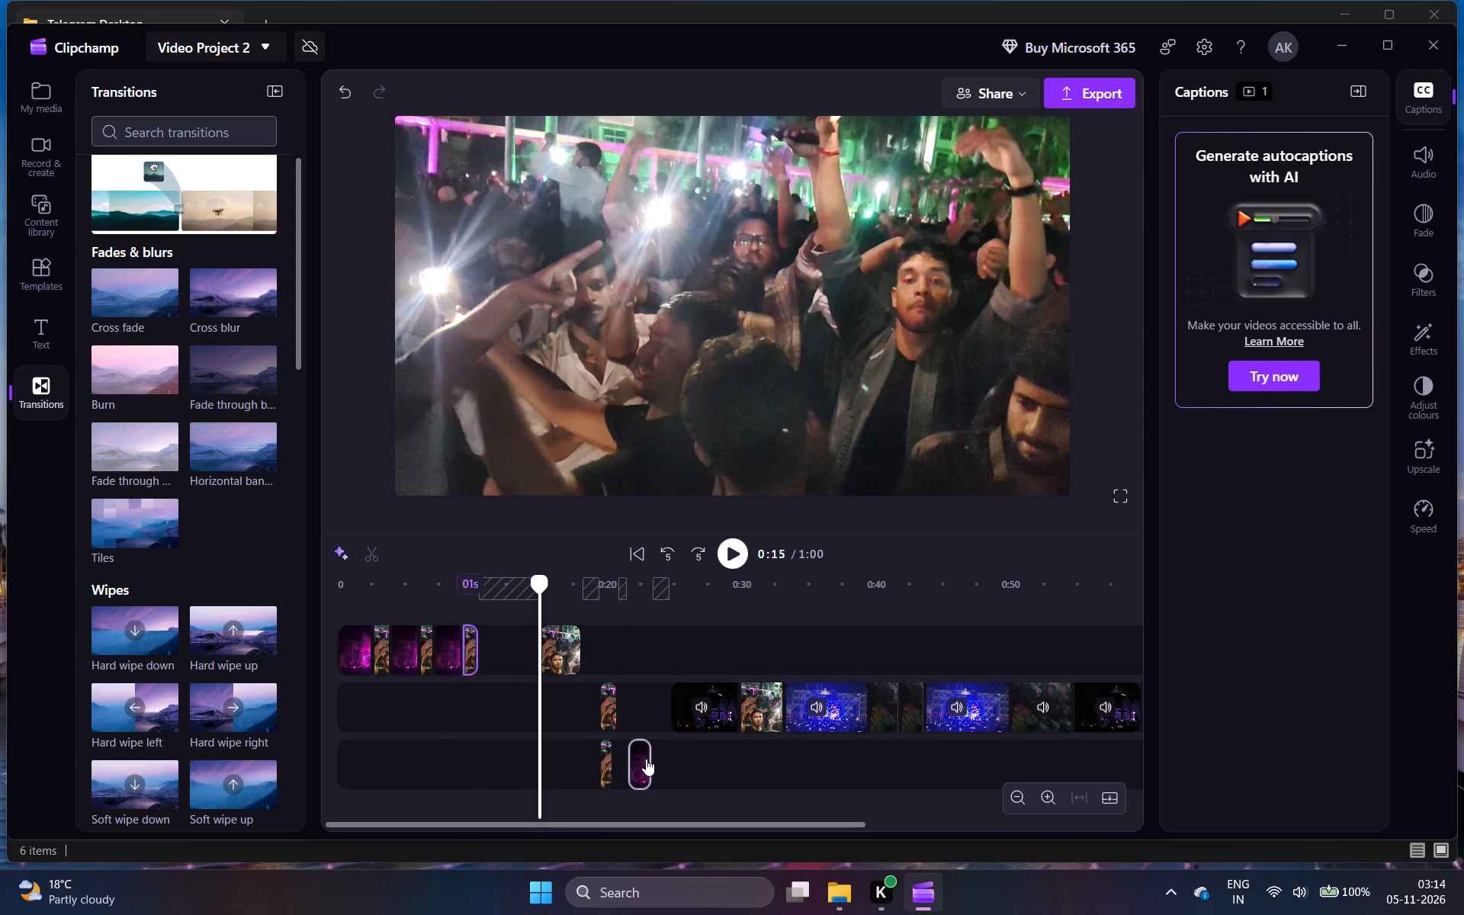
Delete the parked stage piece from the bottom track.
left_click(641, 768)
left_click(641, 768)
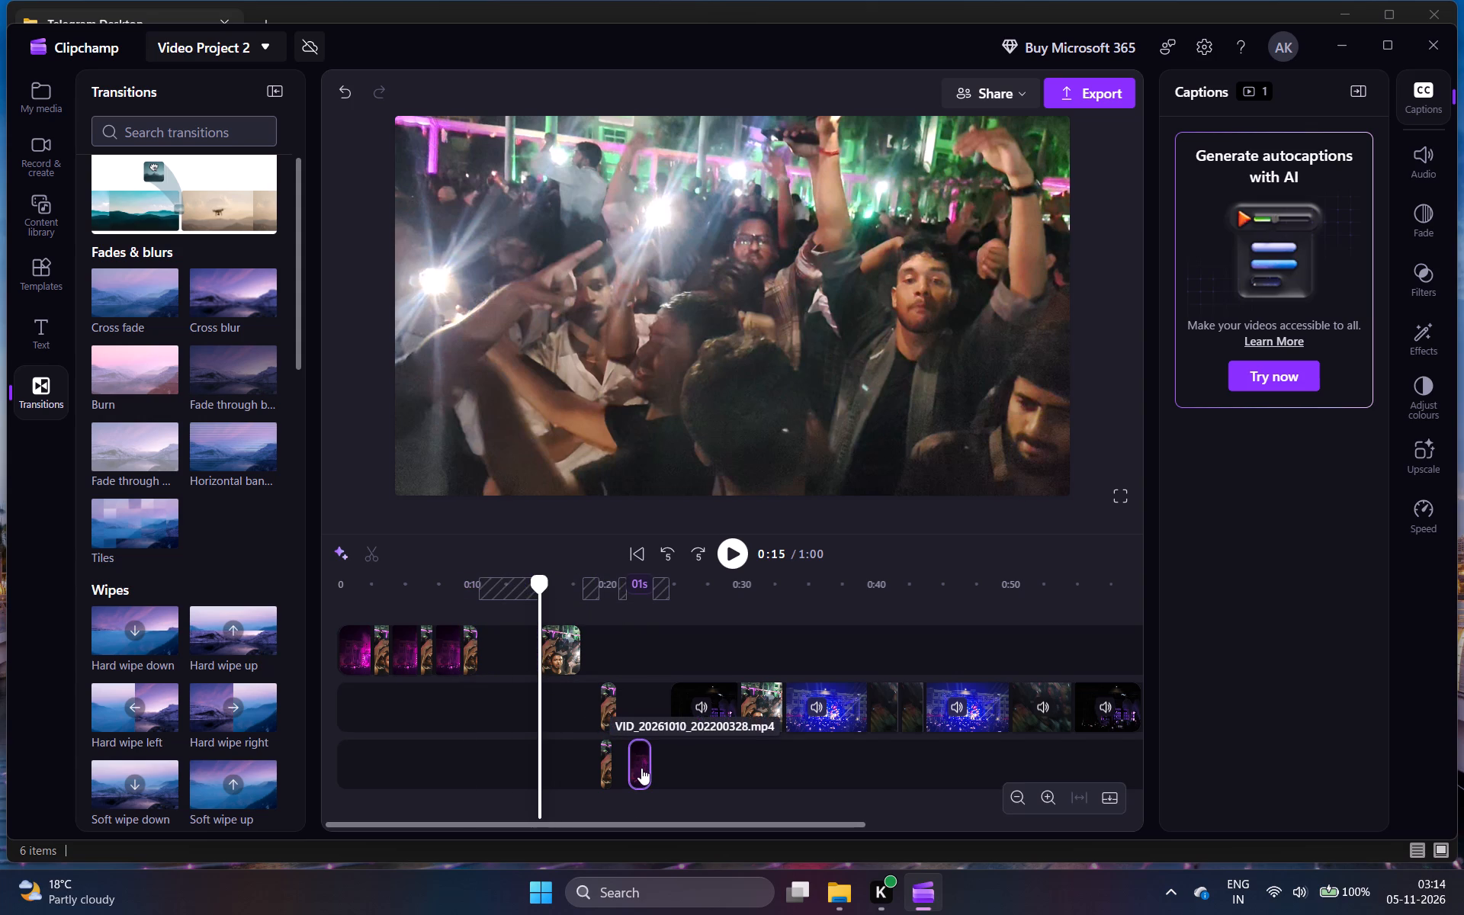
key("Delete")
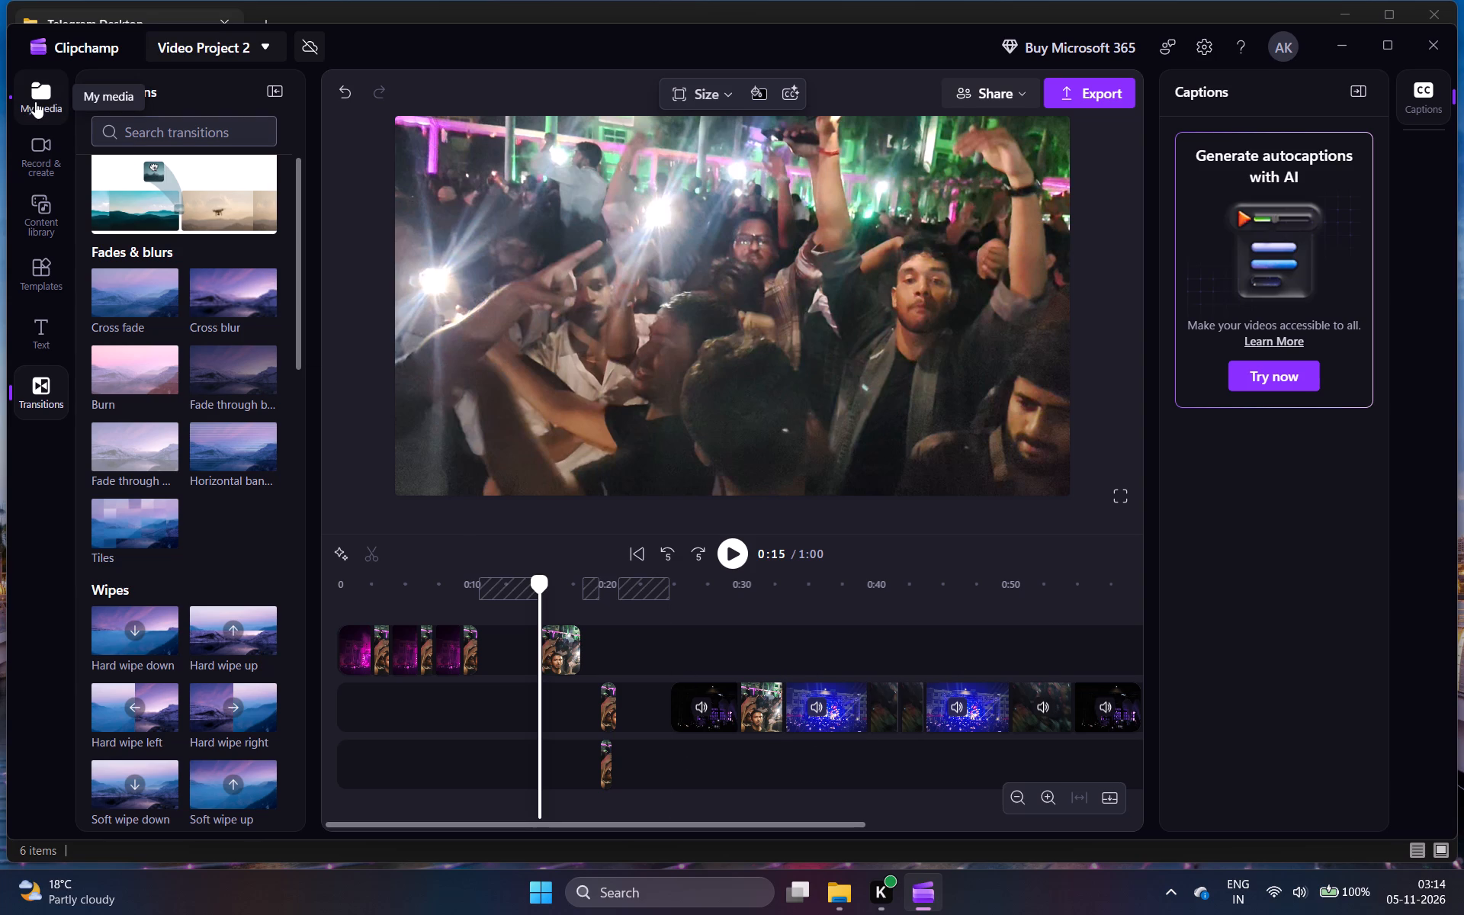
Play the tightened upper-track sequence from the start to review the cuts.
left_click(644, 559)
key("space")
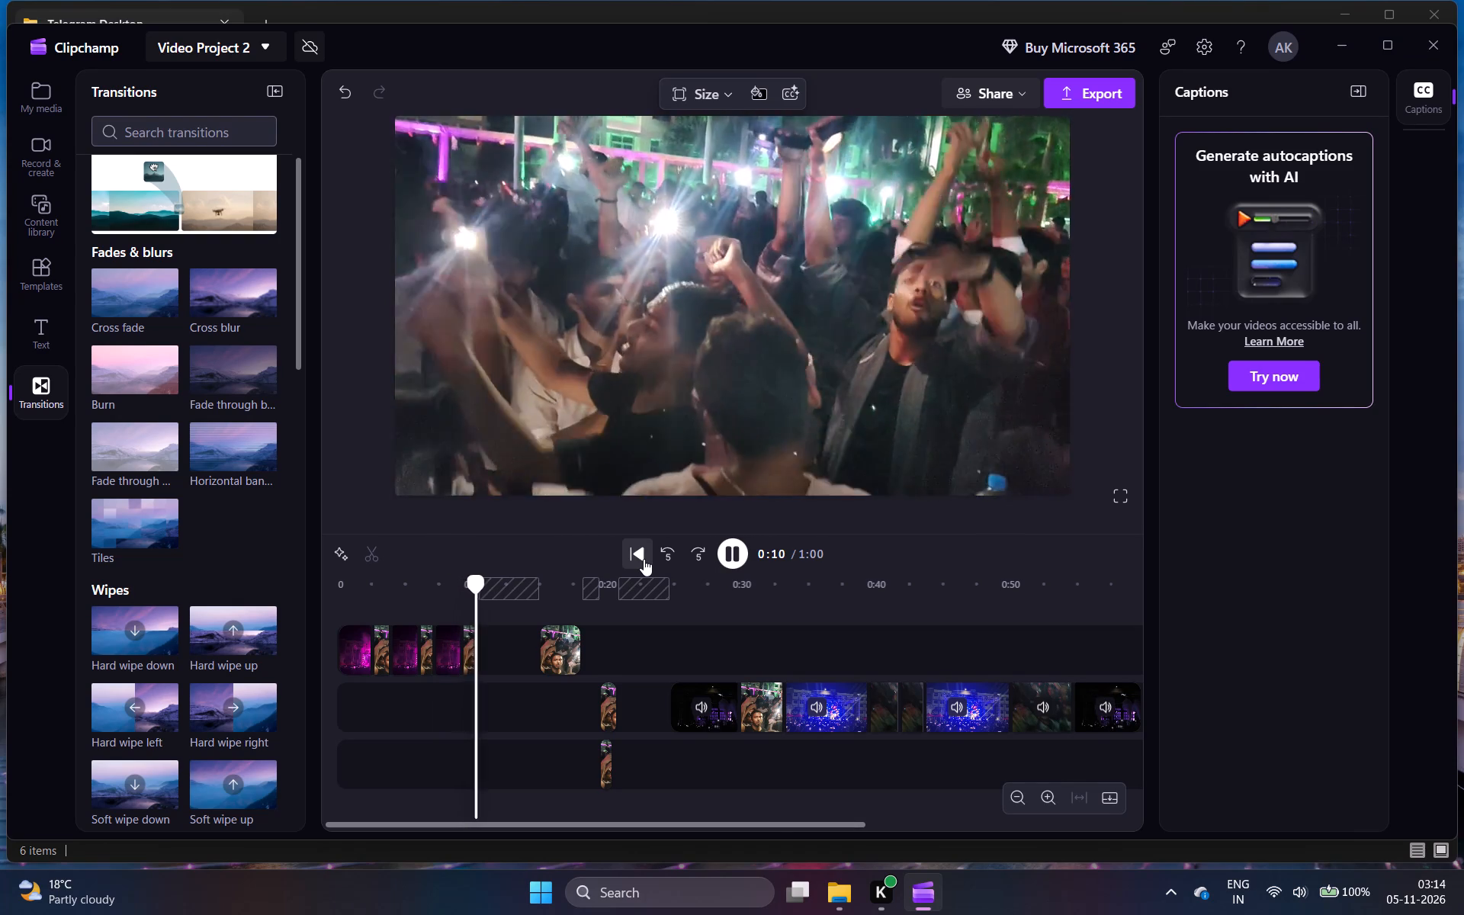
Apply the Pulse effect to the first crowd piece on the upper track.
left_click(374, 666)
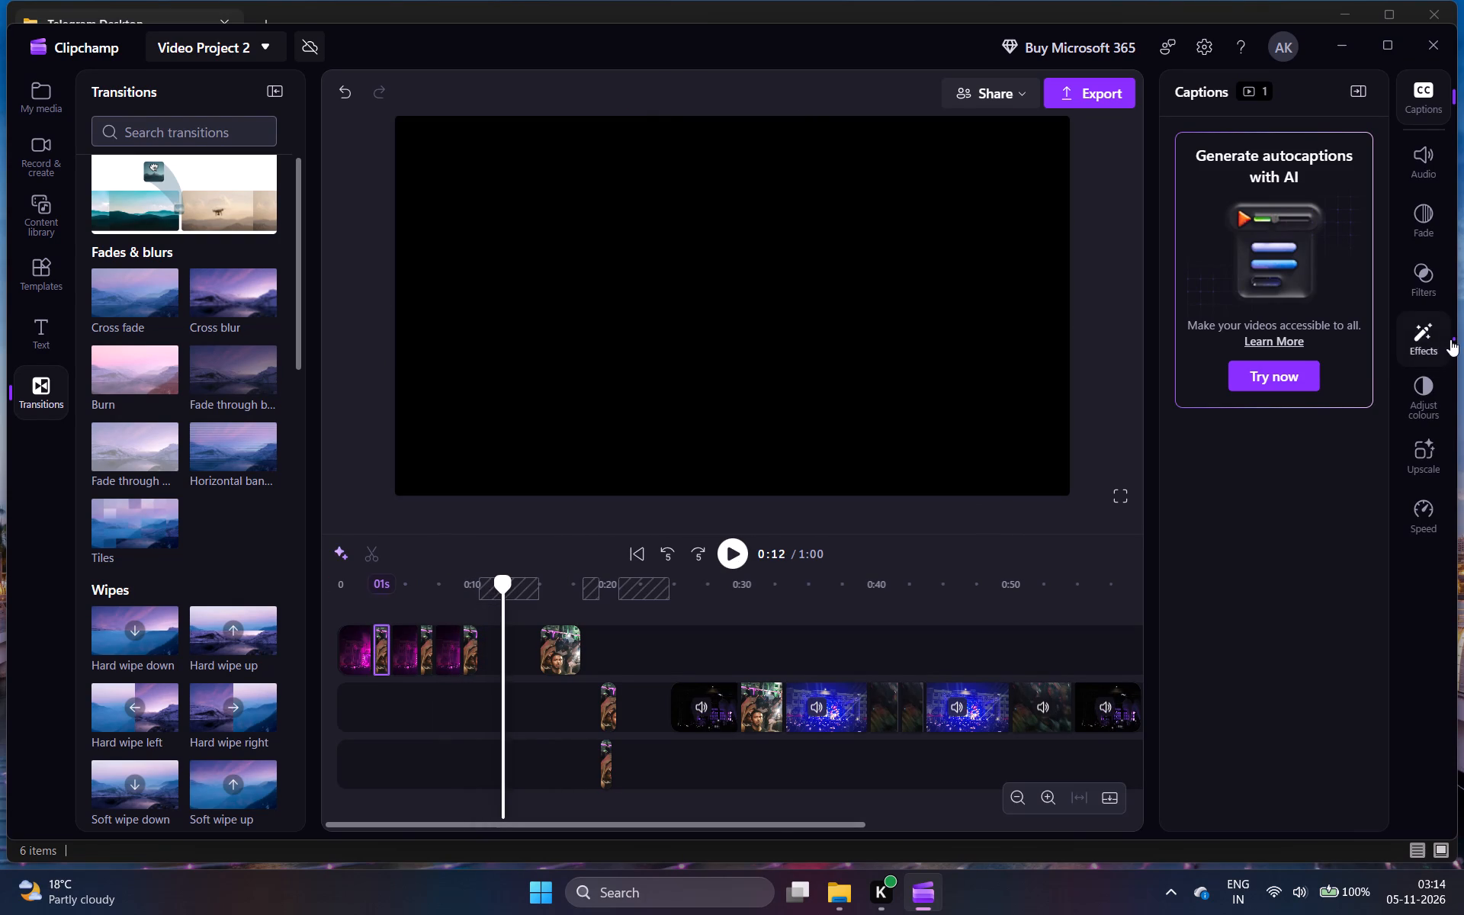
left_click(1418, 312)
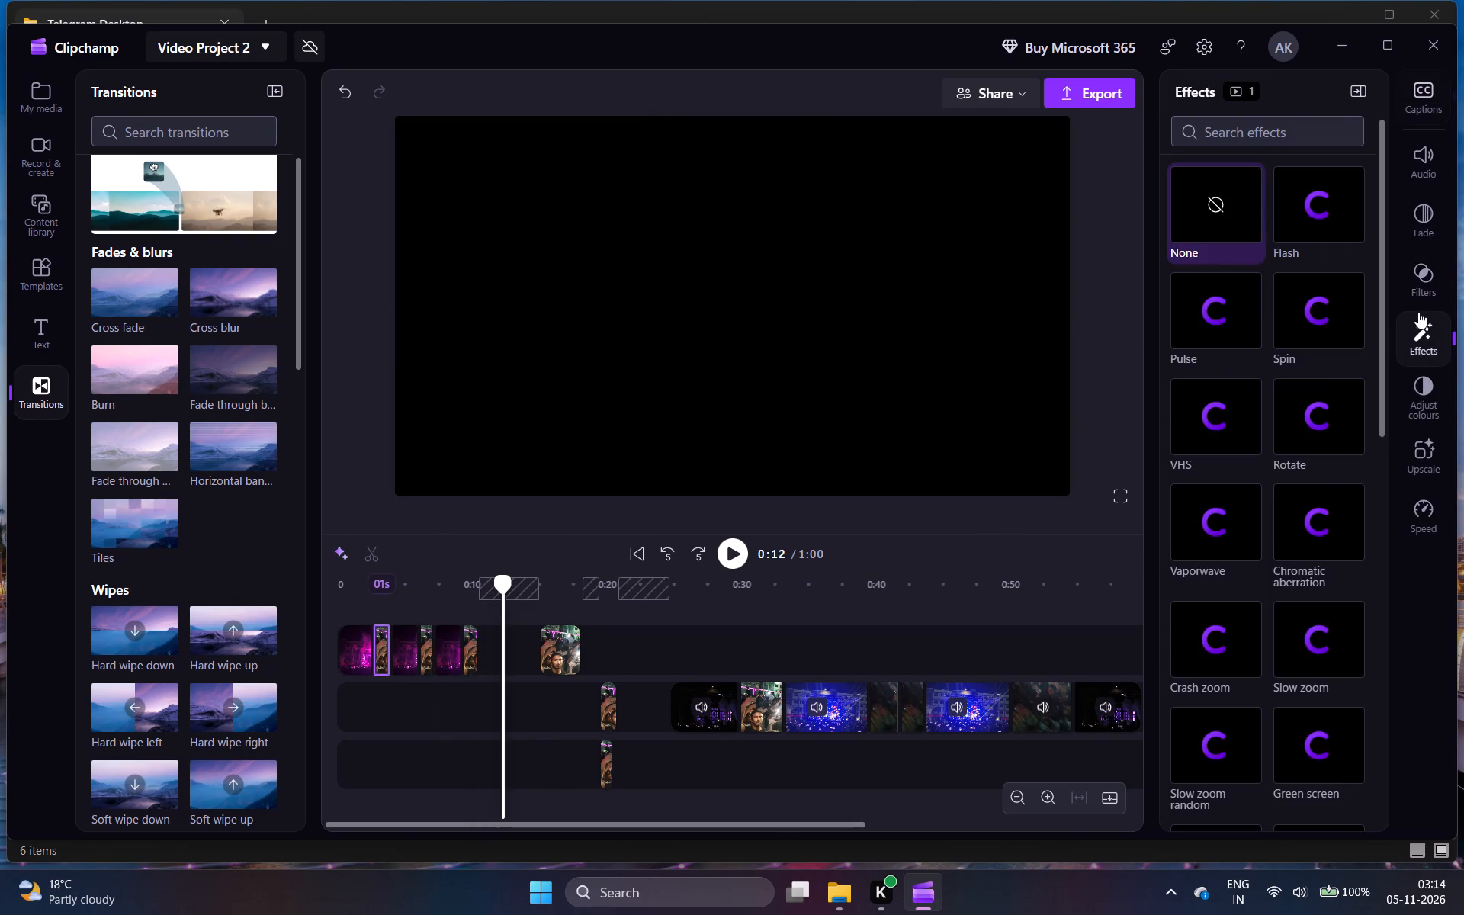
left_click(1225, 318)
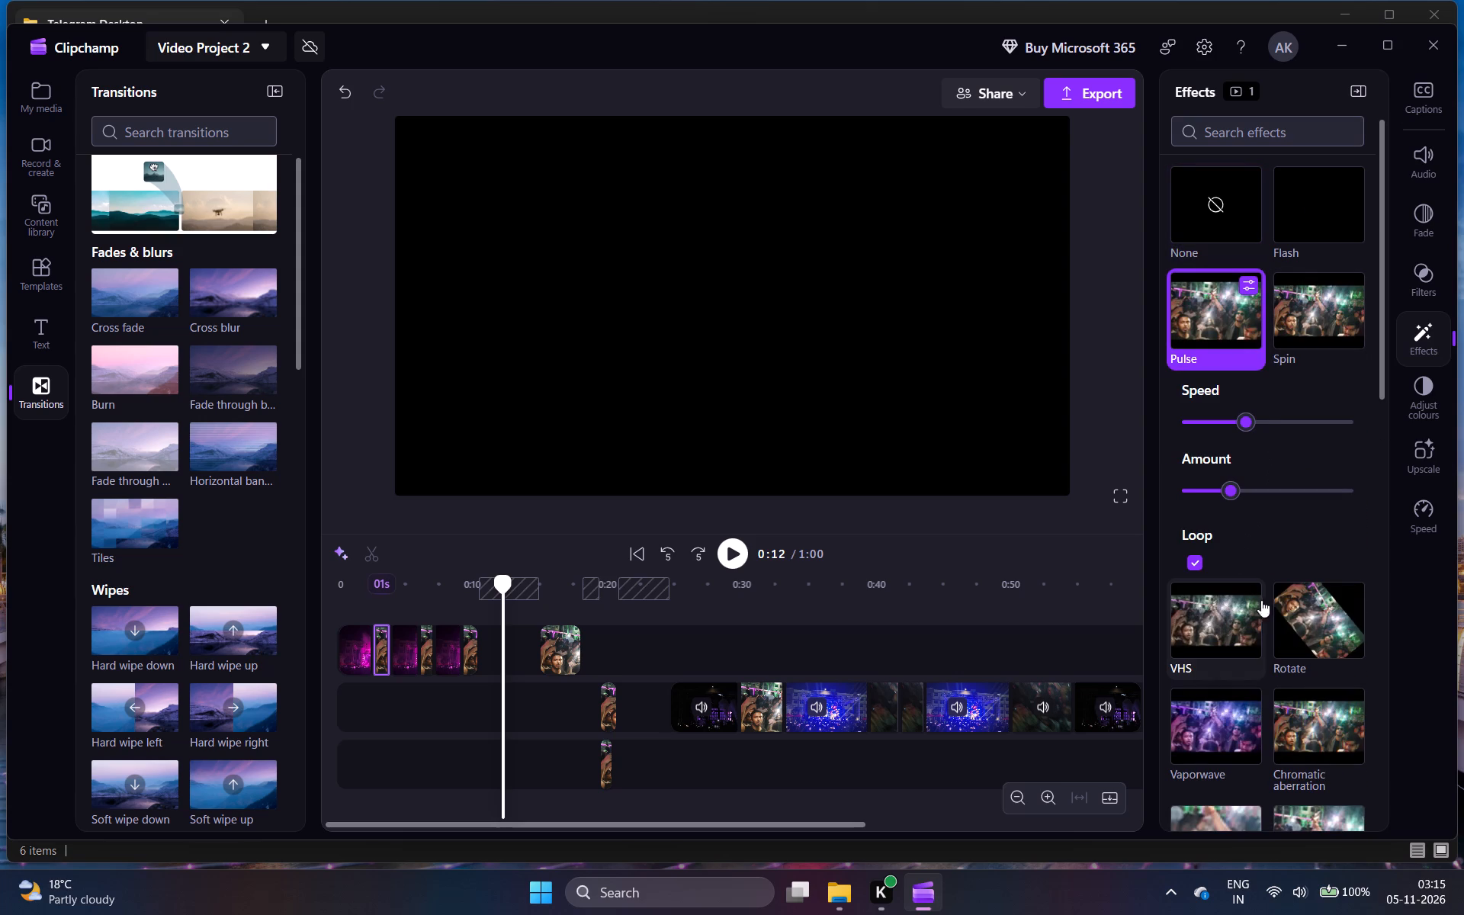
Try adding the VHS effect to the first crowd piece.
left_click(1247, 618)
Add the Disco effect to the first crowd piece.
scroll(1247, 618, "down", 1)
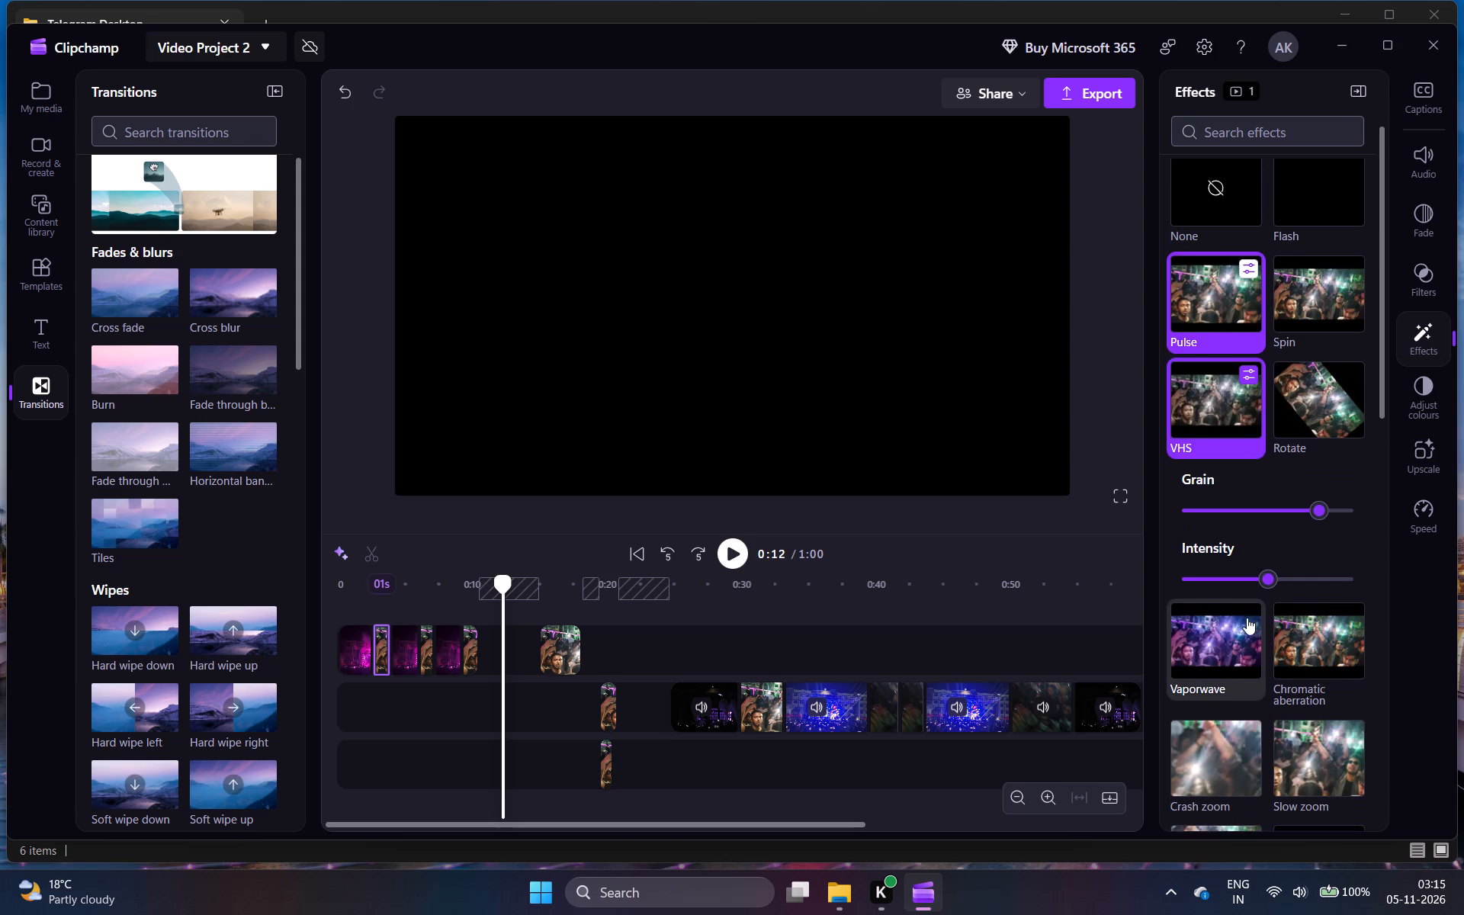
scroll(1247, 618, "down", 2)
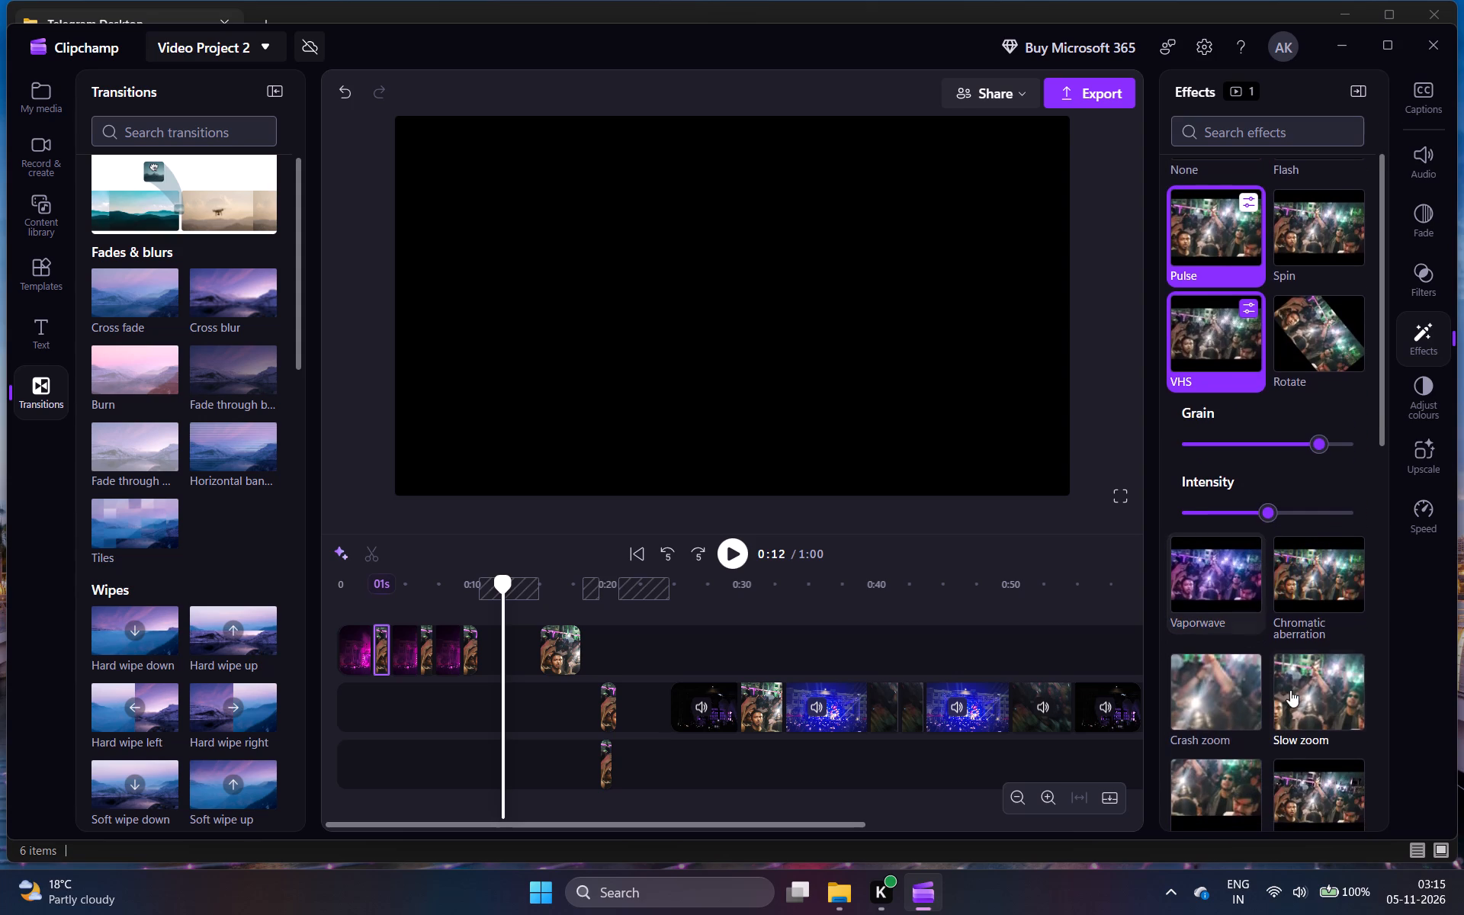
scroll(1299, 714, "down", 3)
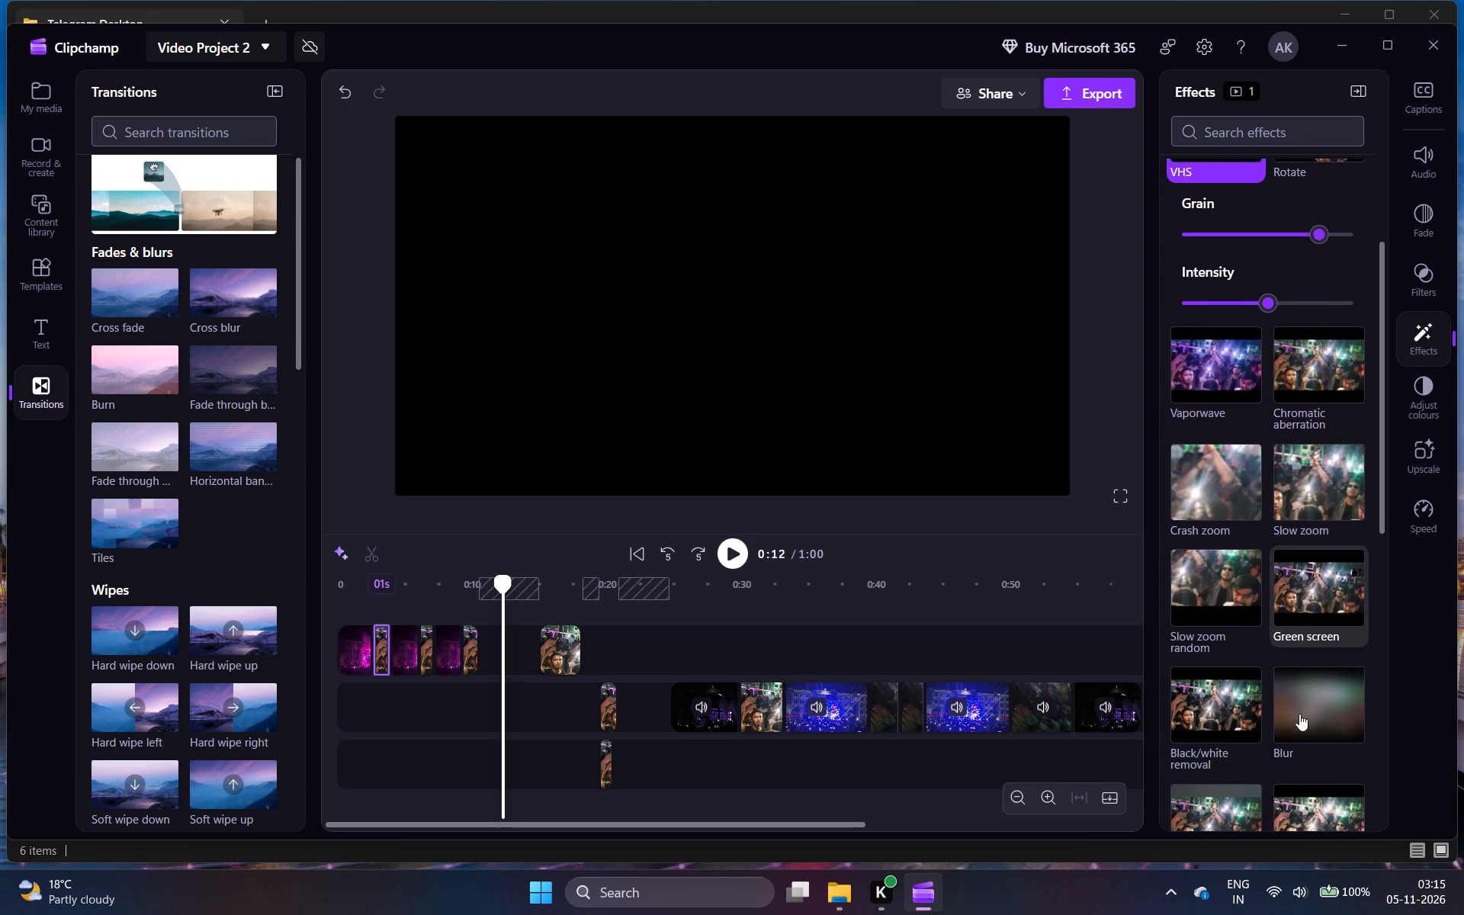
scroll(1299, 714, "down", 3)
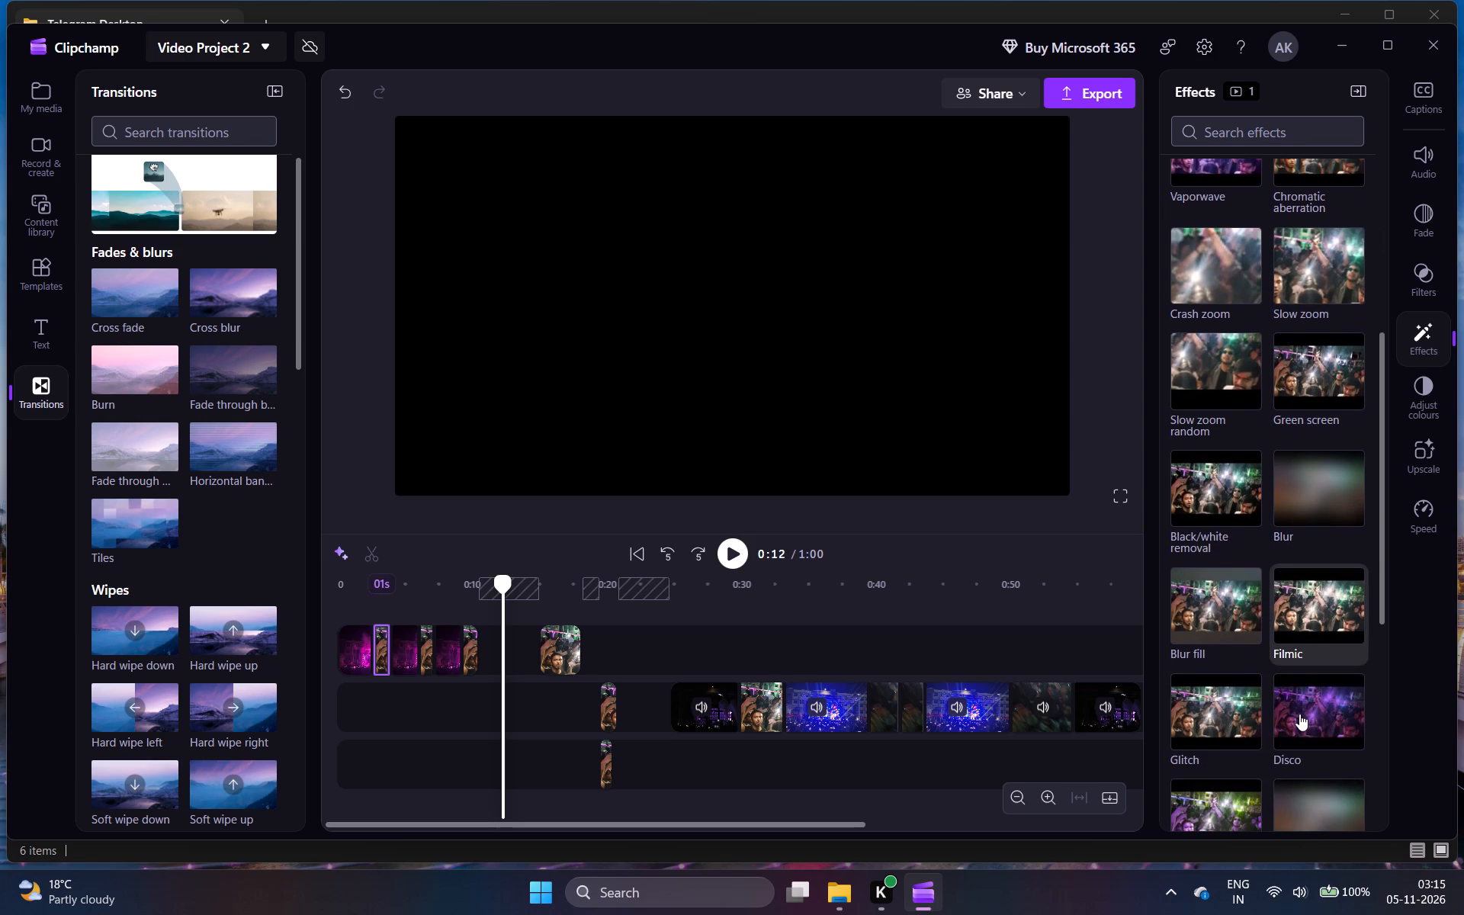
scroll(1299, 714, "down", 2)
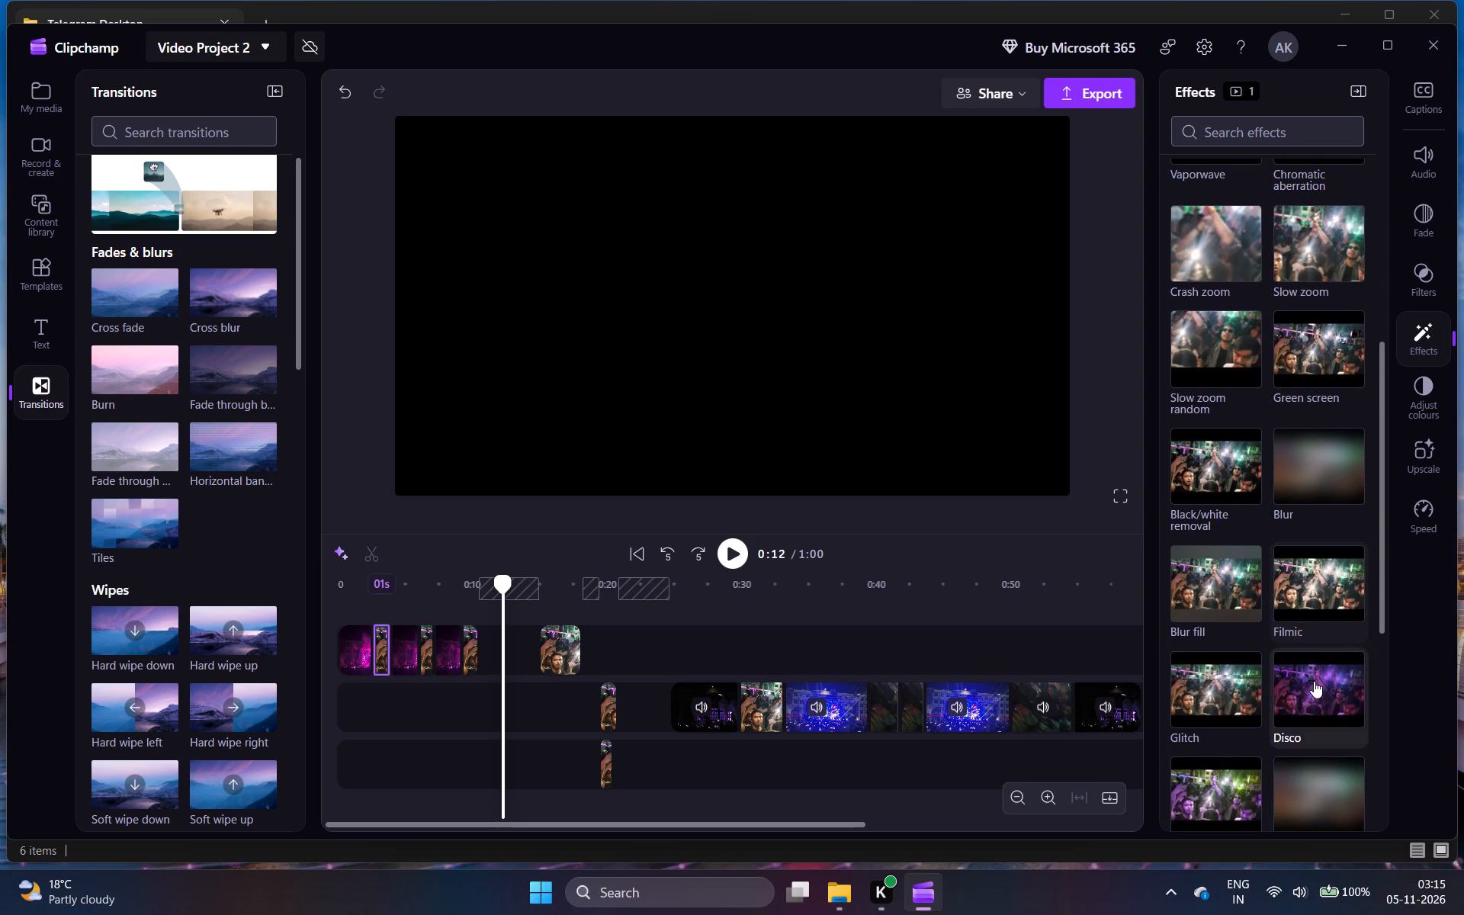
scroll(1314, 681, "down", 1)
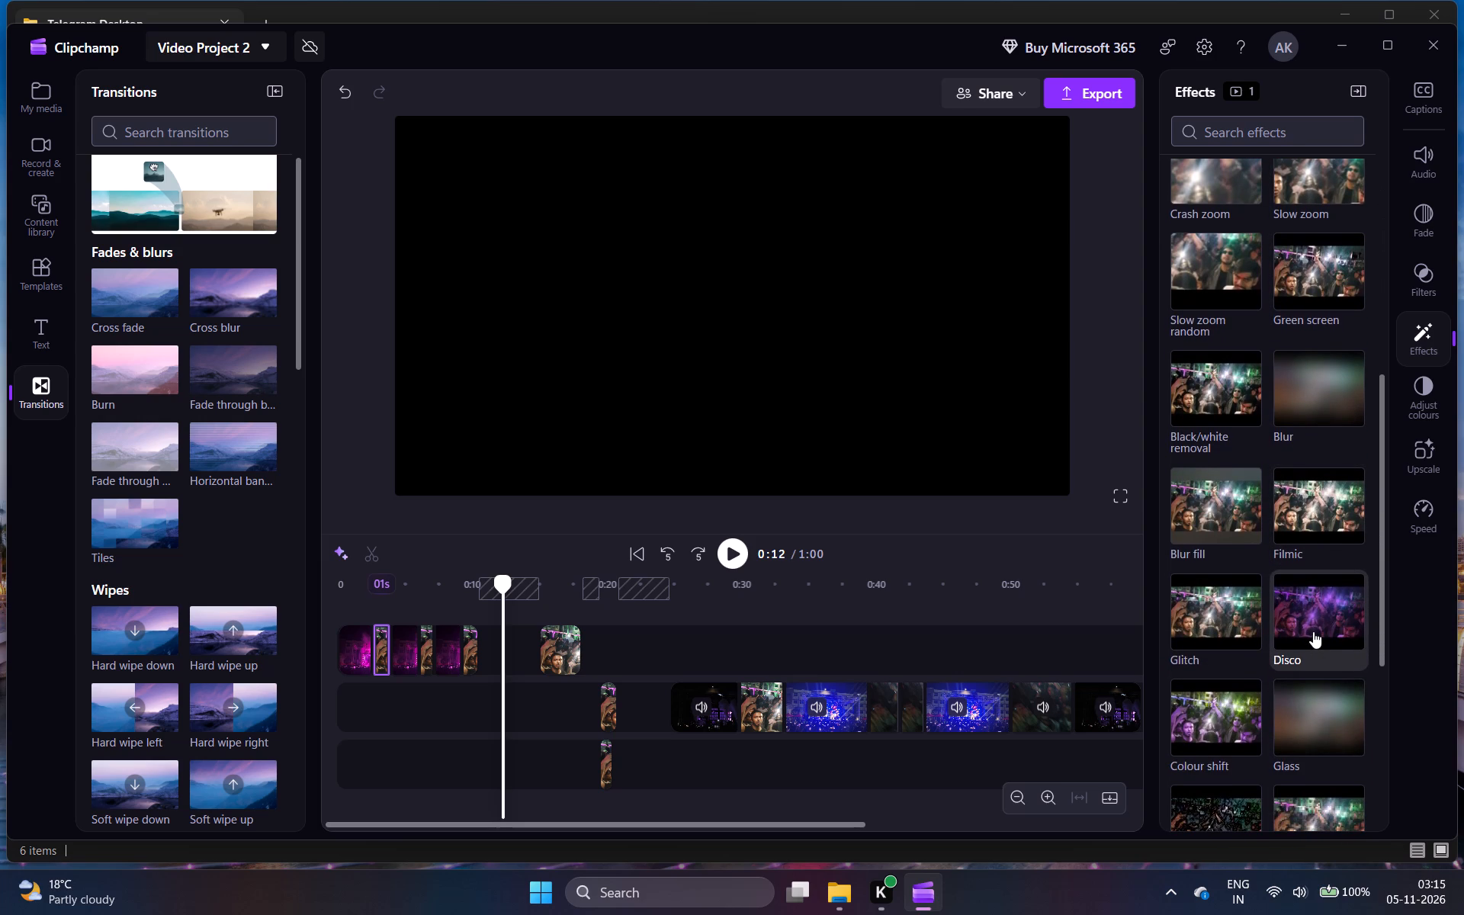
left_click(1313, 631)
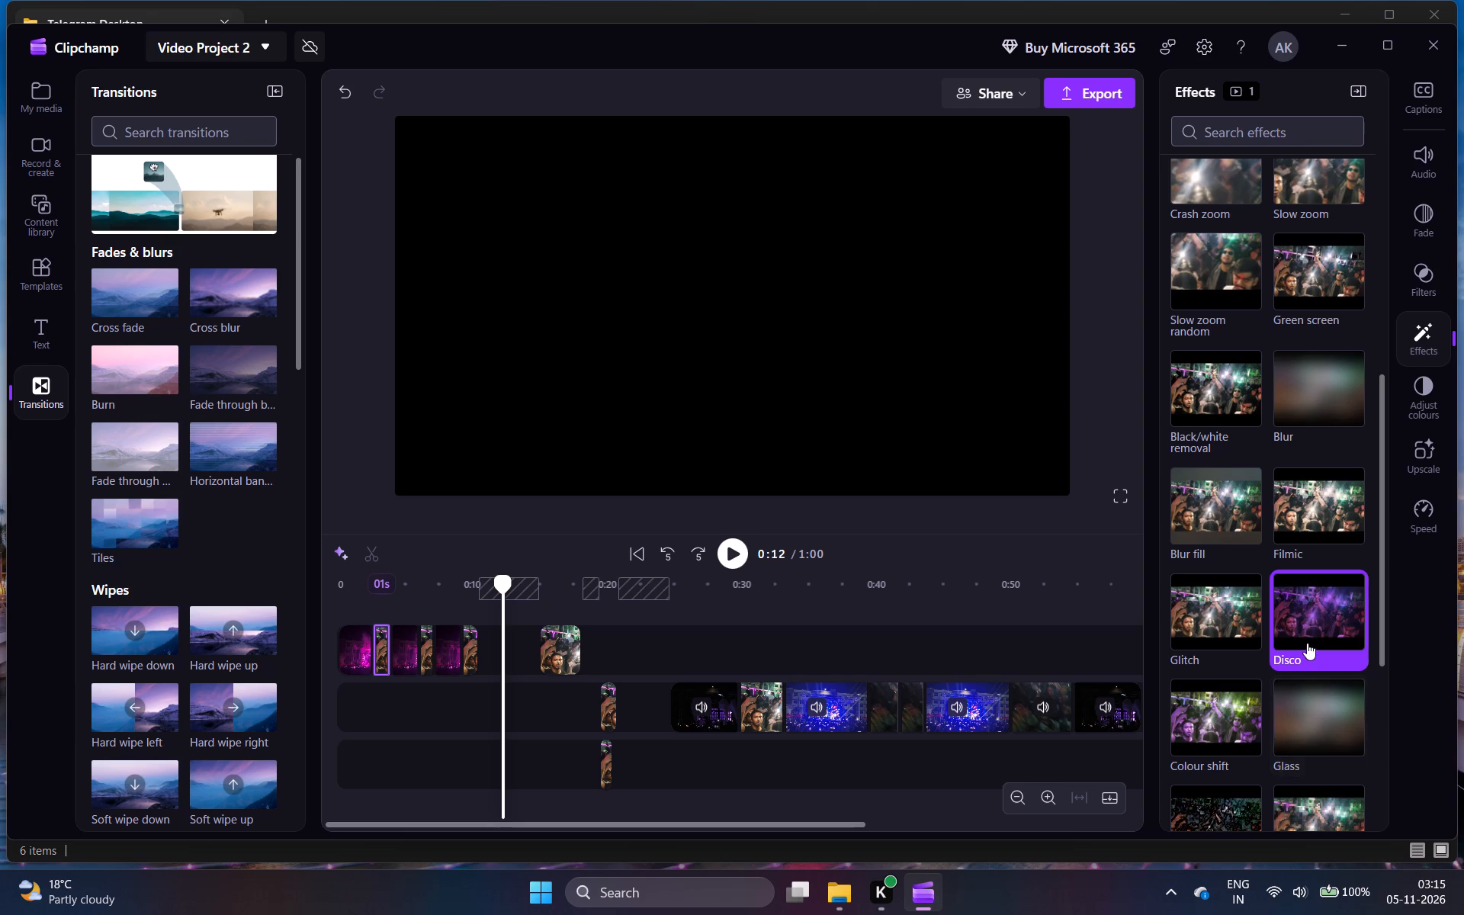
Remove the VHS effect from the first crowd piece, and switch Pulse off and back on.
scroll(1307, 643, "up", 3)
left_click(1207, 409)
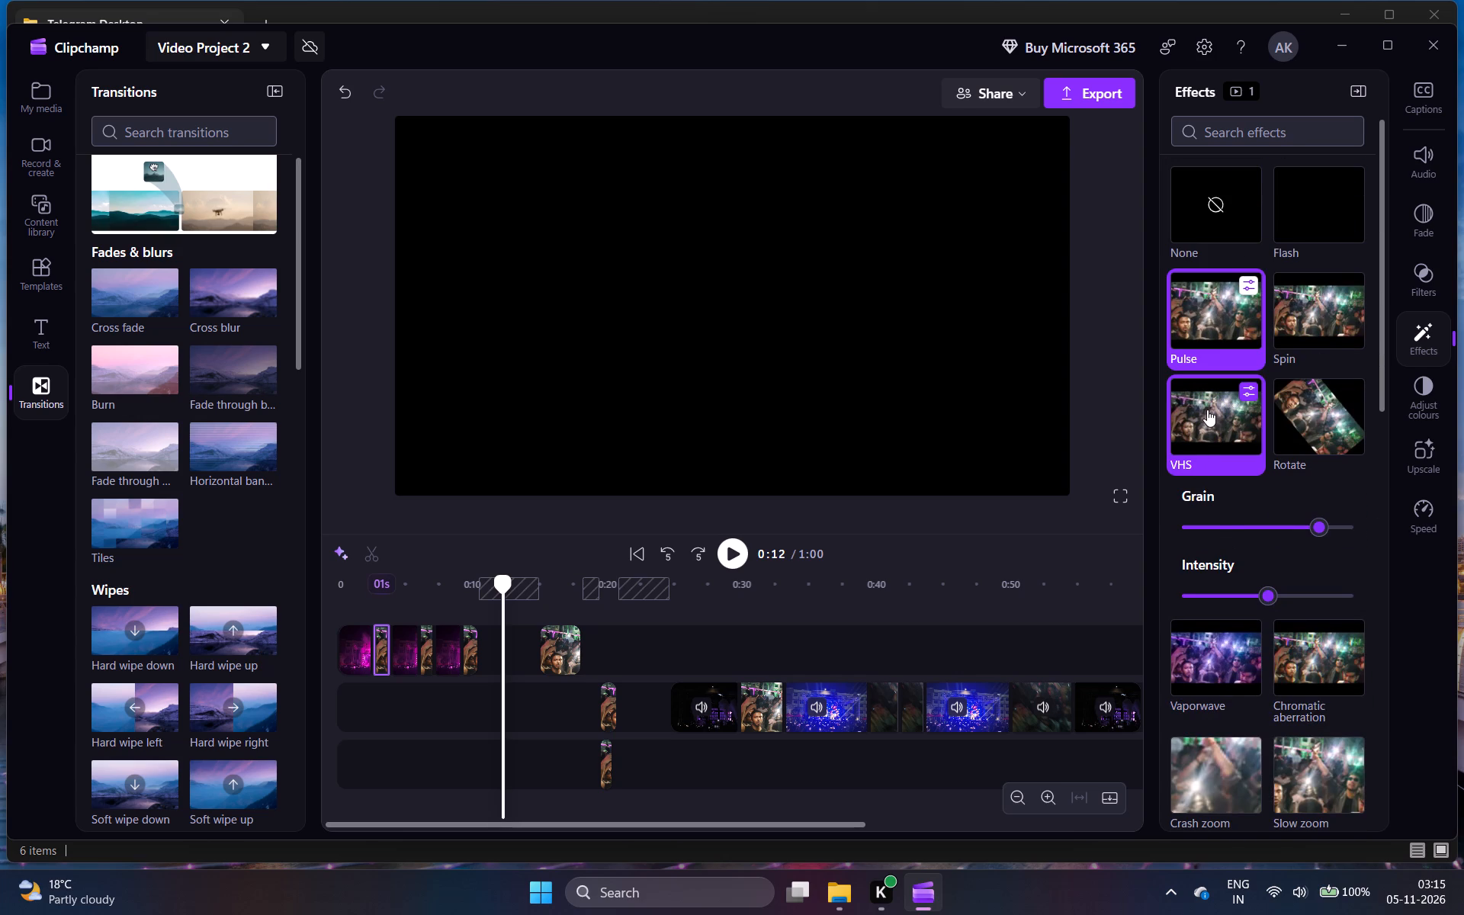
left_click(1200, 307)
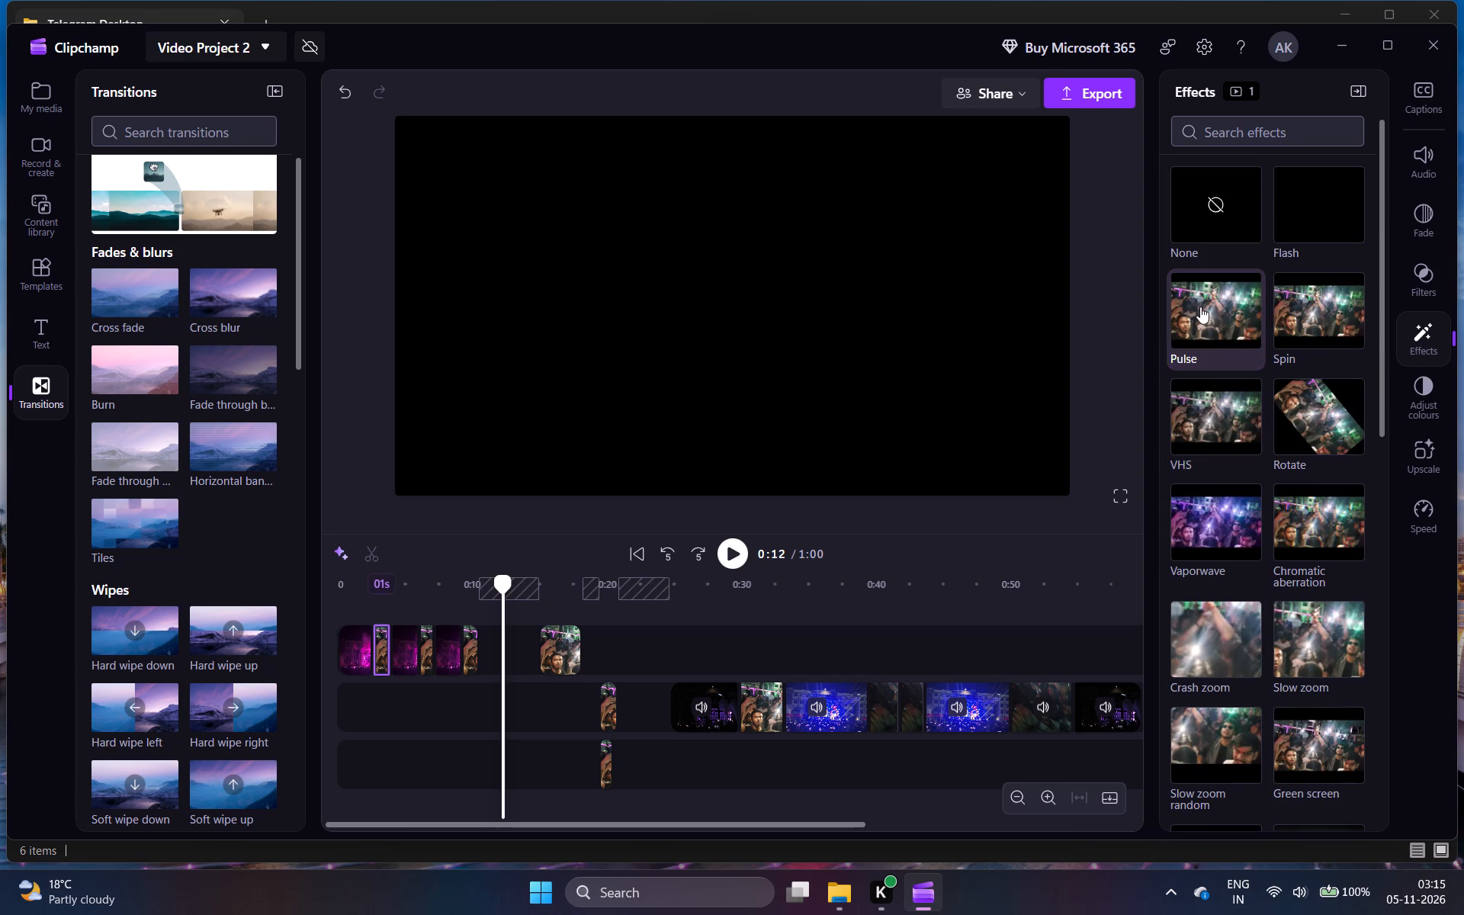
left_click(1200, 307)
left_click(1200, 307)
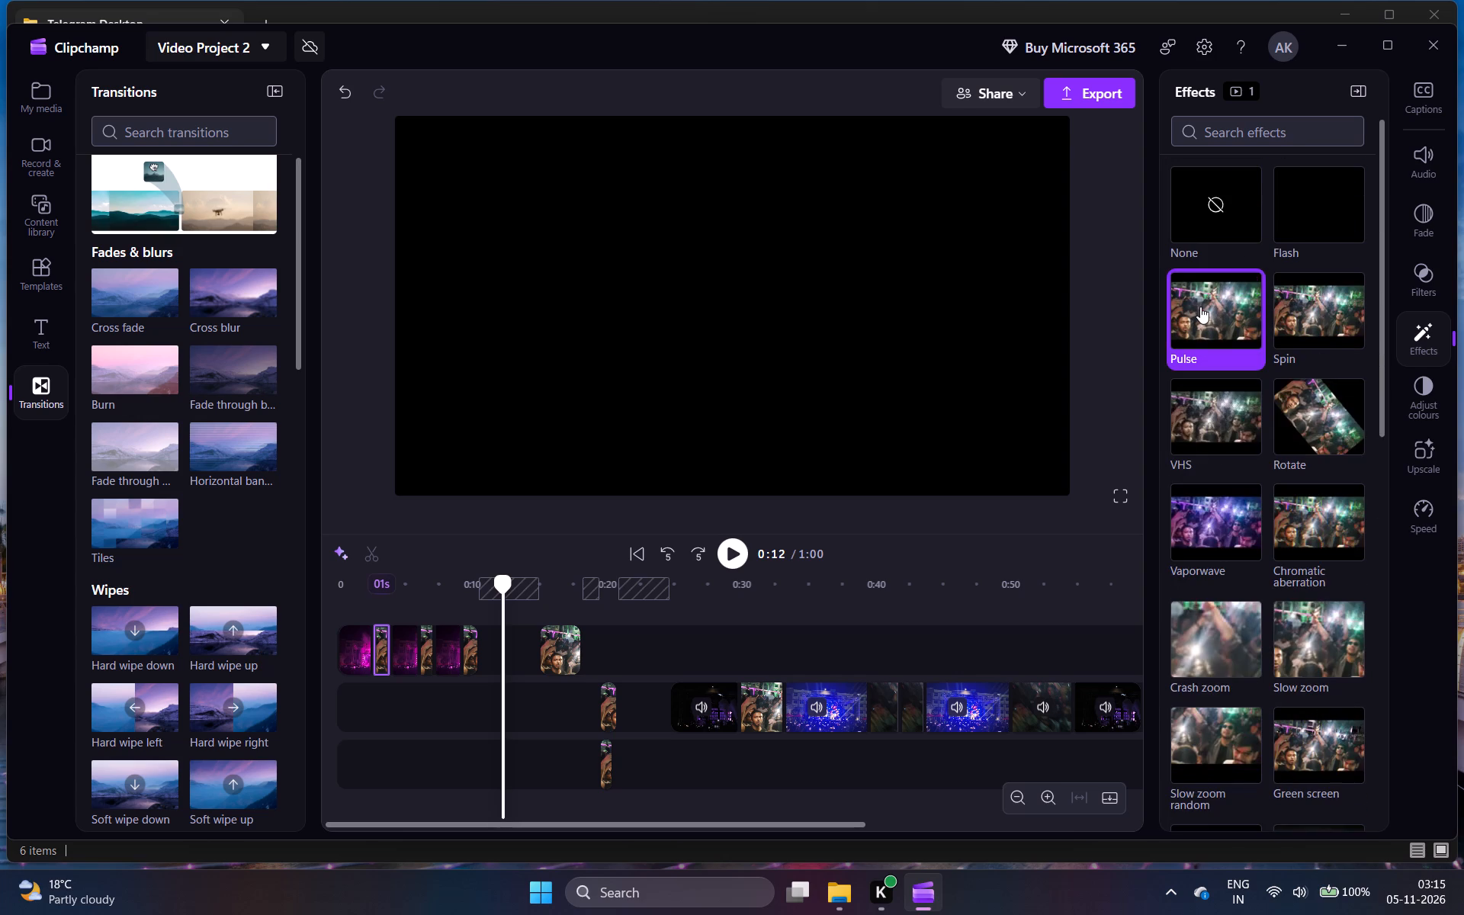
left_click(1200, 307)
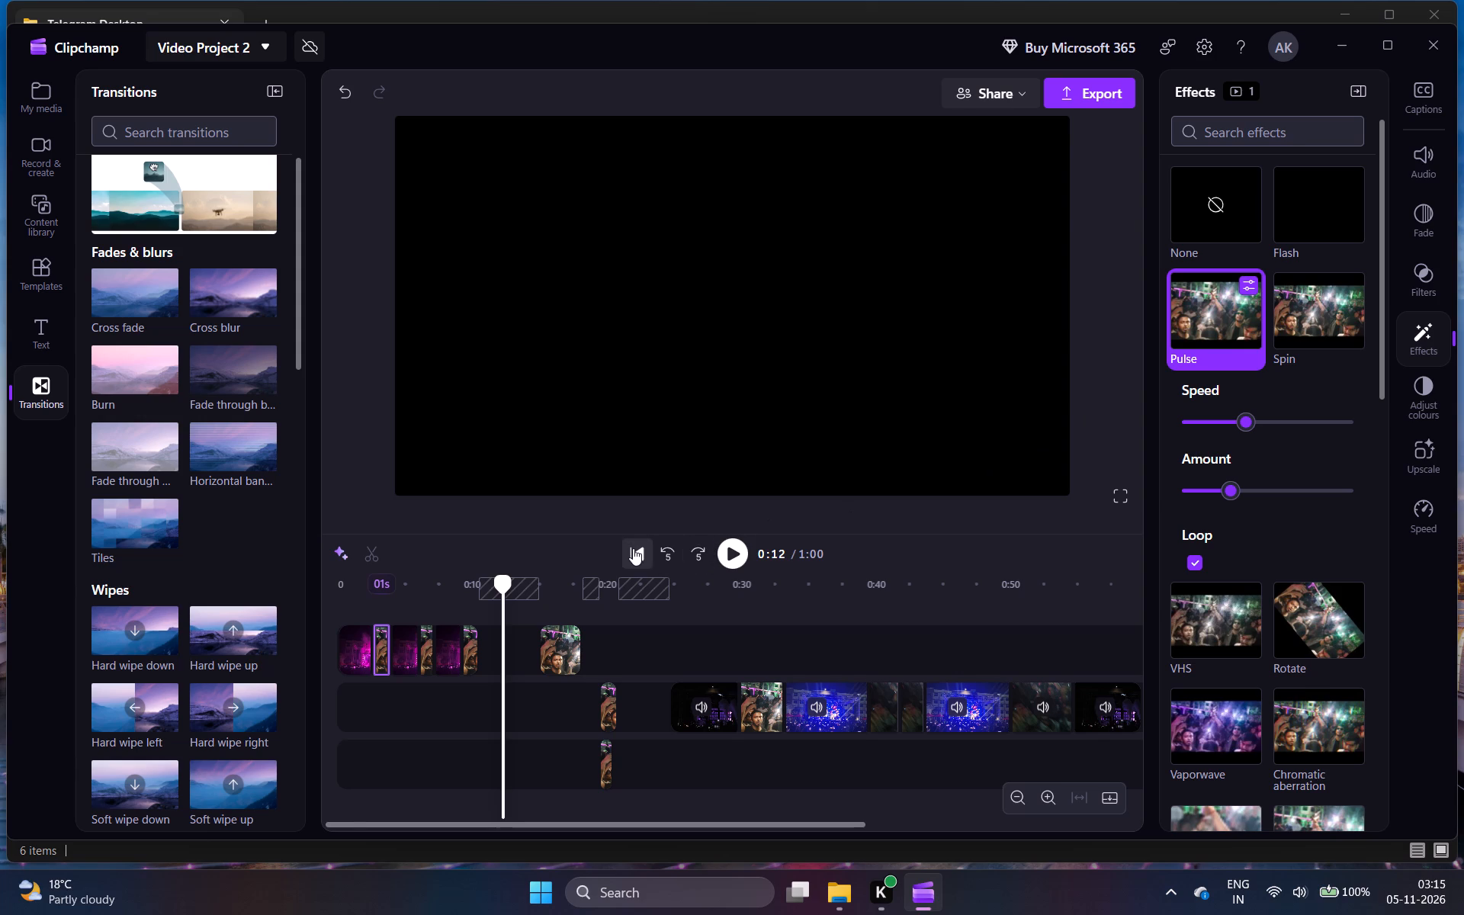
Play the upper-track sequence from the start to review the effects on the first crowd piece.
left_click(633, 548)
key("space")
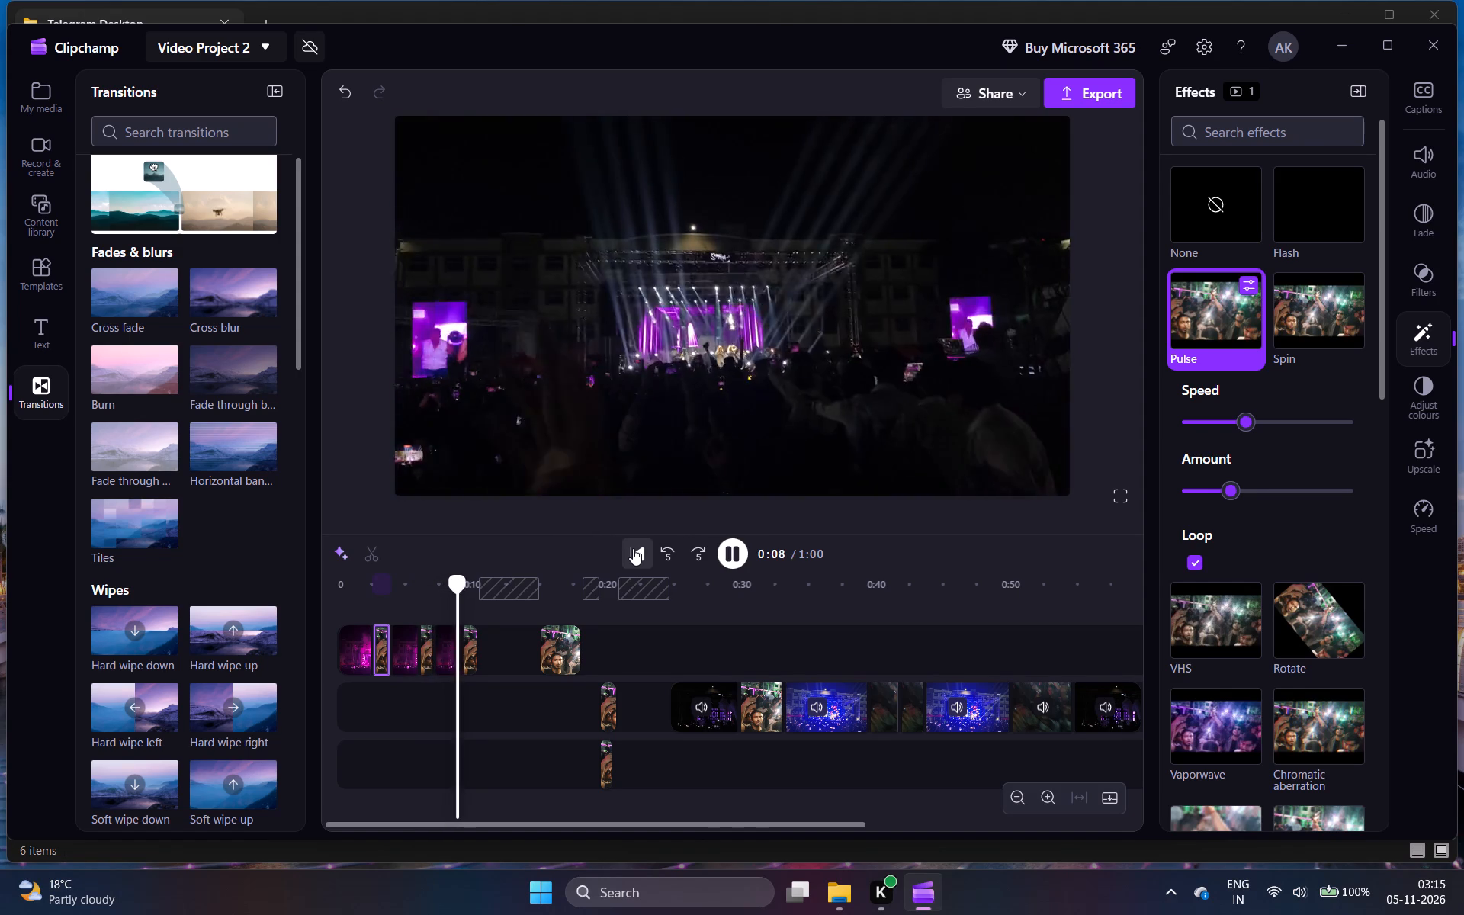
key("space")
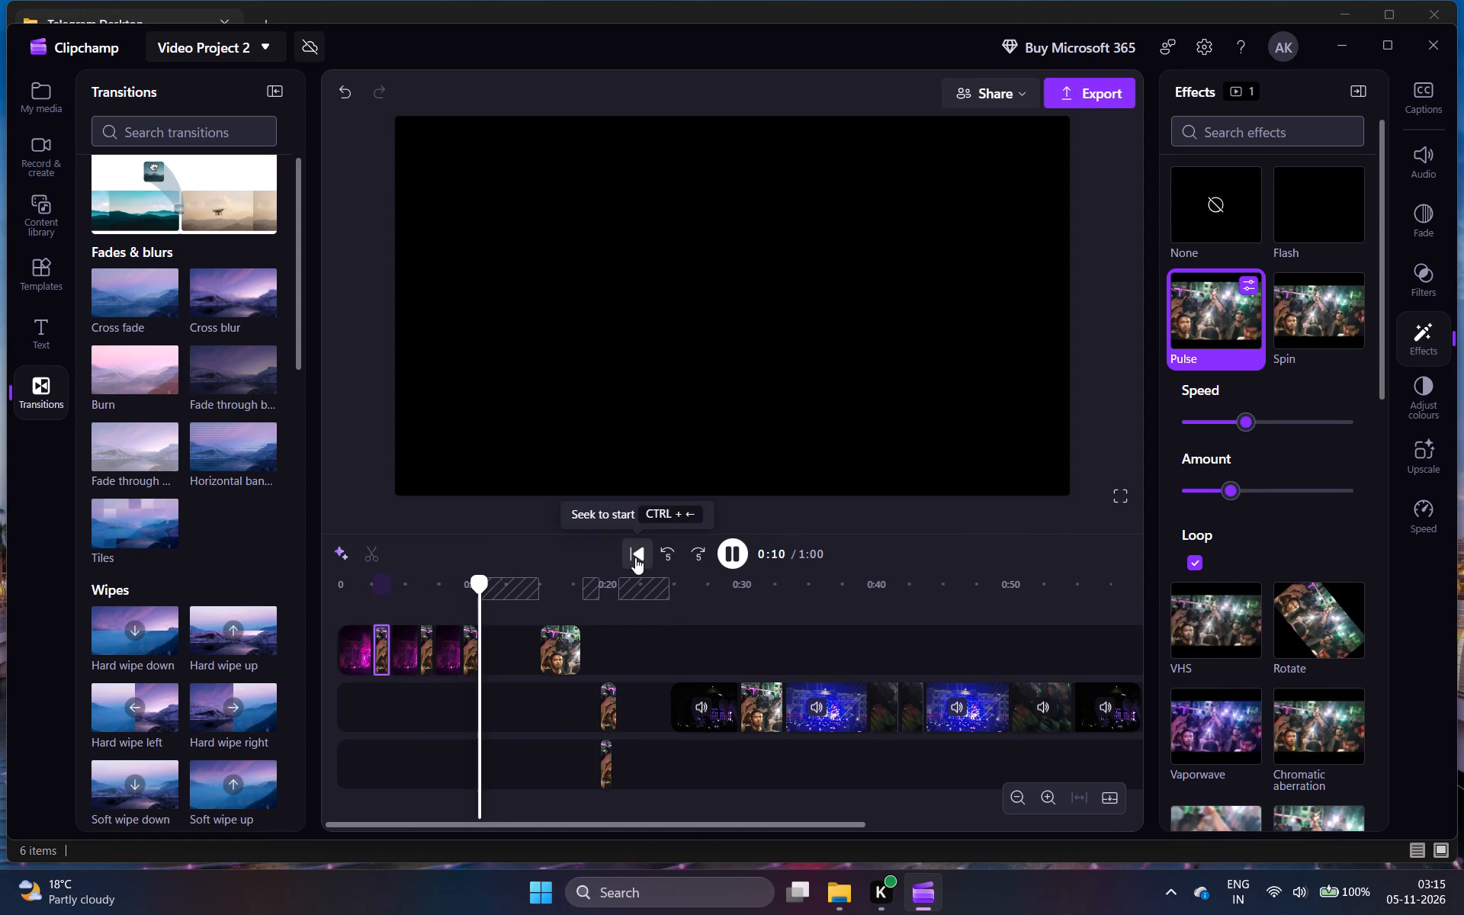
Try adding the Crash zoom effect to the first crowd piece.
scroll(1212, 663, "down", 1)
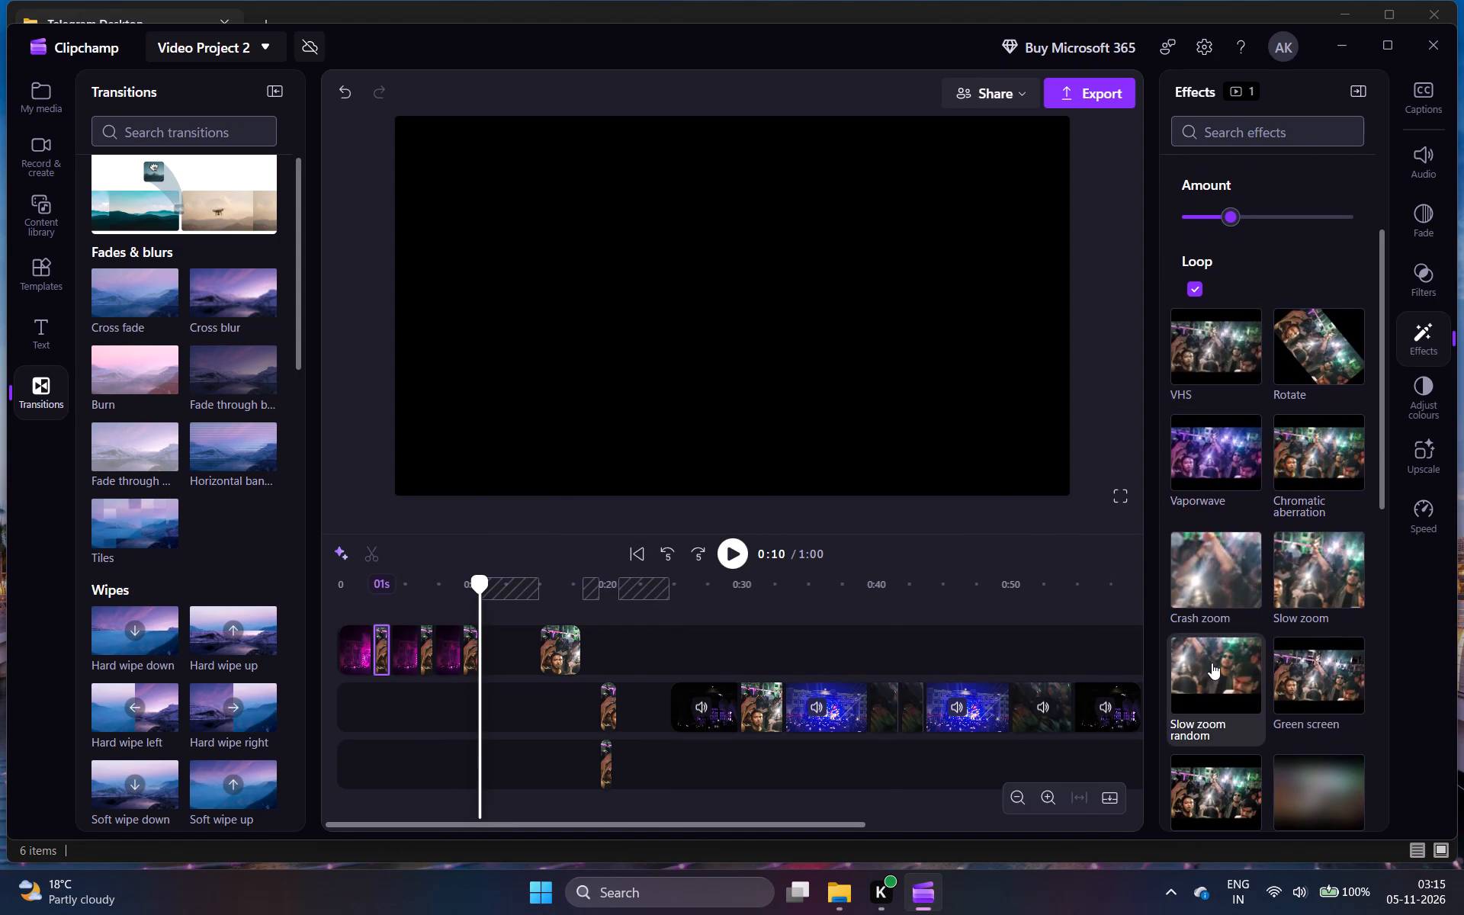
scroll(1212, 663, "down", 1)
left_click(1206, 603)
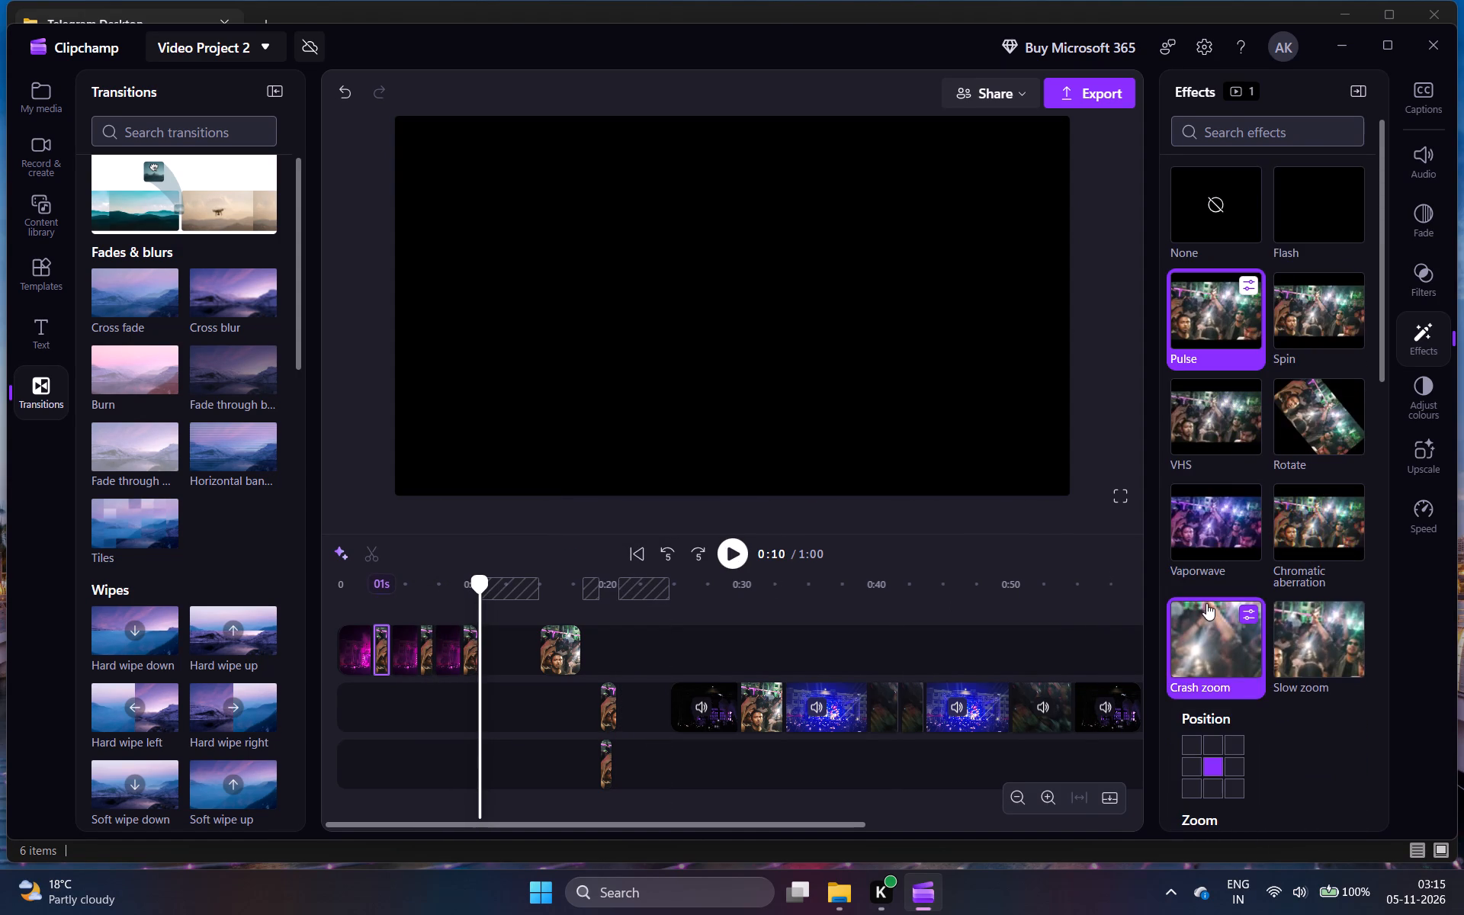
Play the sequence from the start, go back to the first crowd piece and pause at 0:03 to examine its effects.
left_click(640, 544)
key("space")
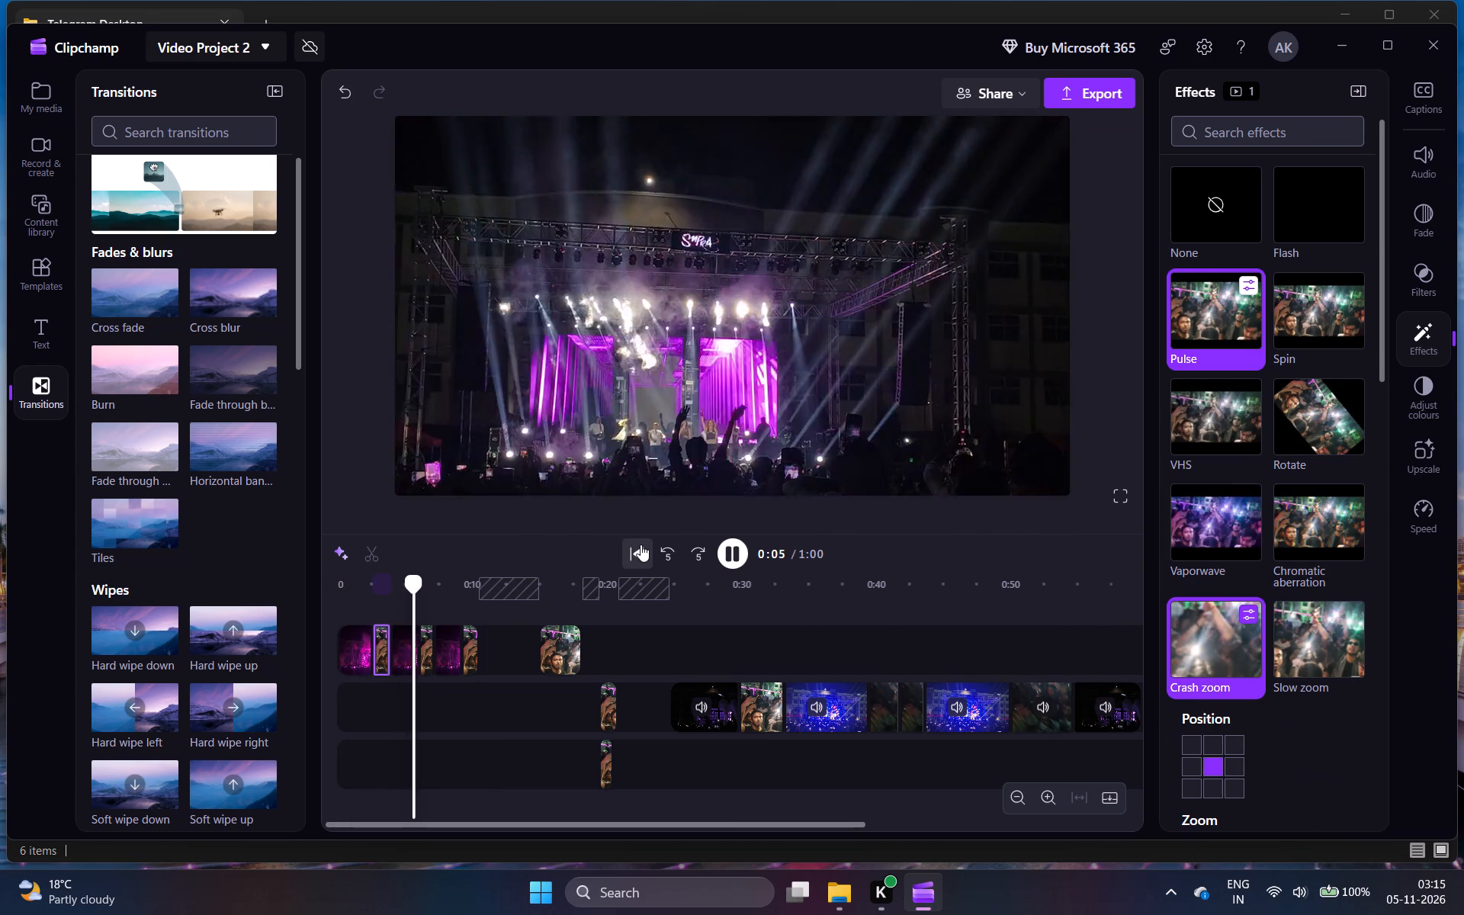
key("Left")
key("Left")
key("Left")
key("Left")
key("Left")
key("Left")
key("Left")
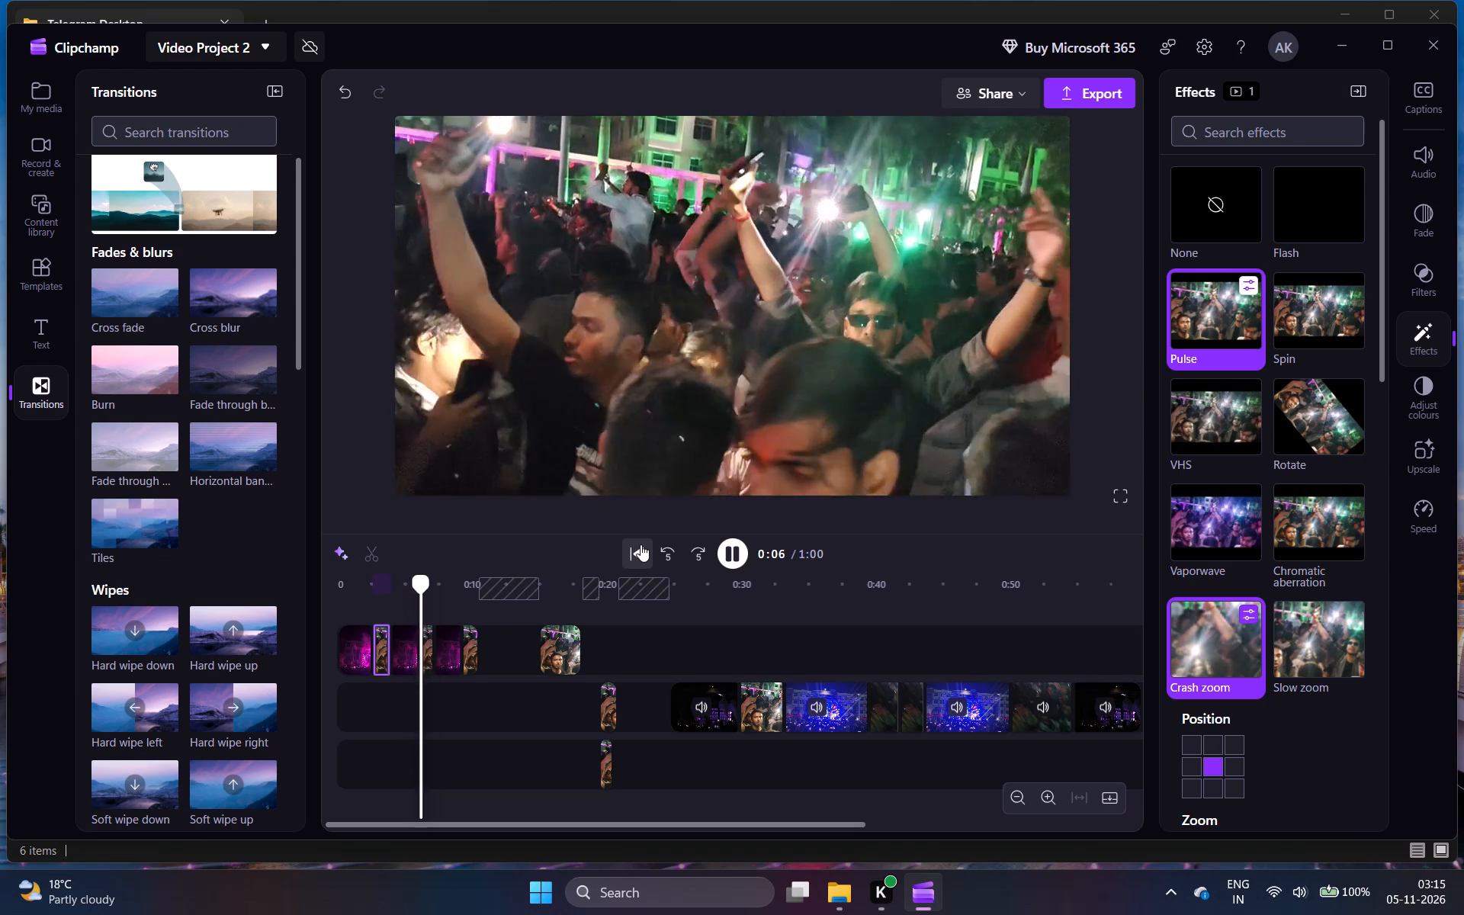
key("Left")
key("Left")
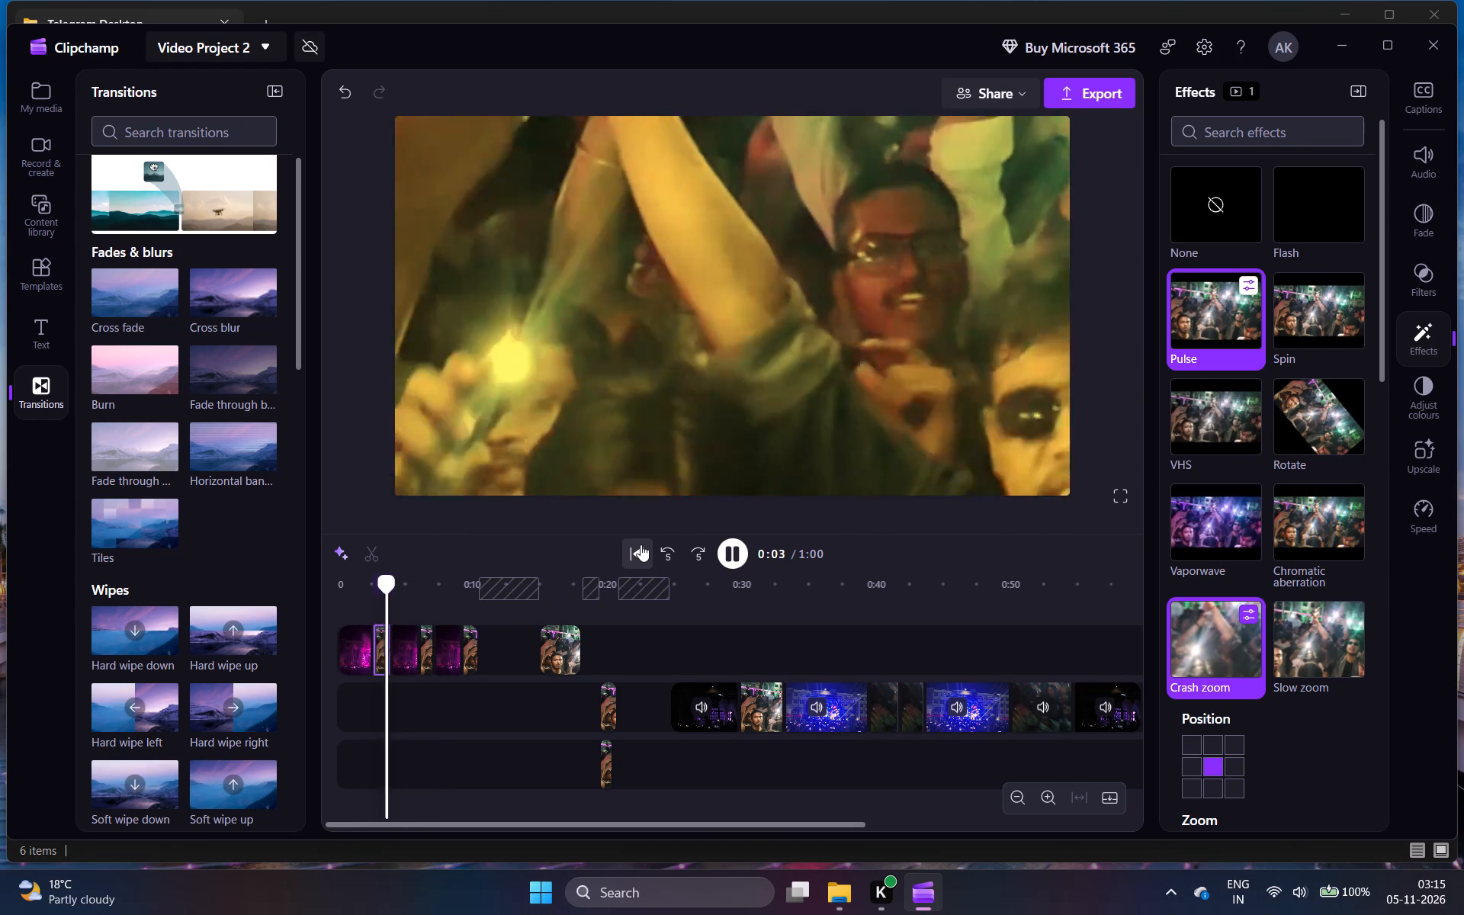
key("Left")
key("space")
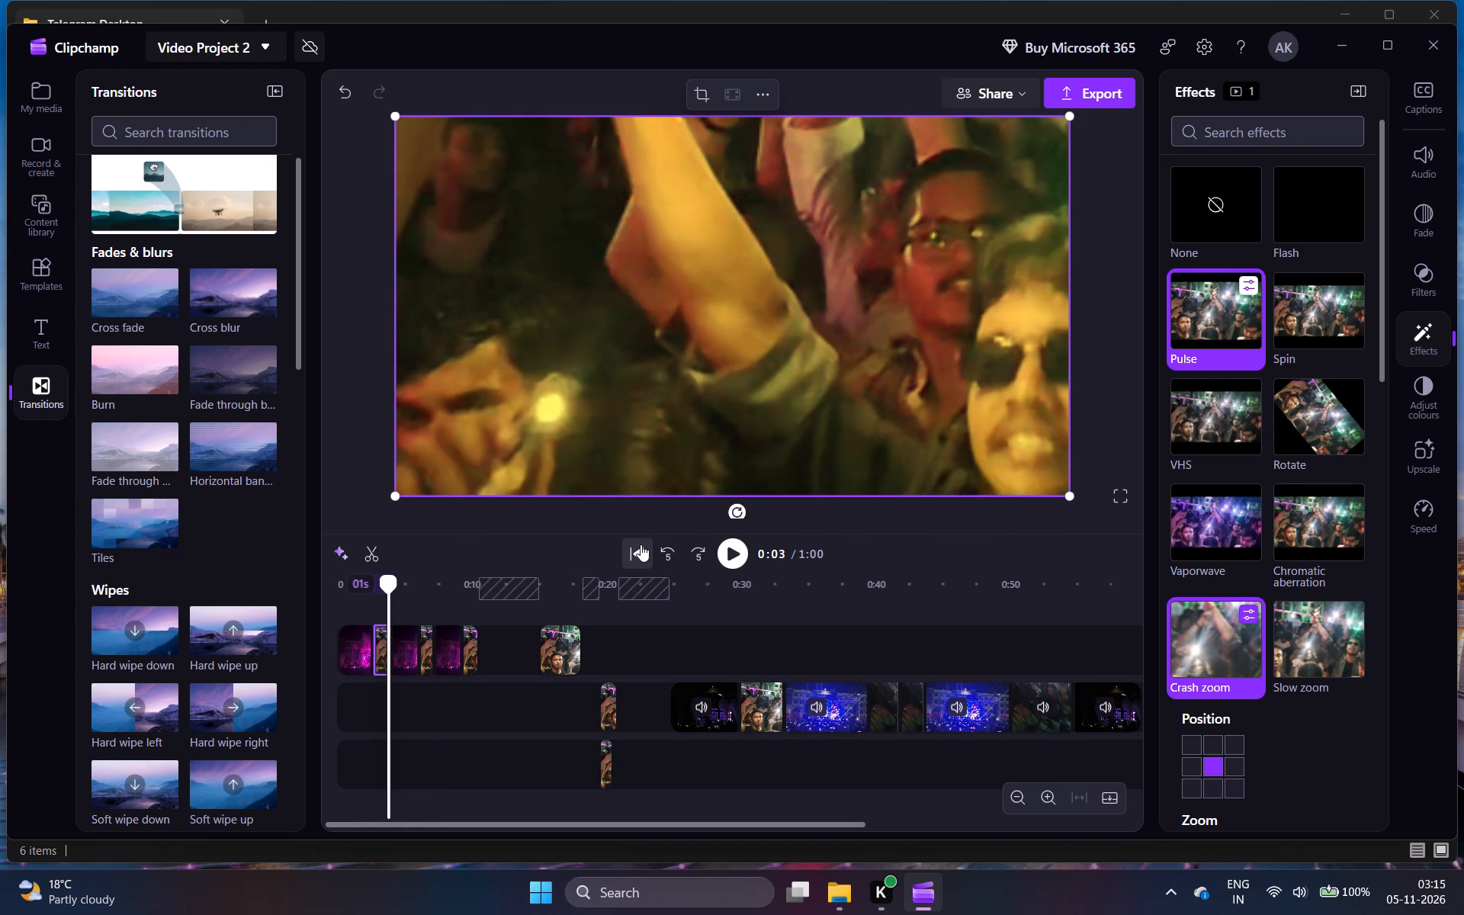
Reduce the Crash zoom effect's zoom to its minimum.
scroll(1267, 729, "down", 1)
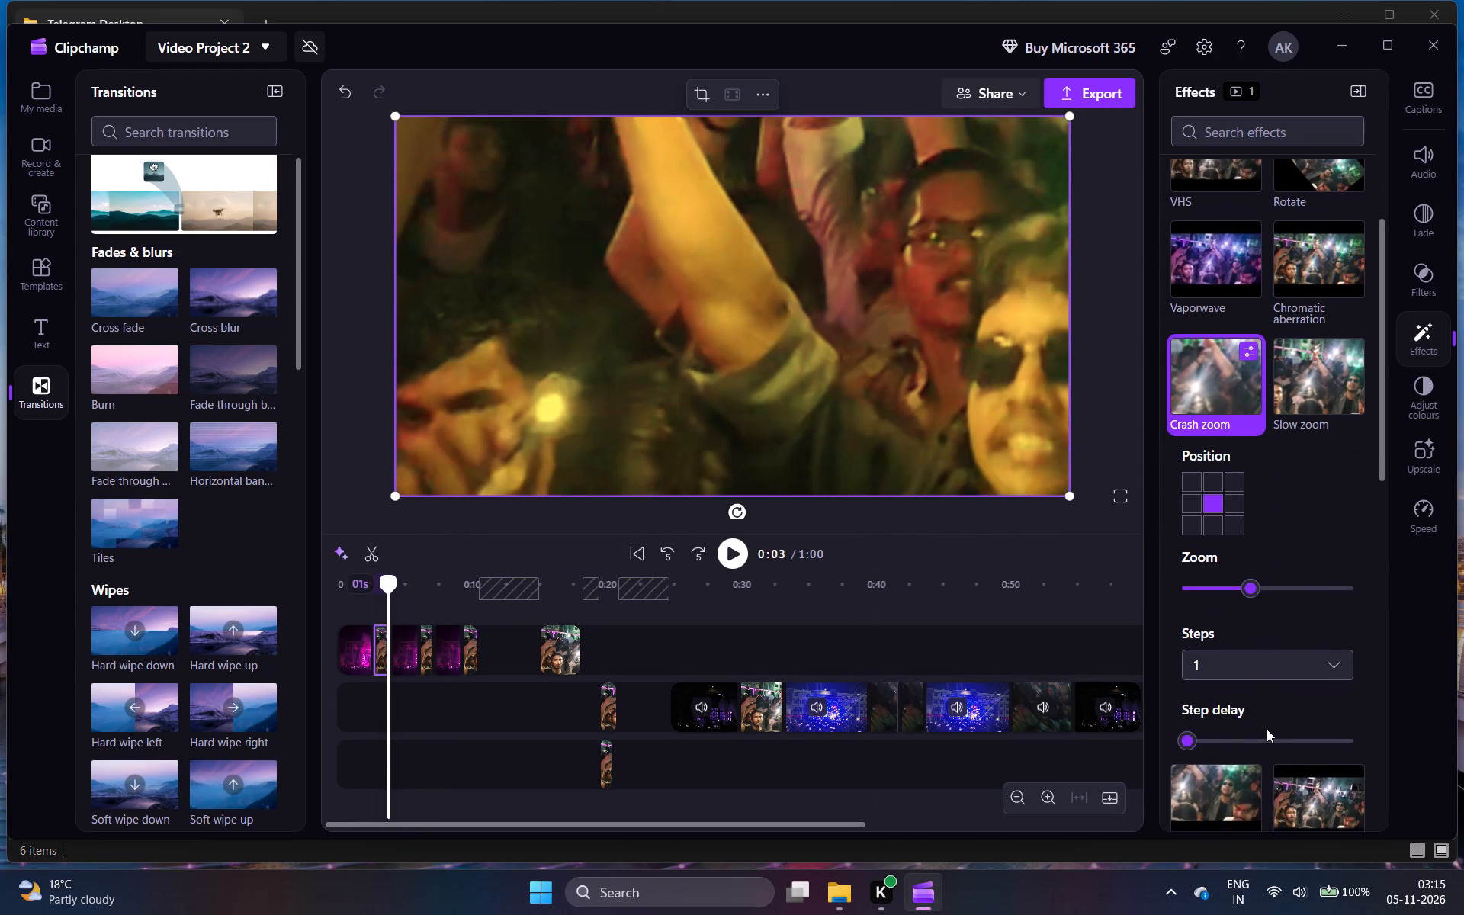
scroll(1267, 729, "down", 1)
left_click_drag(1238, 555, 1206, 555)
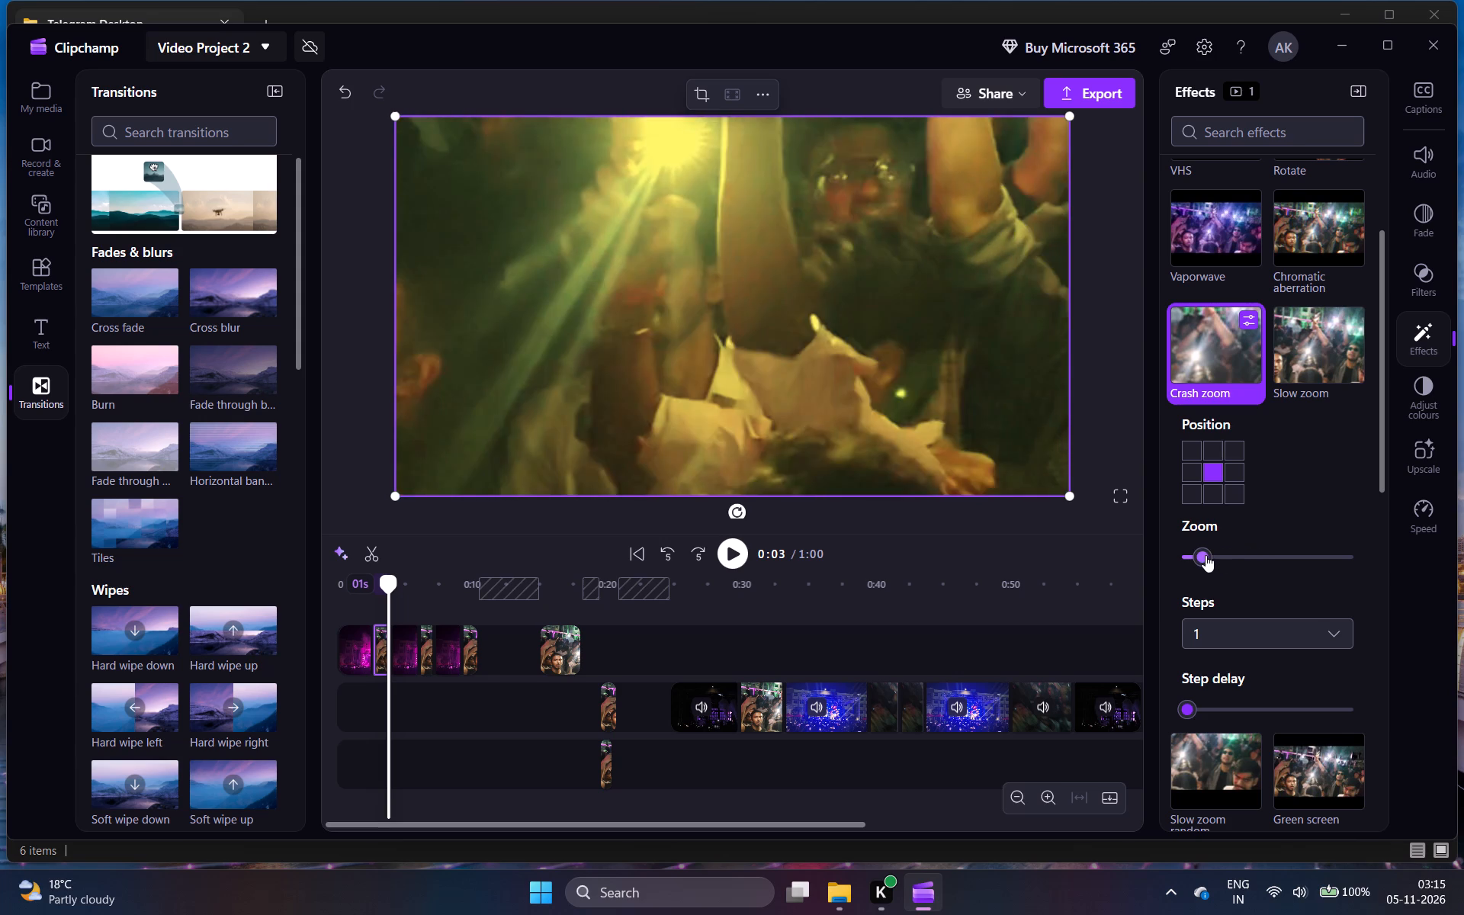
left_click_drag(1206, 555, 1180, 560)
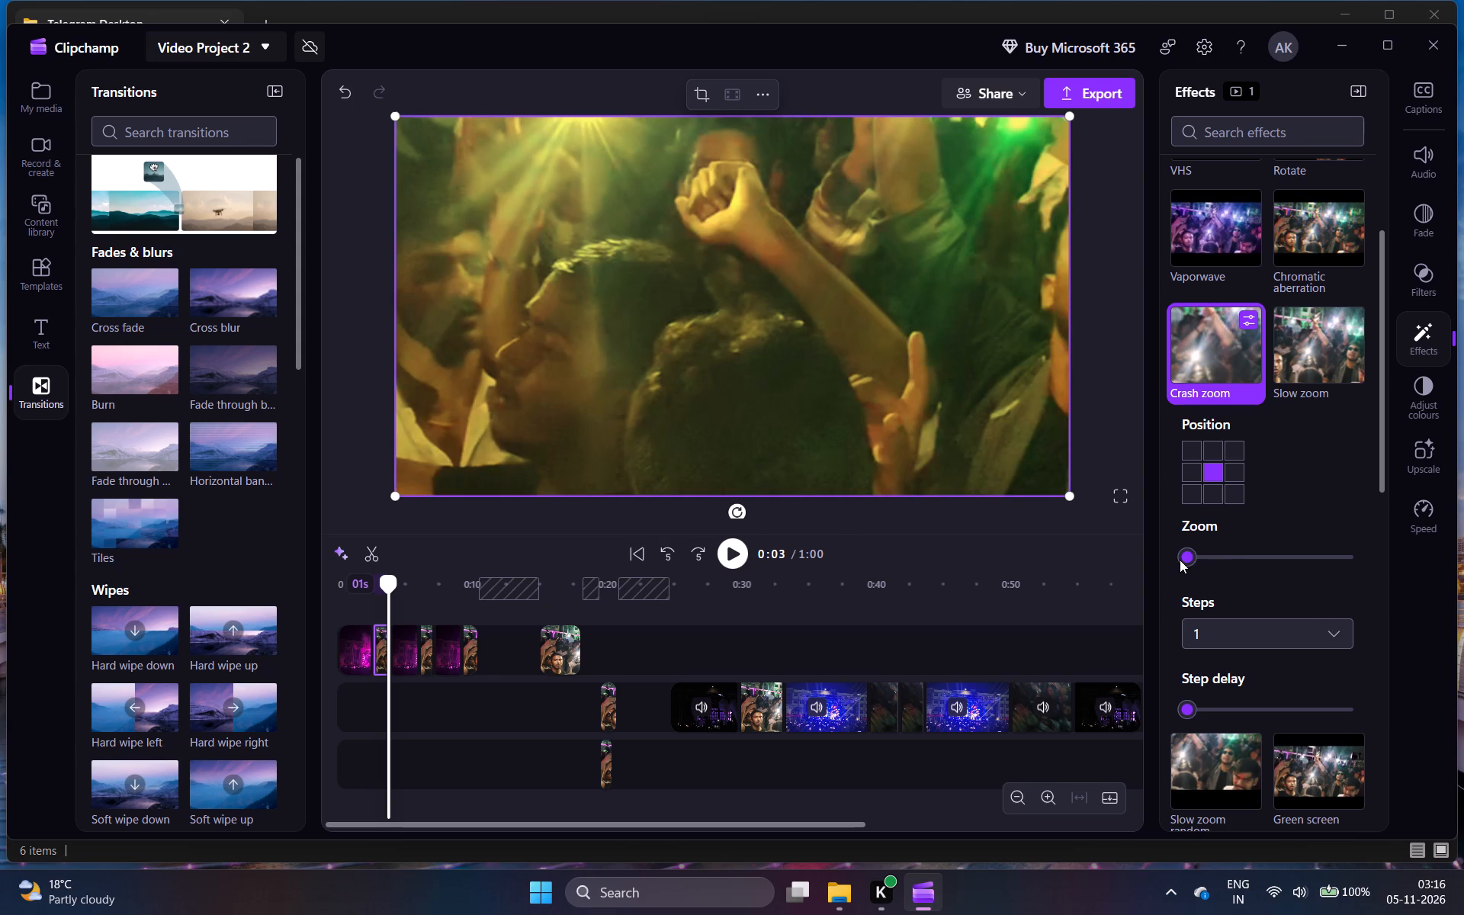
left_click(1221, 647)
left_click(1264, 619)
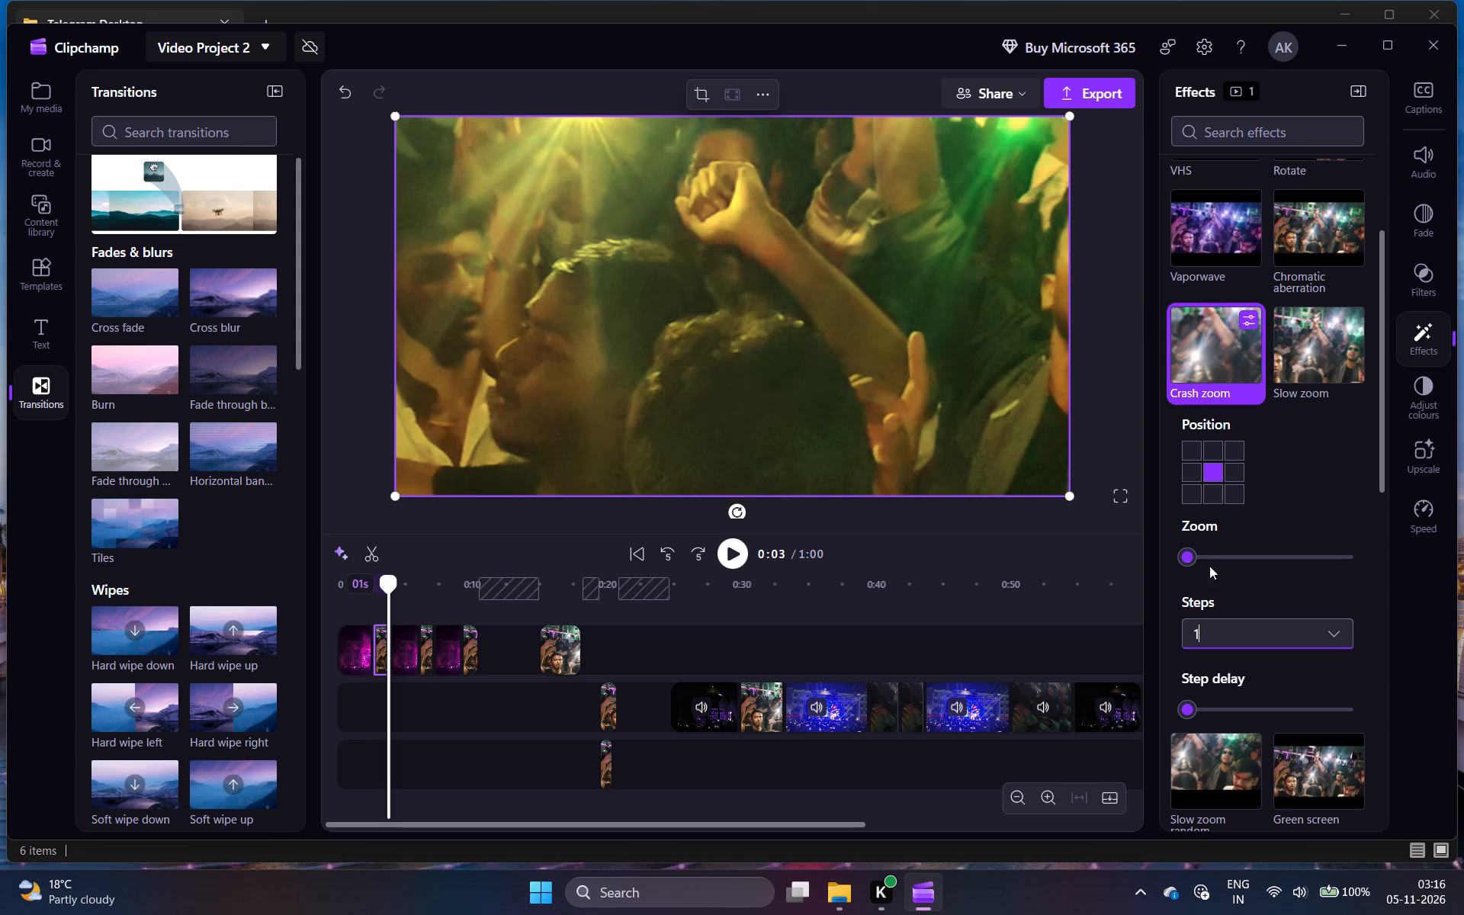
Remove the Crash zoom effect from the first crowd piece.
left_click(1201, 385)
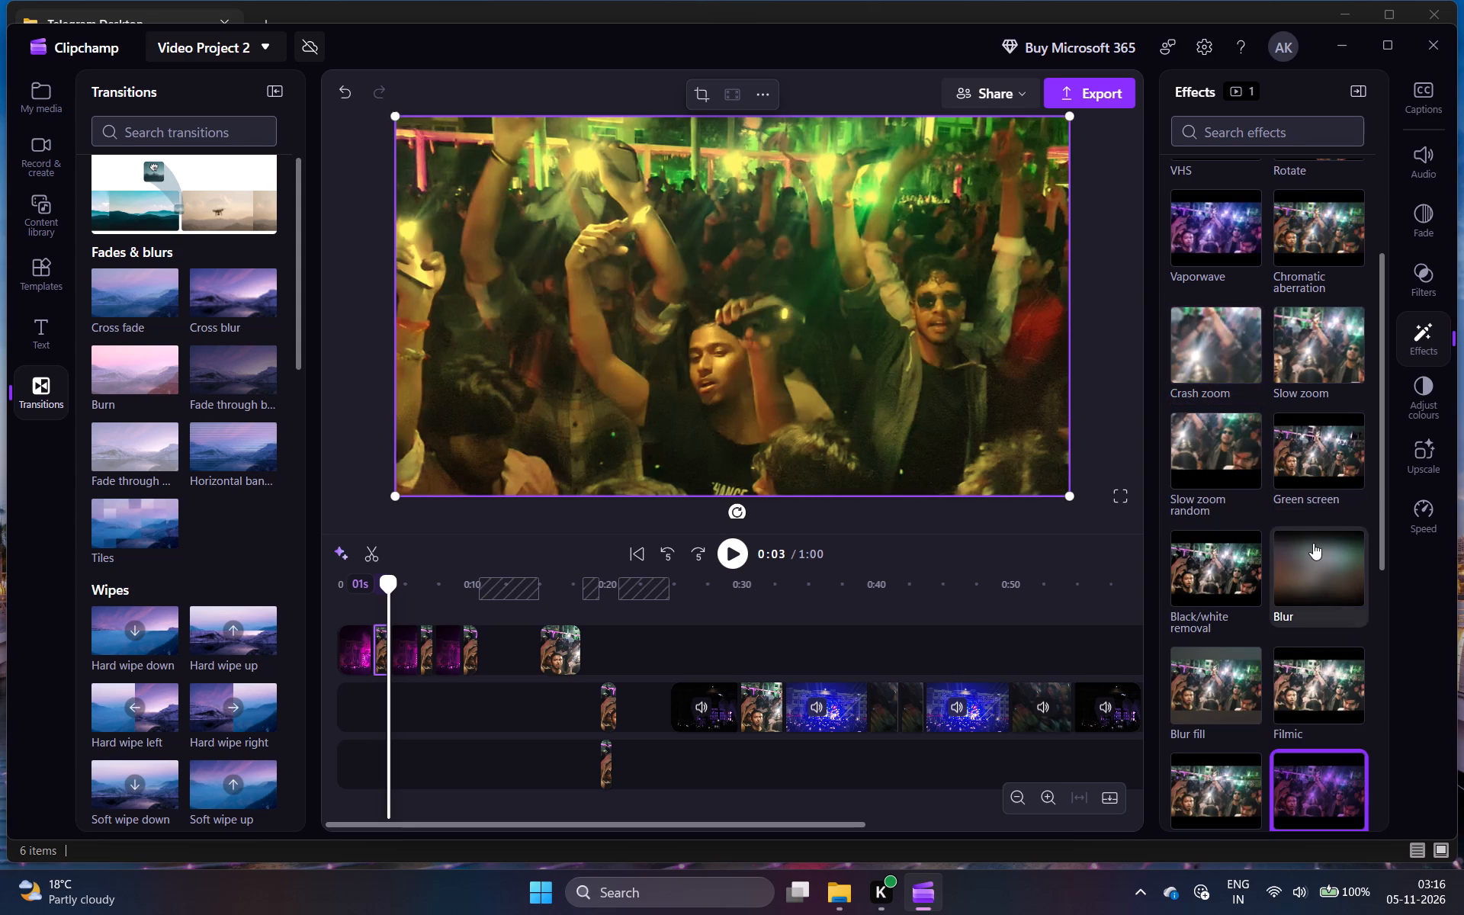
Add the Comic effect to the first crowd piece, comparing the picture with and without it.
scroll(1334, 592, "down", 1)
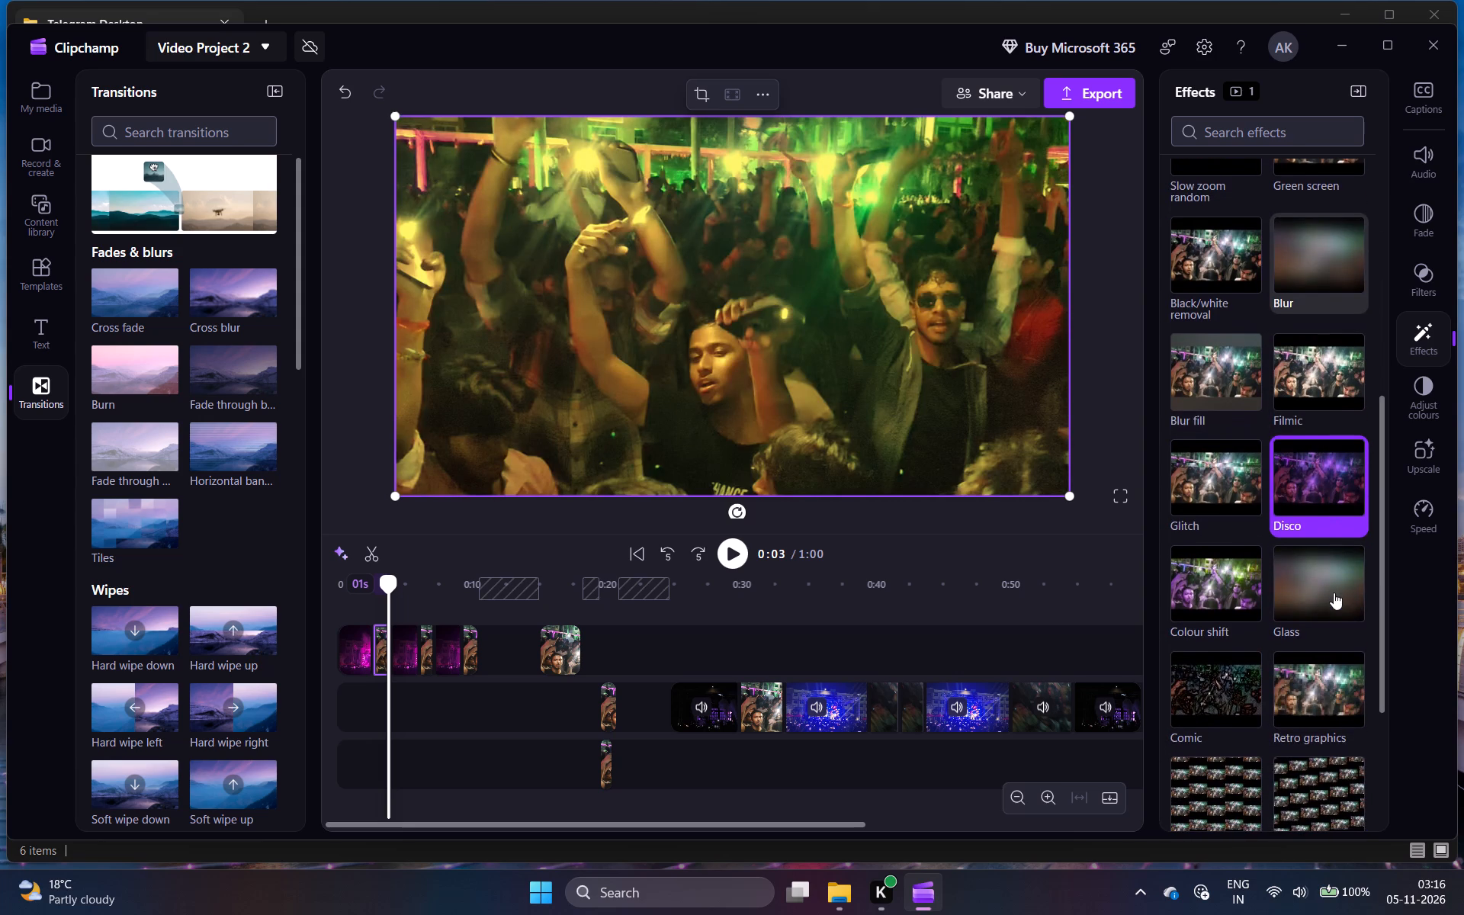
scroll(1334, 592, "down", 2)
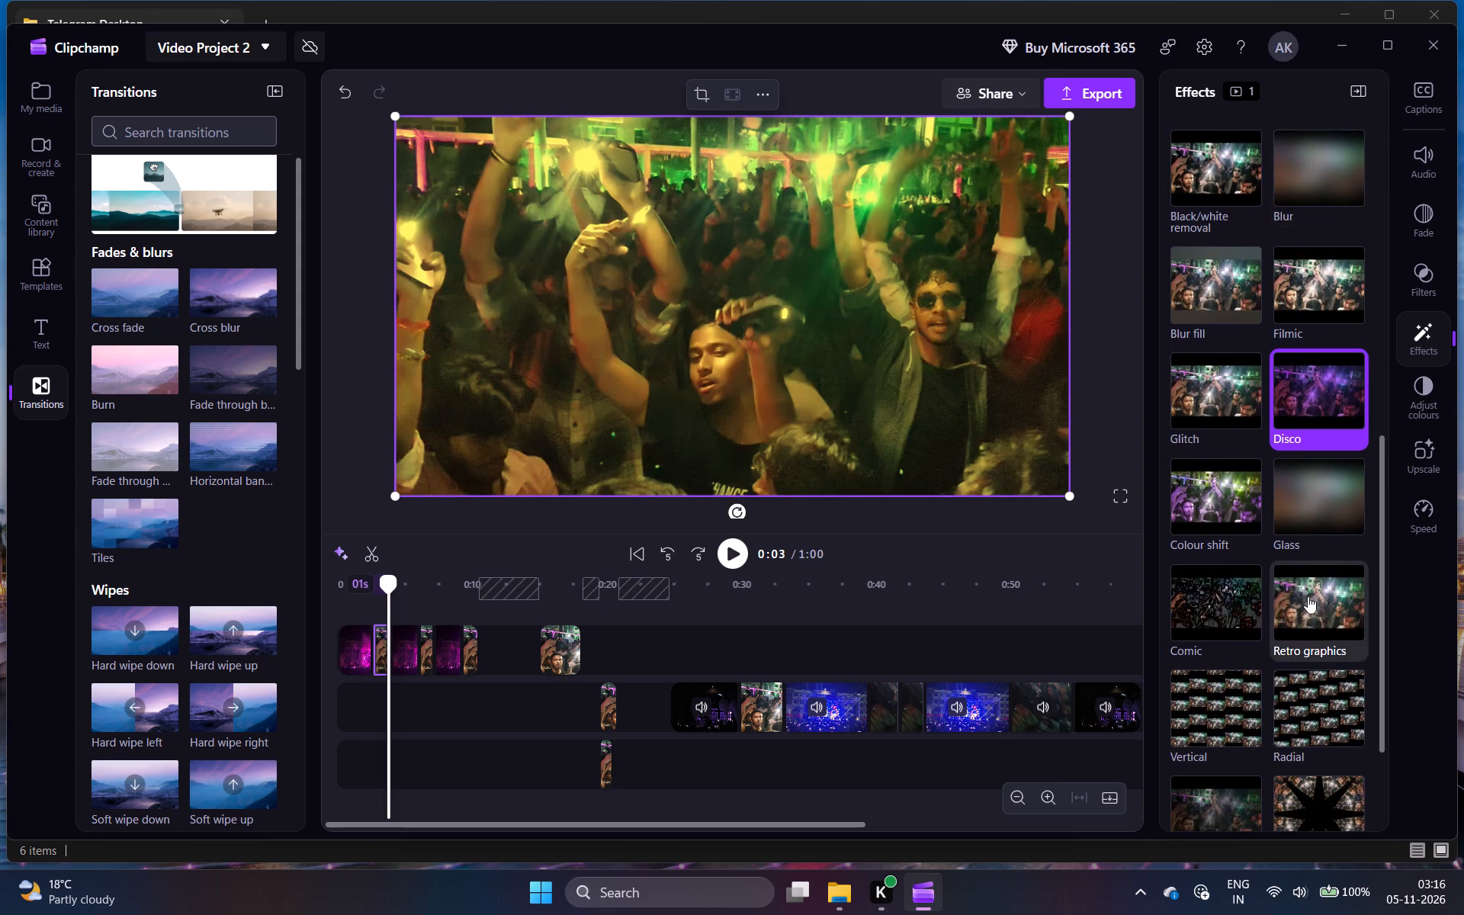
left_click(1230, 616)
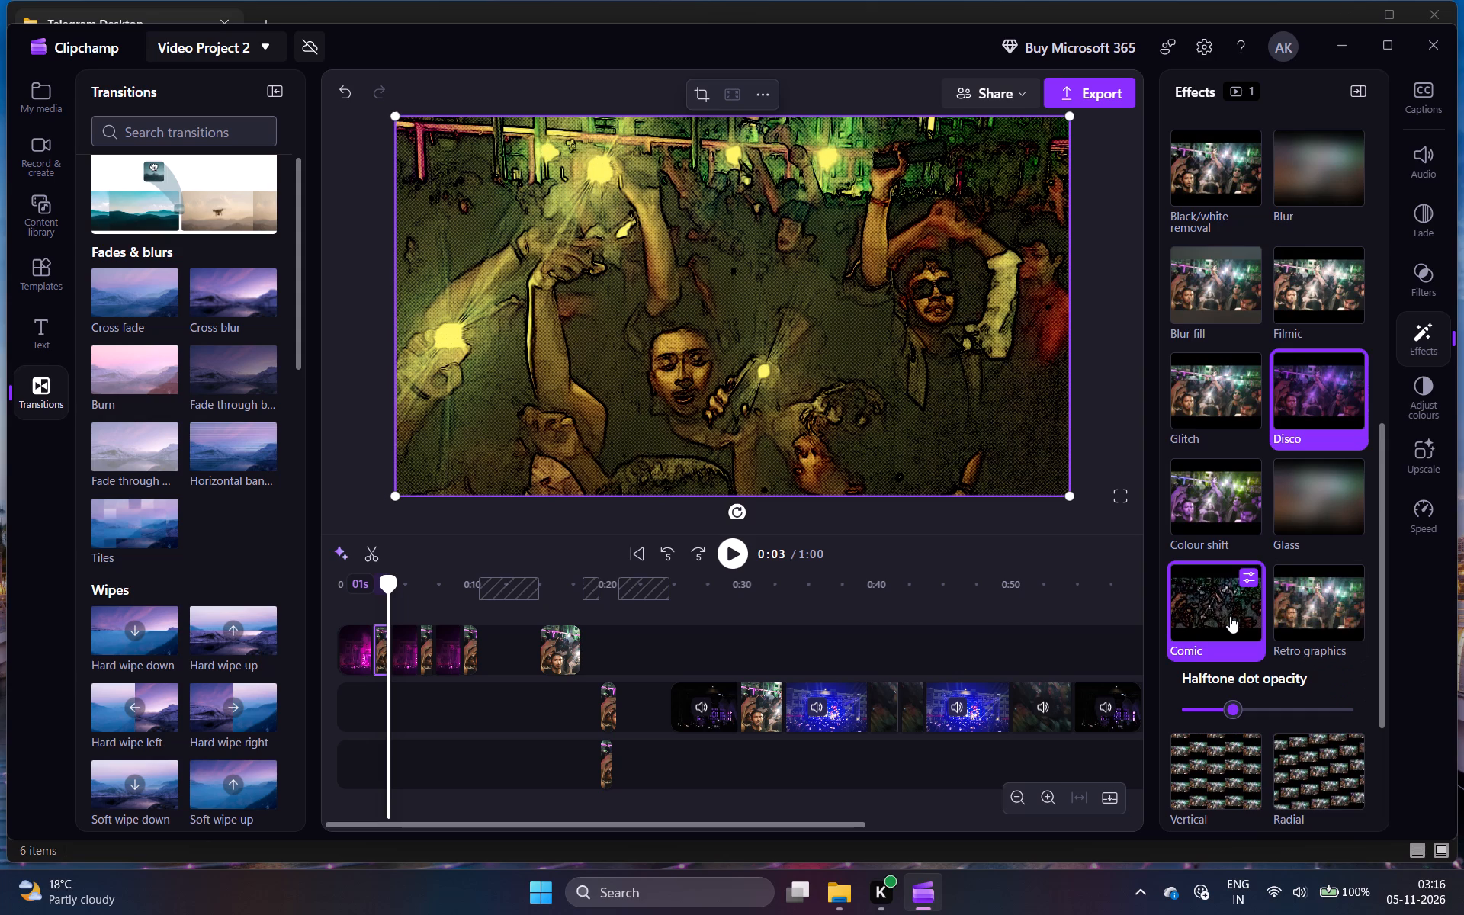
left_click(1230, 616)
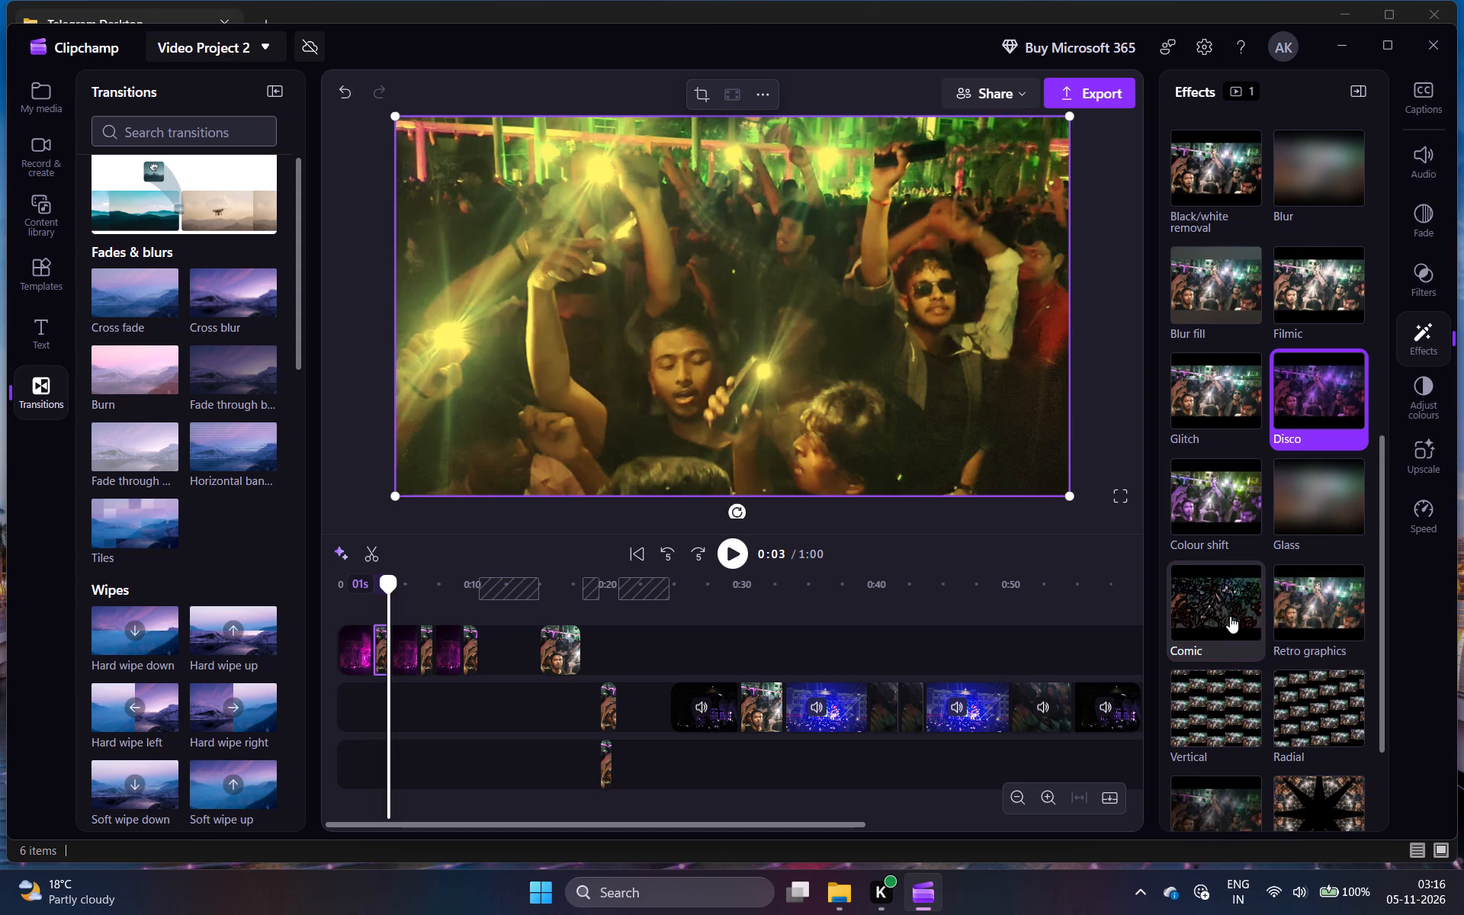
left_click(1230, 616)
Lower the Comic effect's halftone dot opacity to its minimum.
scroll(1230, 616, "down", 1)
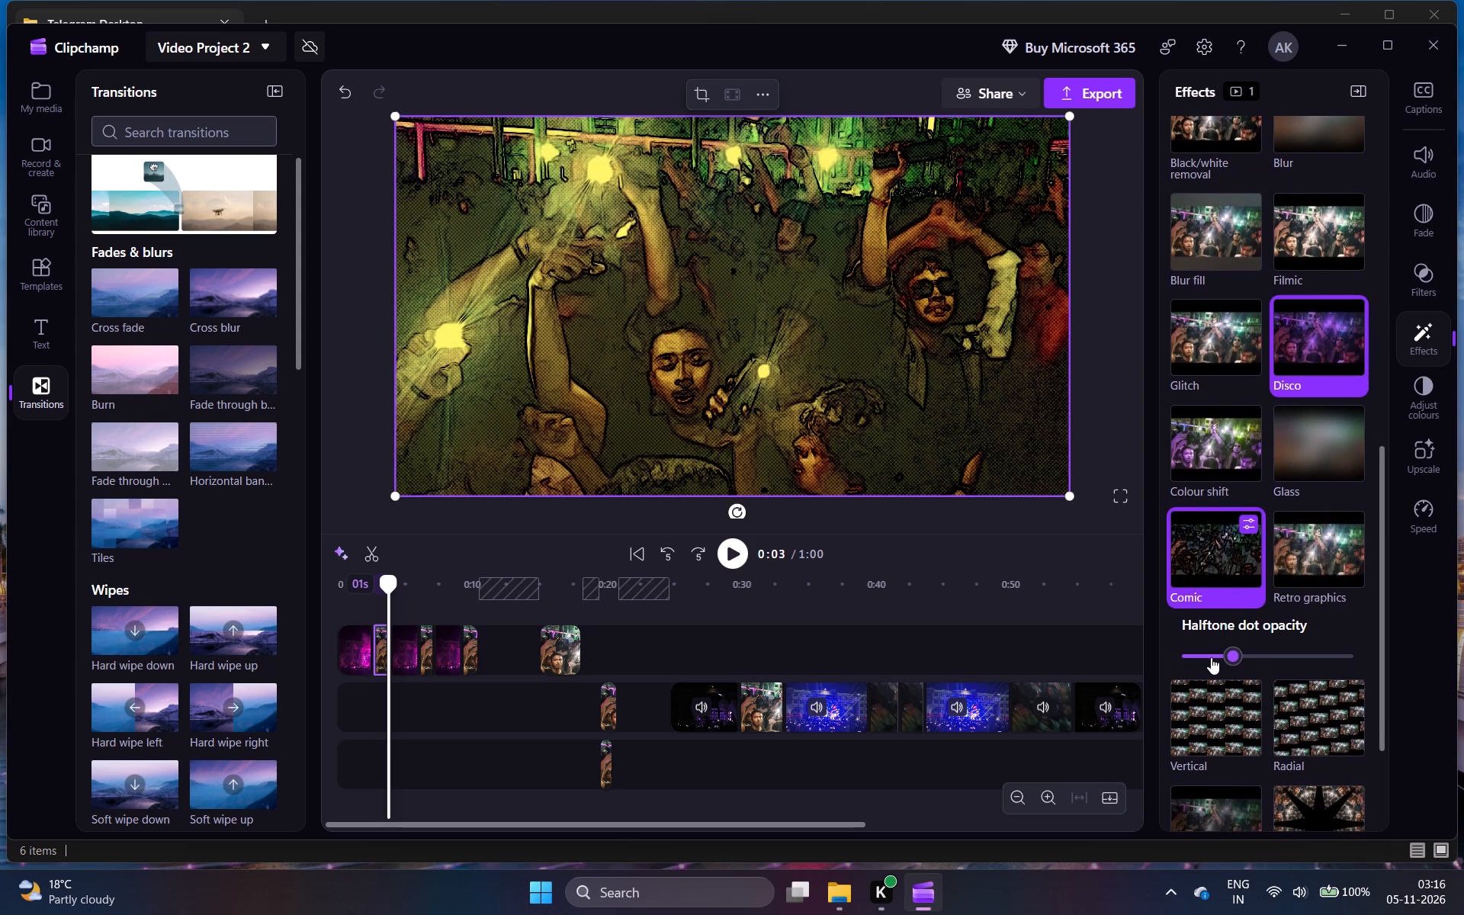
left_click_drag(1211, 657, 1247, 653)
left_click_drag(1247, 653, 1067, 687)
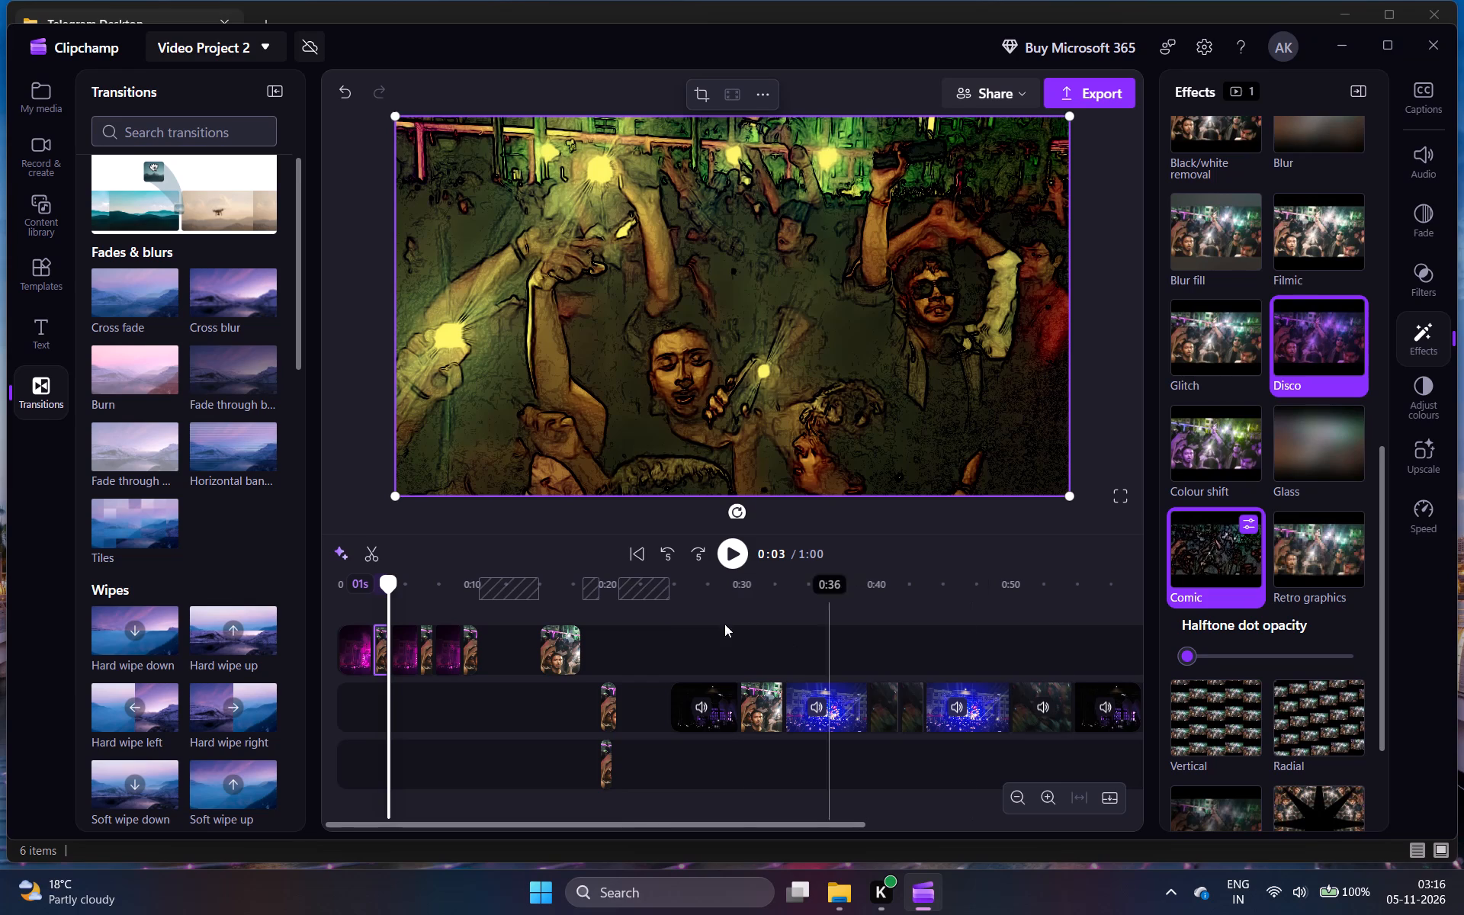
Play the sequence from the start and go back to the first crowd piece to examine its Comic effect.
left_click(644, 551)
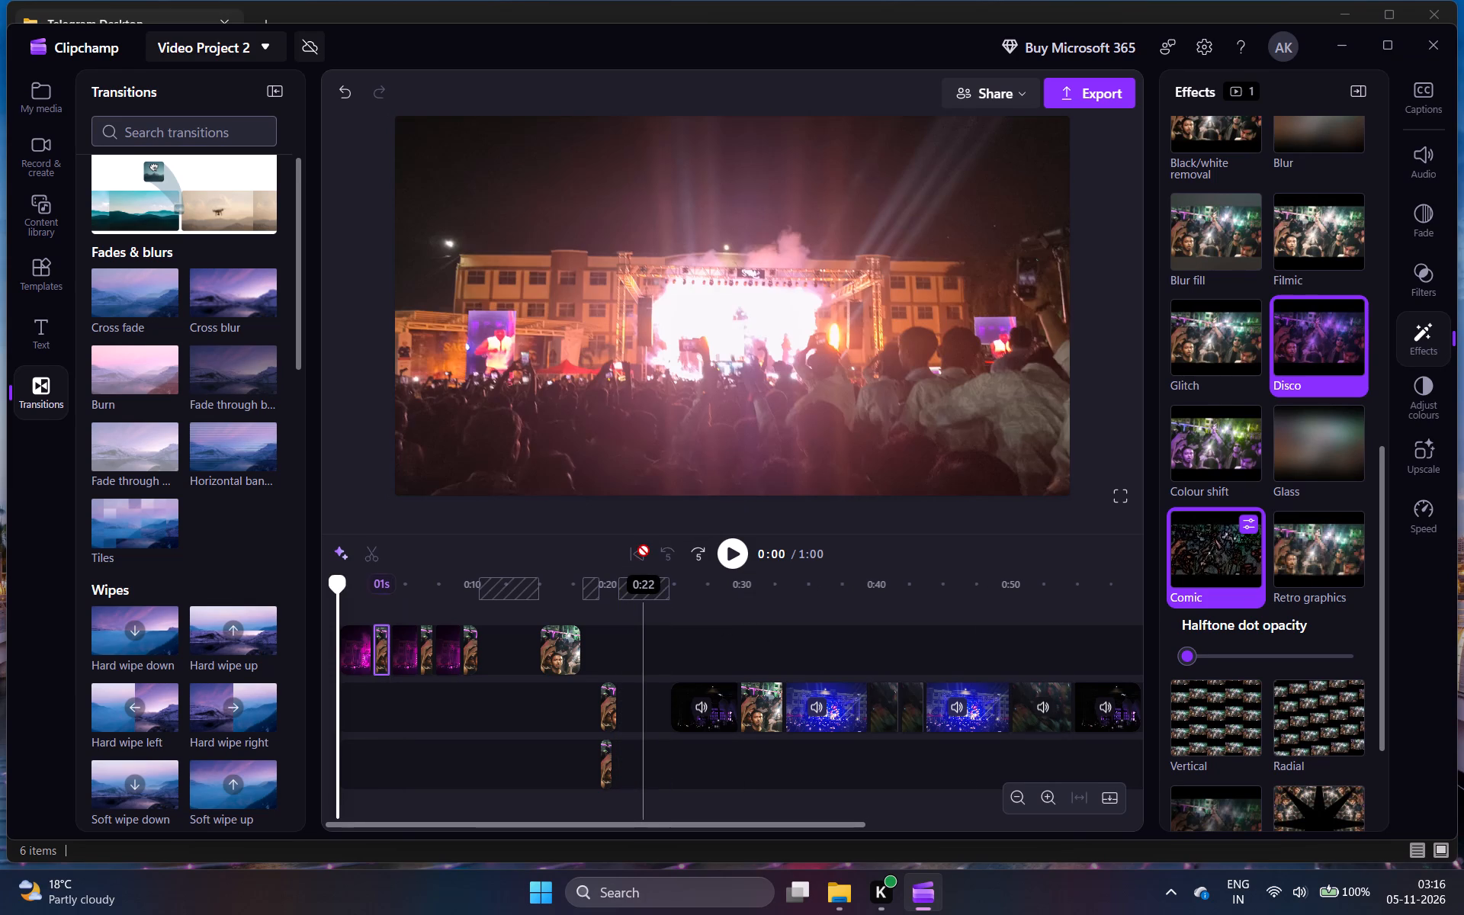
key("space")
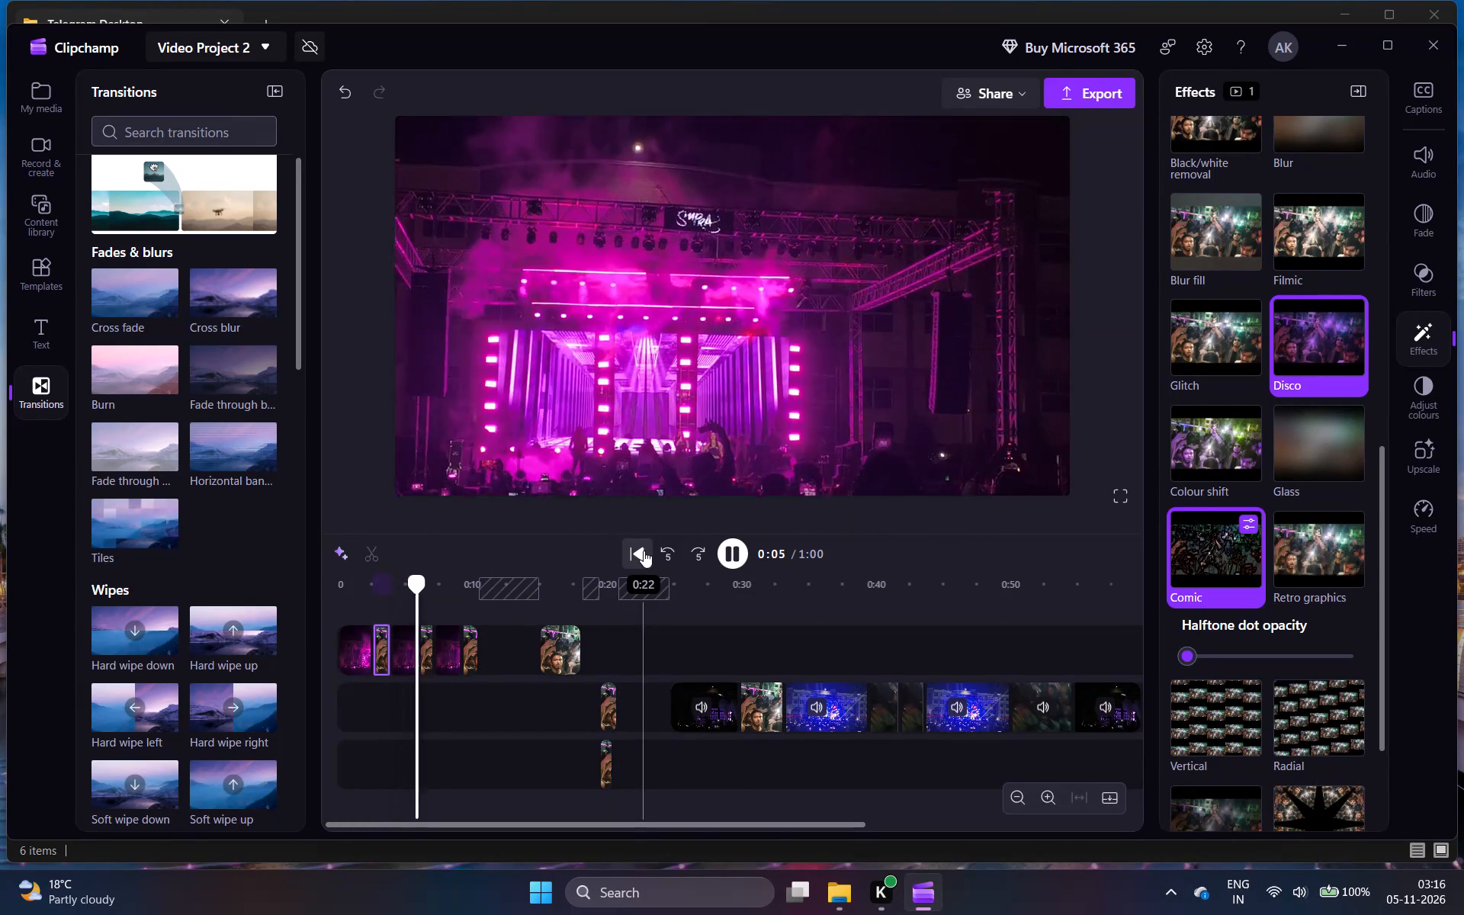
key("Left")
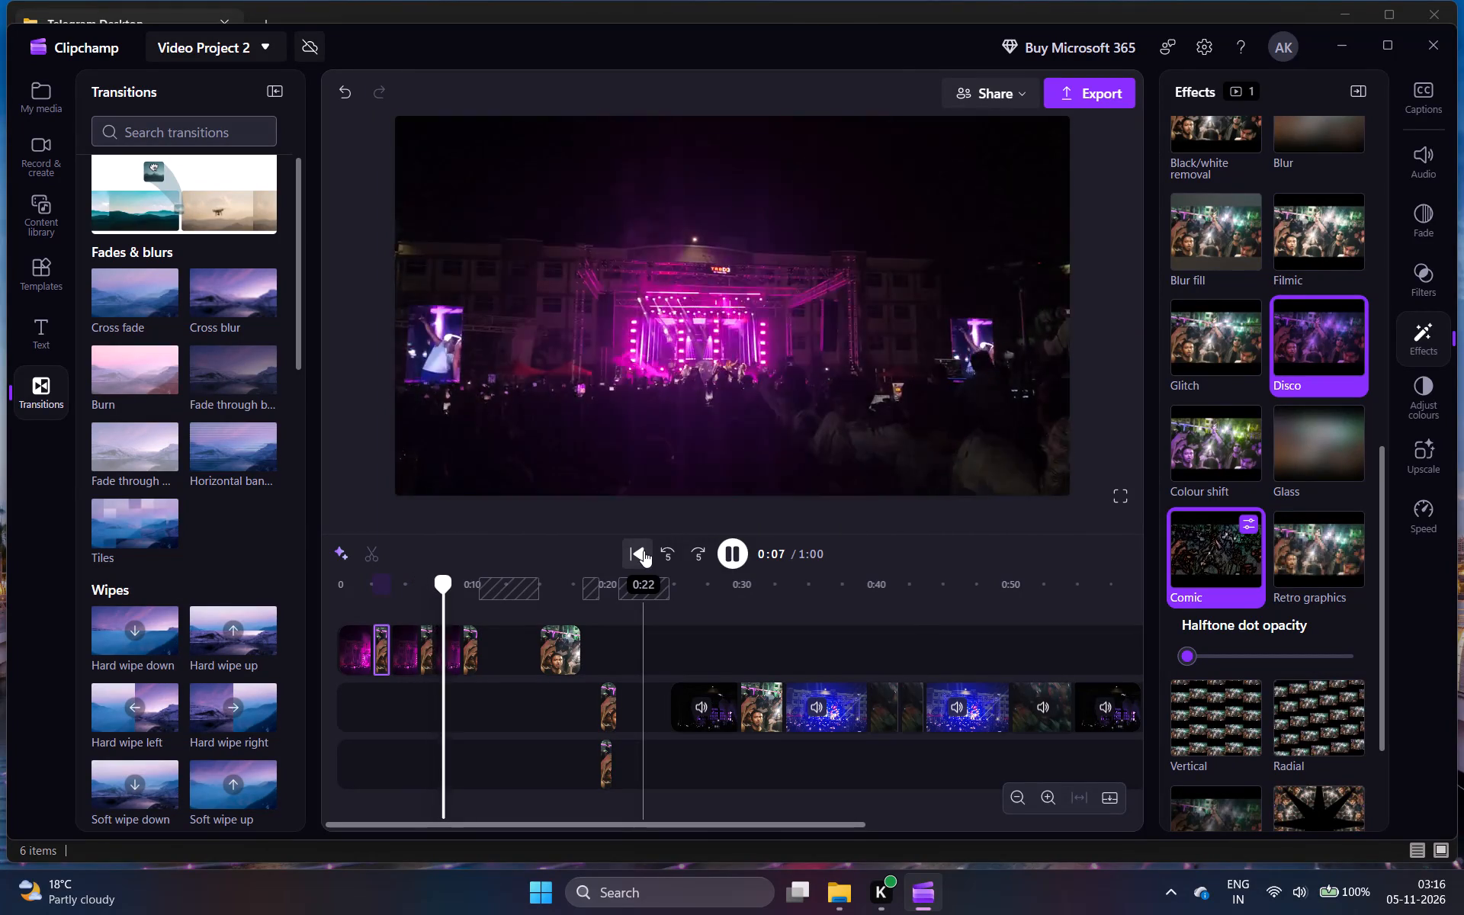
key("space")
key("Left")
key("Left")
key("Left")
key("Left")
key("Left")
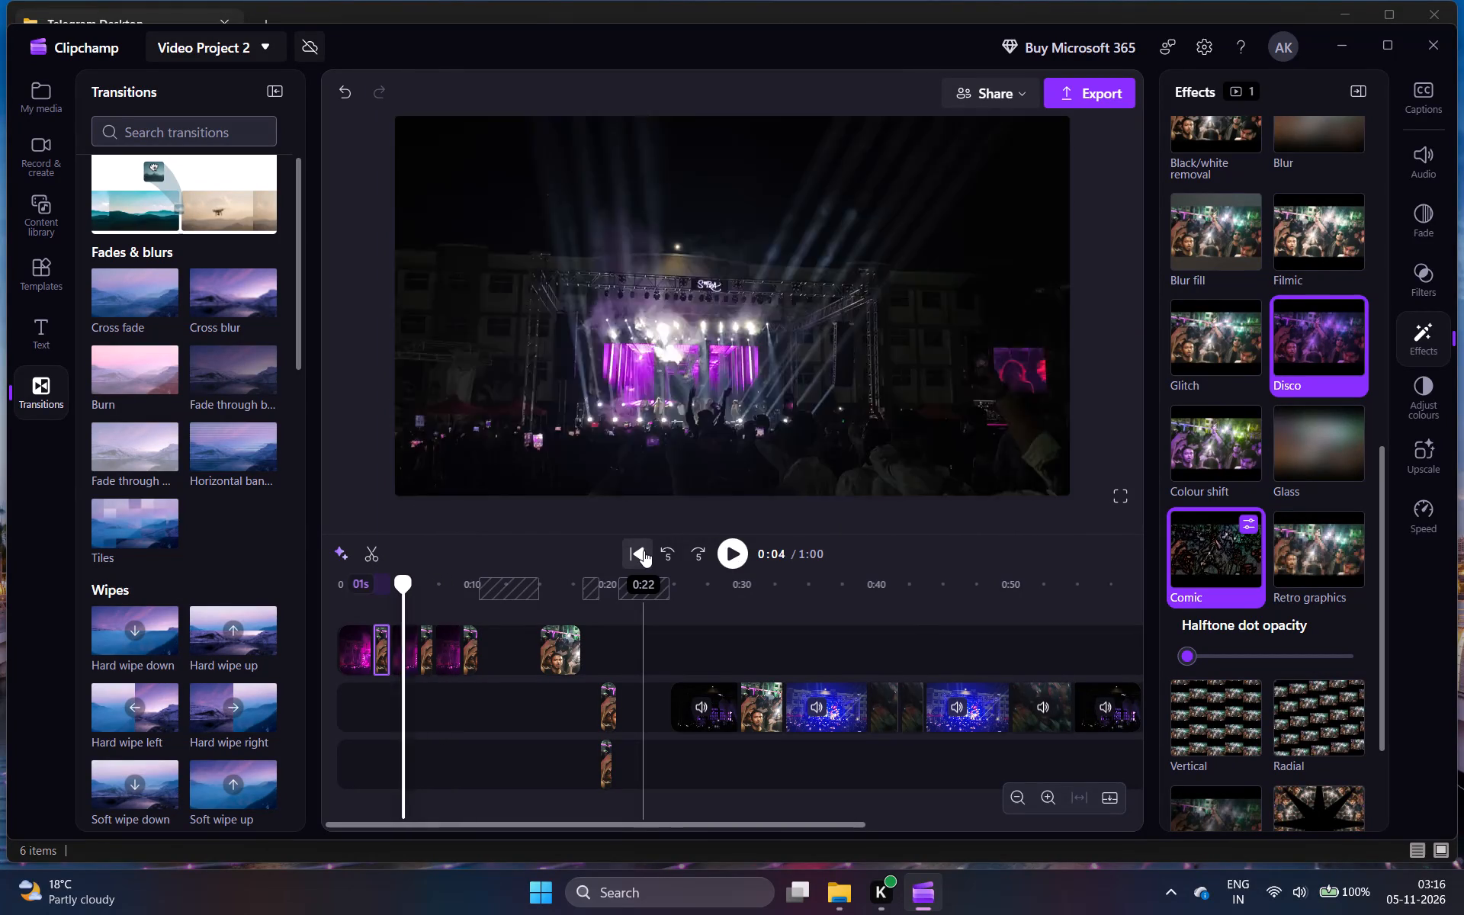
key("Left")
key("Left")
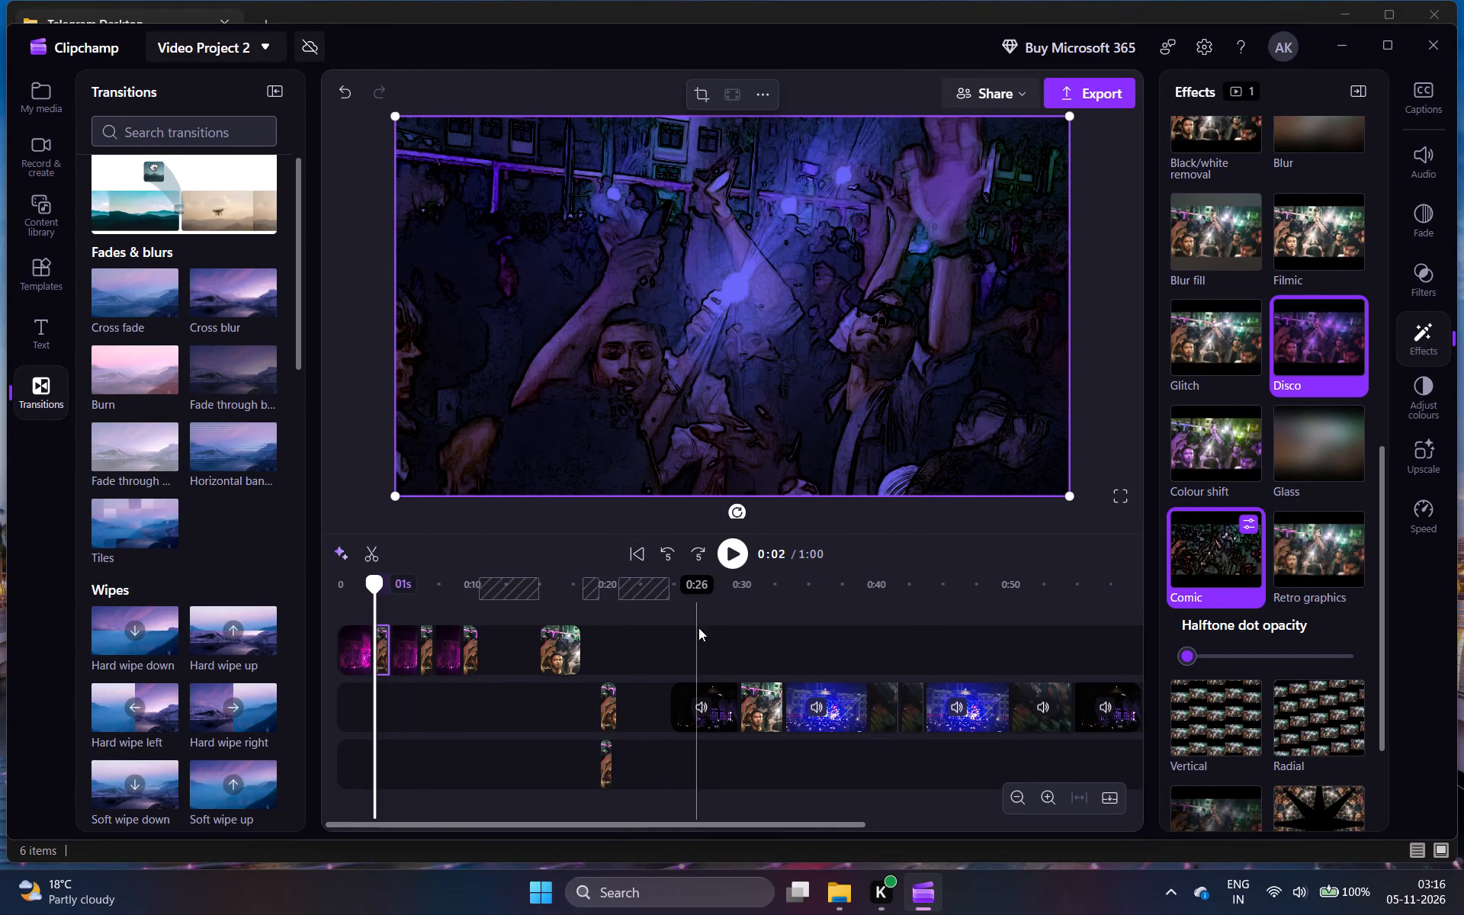
Remove the Comic effect from the first crowd piece.
left_click(1195, 581)
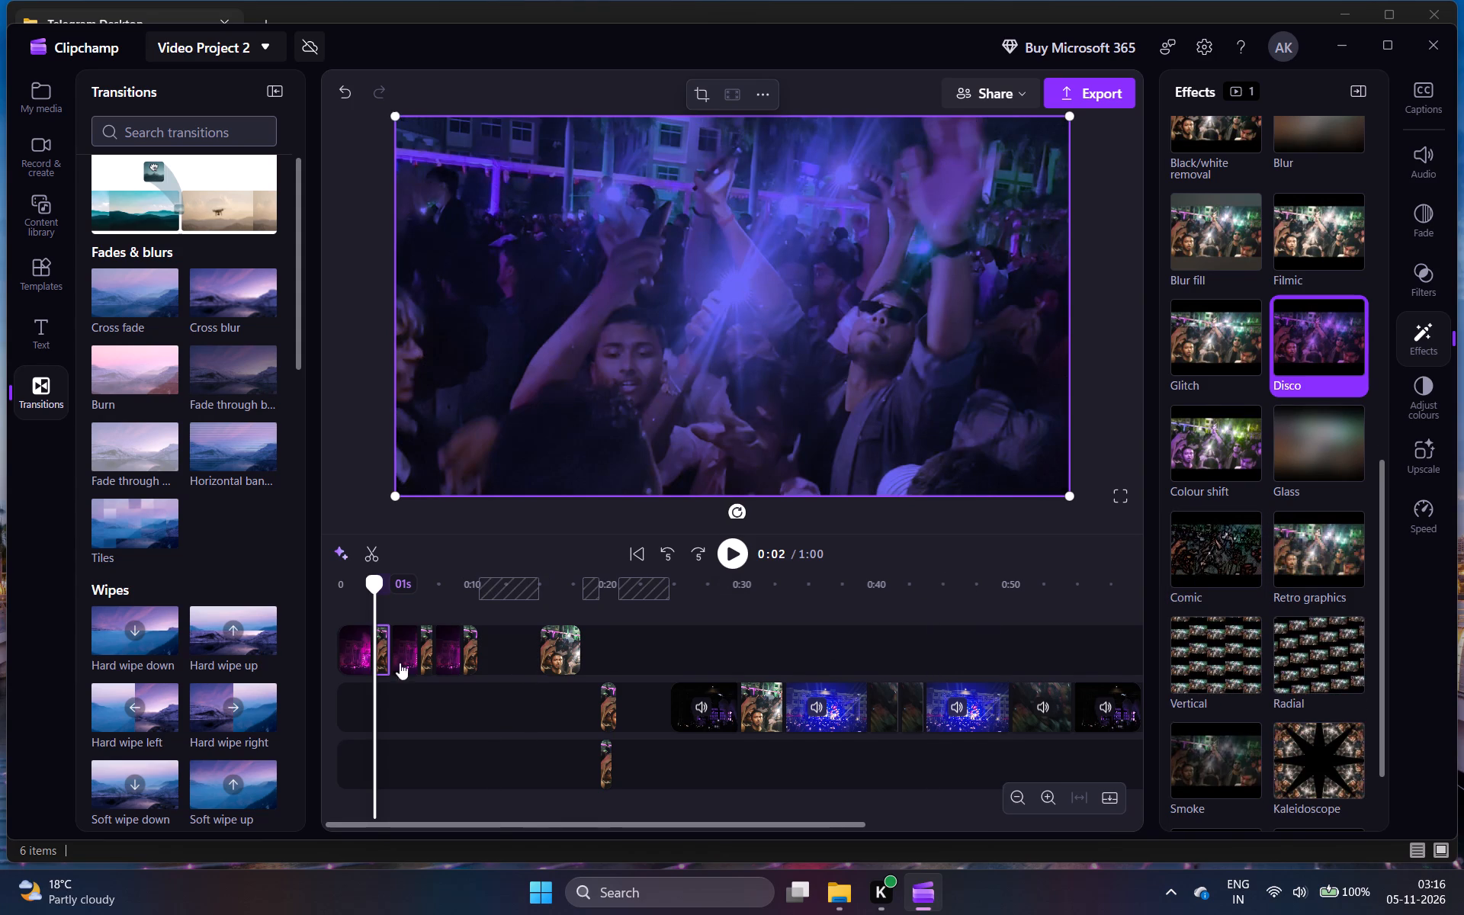
Duplicate the first crowd piece into the empty stretch at about 0:23.
left_click(379, 655)
left_click(384, 648)
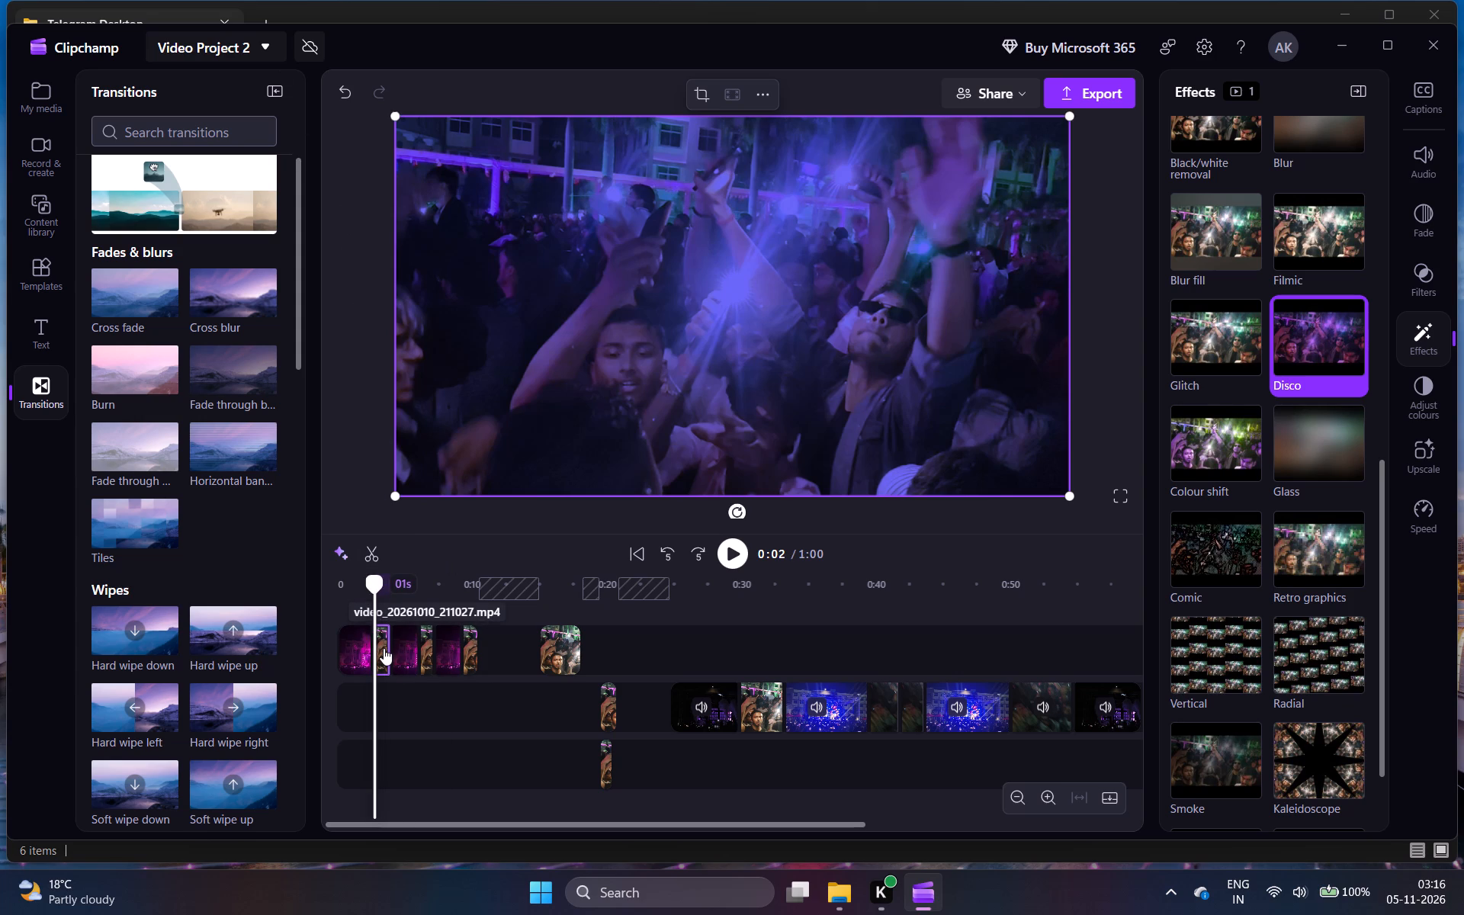
key("ctrl+c")
left_click(388, 713)
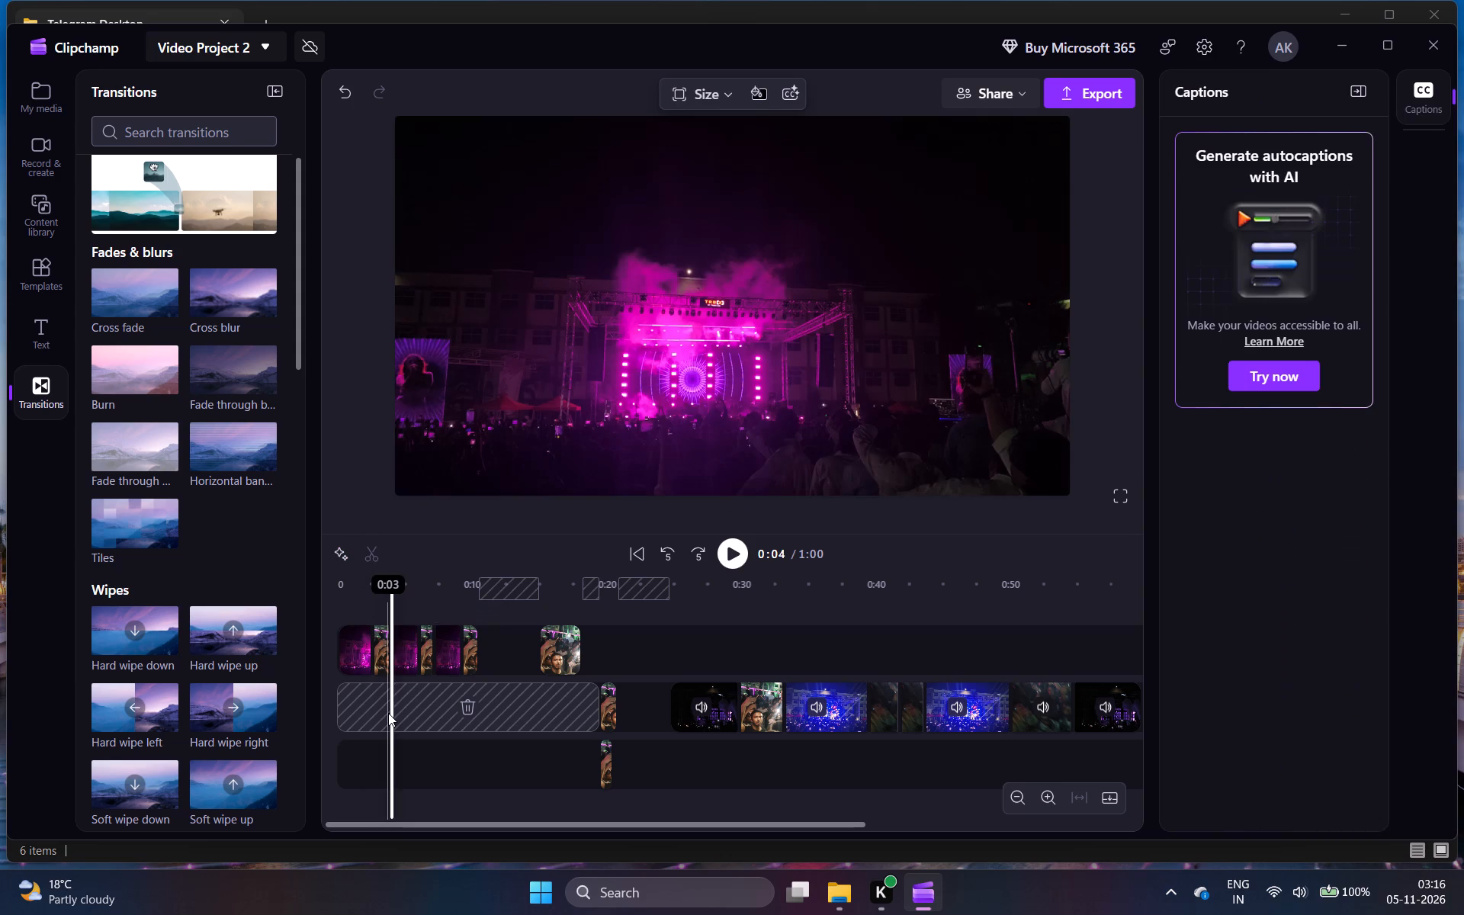
left_click(647, 770)
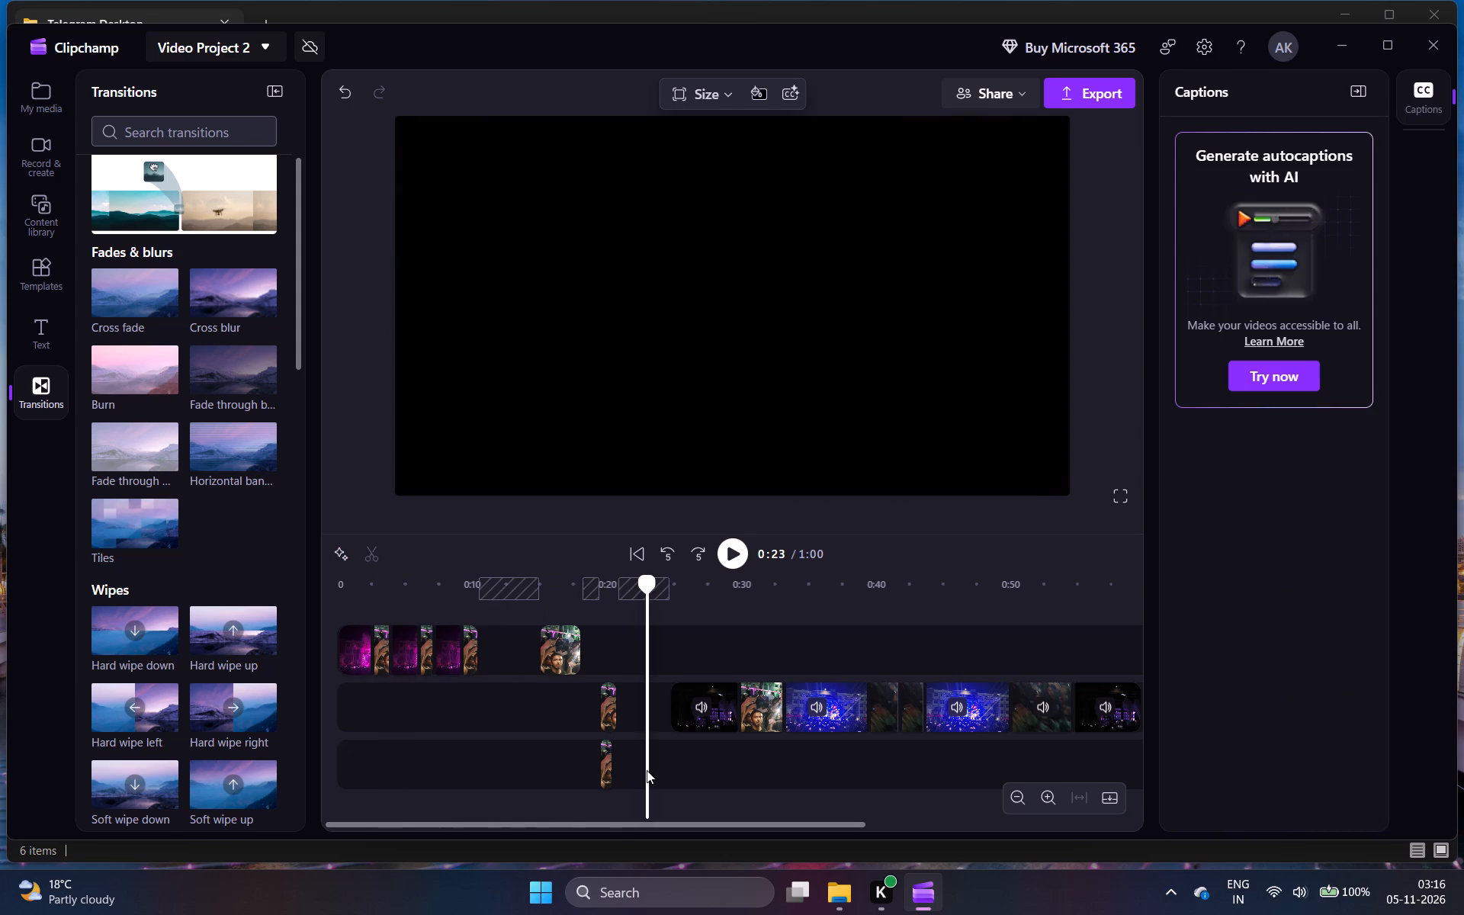
key("ctrl+v")
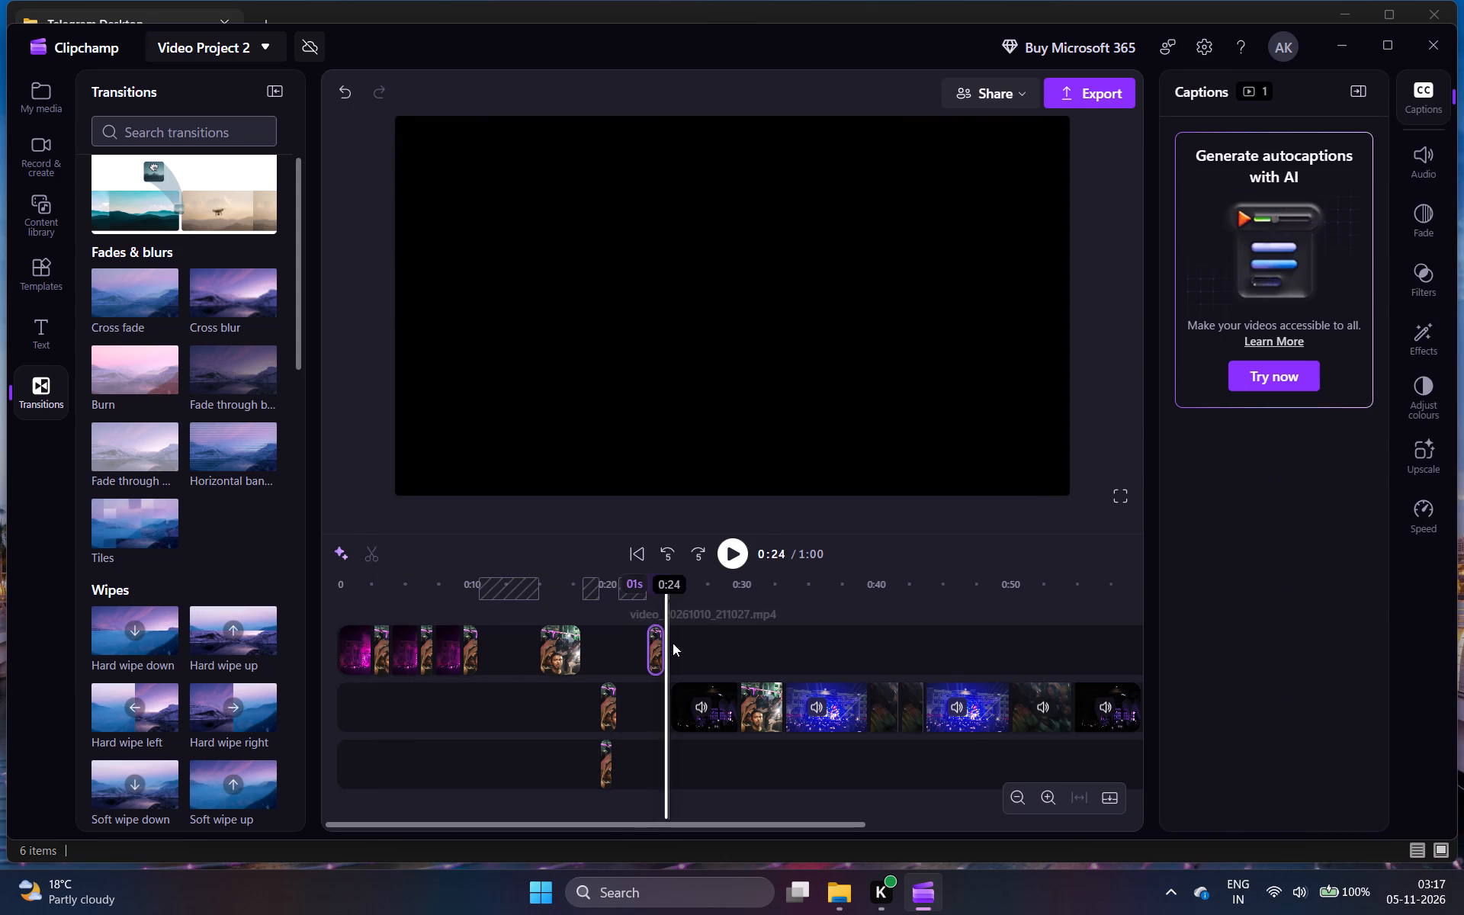
Shift the second stage piece to the track below and place the duplicated crowd piece directly after the first crowd piece.
left_click_drag(402, 649, 413, 689)
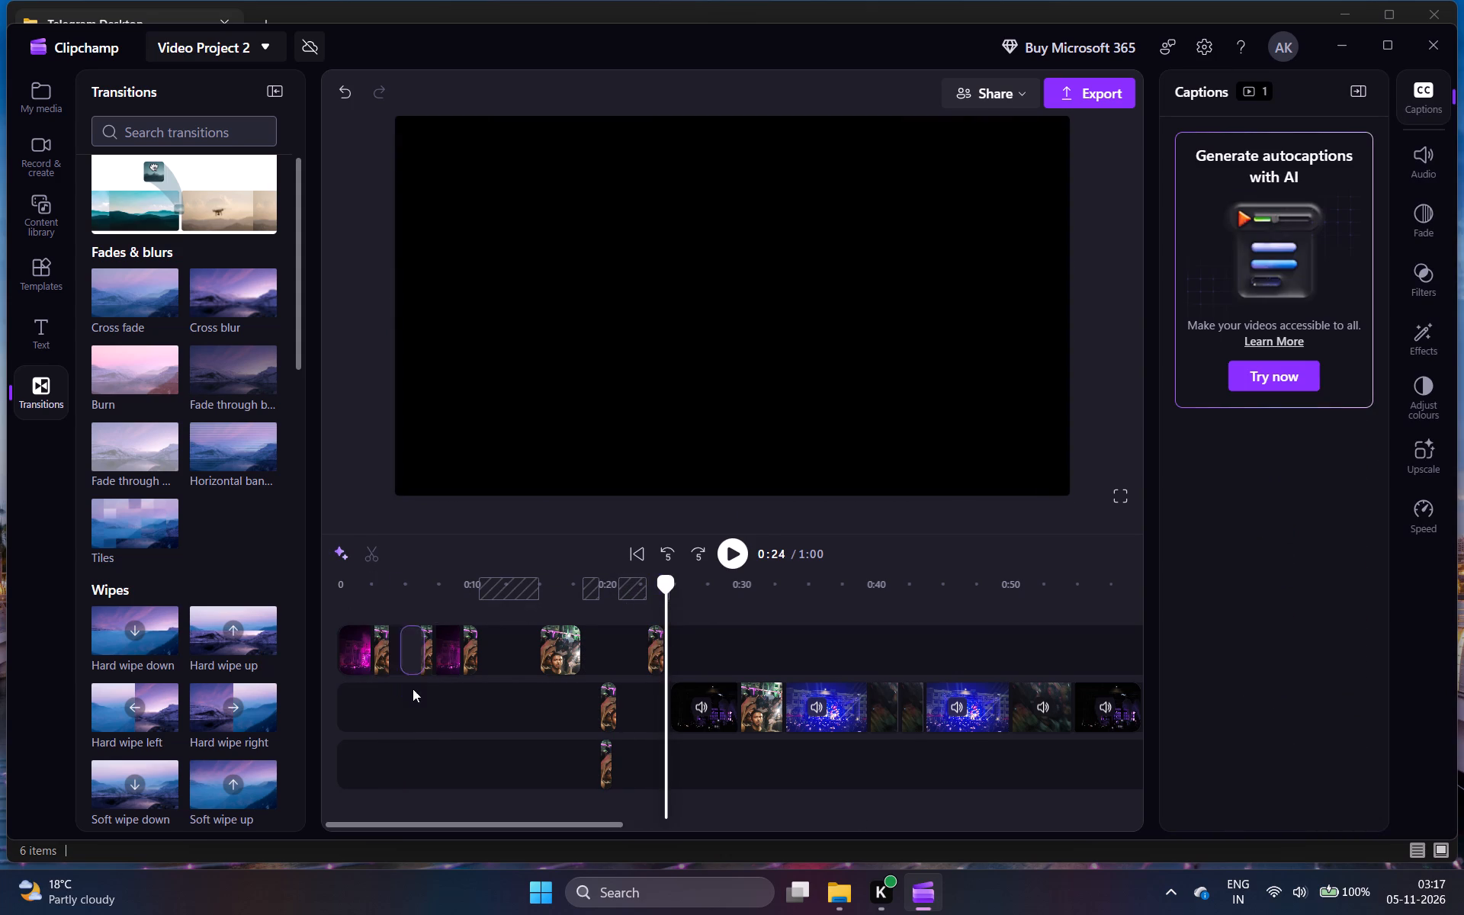
left_click_drag(413, 689, 422, 715)
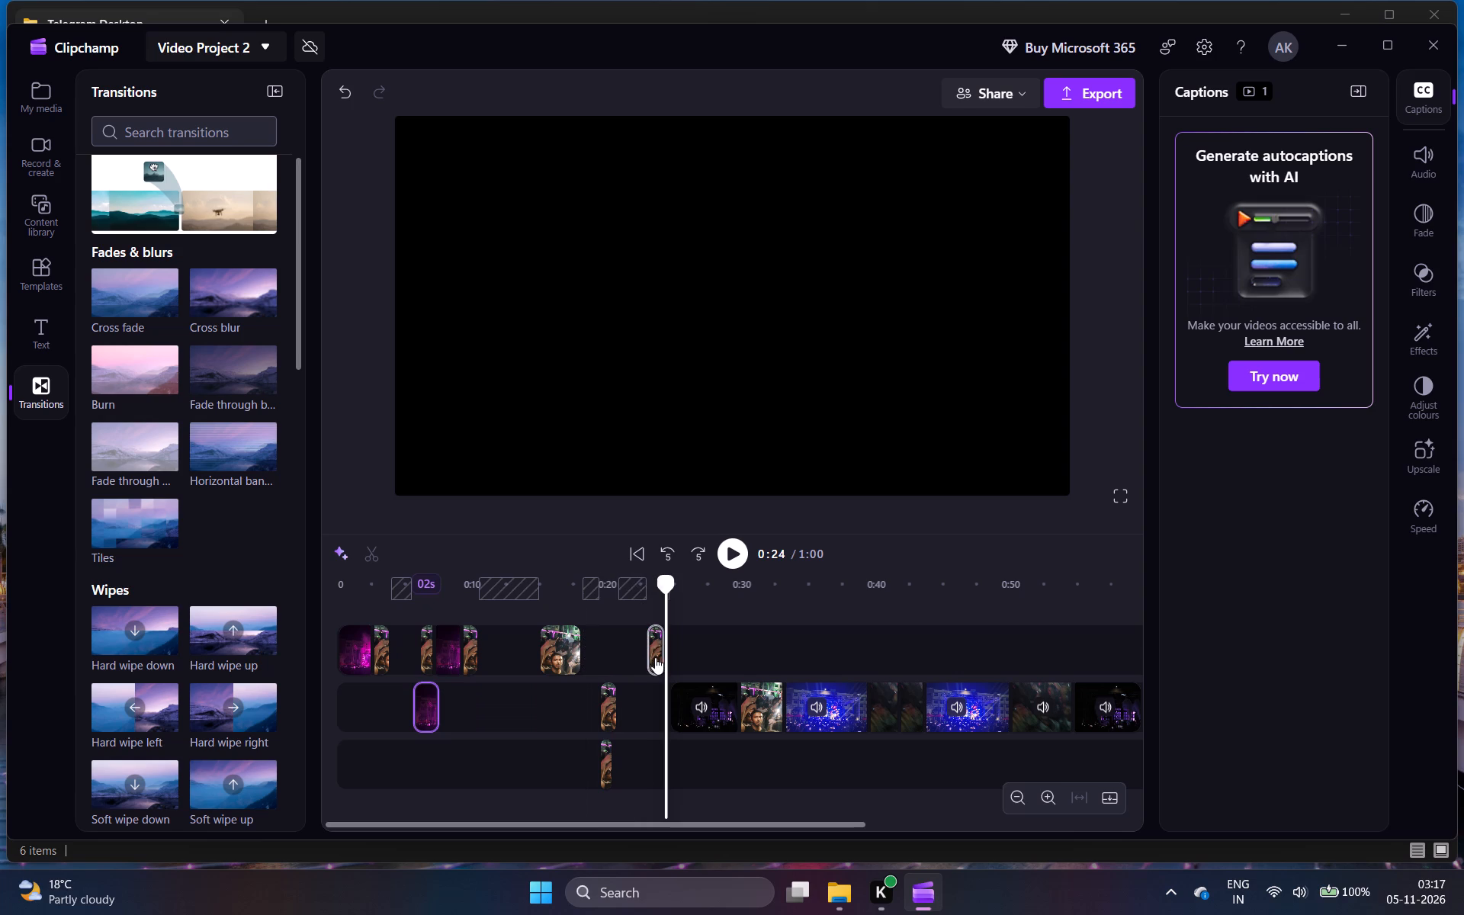
left_click_drag(655, 657, 393, 647)
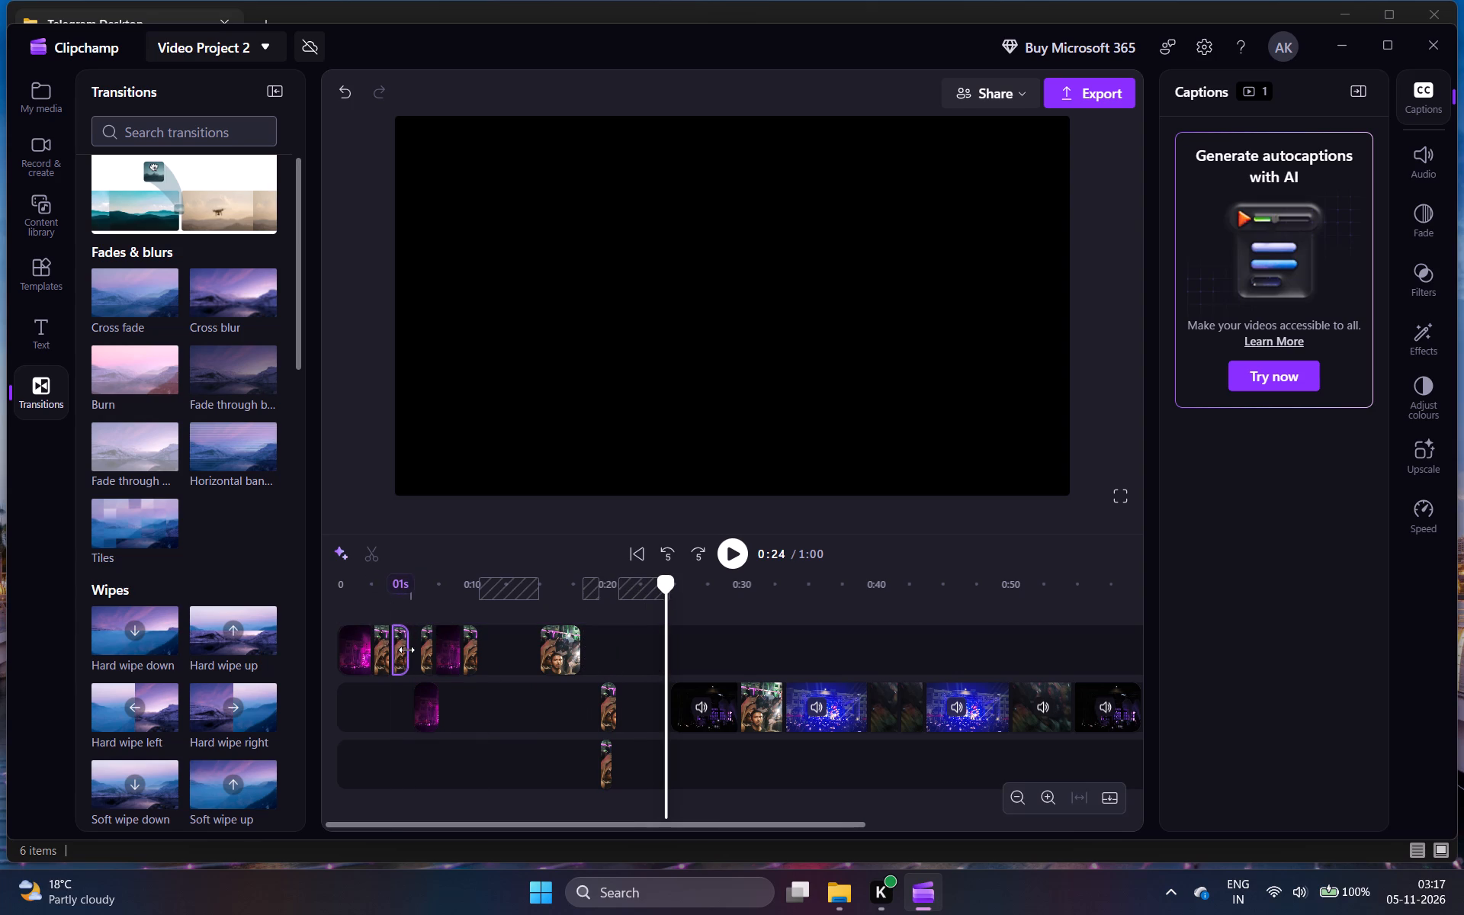
Add the Comic effect to the duplicated crowd piece and review playback from about 0:02.
left_click(400, 650)
left_click(1421, 355)
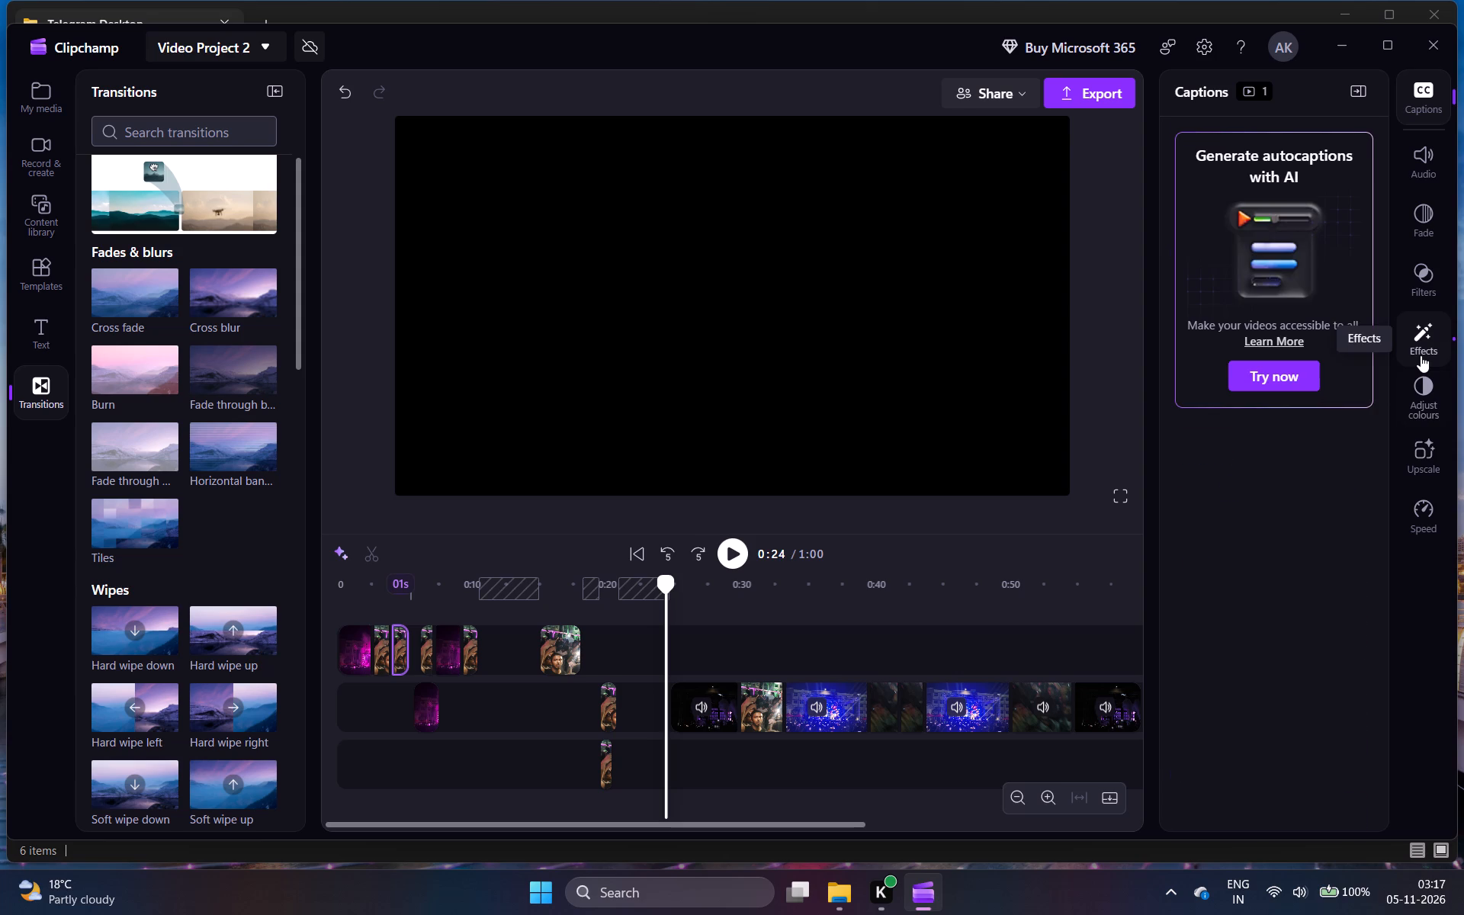
scroll(1230, 615, "down", 1)
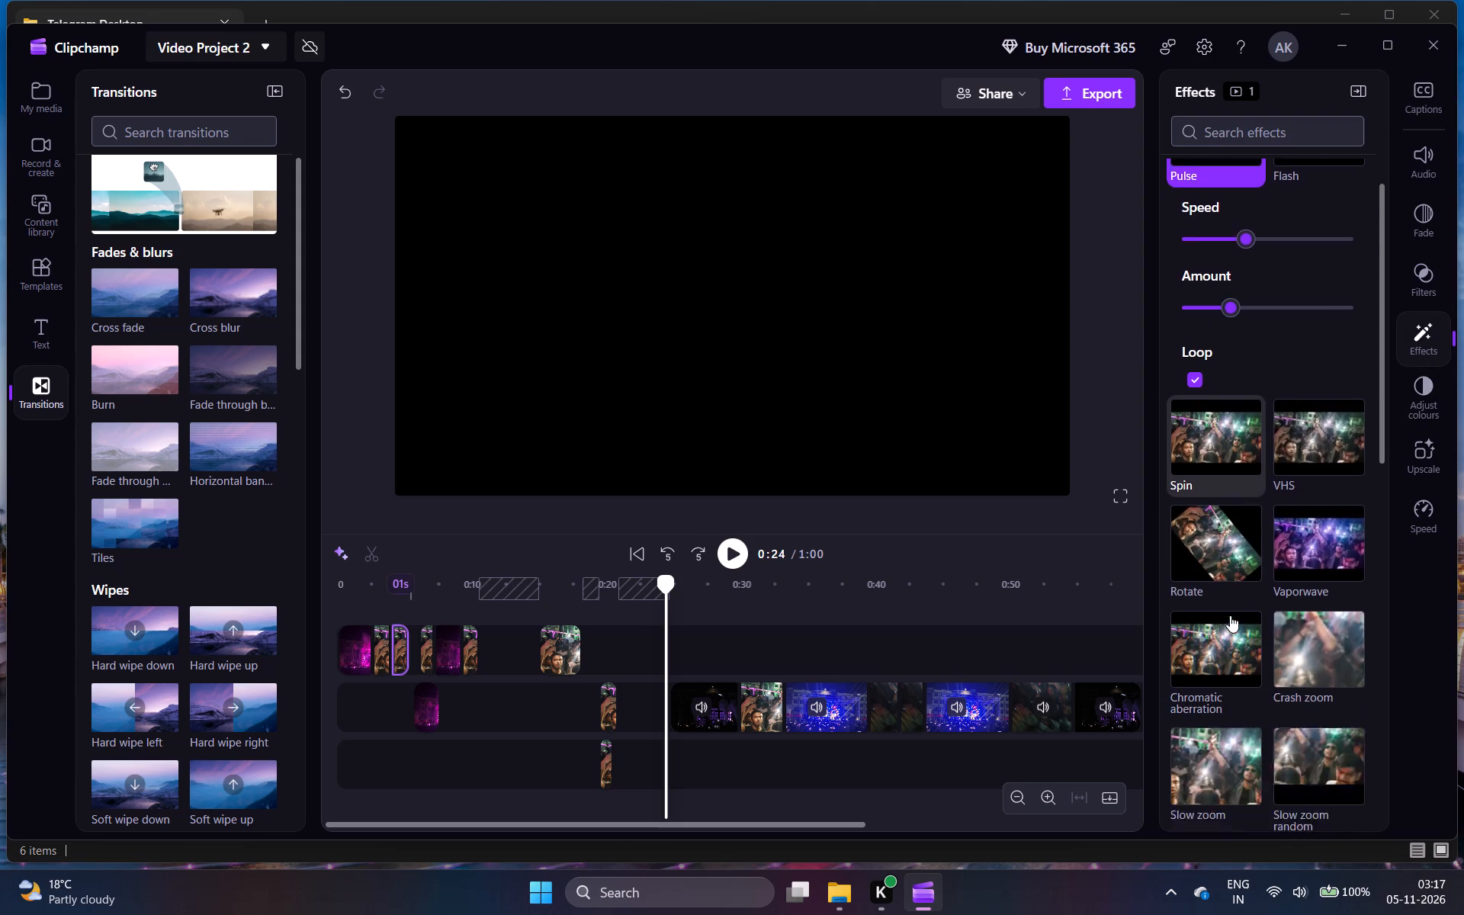
scroll(1230, 615, "down", 2)
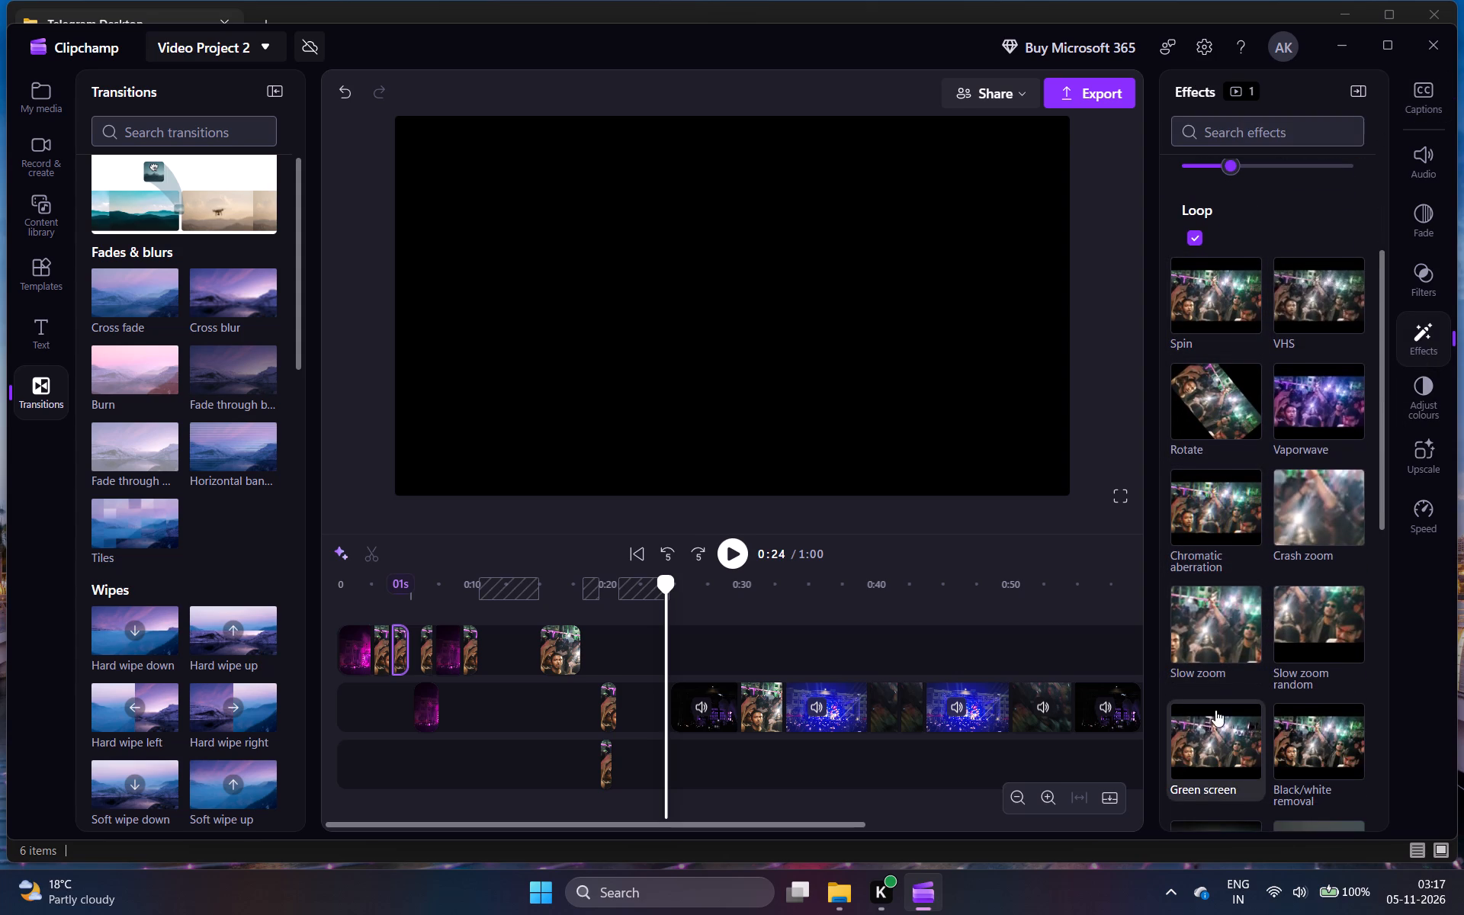
scroll(1215, 710, "down", 2)
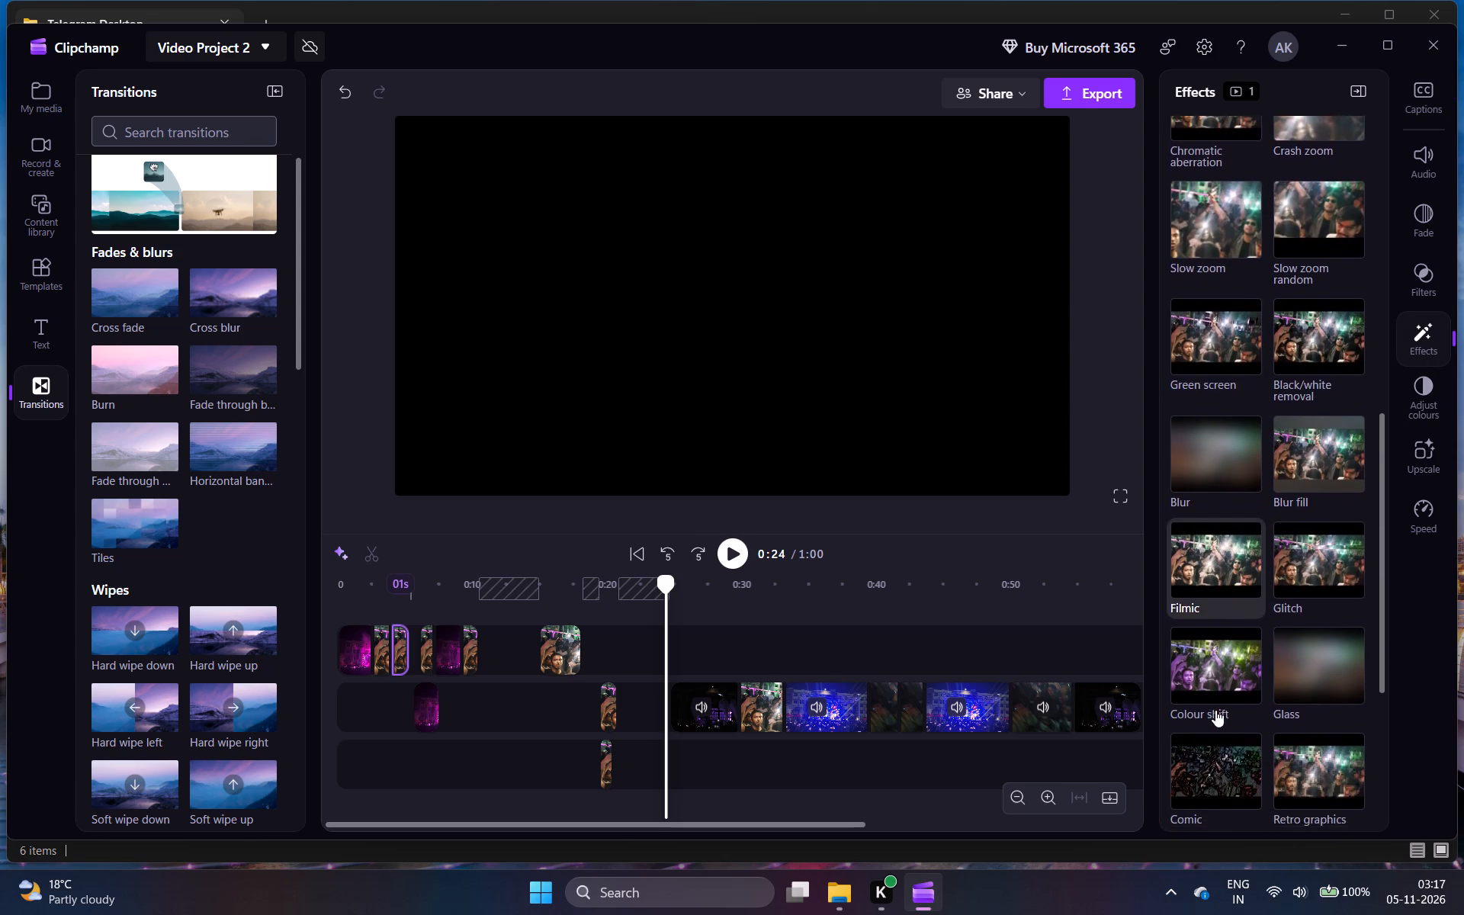
scroll(1215, 710, "down", 1)
left_click(1211, 721)
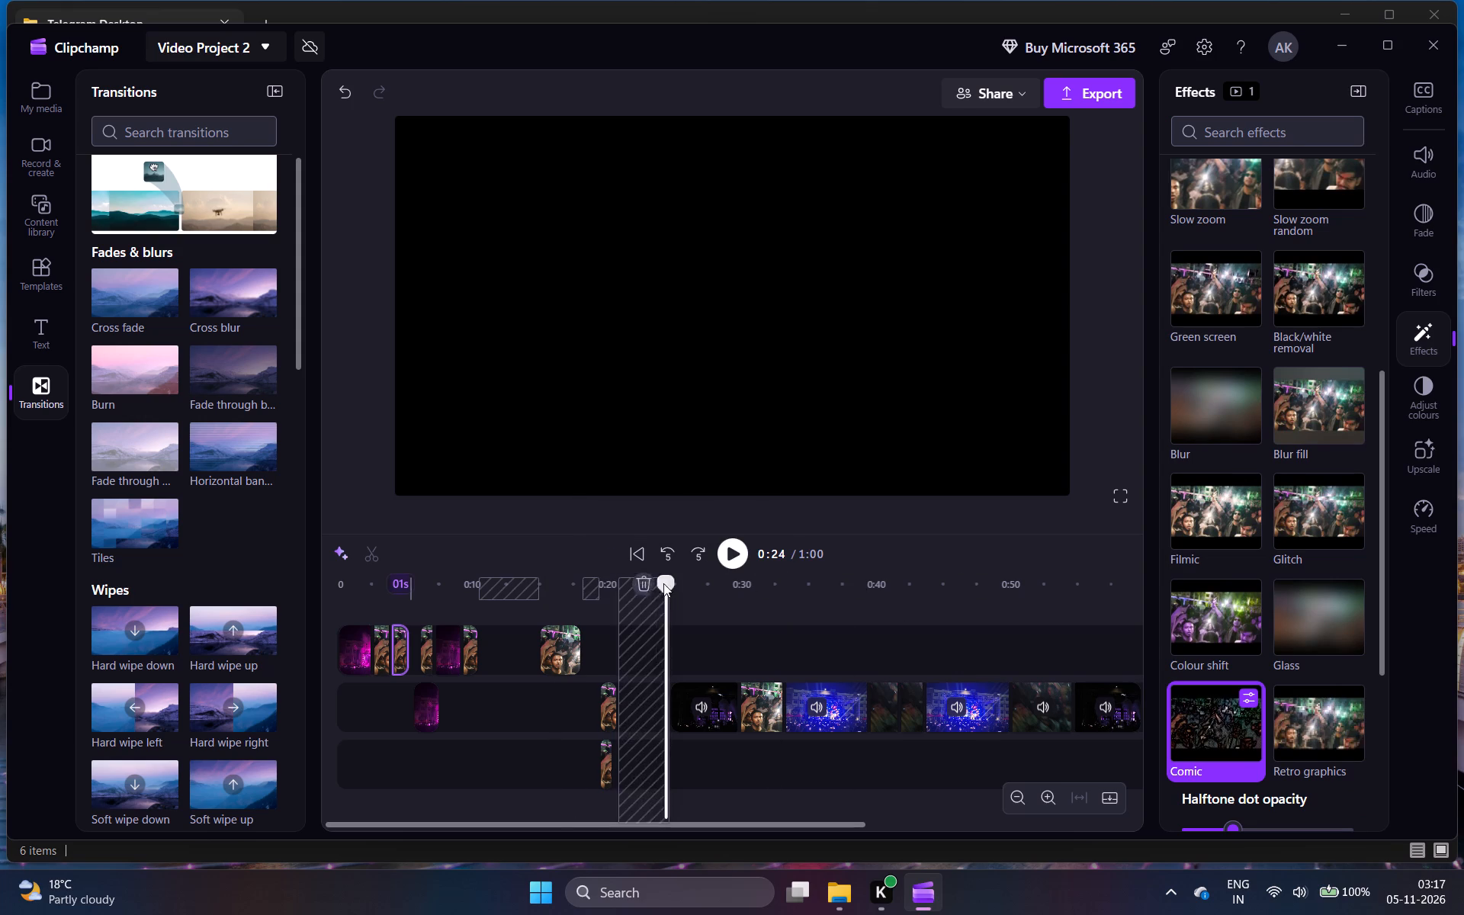
left_click(375, 594)
key("space")
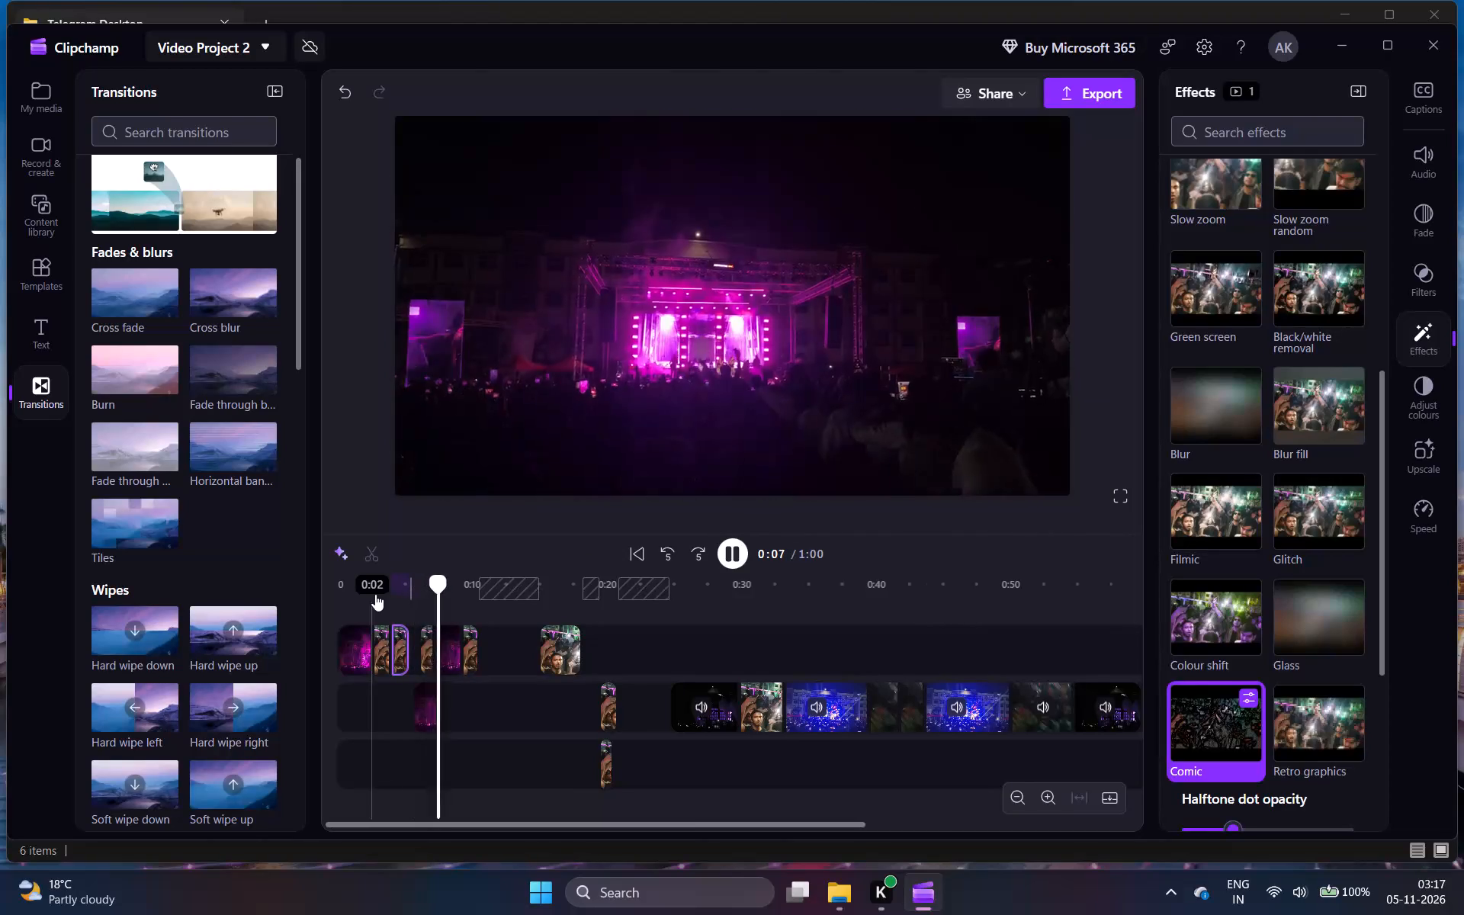
key("space")
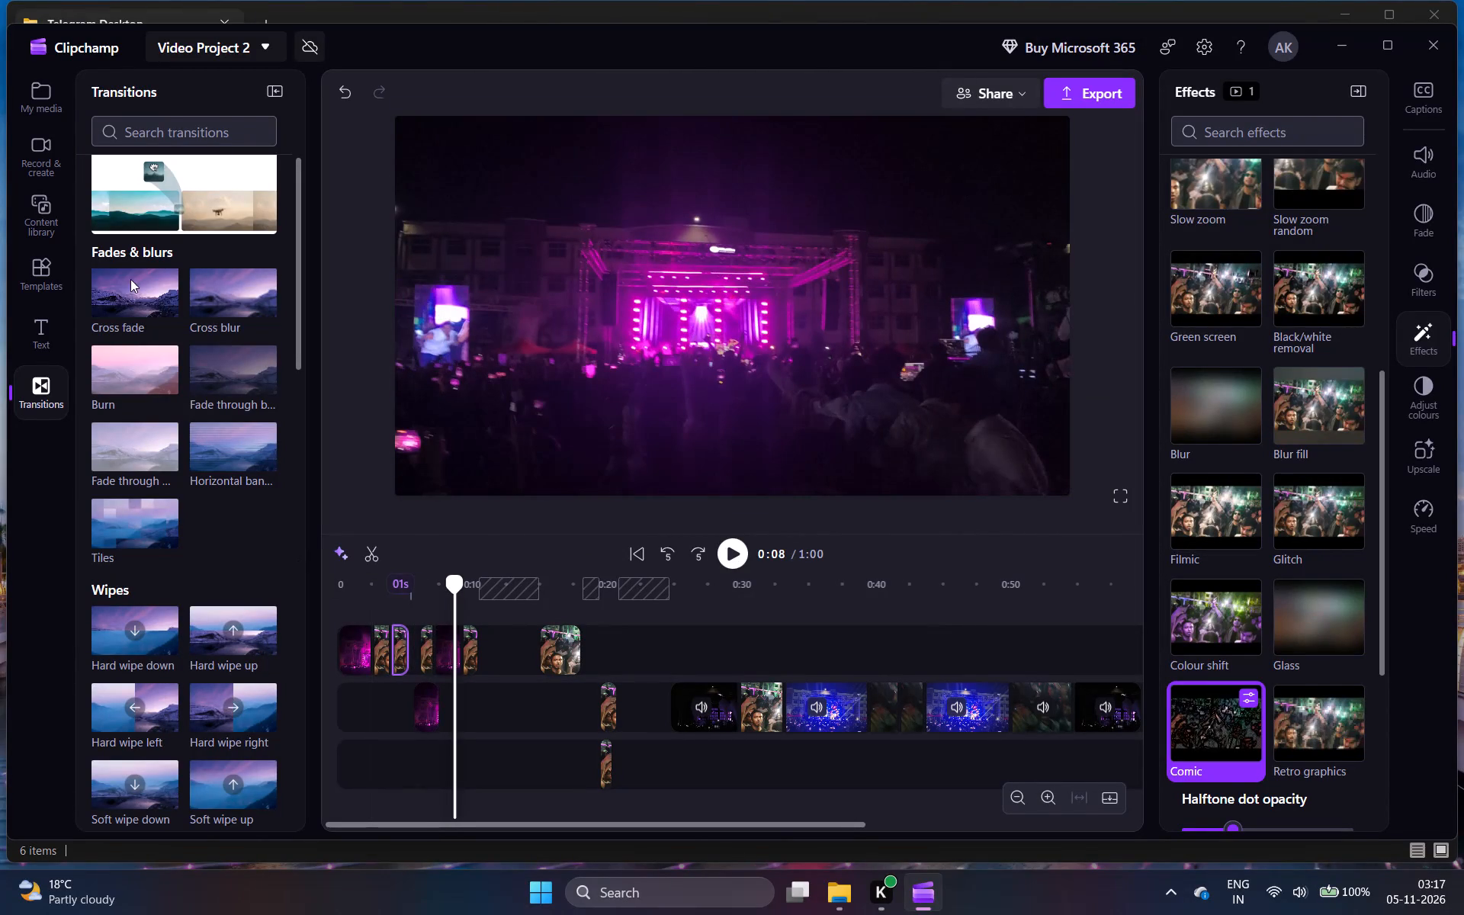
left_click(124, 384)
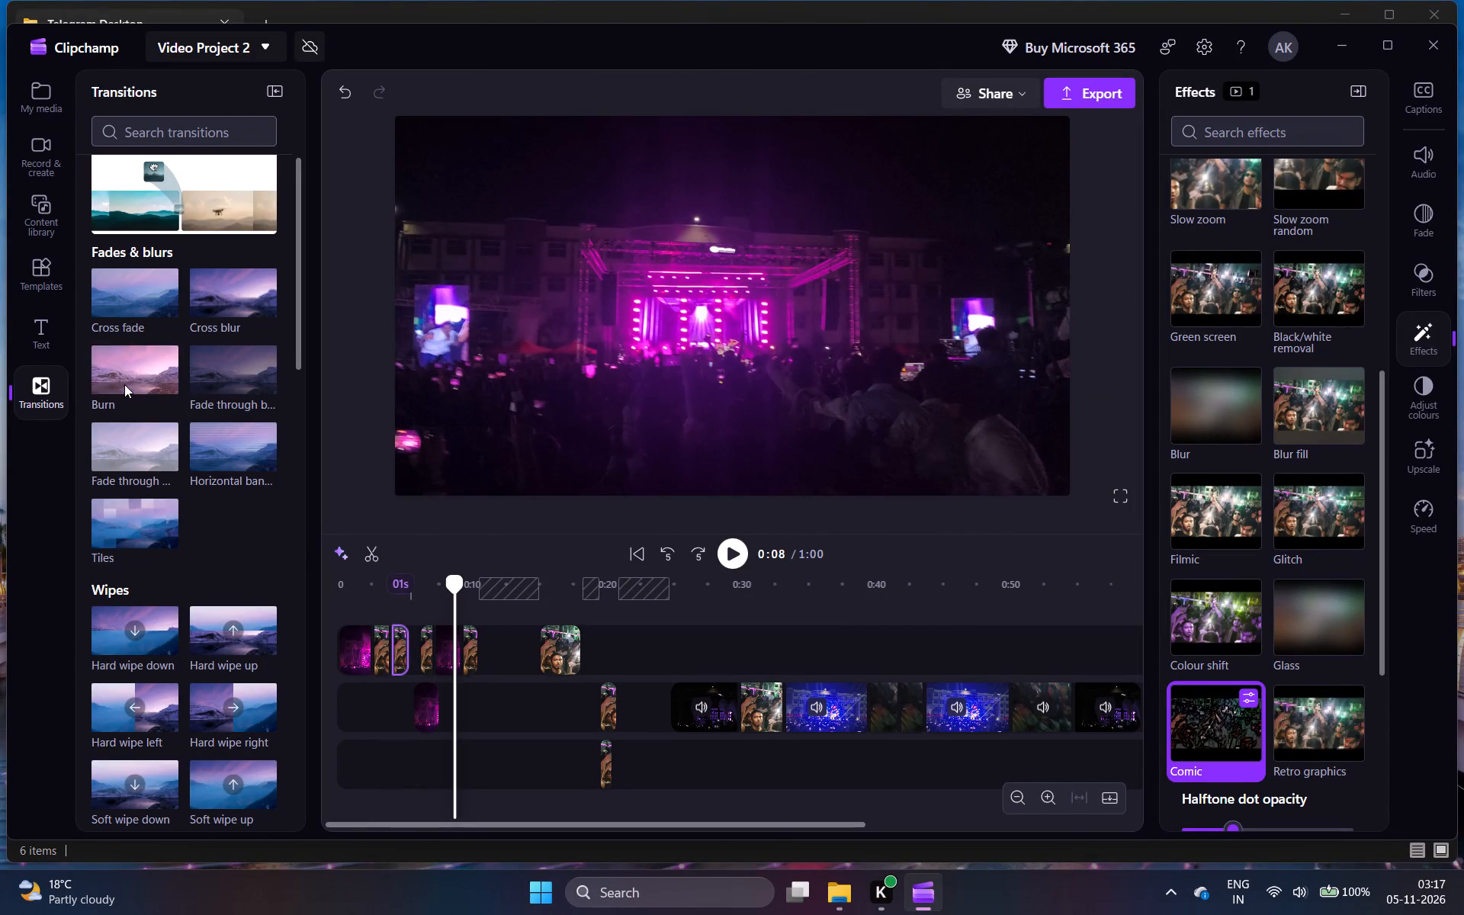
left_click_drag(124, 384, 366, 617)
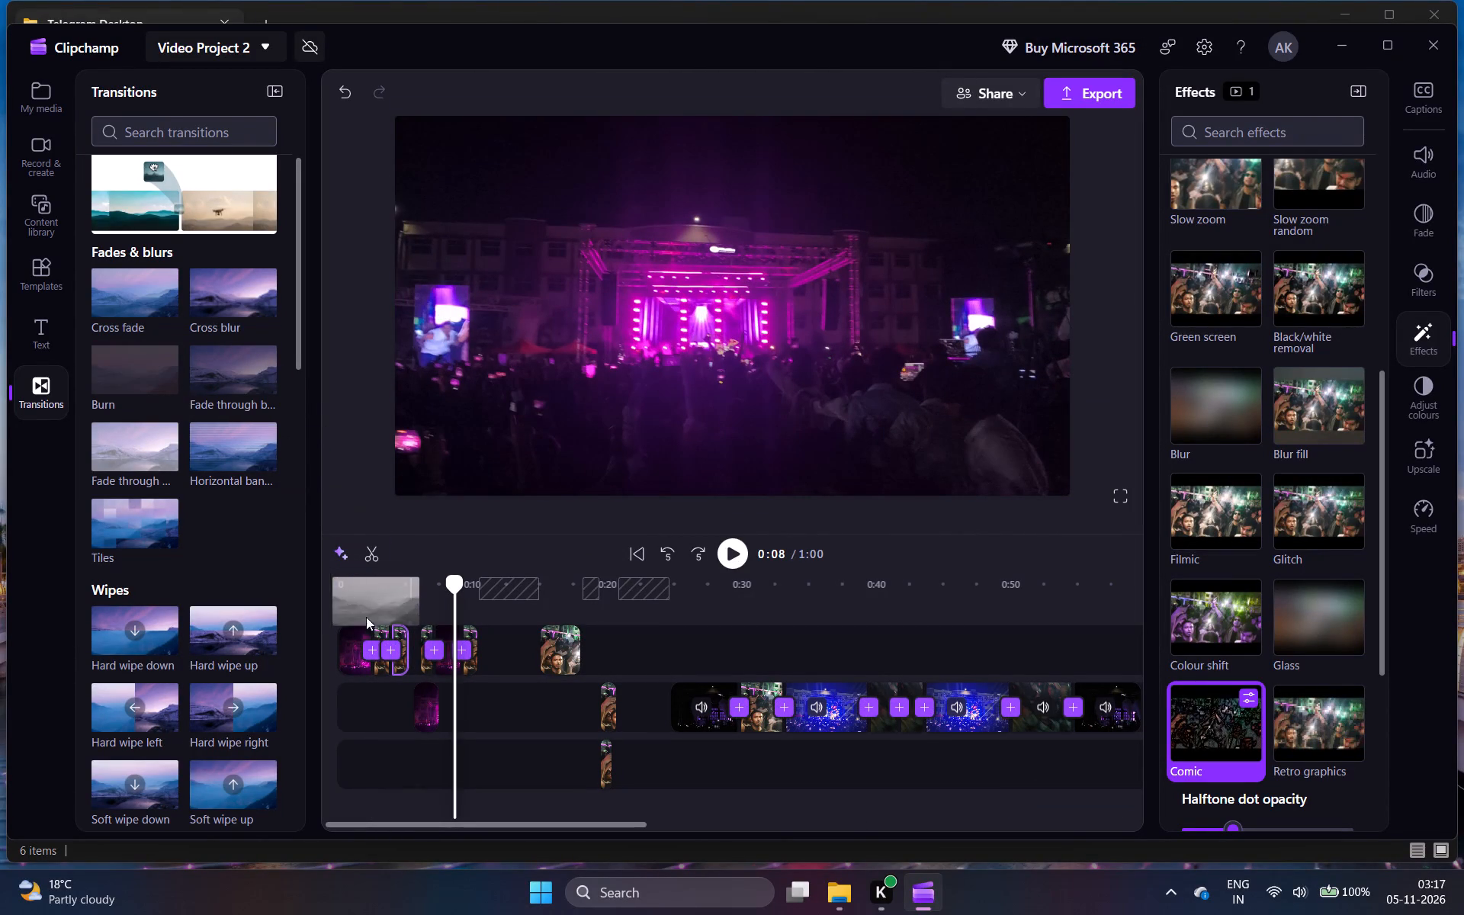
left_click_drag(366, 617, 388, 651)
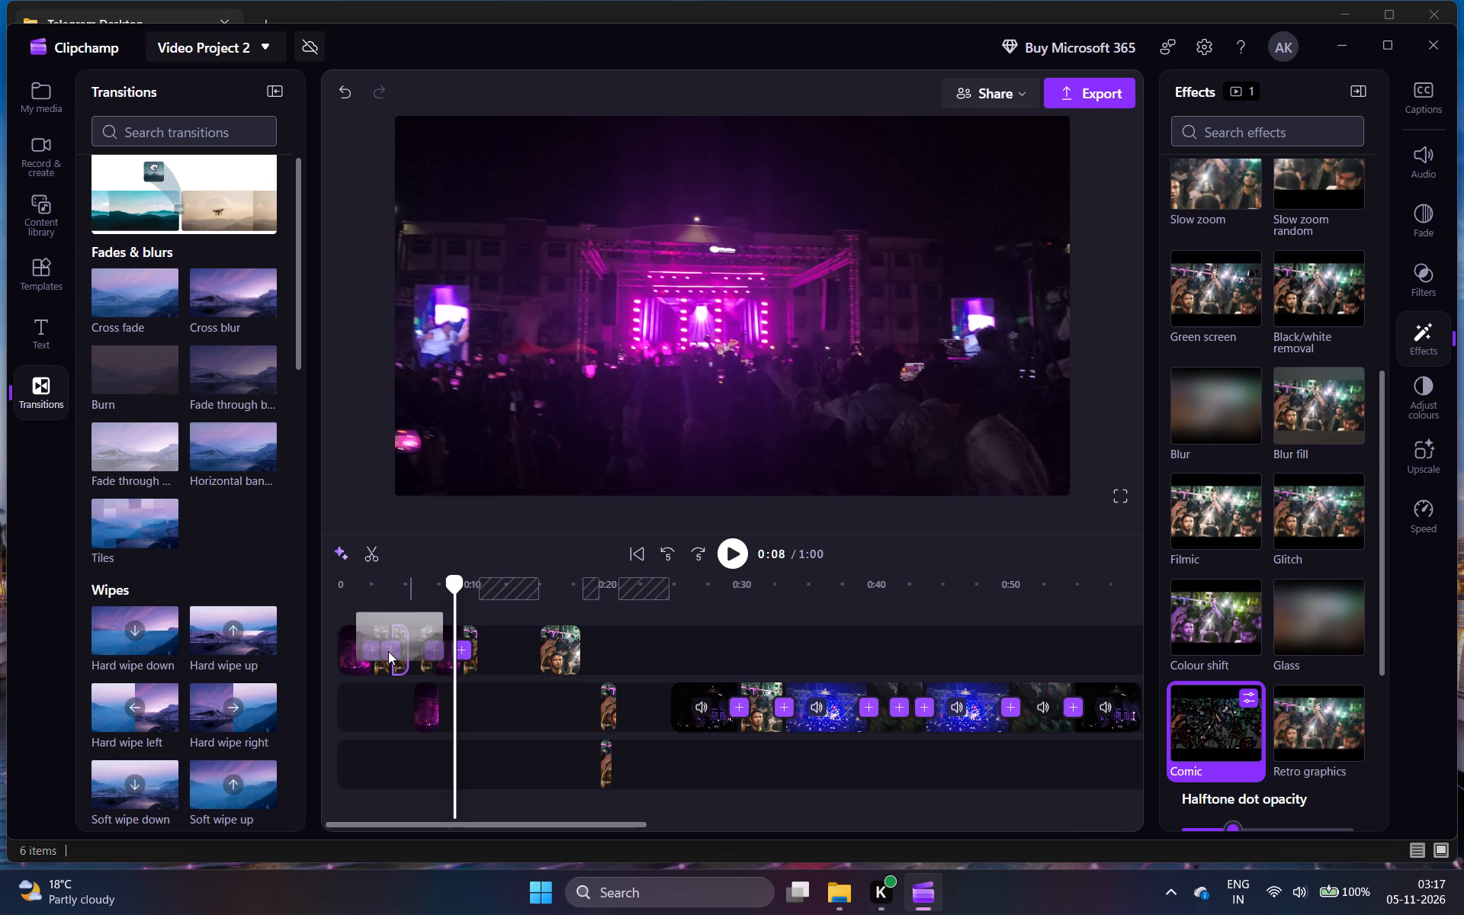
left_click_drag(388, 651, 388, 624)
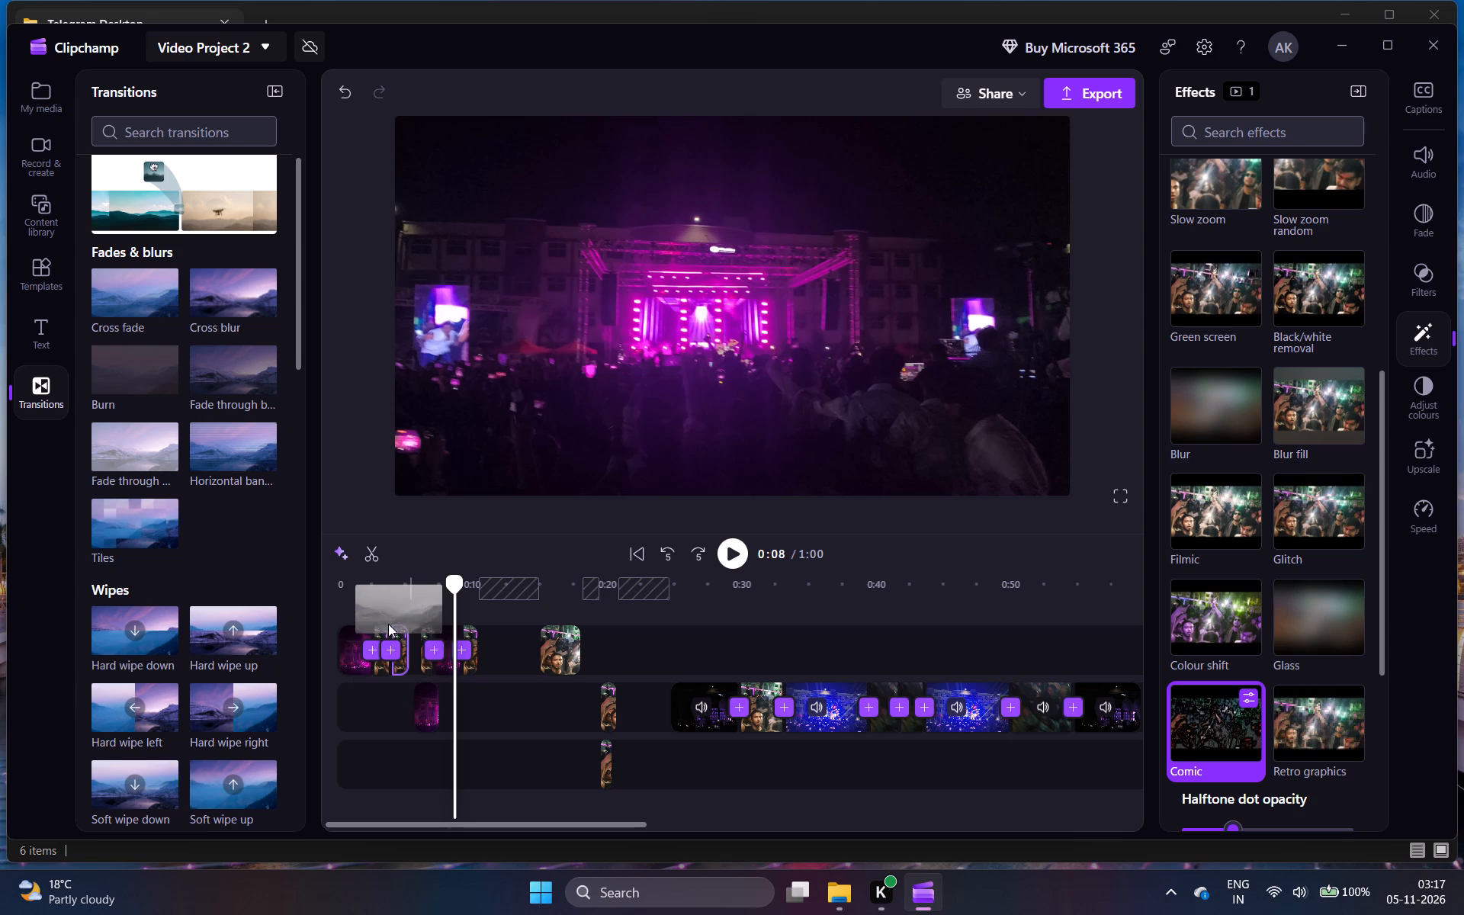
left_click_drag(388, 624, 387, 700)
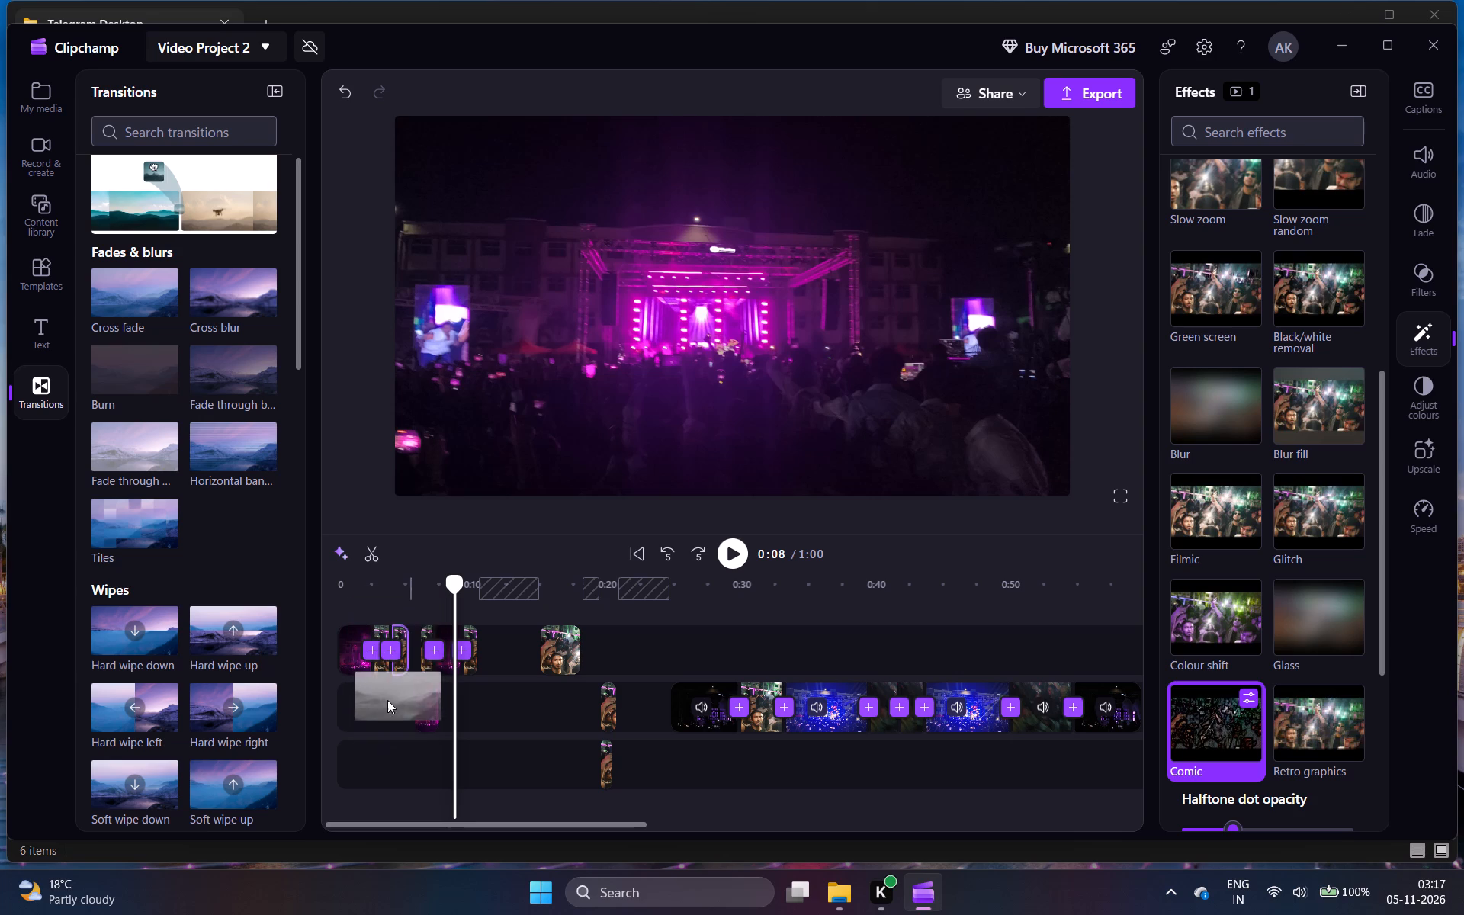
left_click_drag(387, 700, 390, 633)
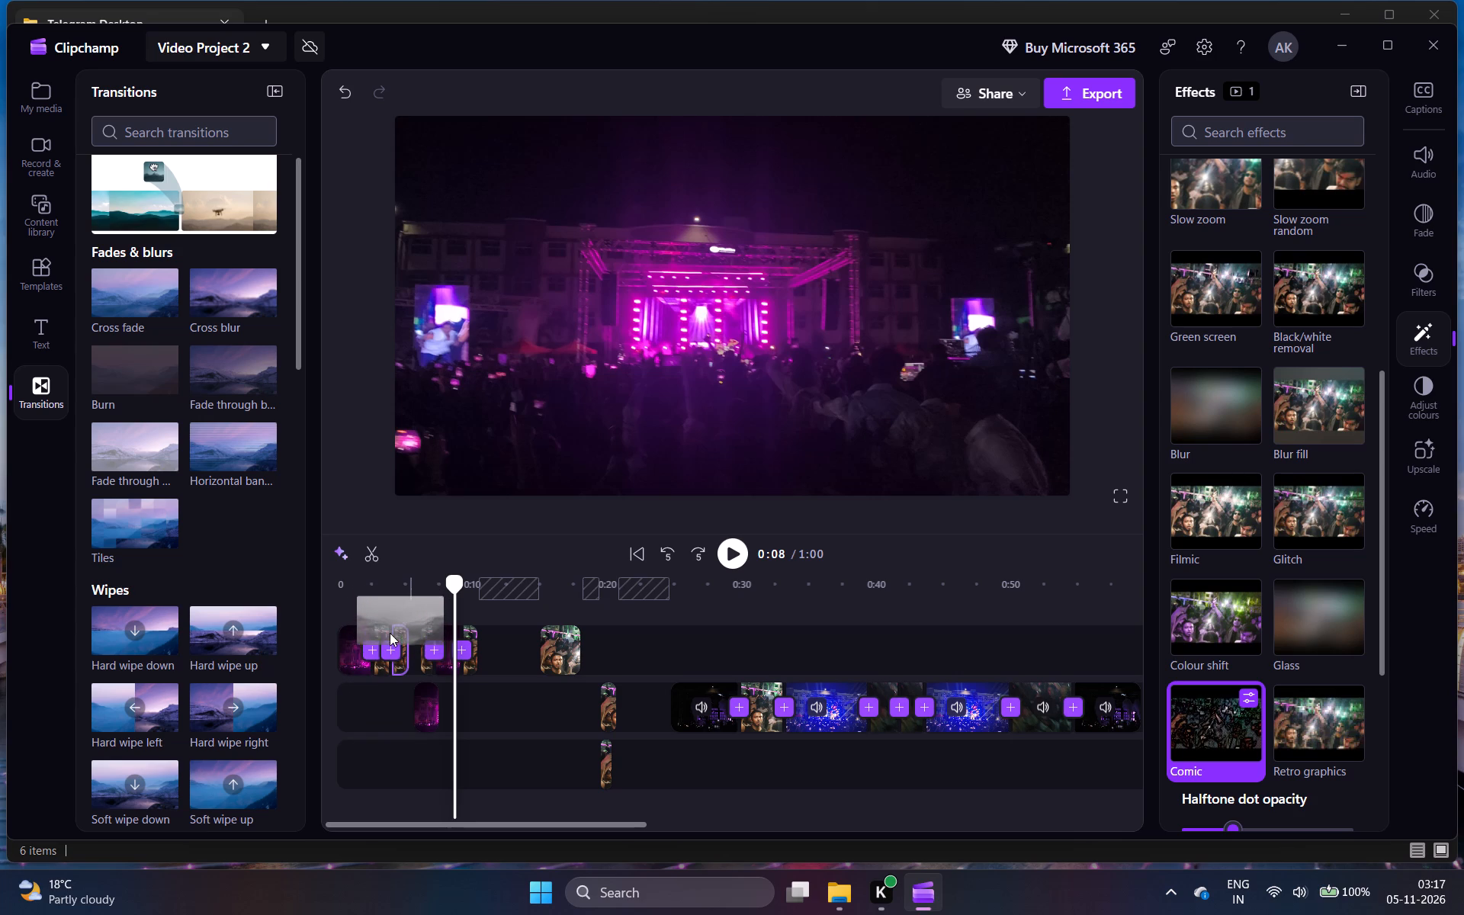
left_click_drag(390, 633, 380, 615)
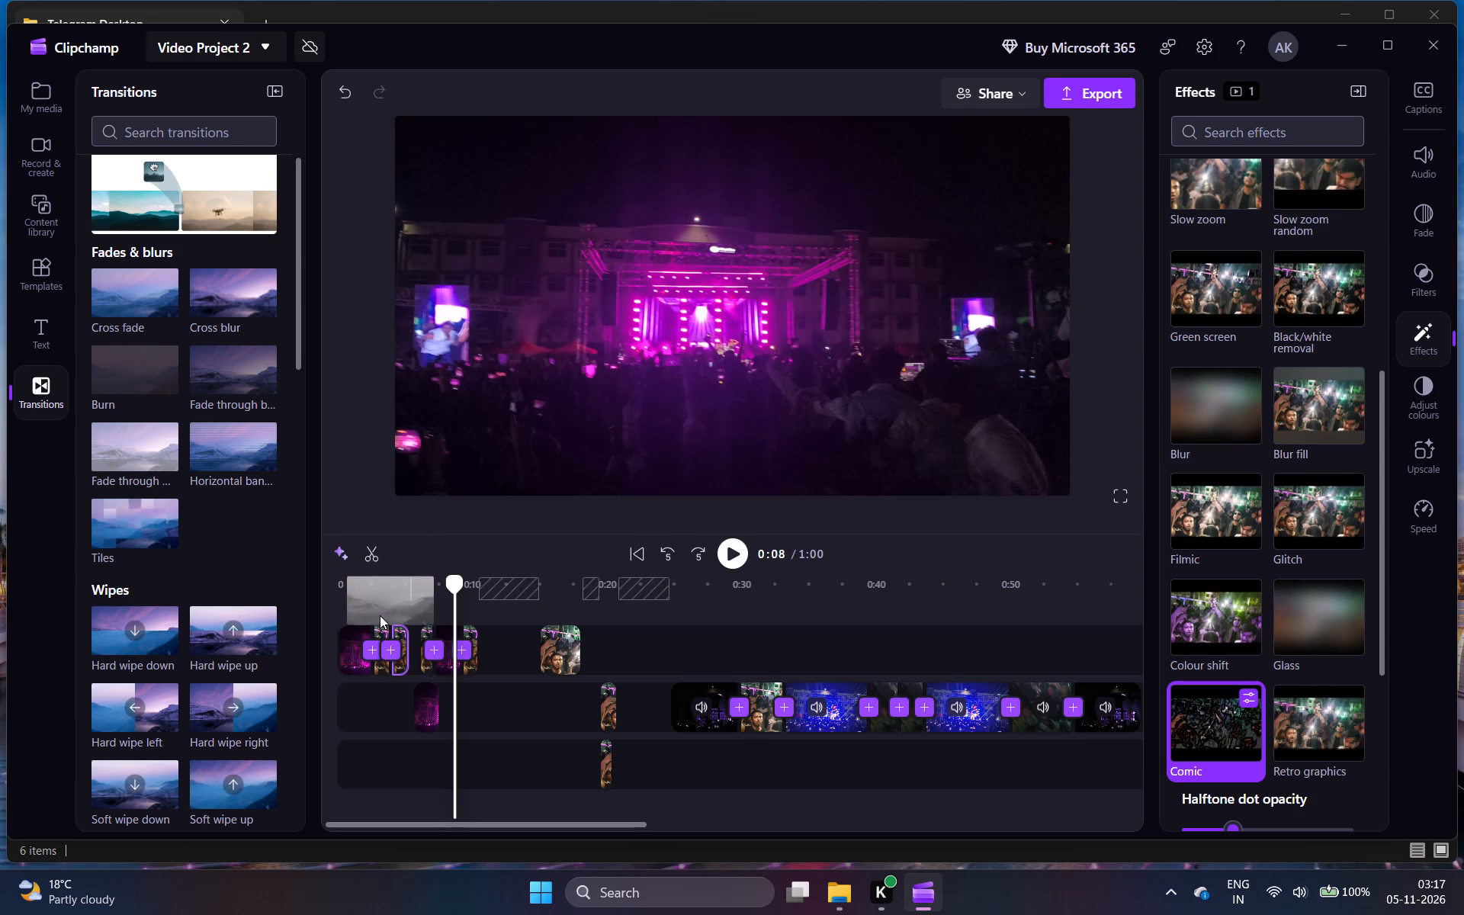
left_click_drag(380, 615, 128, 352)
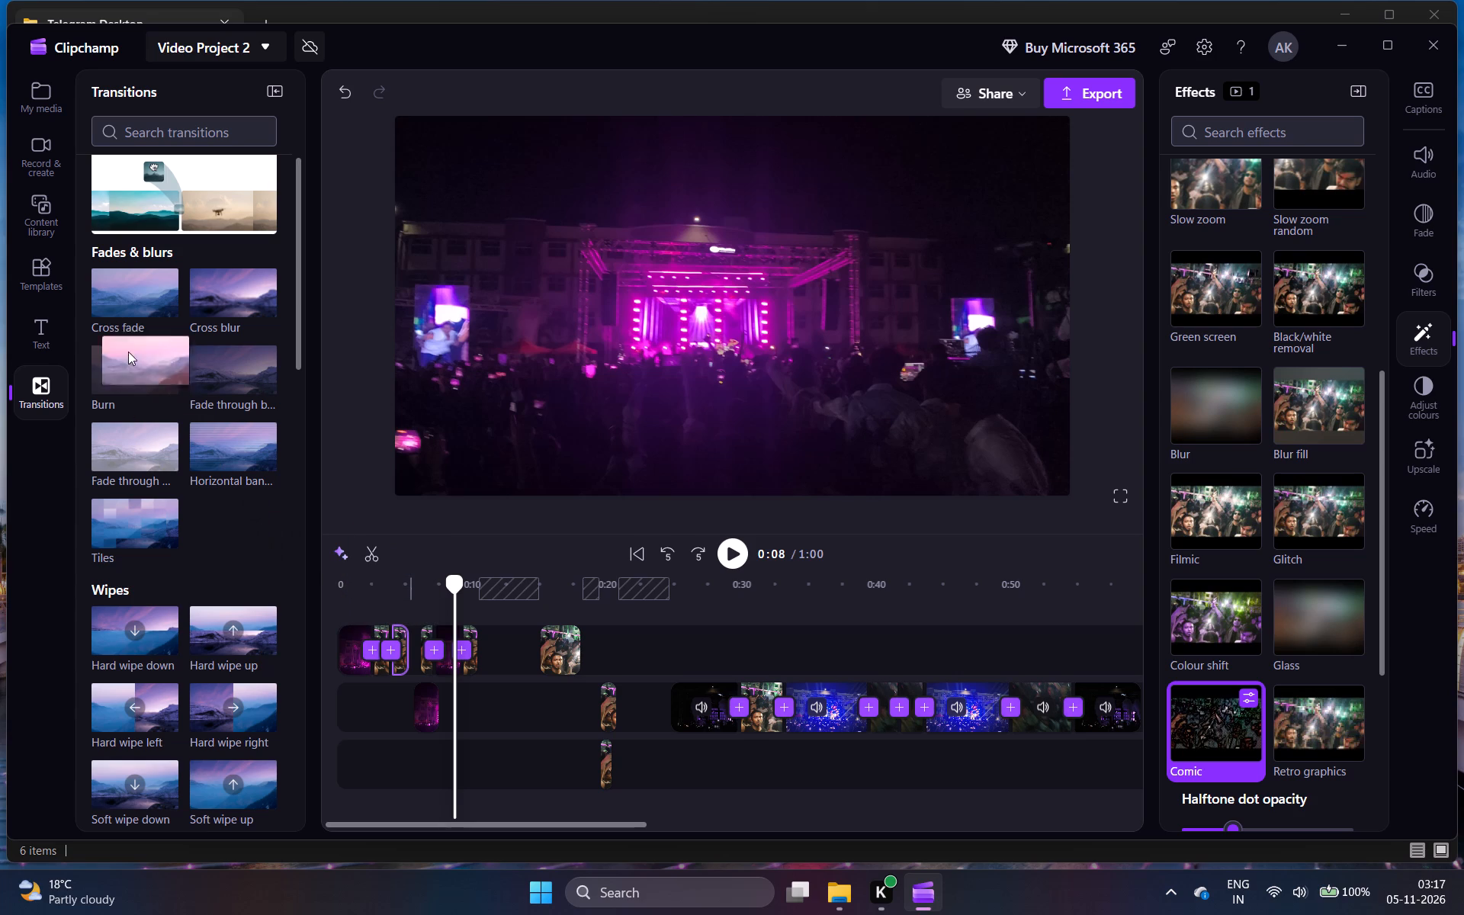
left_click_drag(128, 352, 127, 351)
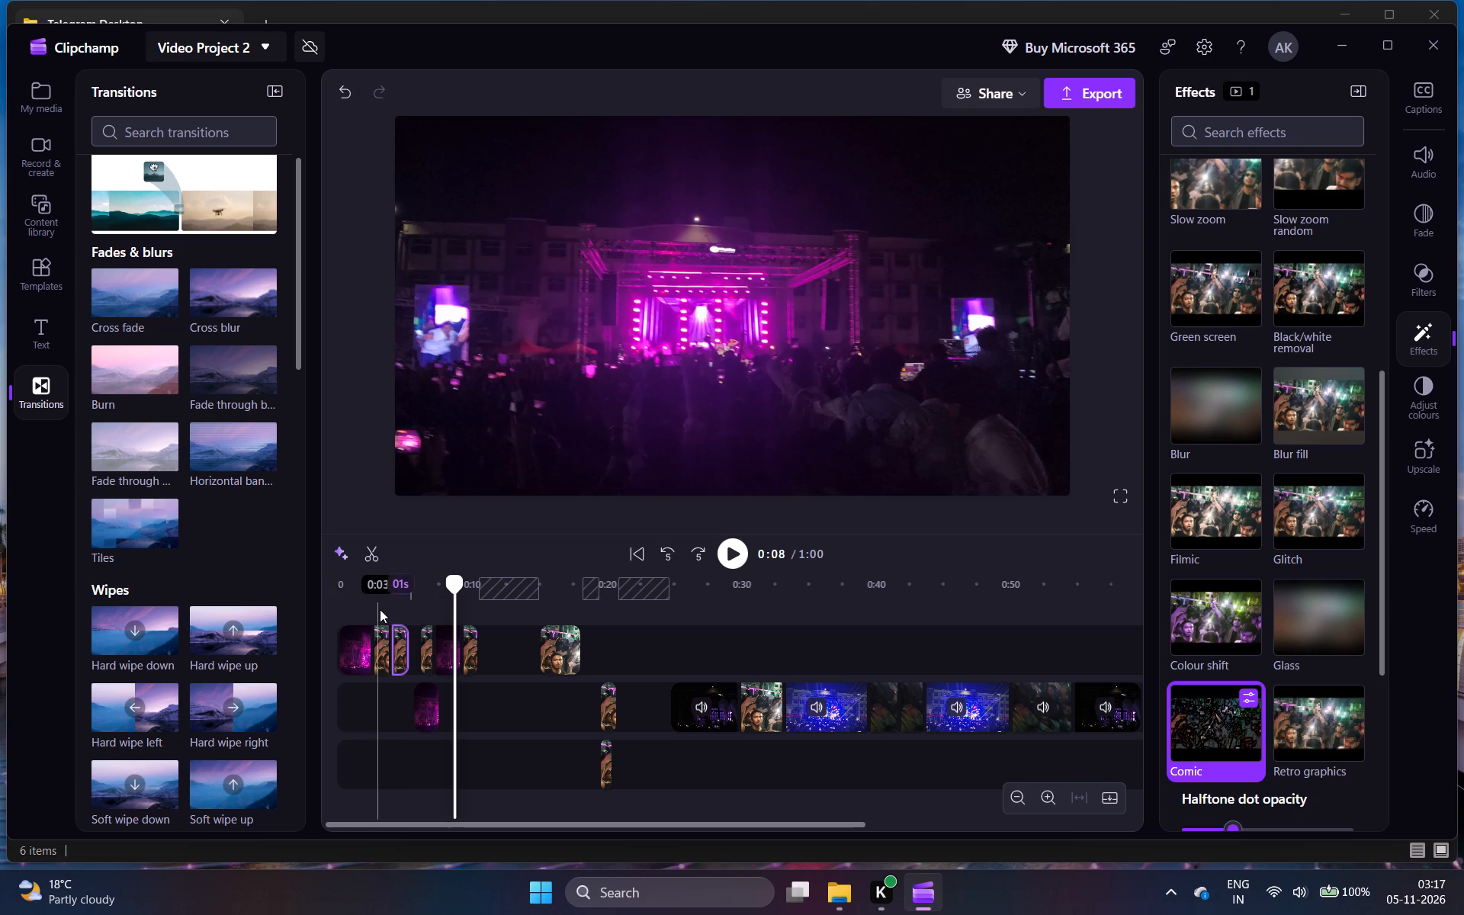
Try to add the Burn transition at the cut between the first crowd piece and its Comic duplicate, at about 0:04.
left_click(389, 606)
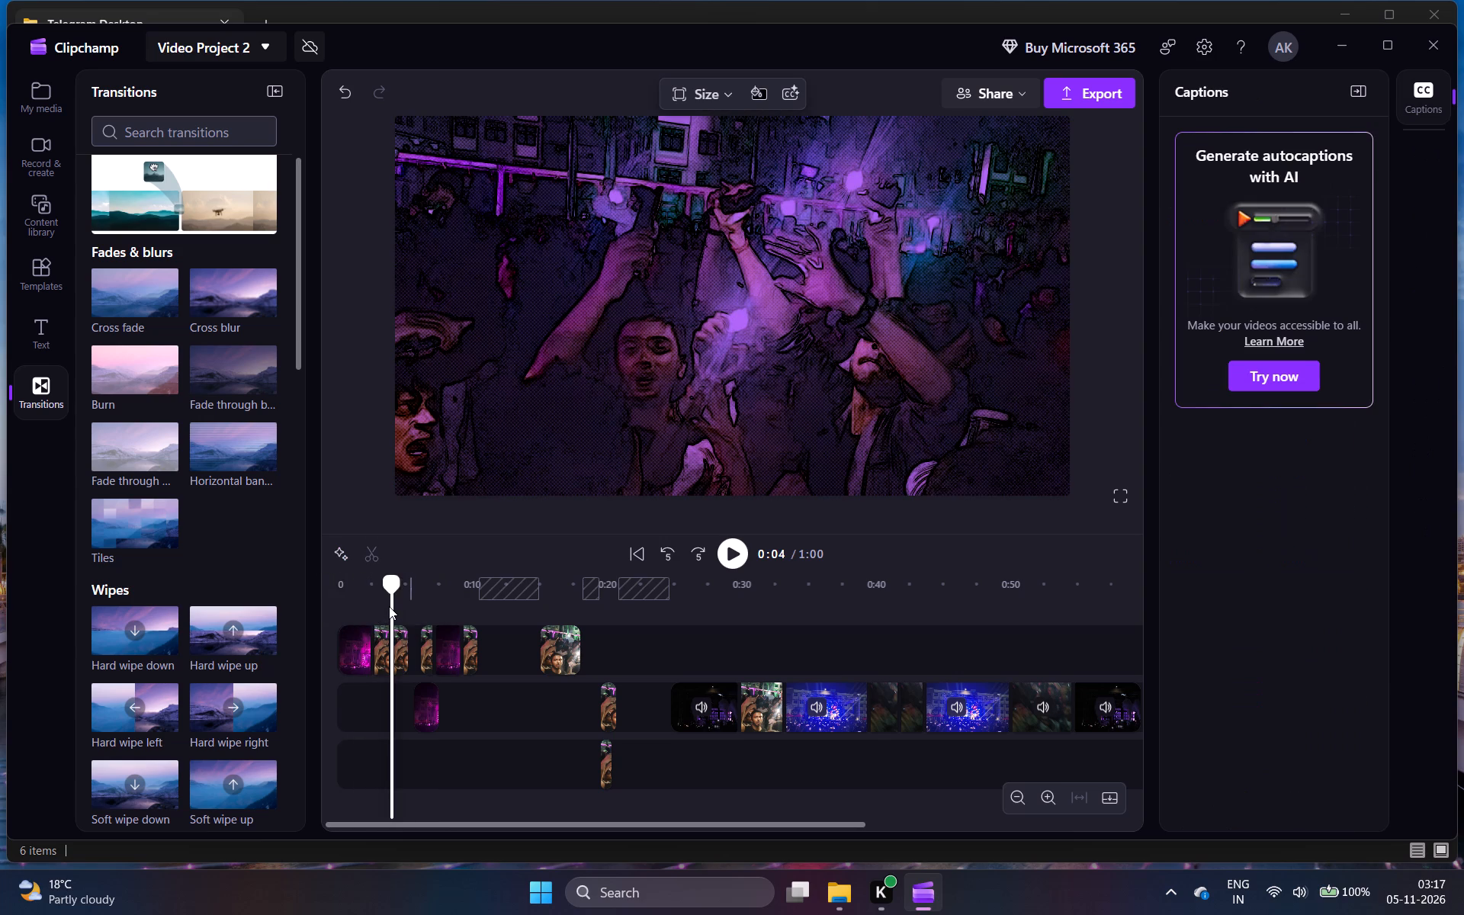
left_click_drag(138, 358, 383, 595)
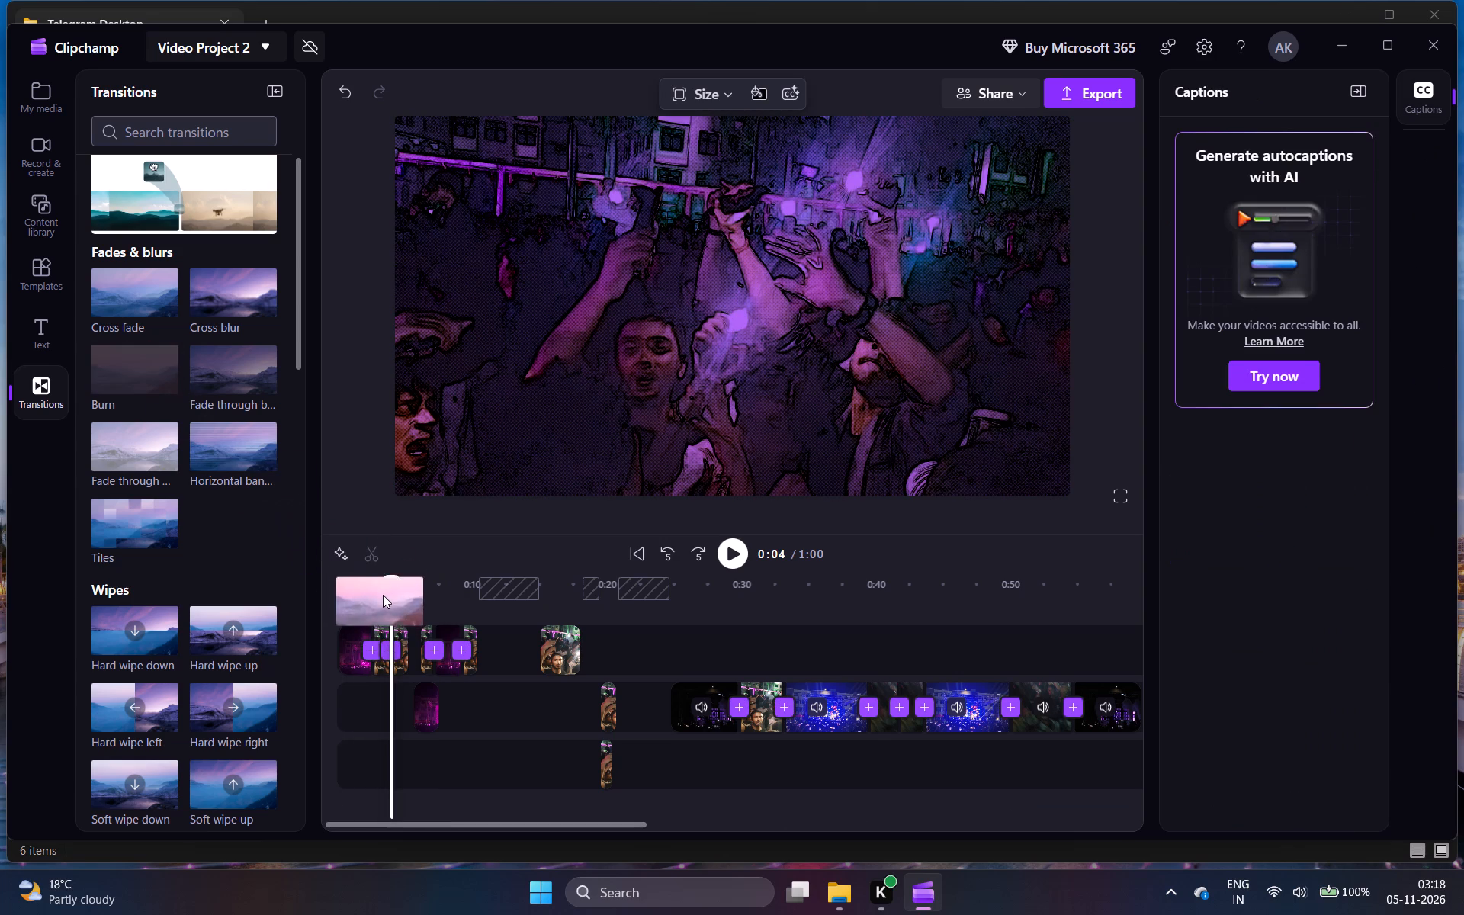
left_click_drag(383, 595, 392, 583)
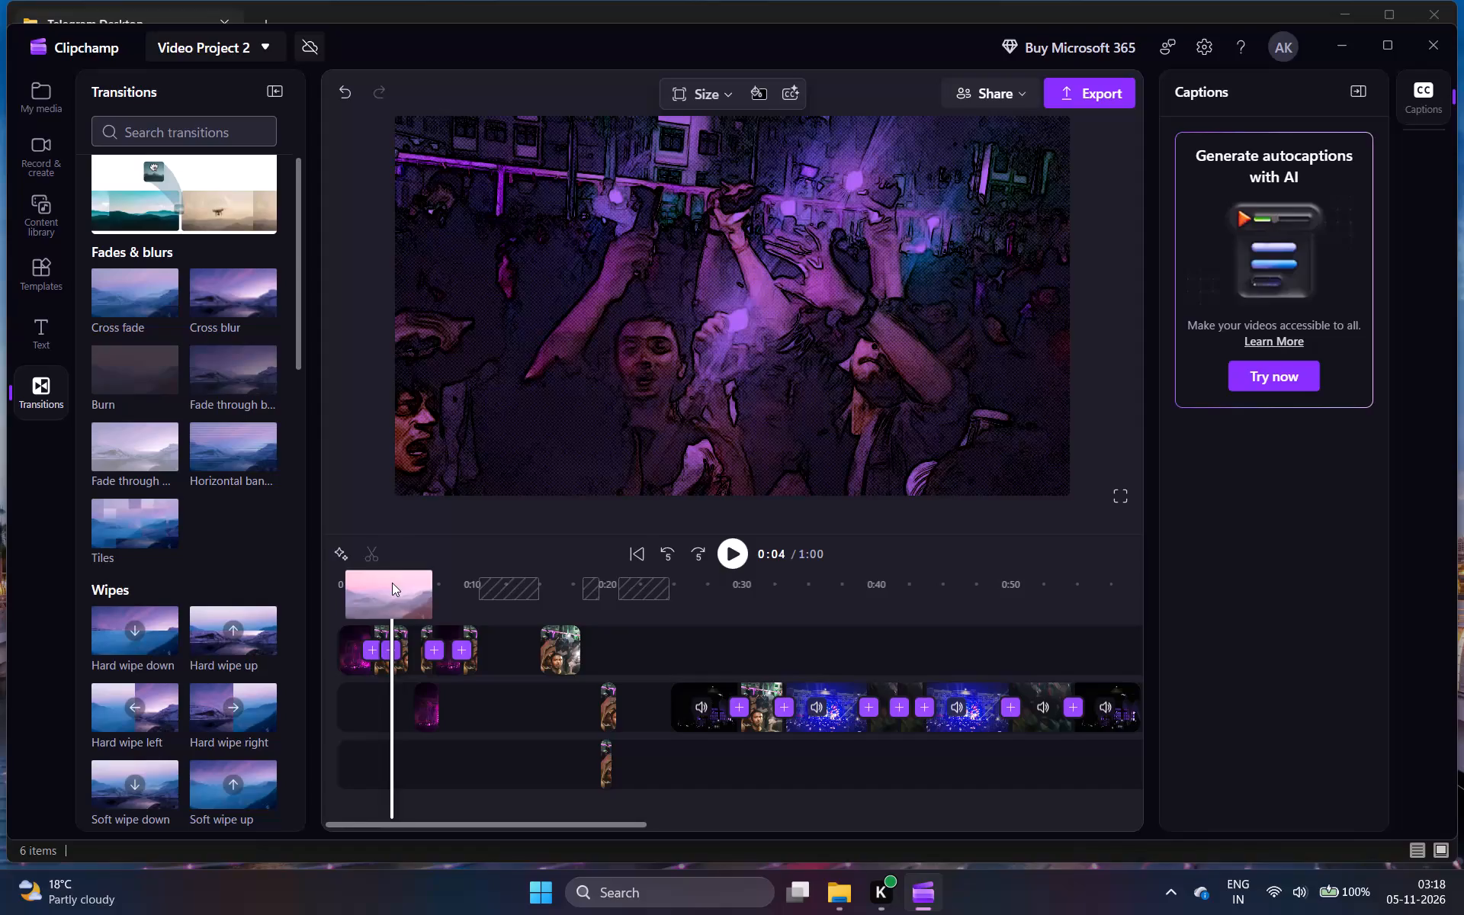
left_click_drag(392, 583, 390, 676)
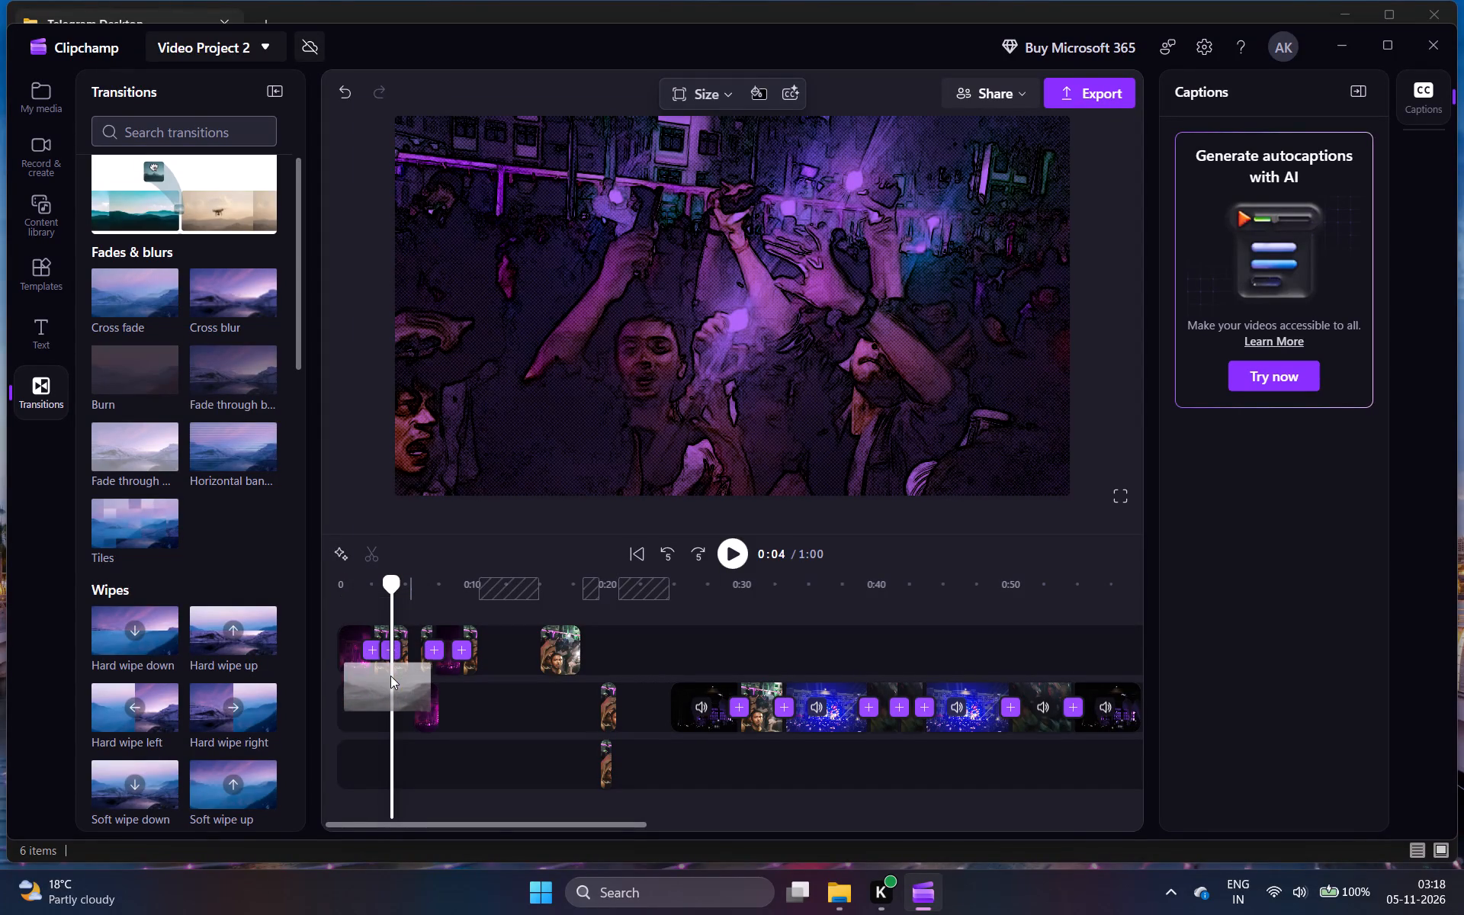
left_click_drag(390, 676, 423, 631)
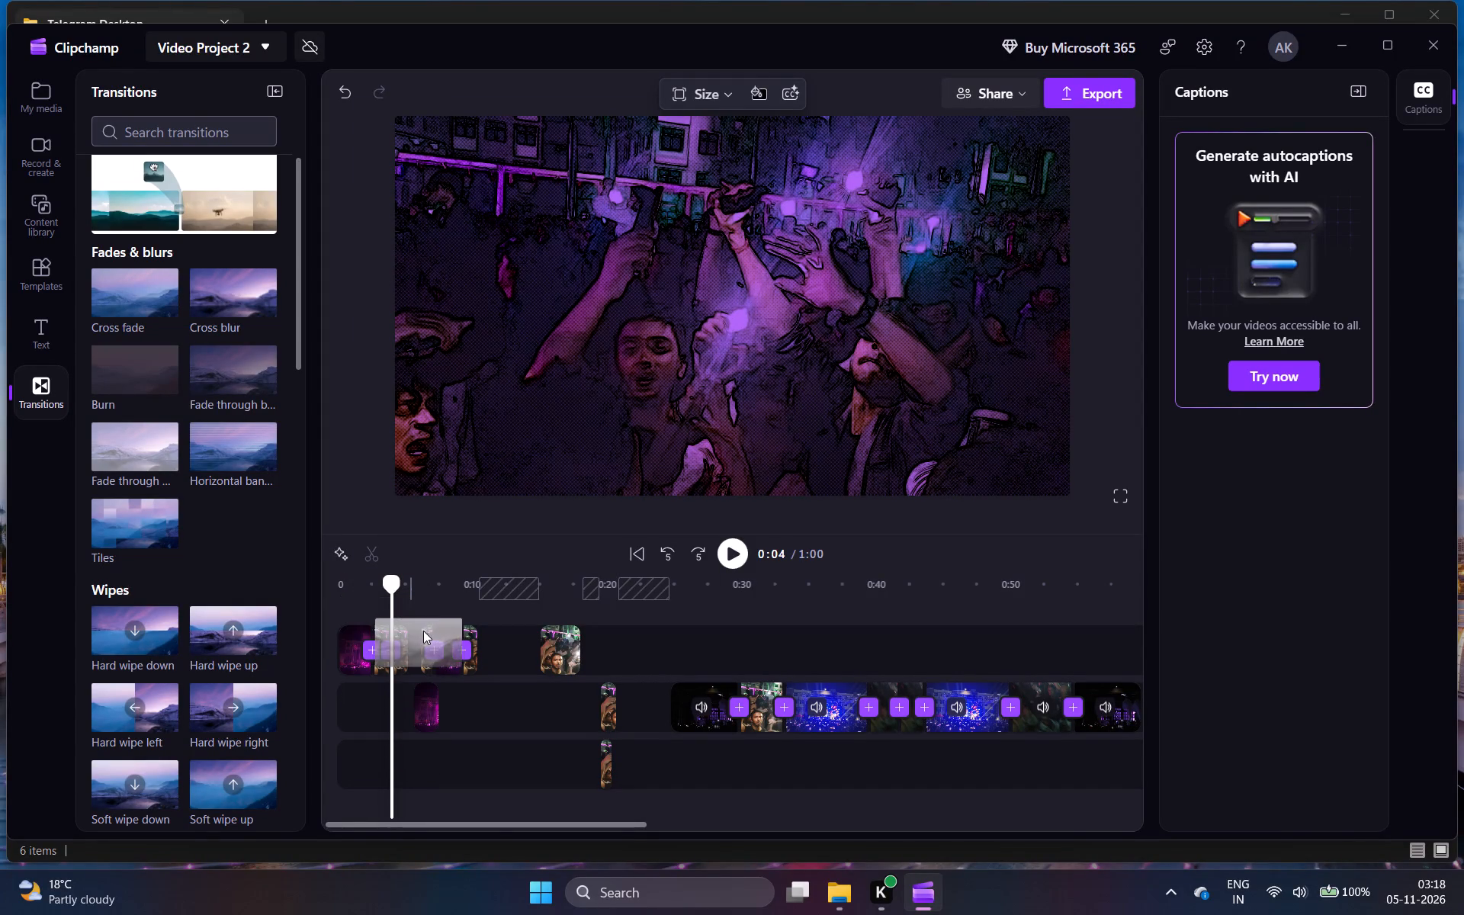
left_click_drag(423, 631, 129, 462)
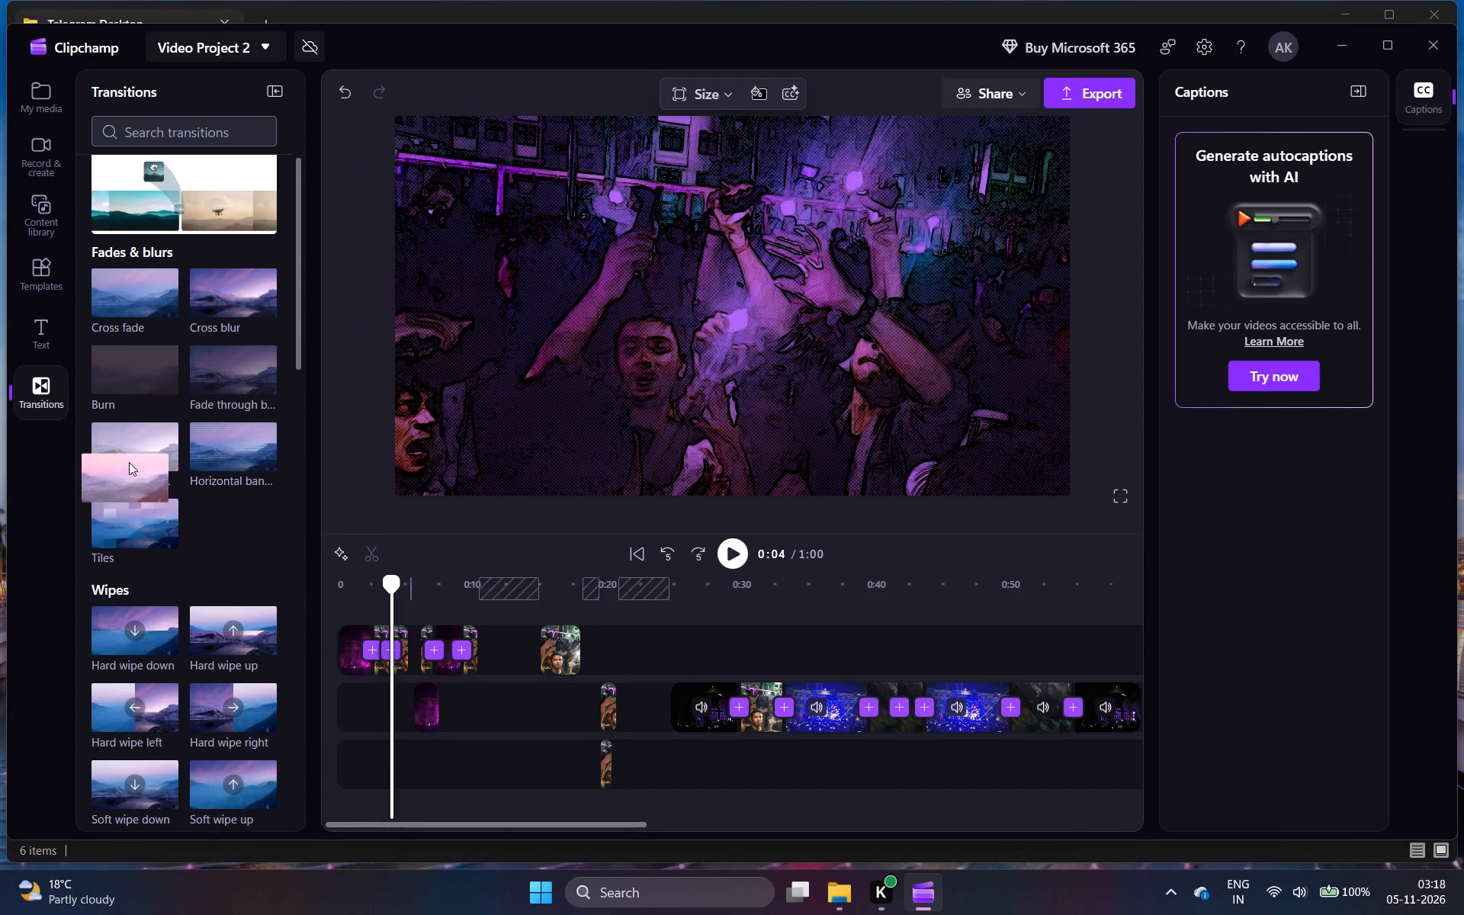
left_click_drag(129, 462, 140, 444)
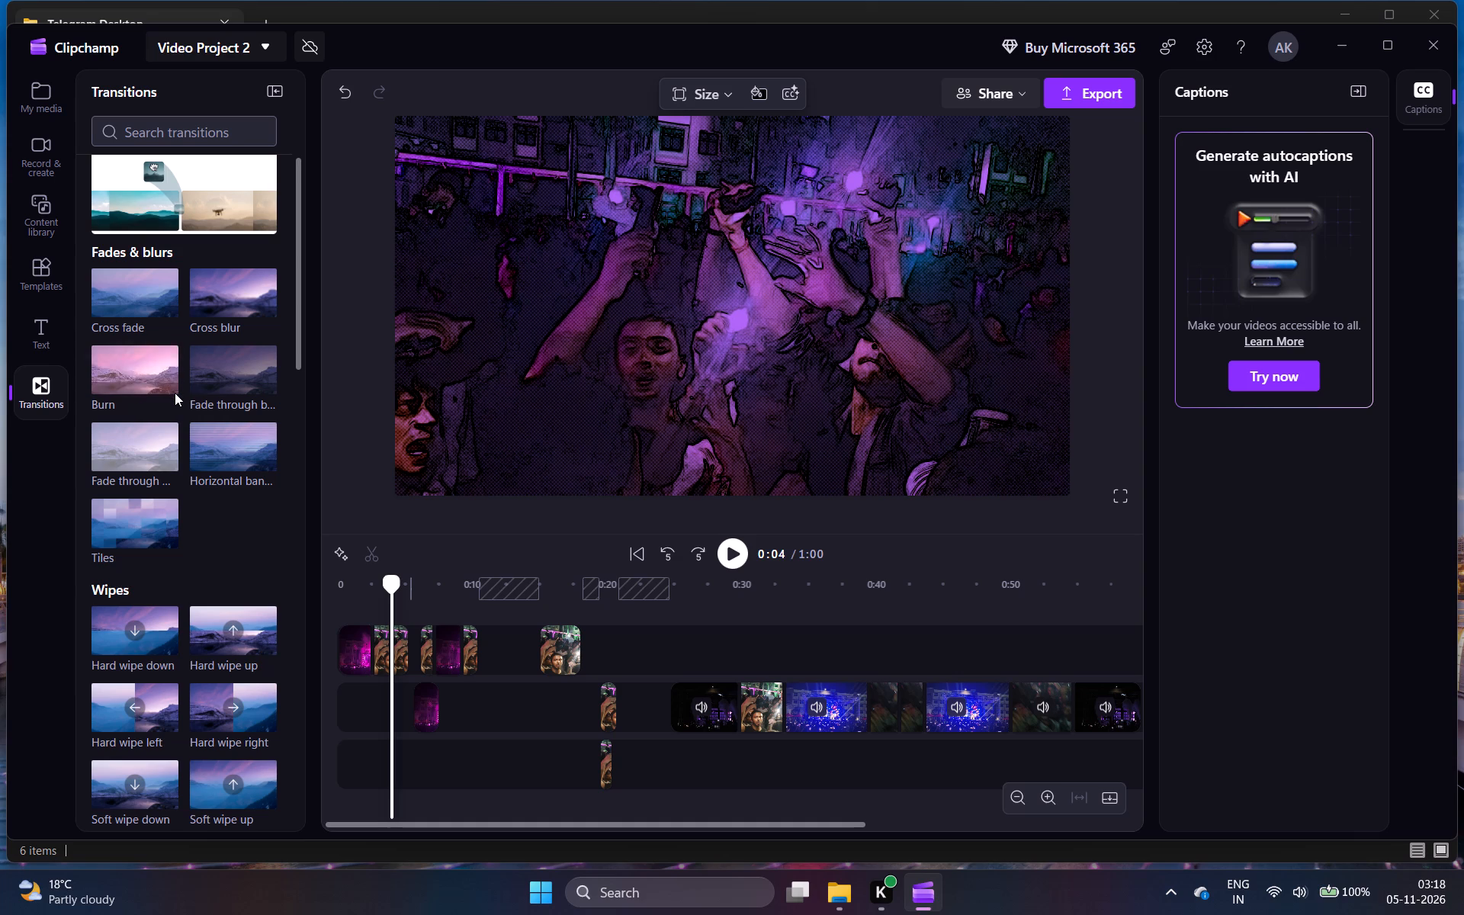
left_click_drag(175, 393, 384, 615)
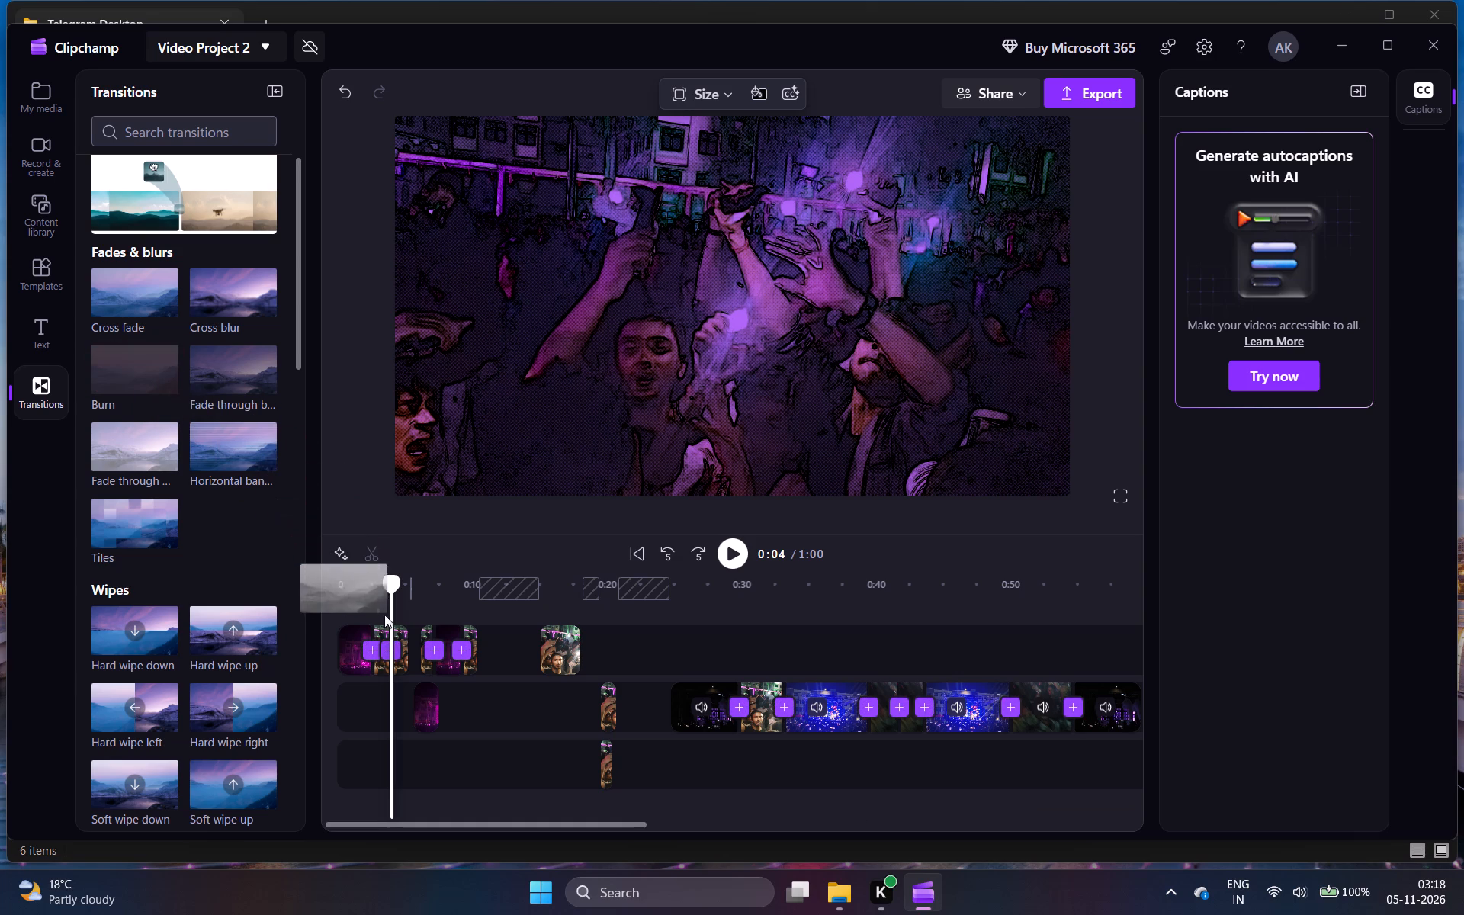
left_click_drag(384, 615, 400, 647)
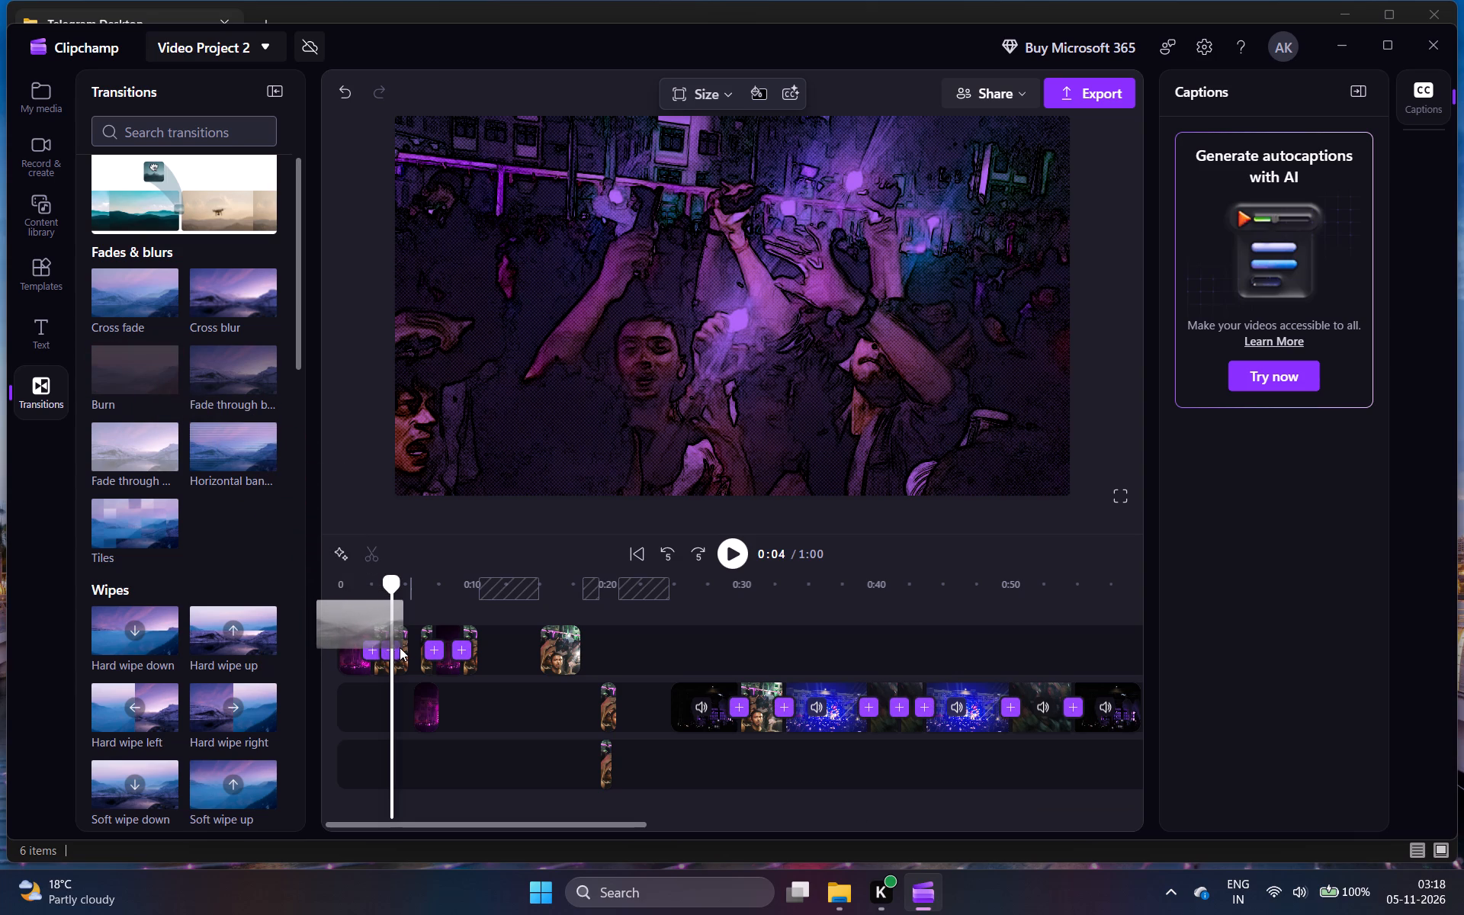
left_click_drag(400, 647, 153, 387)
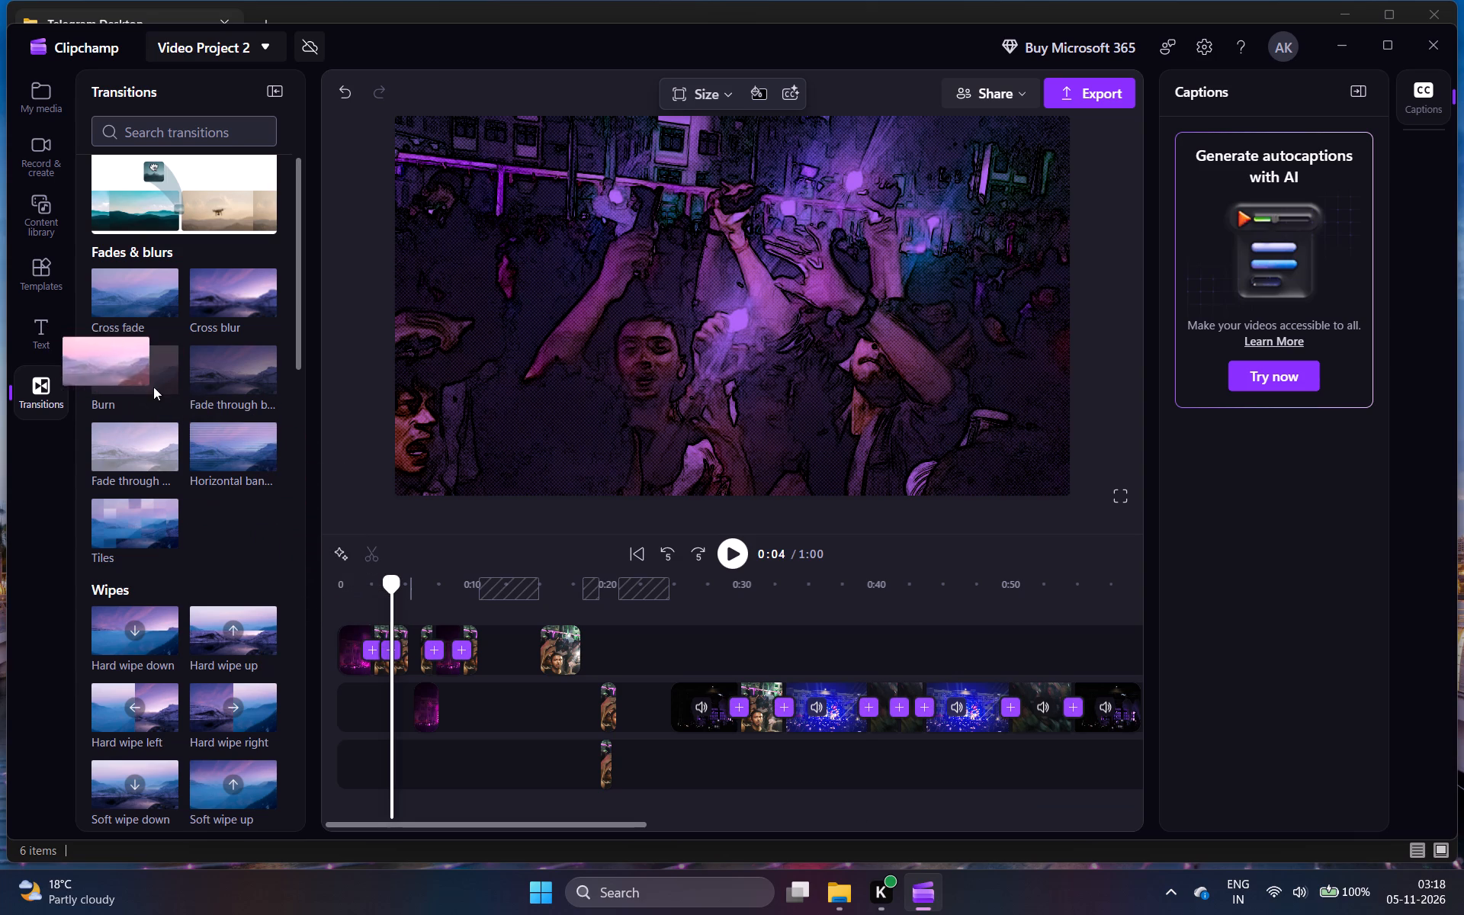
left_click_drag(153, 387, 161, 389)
Close the gap on the top track before the separate crowd clip at about 0:15, so it directly follows the preceding crowd piece.
left_click(500, 650)
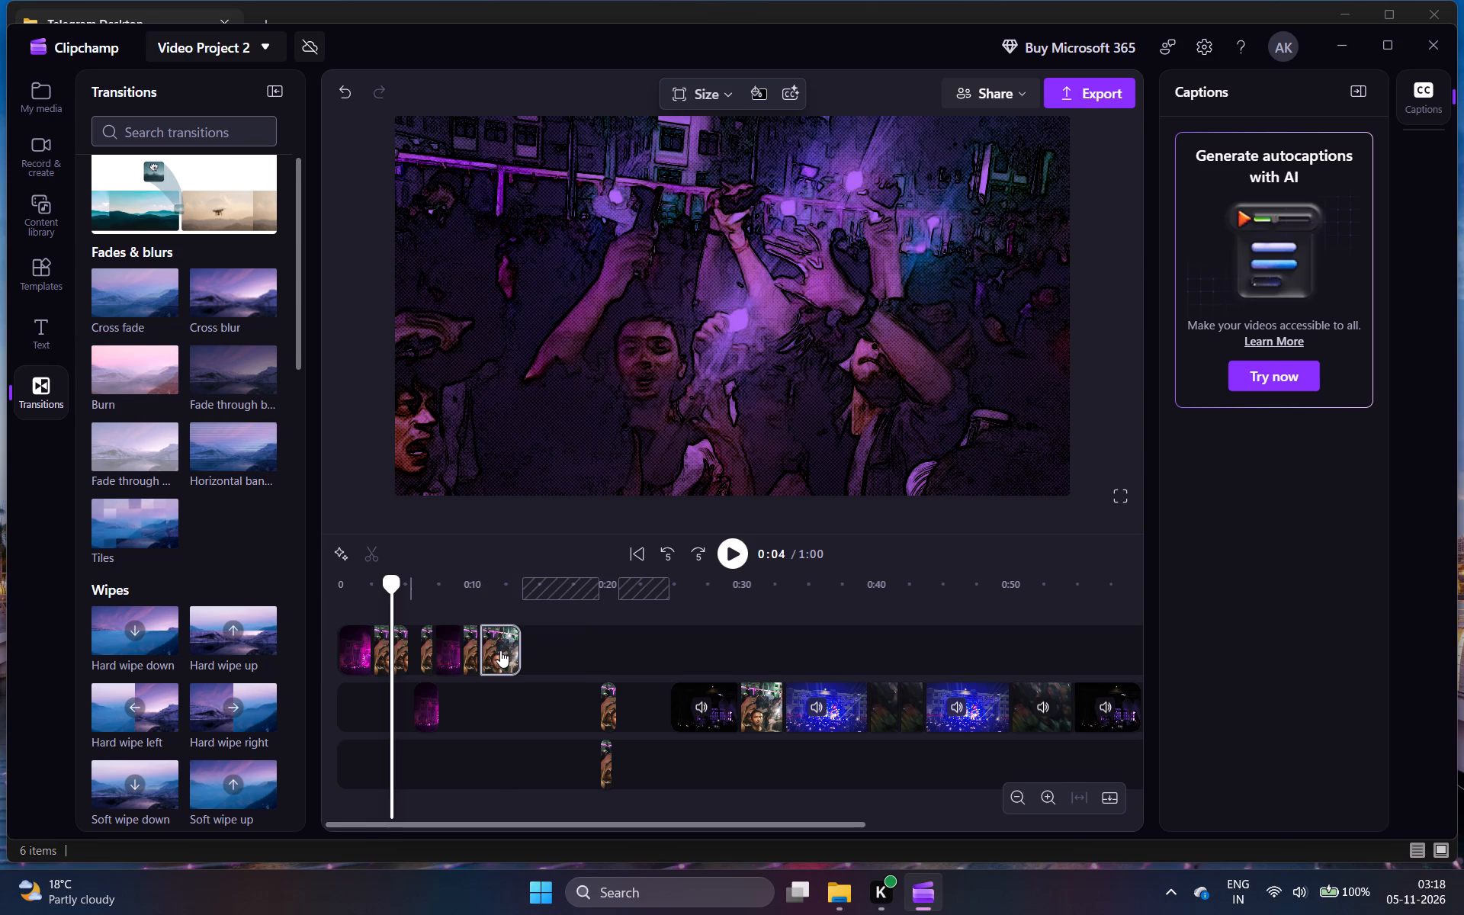
left_click(578, 653)
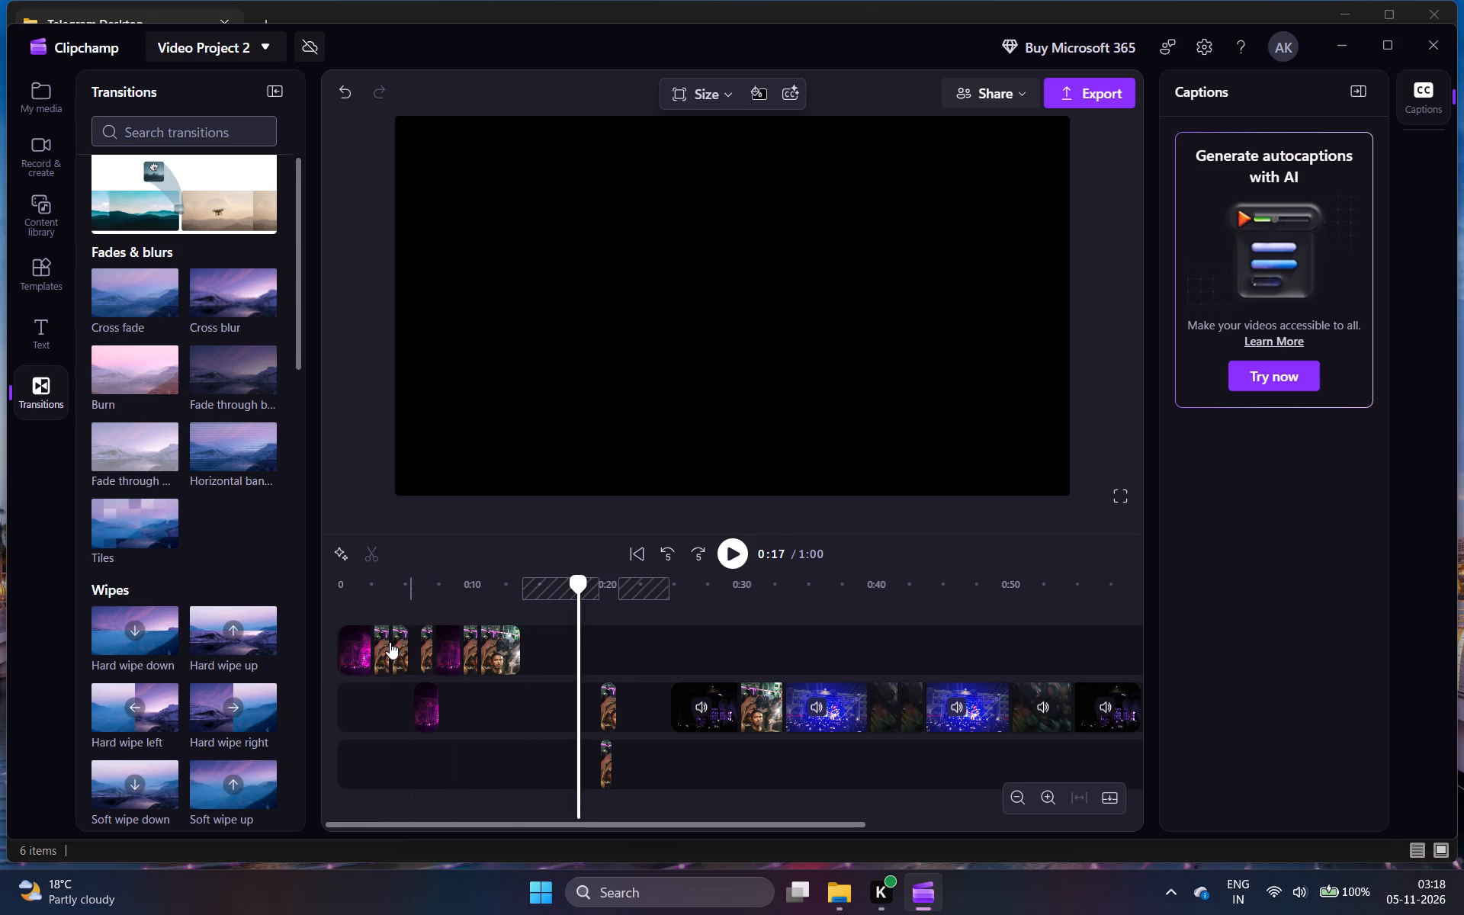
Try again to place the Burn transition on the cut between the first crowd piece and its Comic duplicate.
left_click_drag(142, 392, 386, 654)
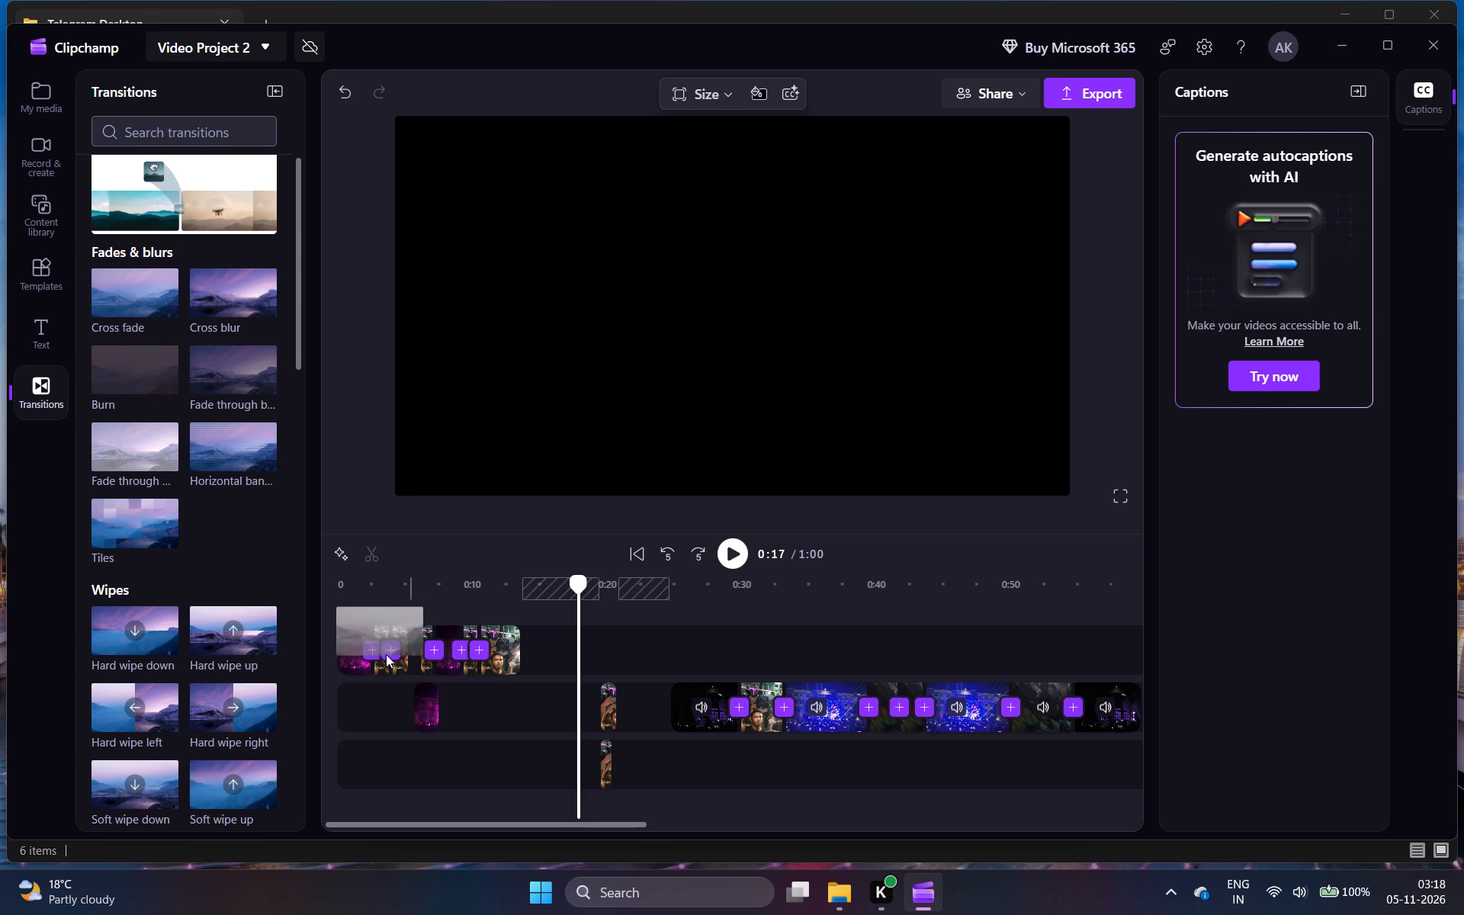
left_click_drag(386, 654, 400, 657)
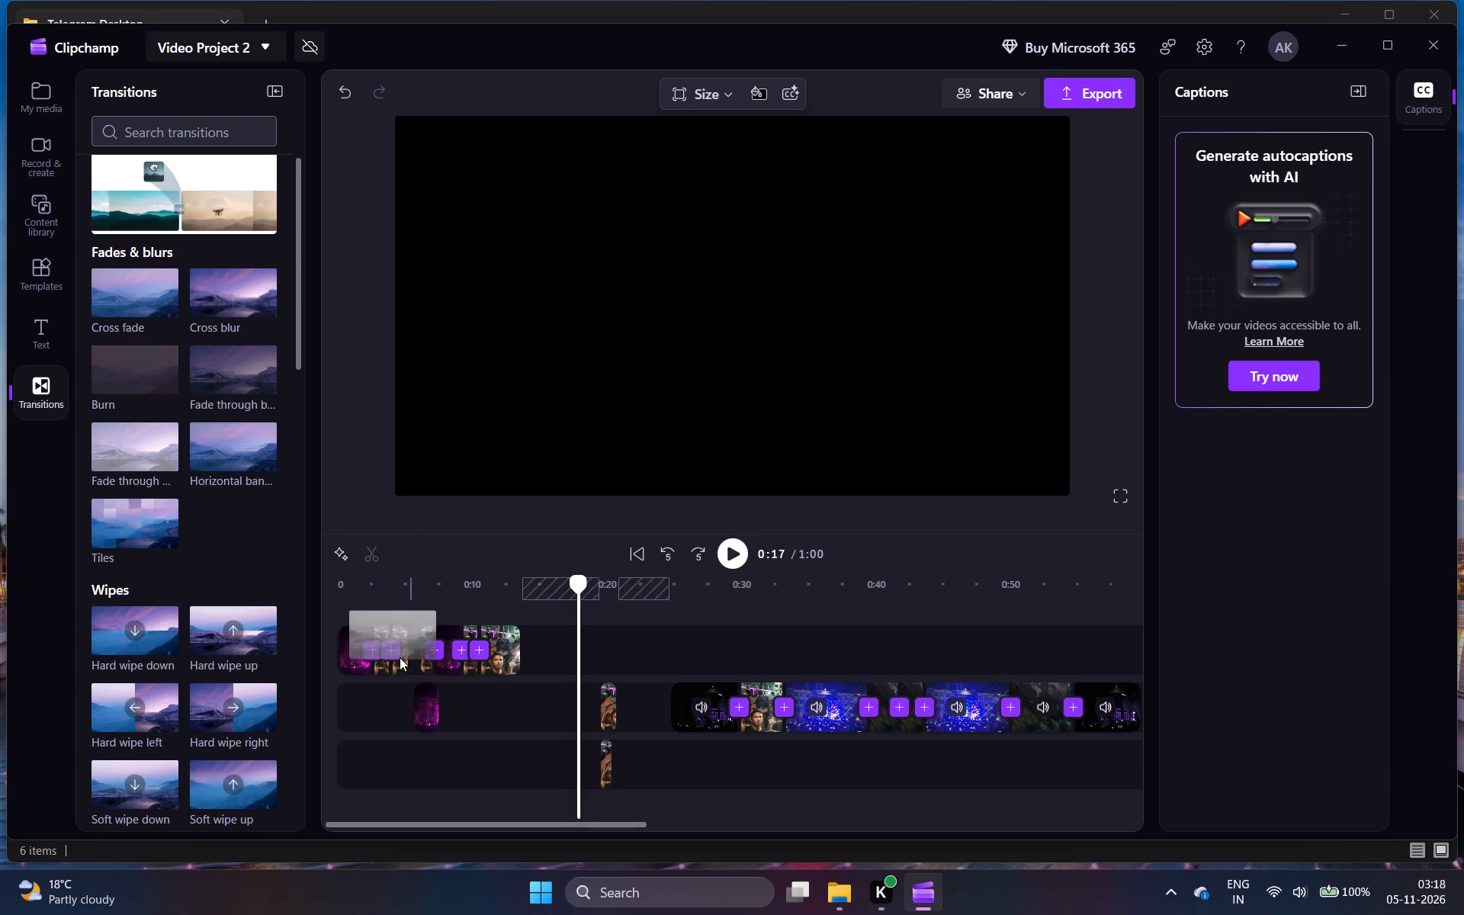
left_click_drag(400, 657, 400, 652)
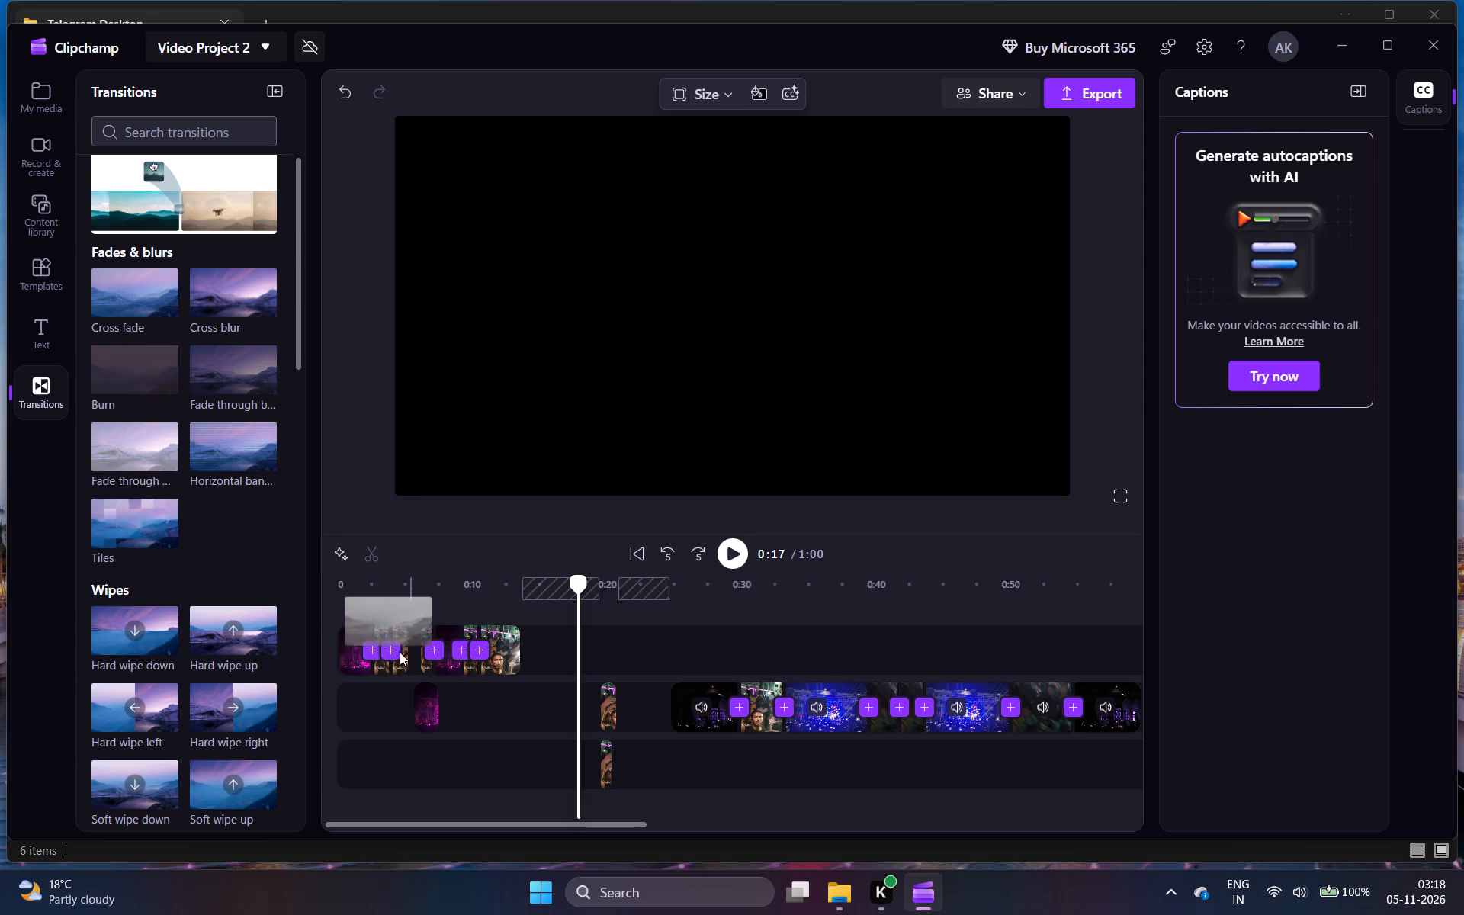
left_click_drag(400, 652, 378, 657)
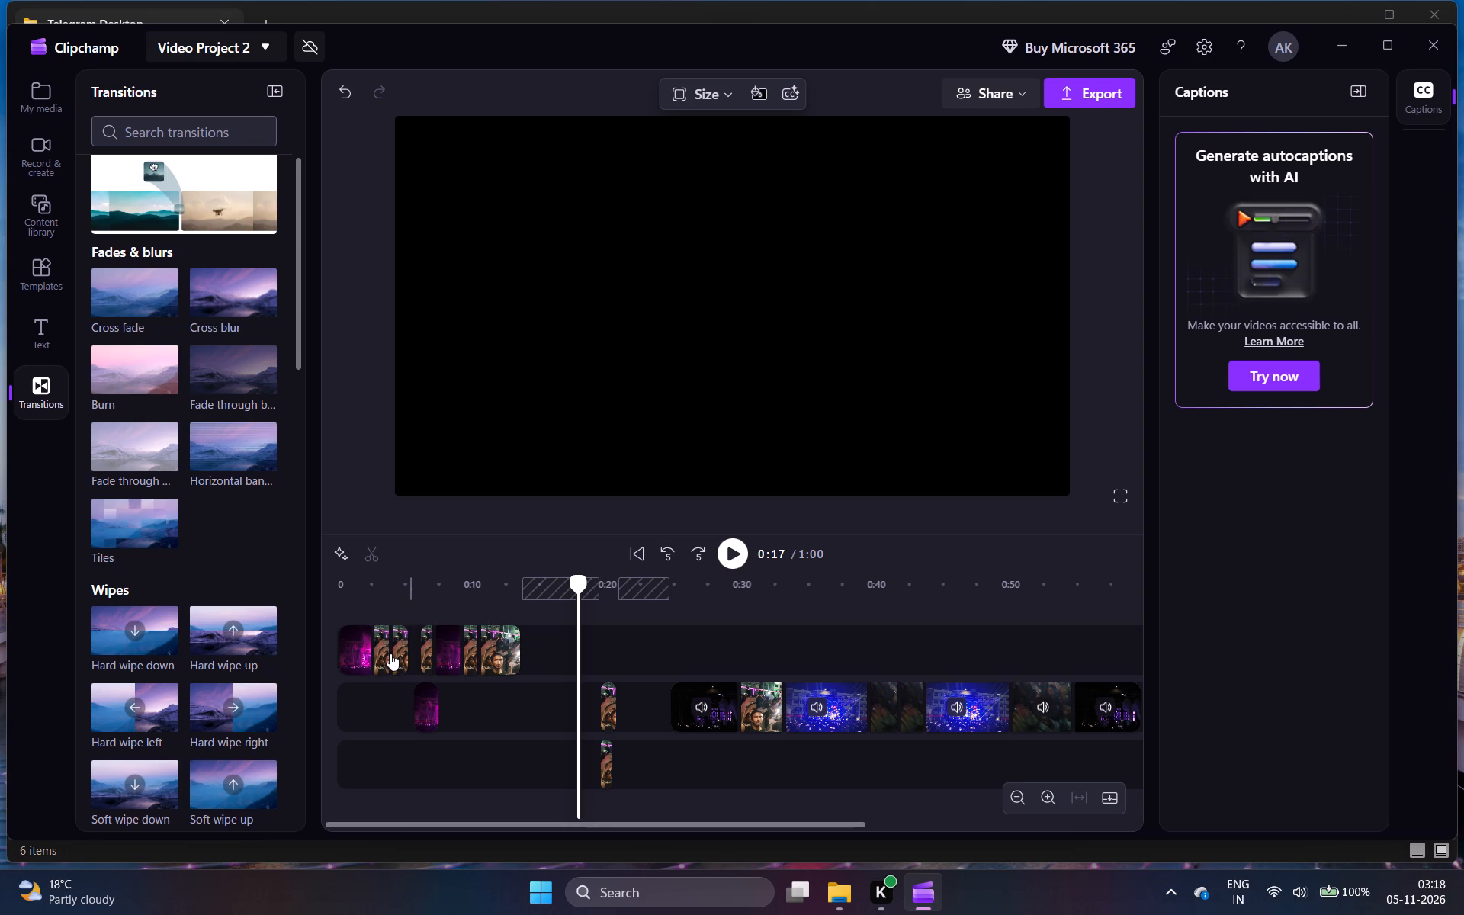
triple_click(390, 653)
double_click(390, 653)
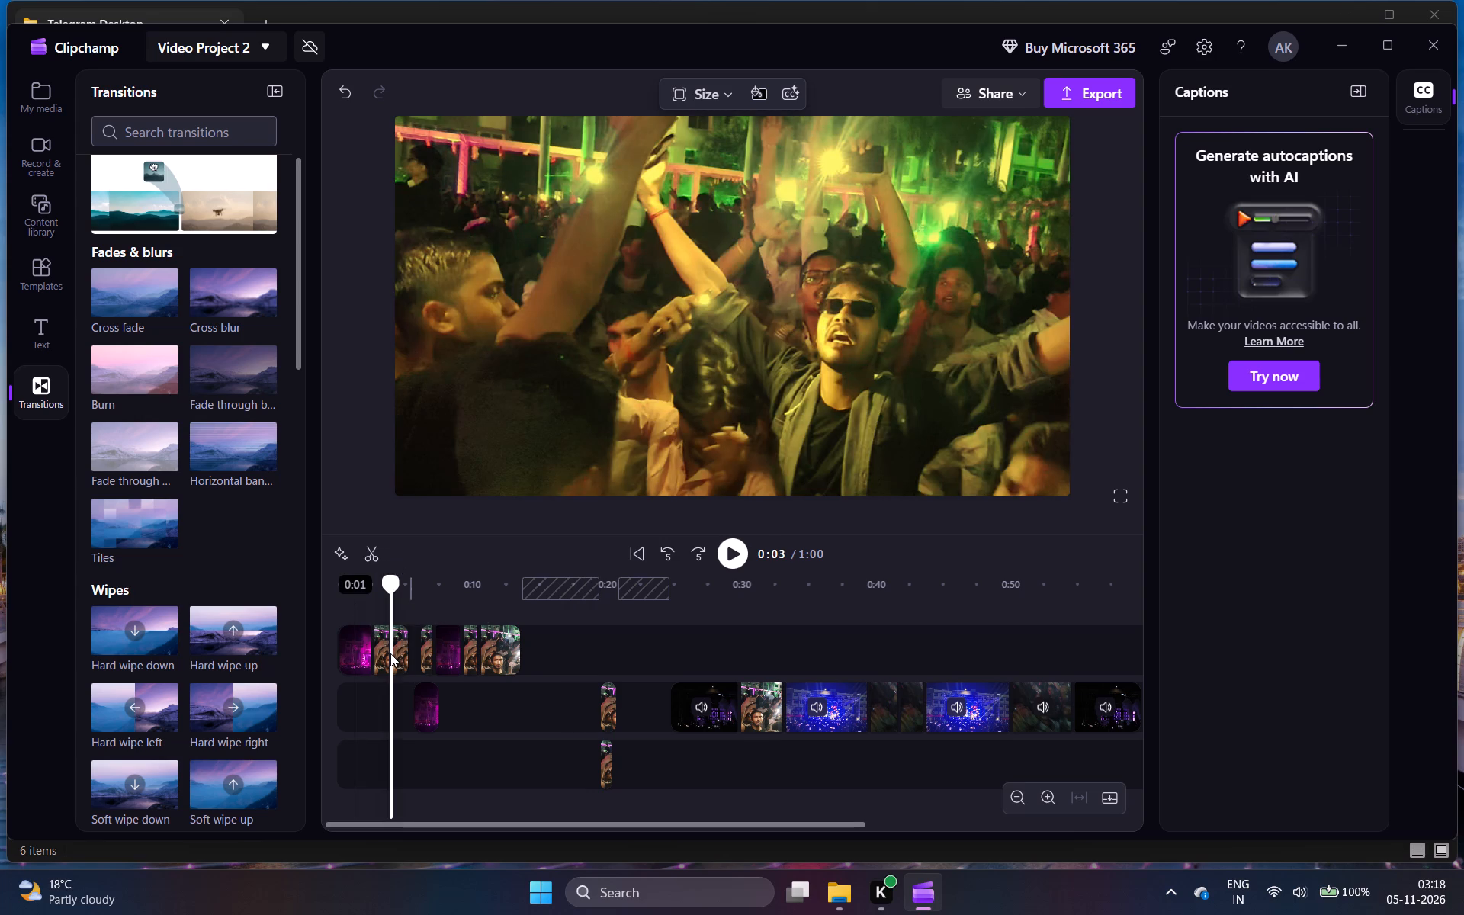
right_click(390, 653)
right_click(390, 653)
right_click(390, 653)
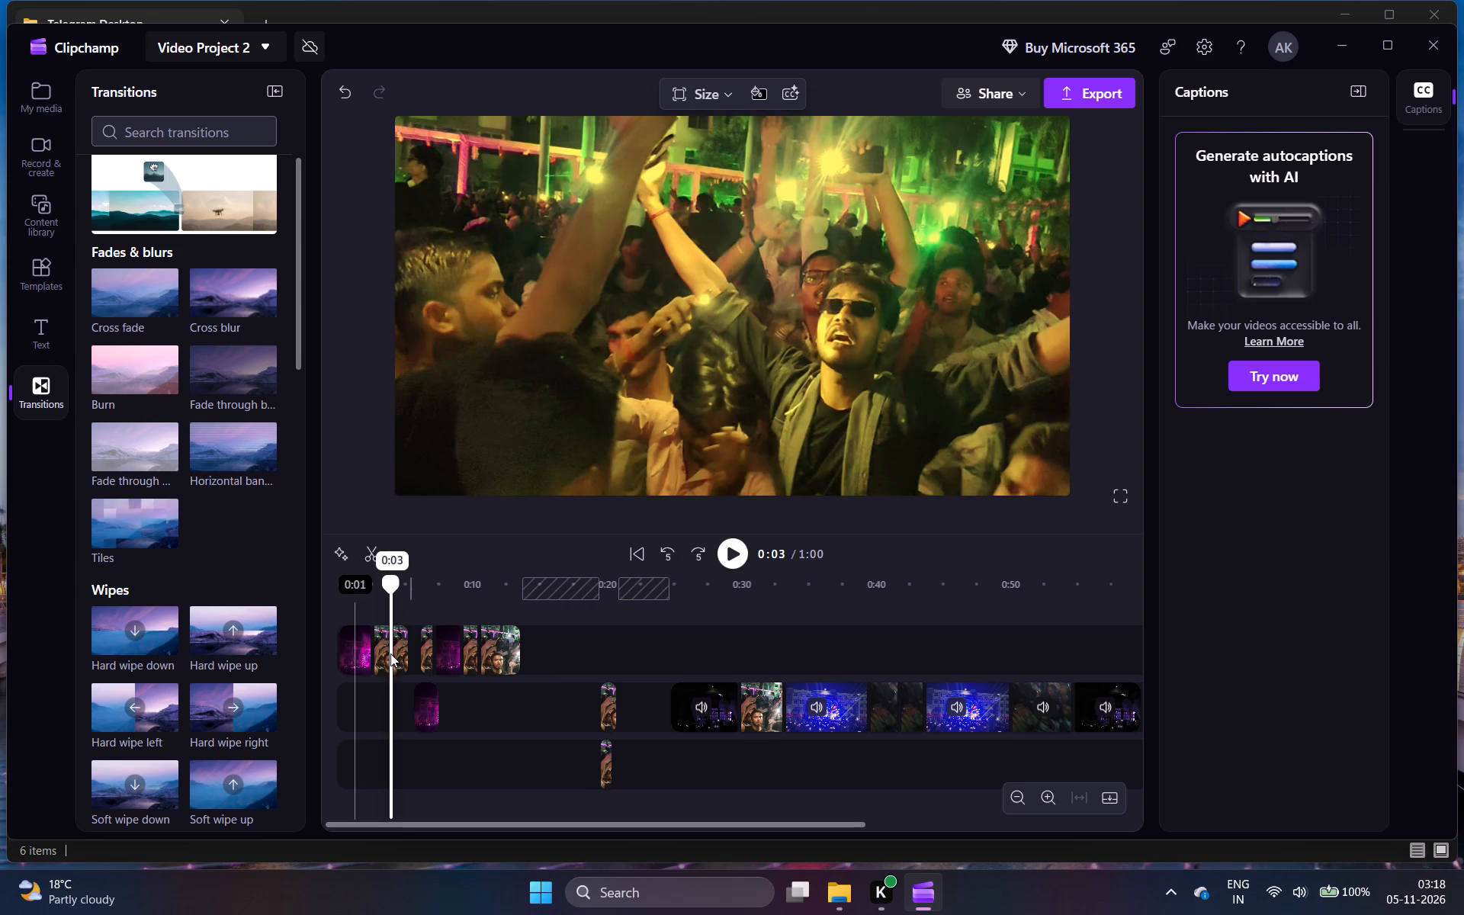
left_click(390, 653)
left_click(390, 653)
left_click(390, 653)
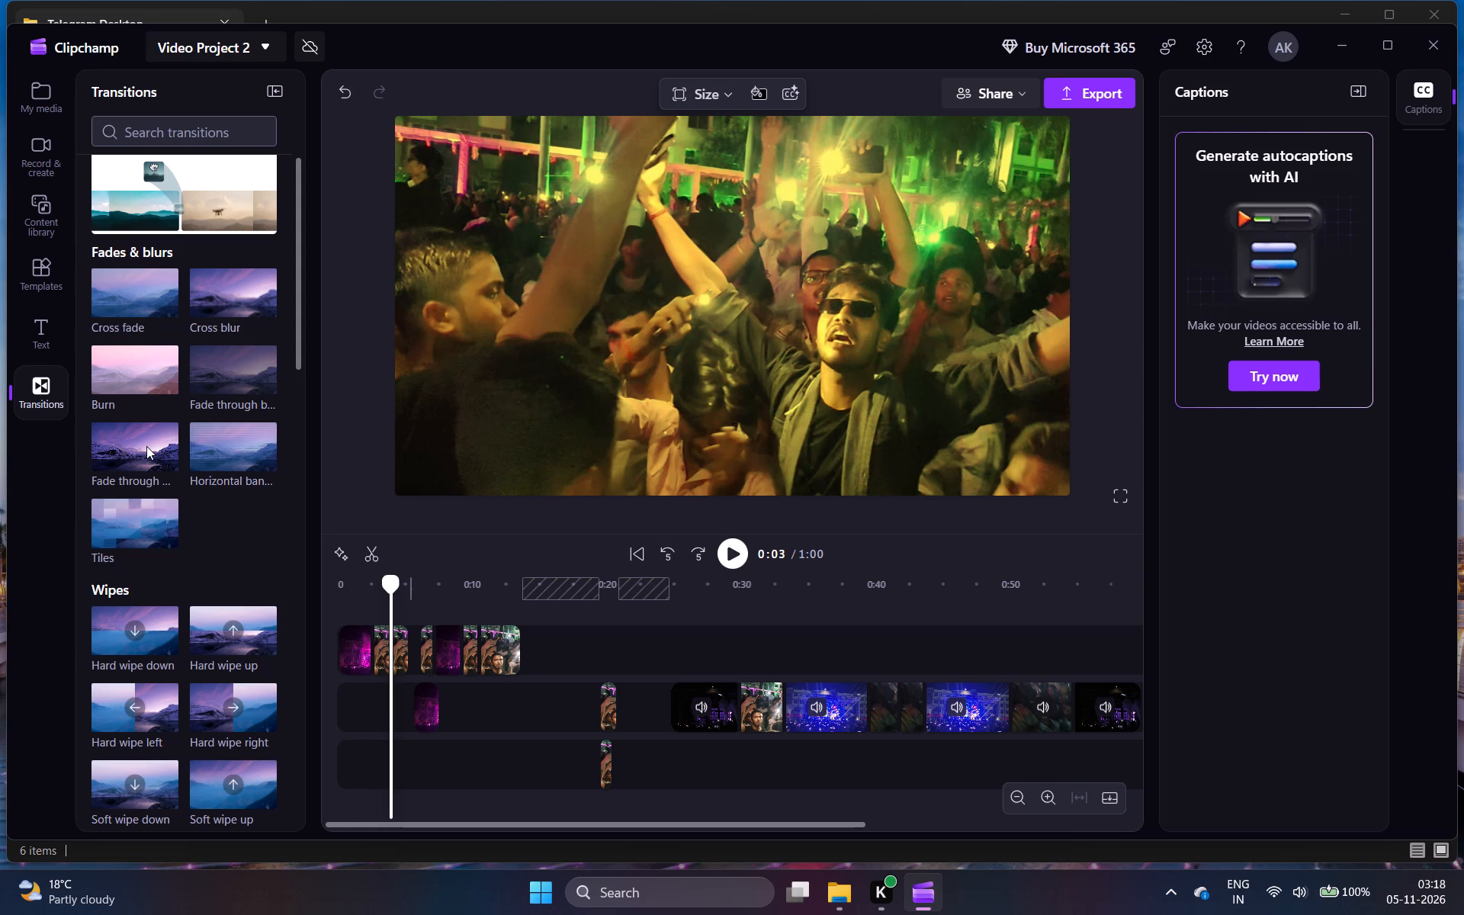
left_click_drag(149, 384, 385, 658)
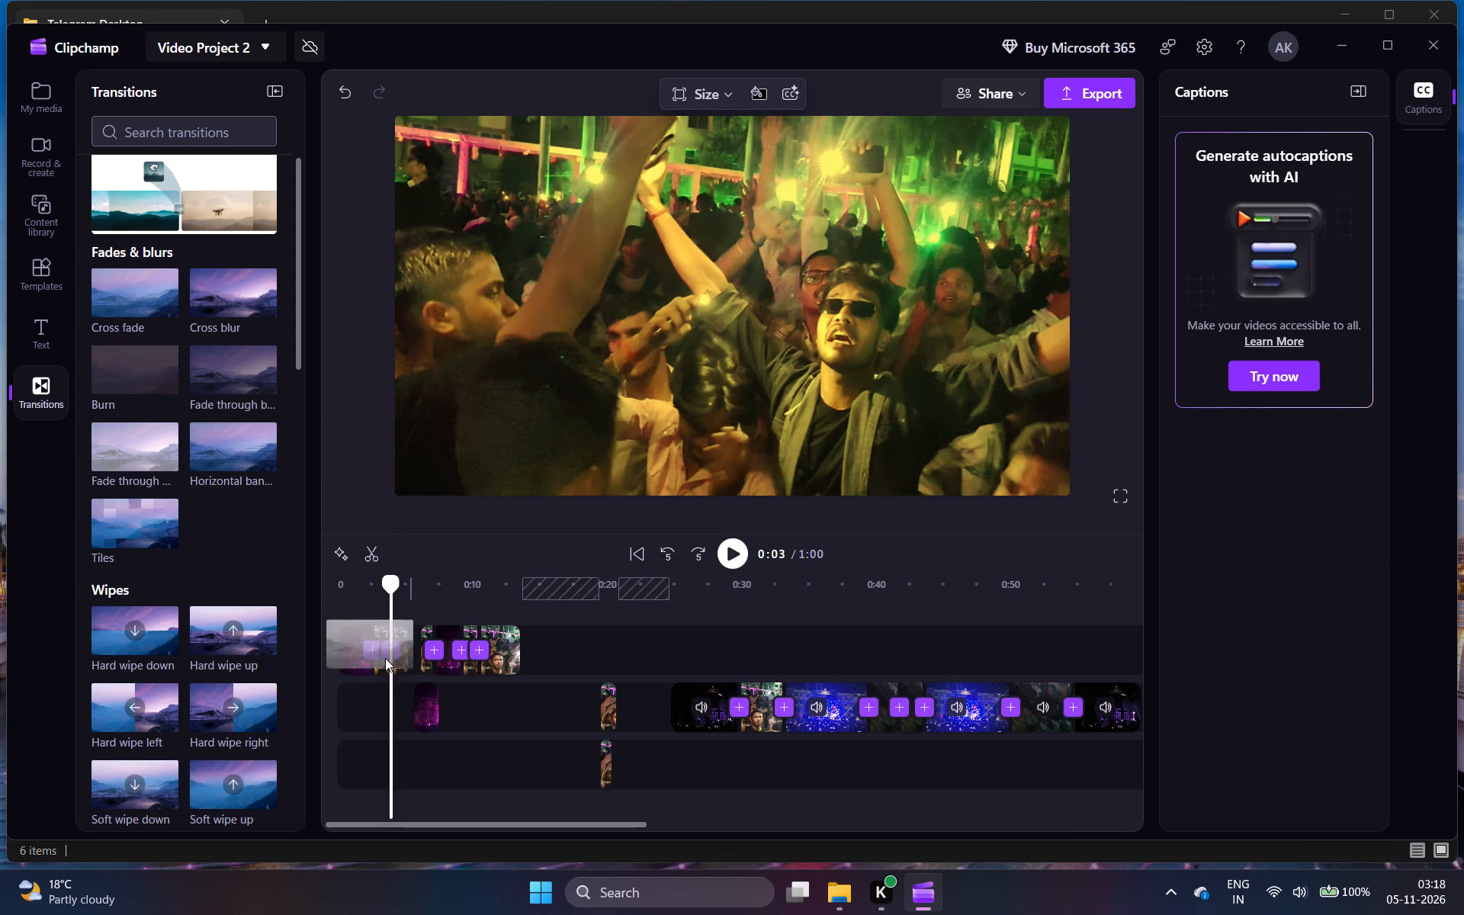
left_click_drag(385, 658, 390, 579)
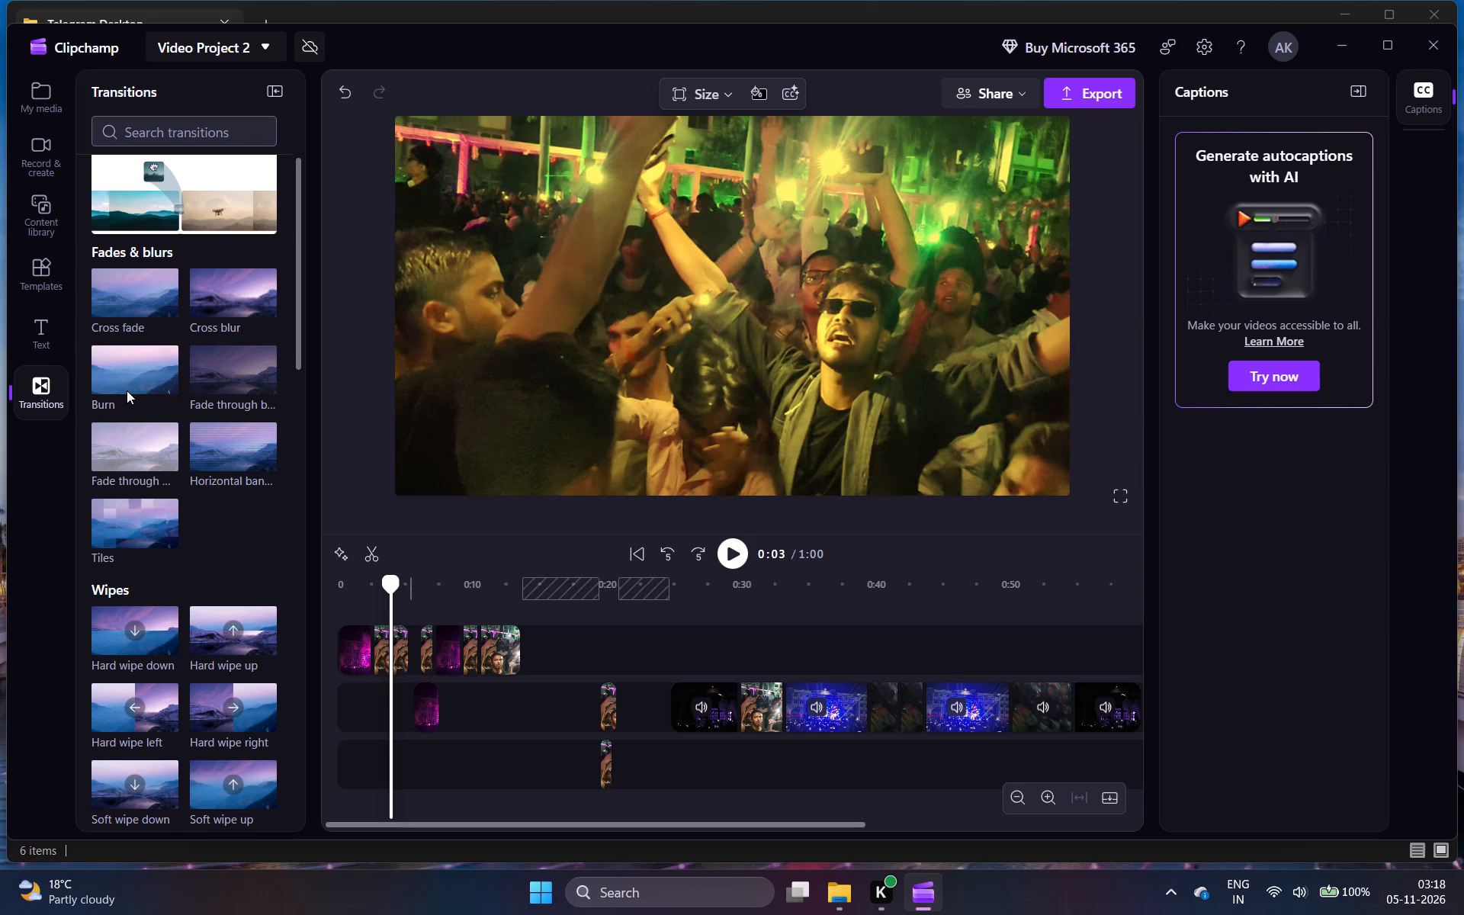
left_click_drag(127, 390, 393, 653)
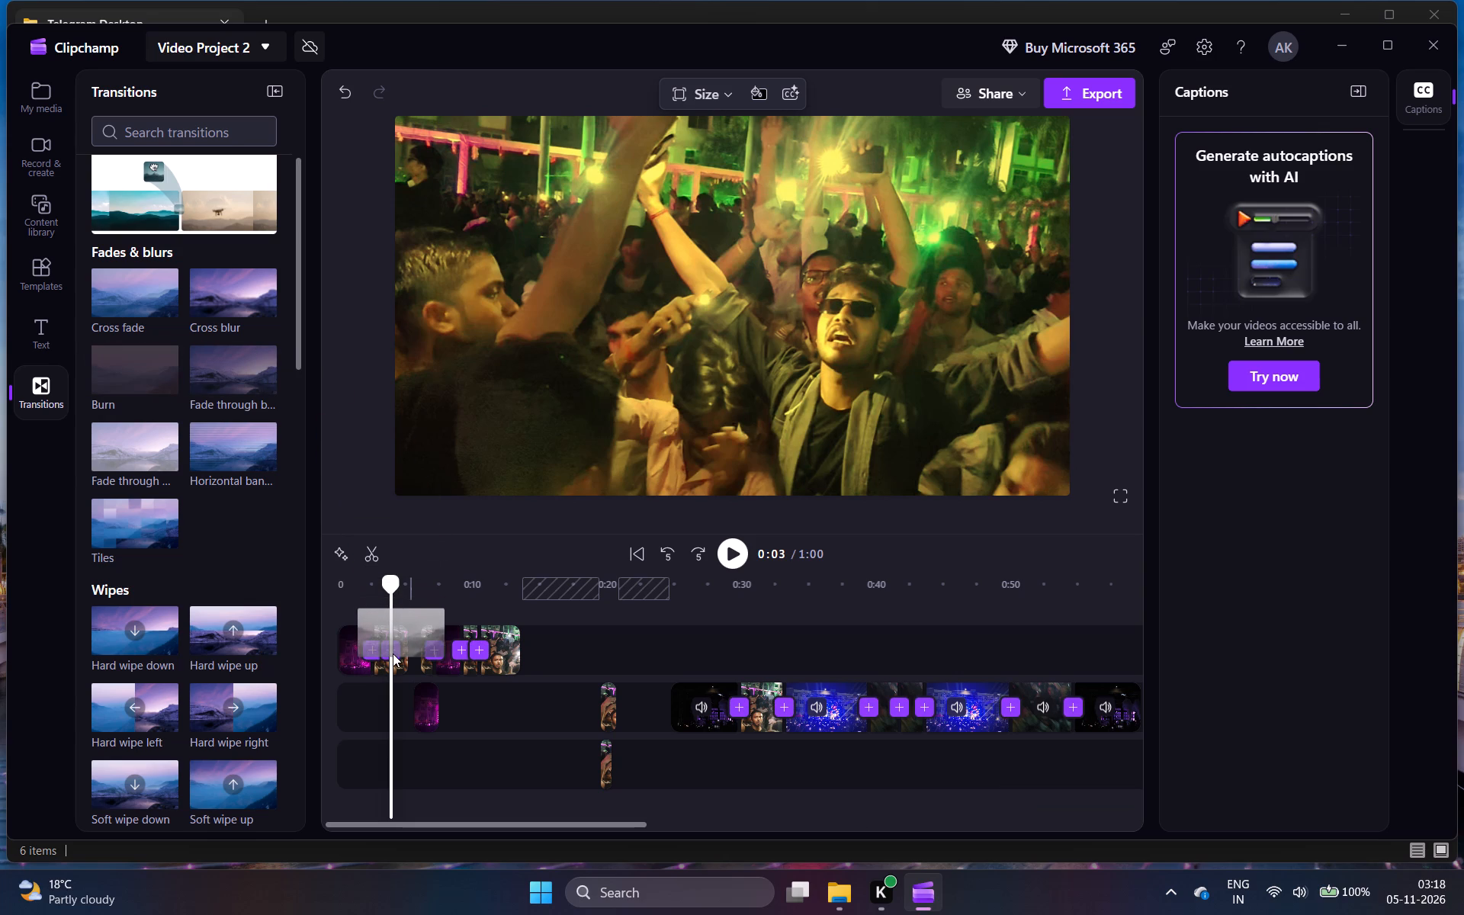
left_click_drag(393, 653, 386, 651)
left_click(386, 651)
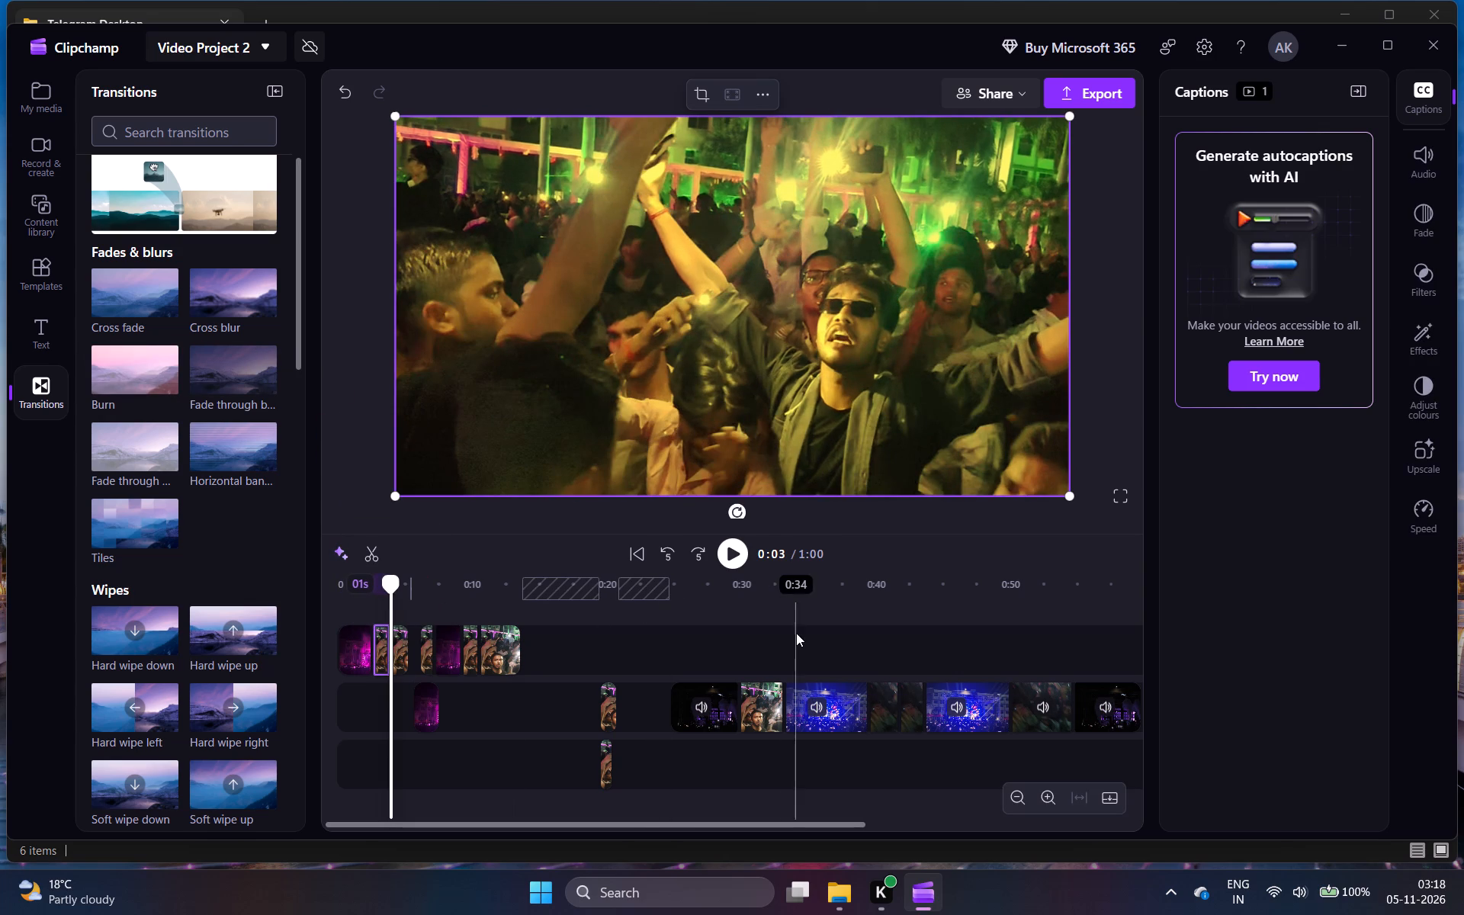
Switch to the File Explorer window showing the Telegram Desktop folder and close it.
left_click(1463, 0)
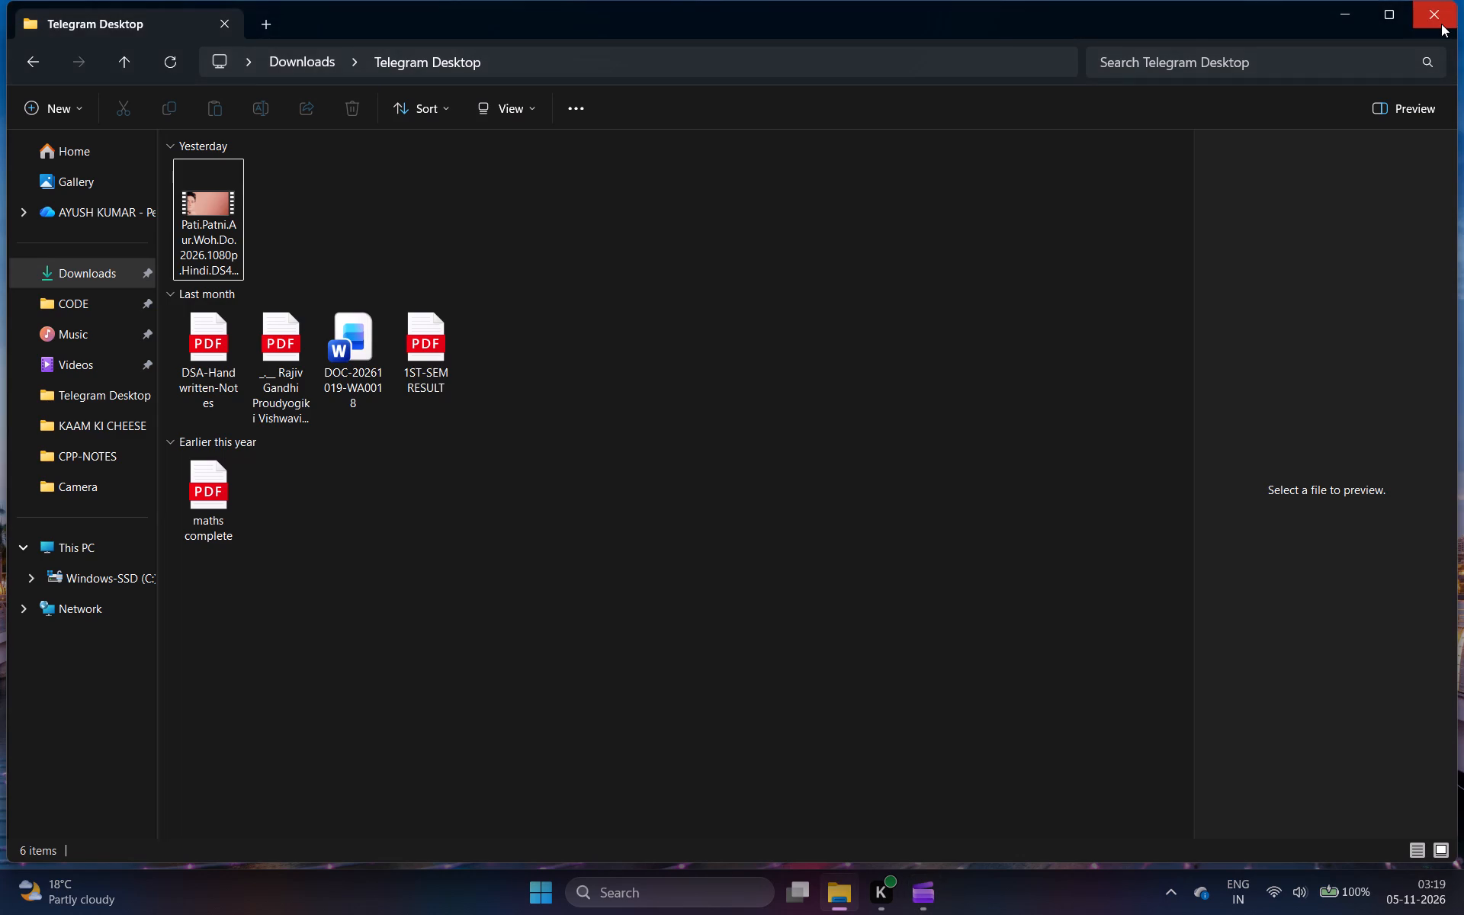
left_click(1441, 24)
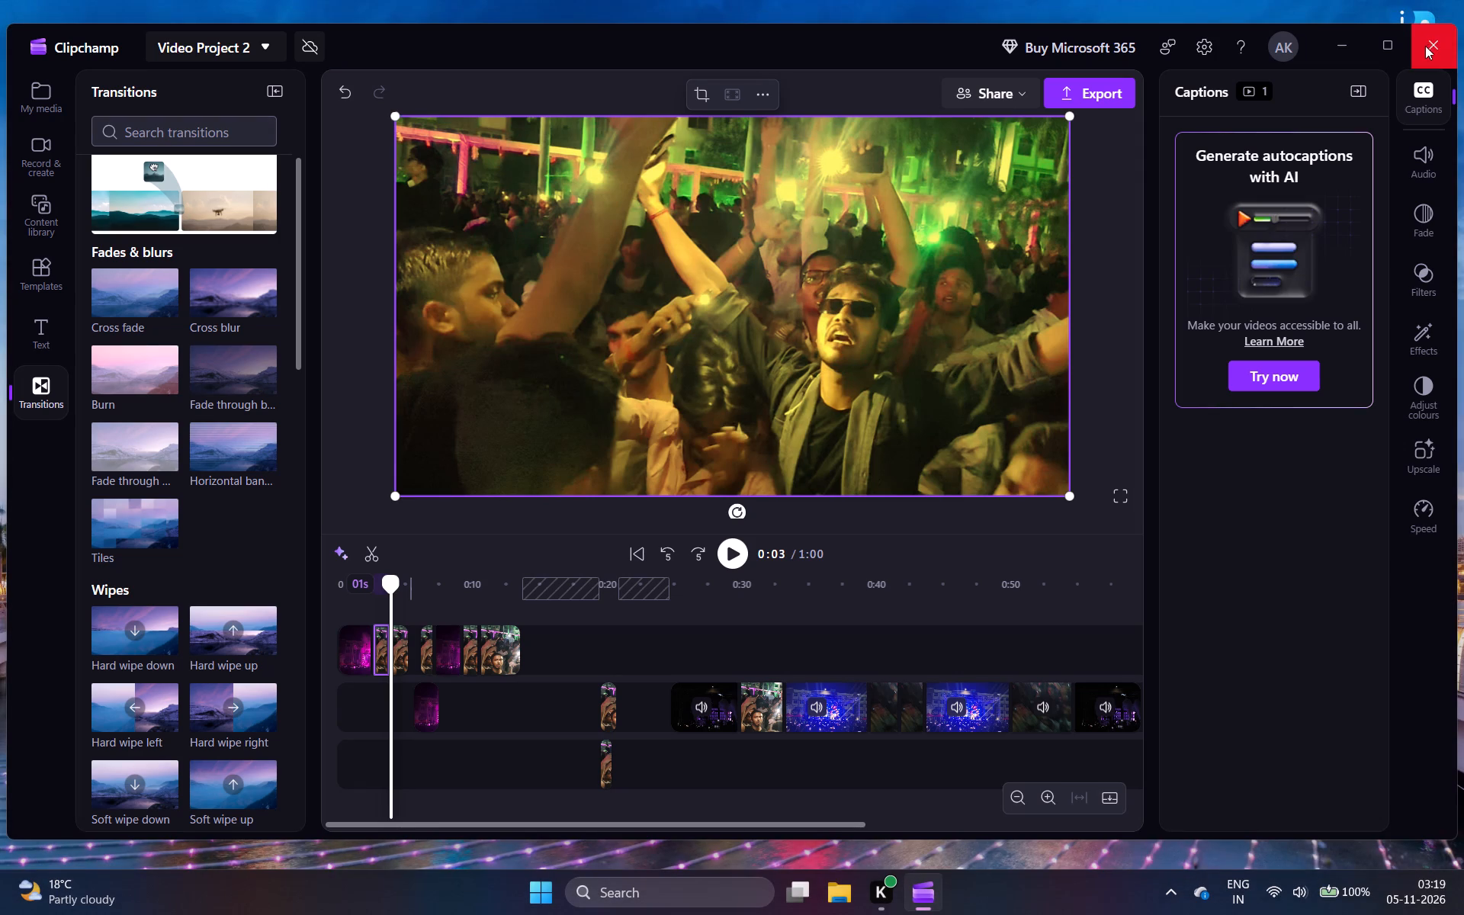